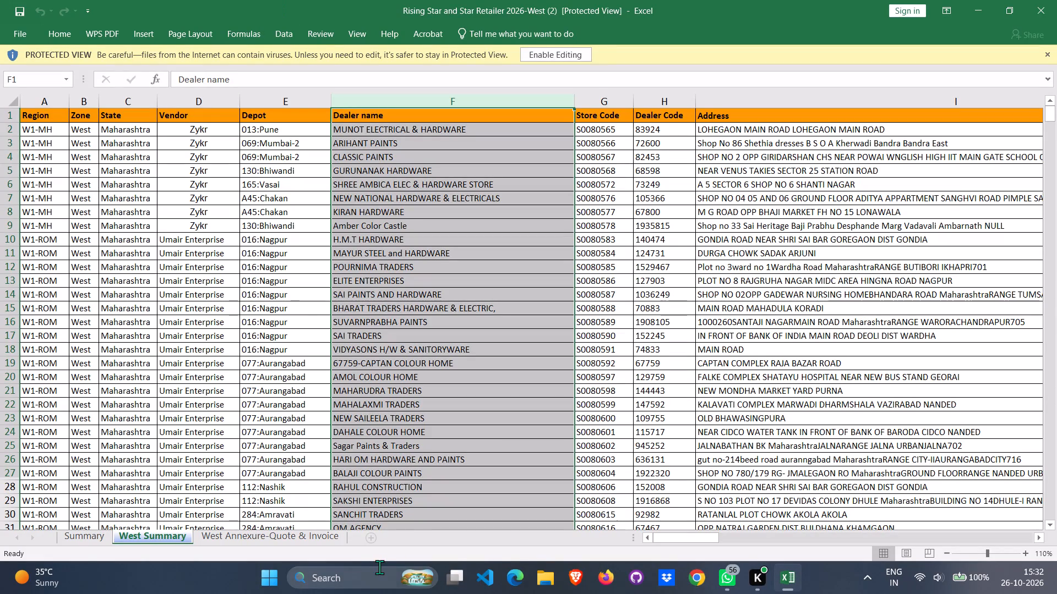
# Enable editing for the workbook open in Protected View.
pyautogui.click(10, 118)
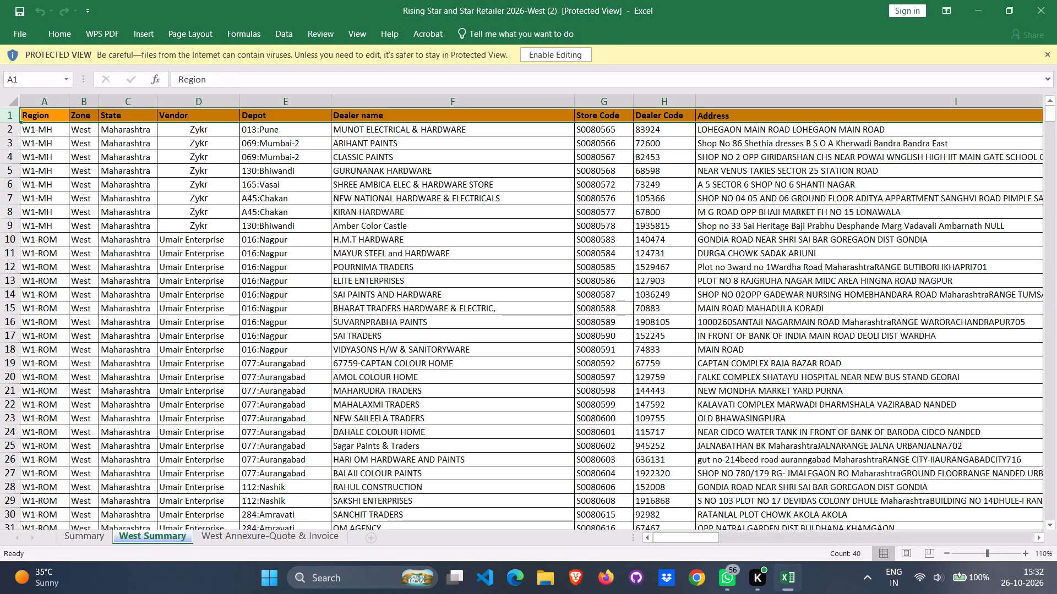
pyautogui.click(545, 53)
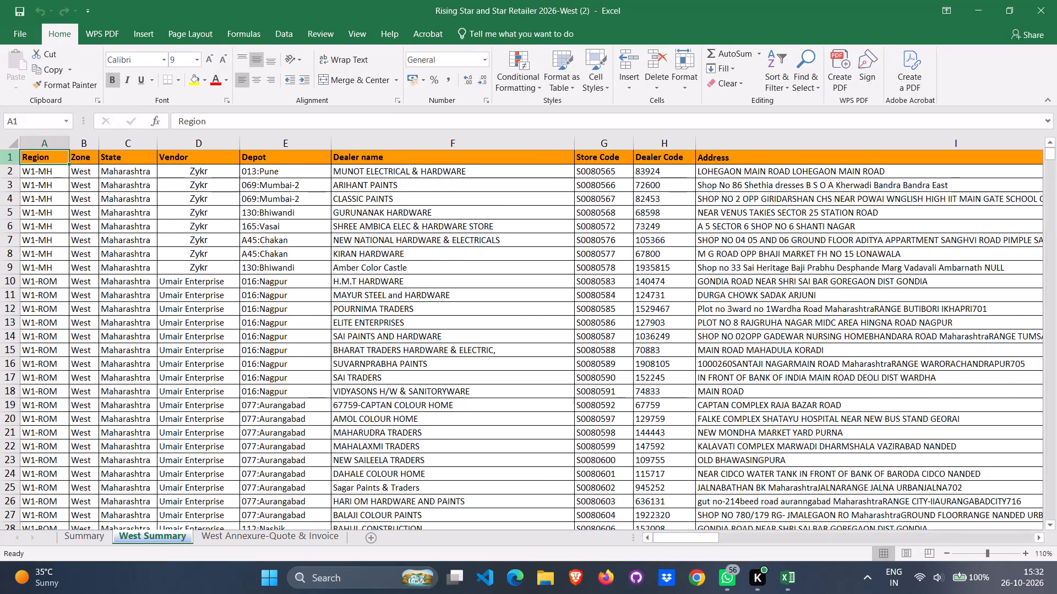
# Turn on filters for the header row of the West Summary sheet.
pyautogui.click(6, 156)
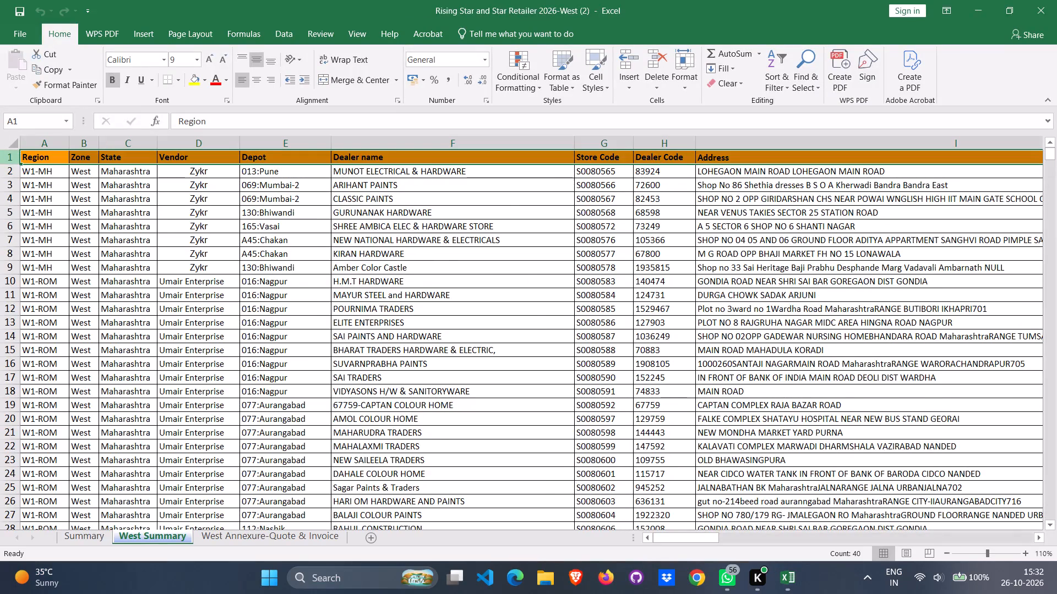
pyautogui.hotkey('ctrl', 'shift', 'l')
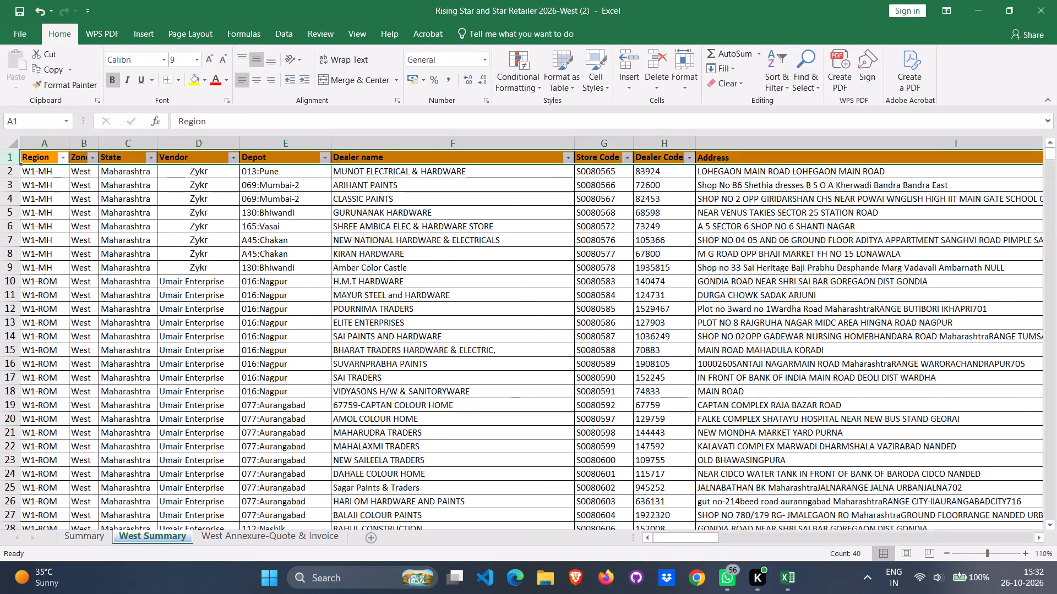
# Filter the Final installation column to October 16, 17 and 22, 2026, excluding October 23 and blanks.
pyautogui.hscroll(-19, 346, 450)
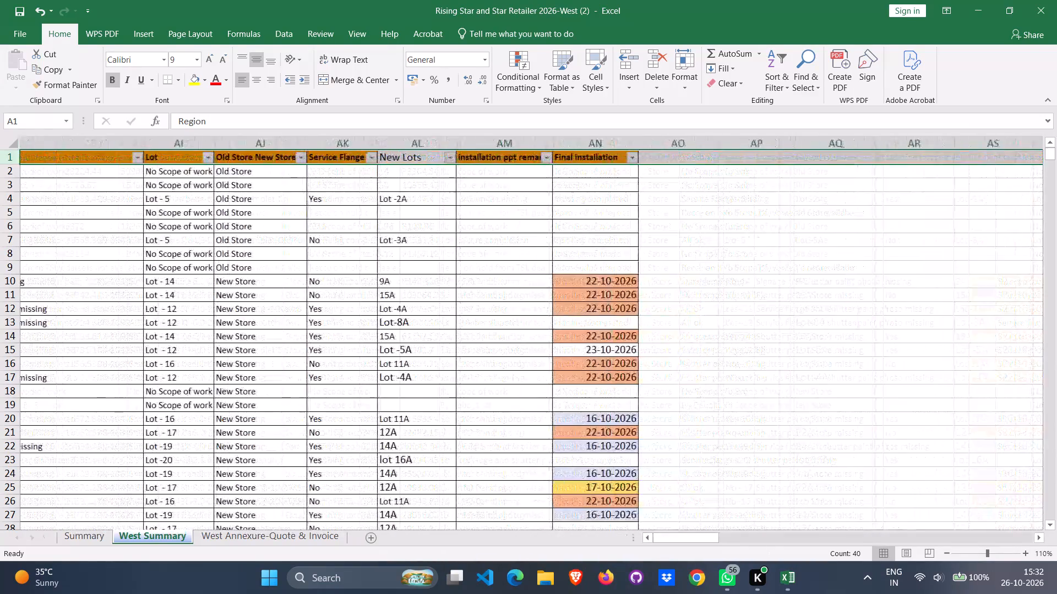
pyautogui.hscroll(-2, 346, 420)
pyautogui.click(510, 159)
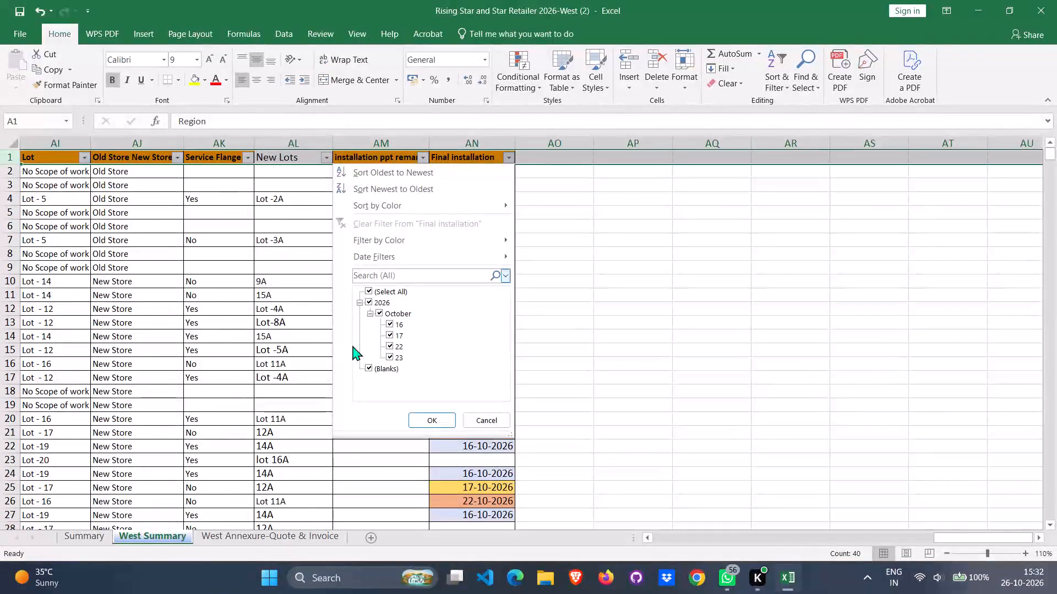
pyautogui.click(367, 369)
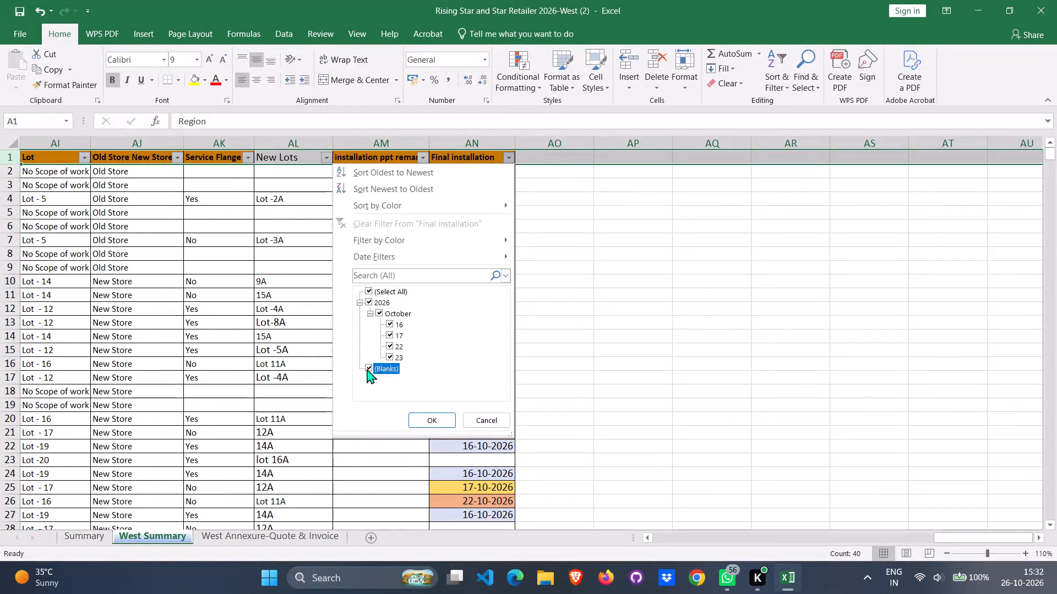
pyautogui.click(385, 355)
pyautogui.click(388, 356)
pyautogui.click(422, 416)
# Examine the lots, store types and final installation dates in the filtered rows.
pyautogui.scroll(2, 424, 307)
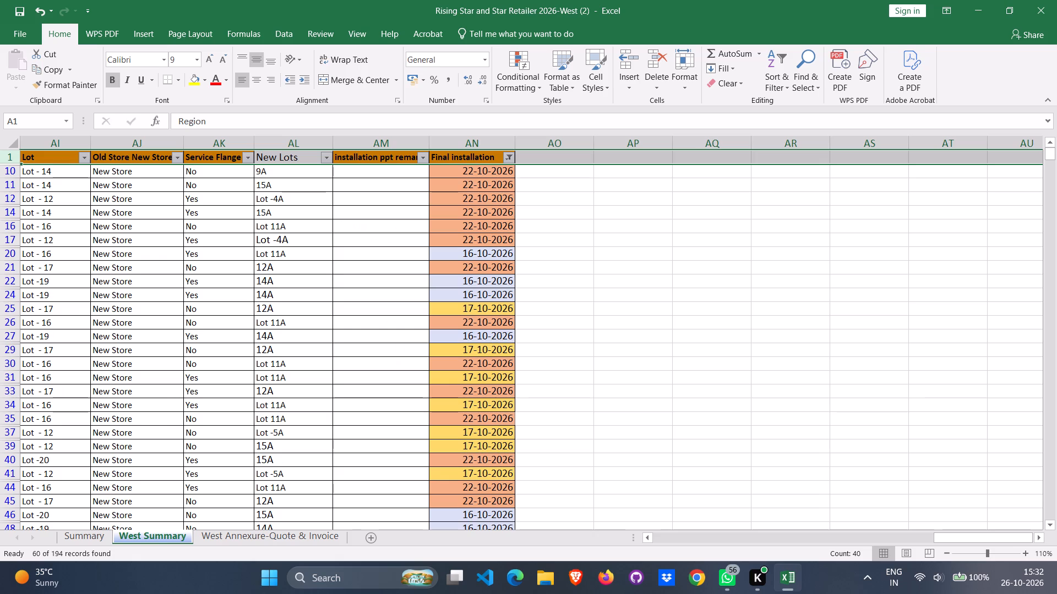
pyautogui.scroll(2, 424, 307)
pyautogui.scroll(-20, 424, 307)
pyautogui.scroll(-1, 424, 307)
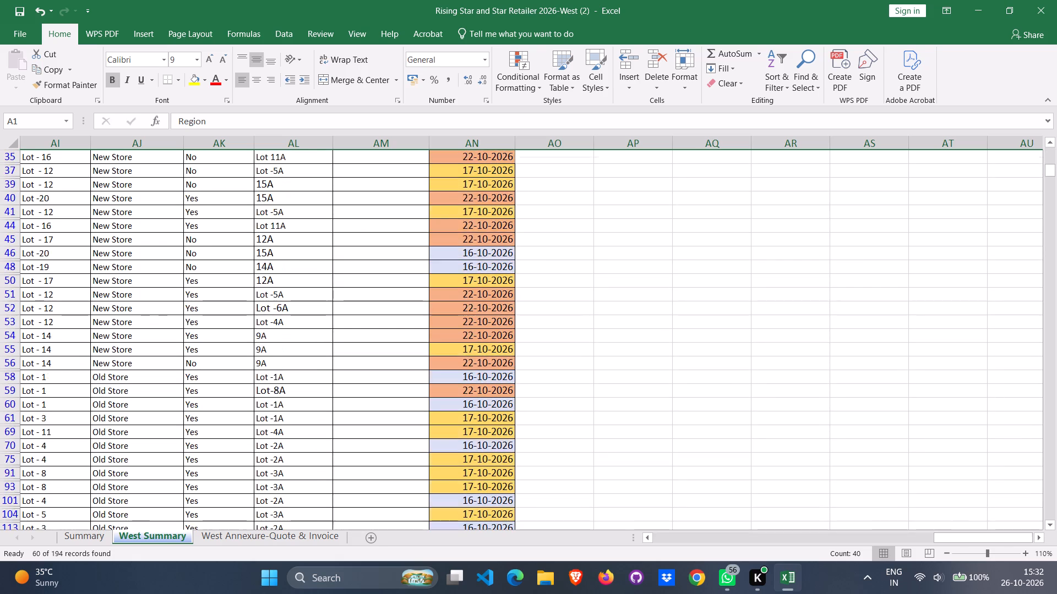
pyautogui.scroll(-5, 424, 308)
pyautogui.scroll(12, 424, 308)
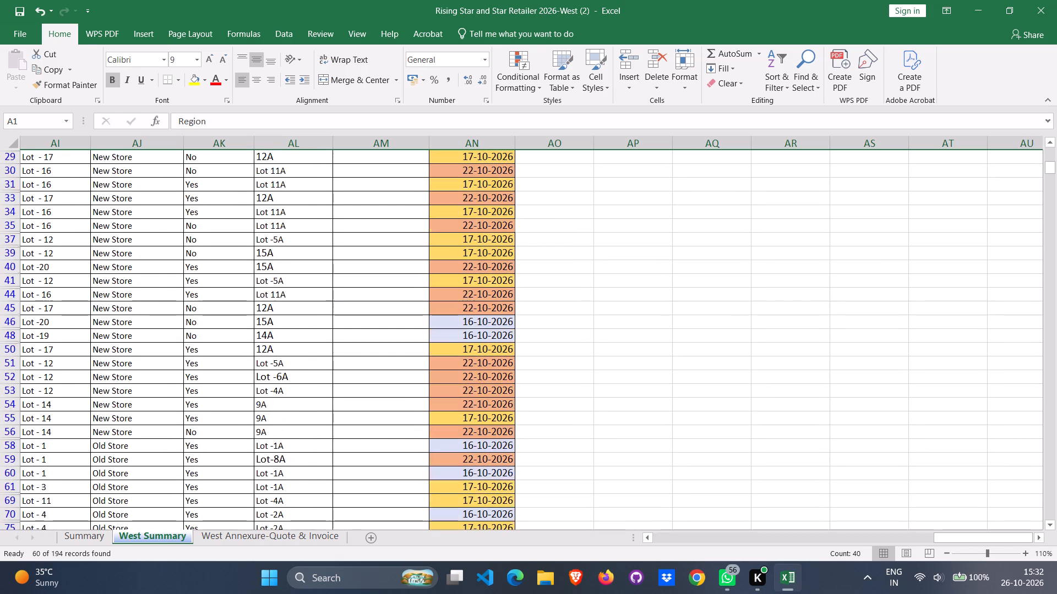
pyautogui.scroll(14, 424, 308)
pyautogui.scroll(10, 424, 307)
# Filter the State column to show only Maharashtra.
pyautogui.hscroll(8, 424, 306)
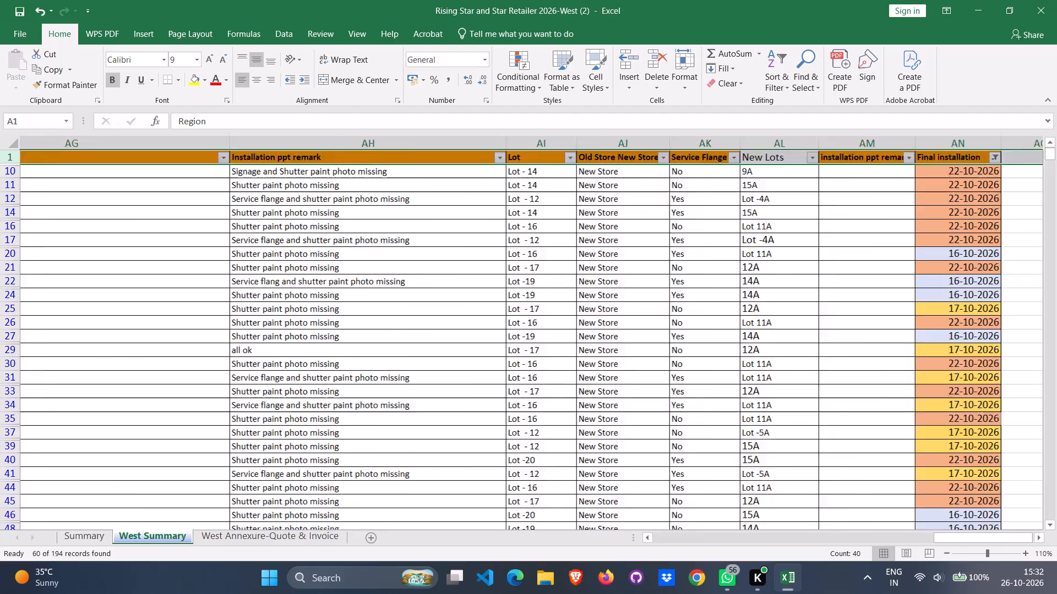
pyautogui.hscroll(9, 424, 306)
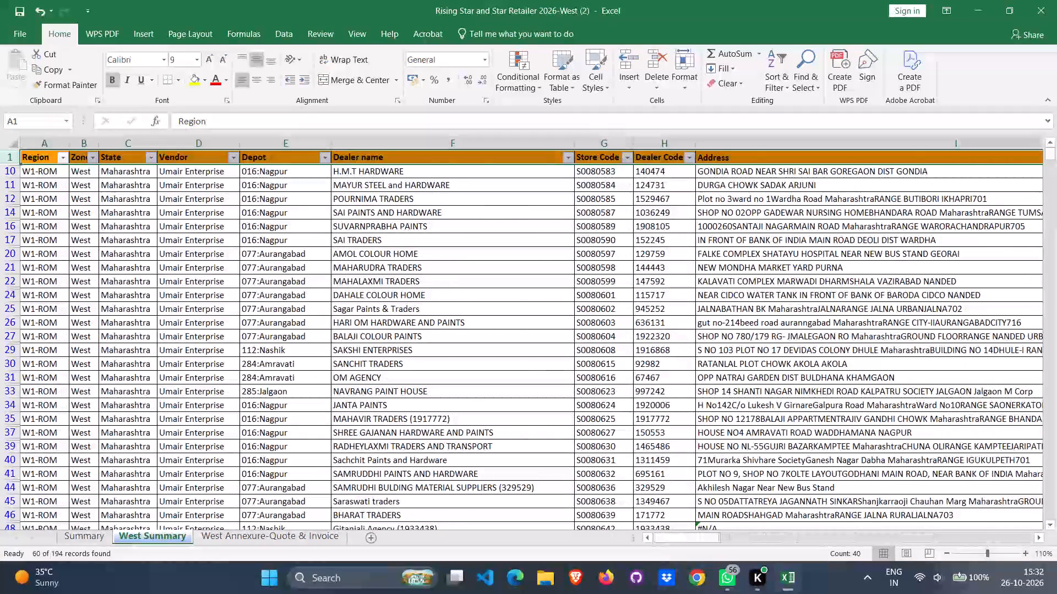
pyautogui.click(151, 161)
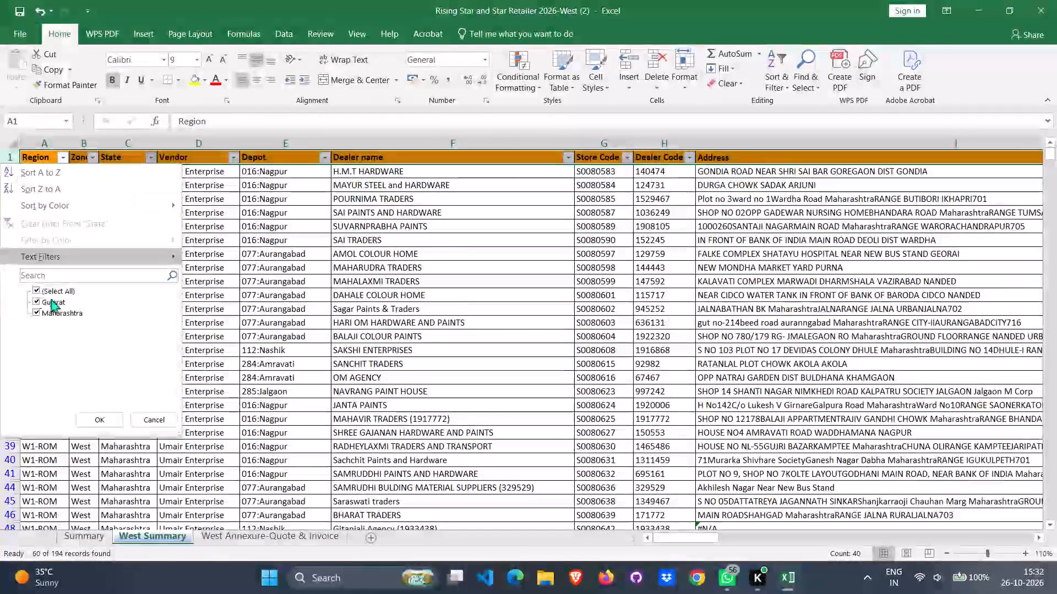
pyautogui.click(39, 288)
pyautogui.click(32, 312)
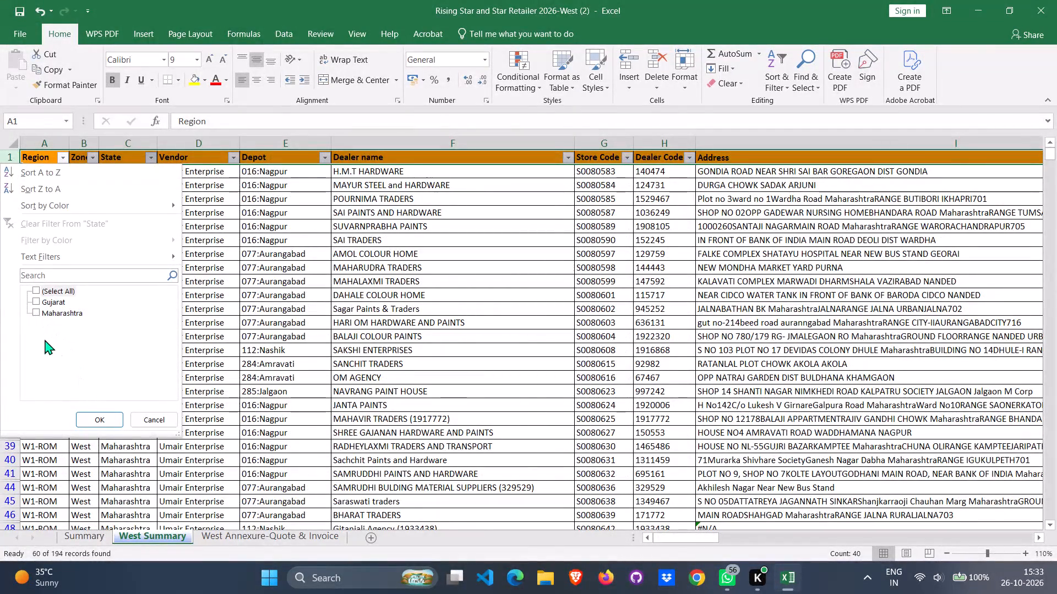
pyautogui.click(36, 310)
pyautogui.click(88, 421)
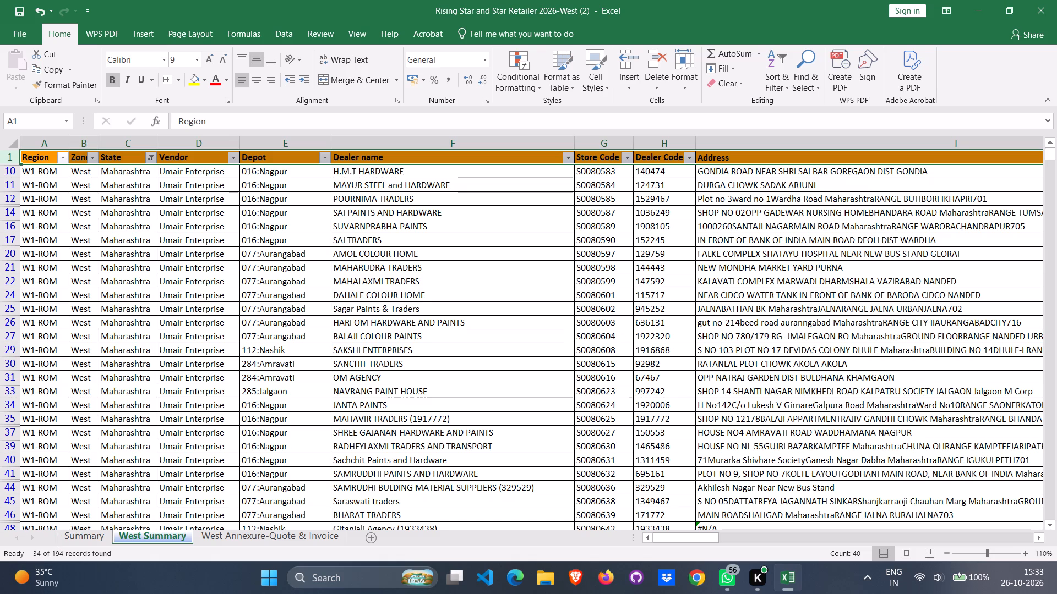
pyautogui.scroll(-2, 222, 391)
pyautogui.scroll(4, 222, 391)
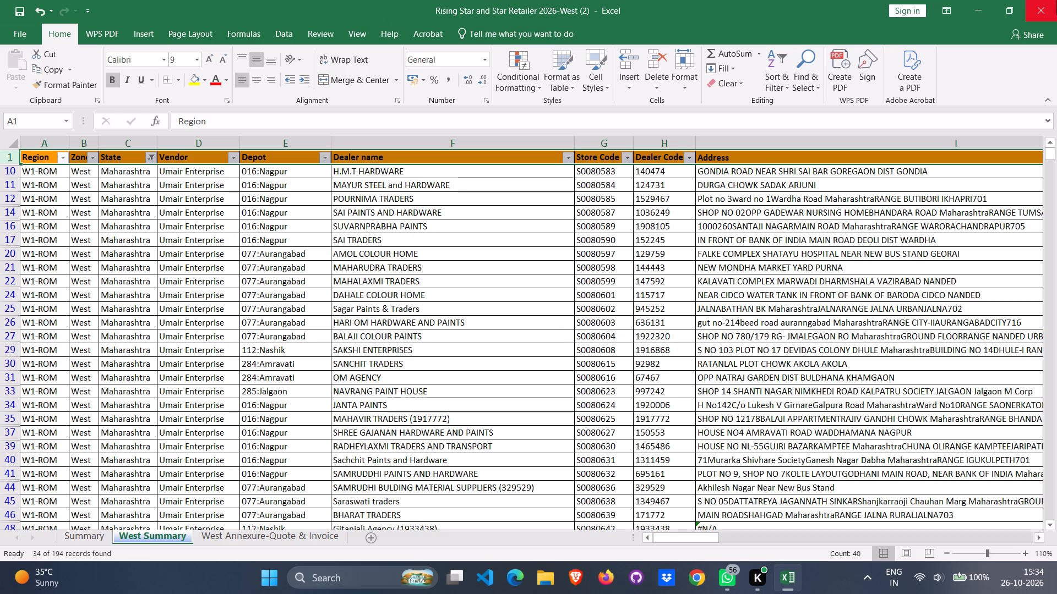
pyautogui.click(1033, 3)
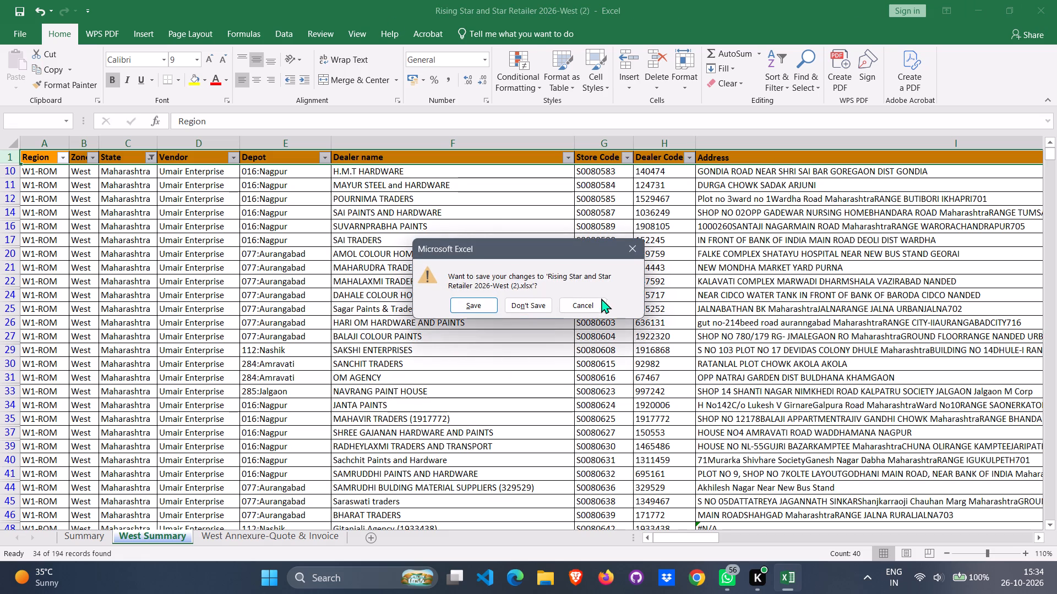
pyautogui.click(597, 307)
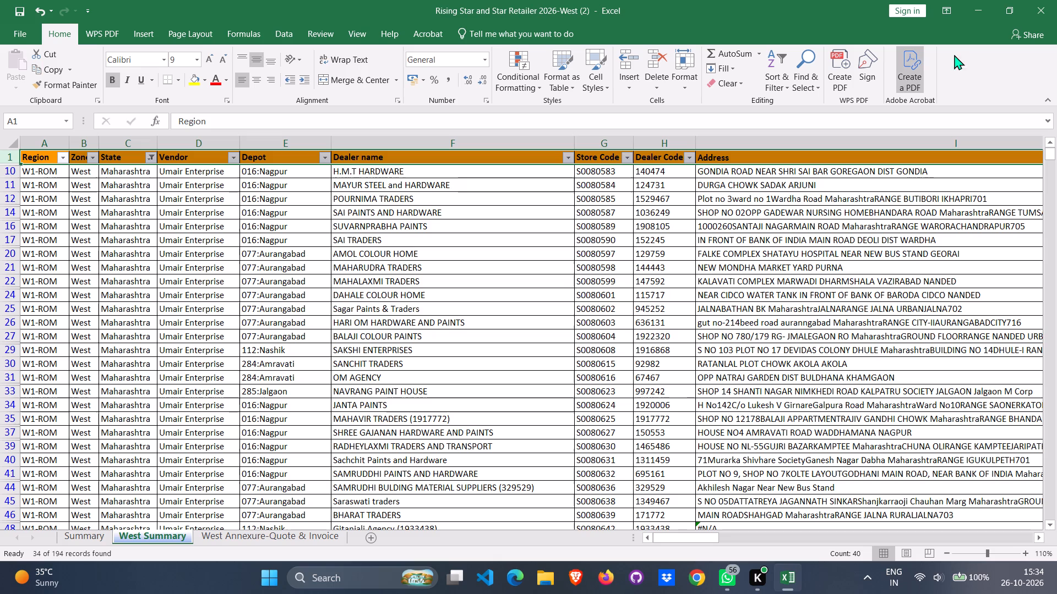
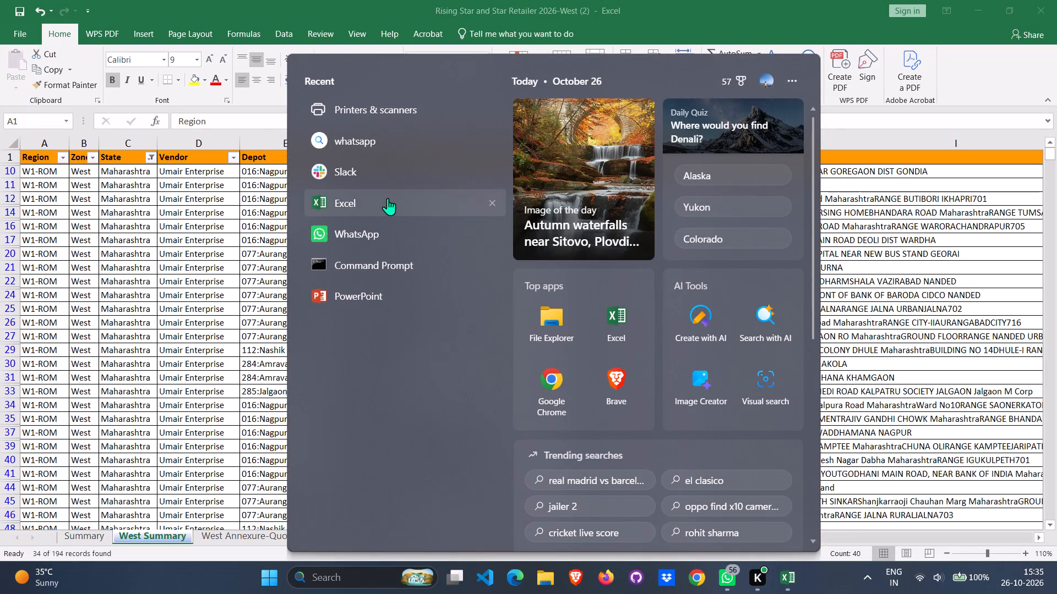
# Open a new blank Excel workbook alongside the retailer workbook.
pyautogui.click(388, 198)
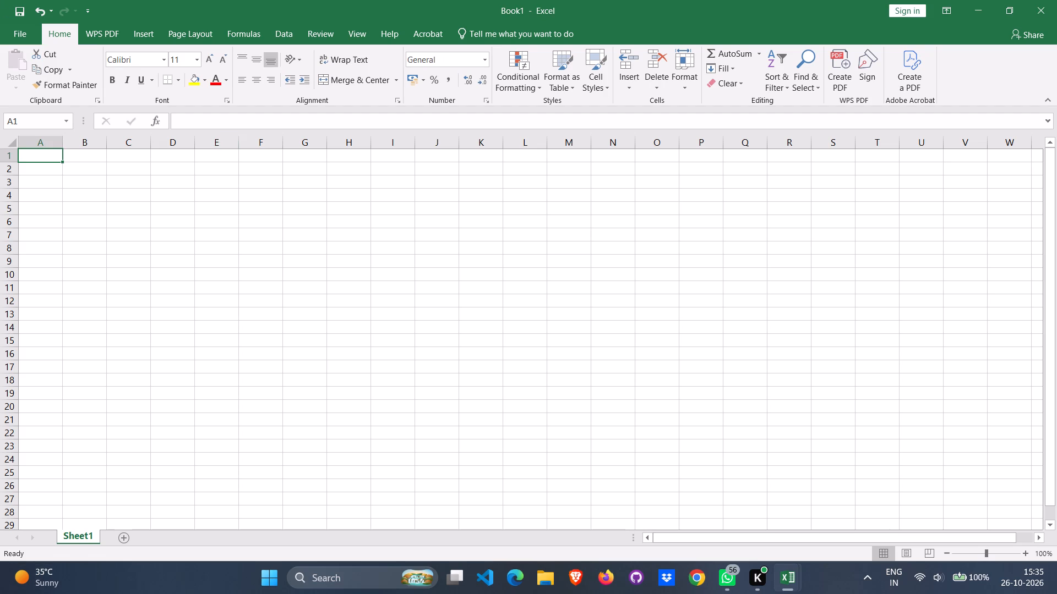
# Copy the filtered Store Code column from the West Summary sheet into column A of the blank workbook.
pyautogui.hotkey('alt', 'Tab')
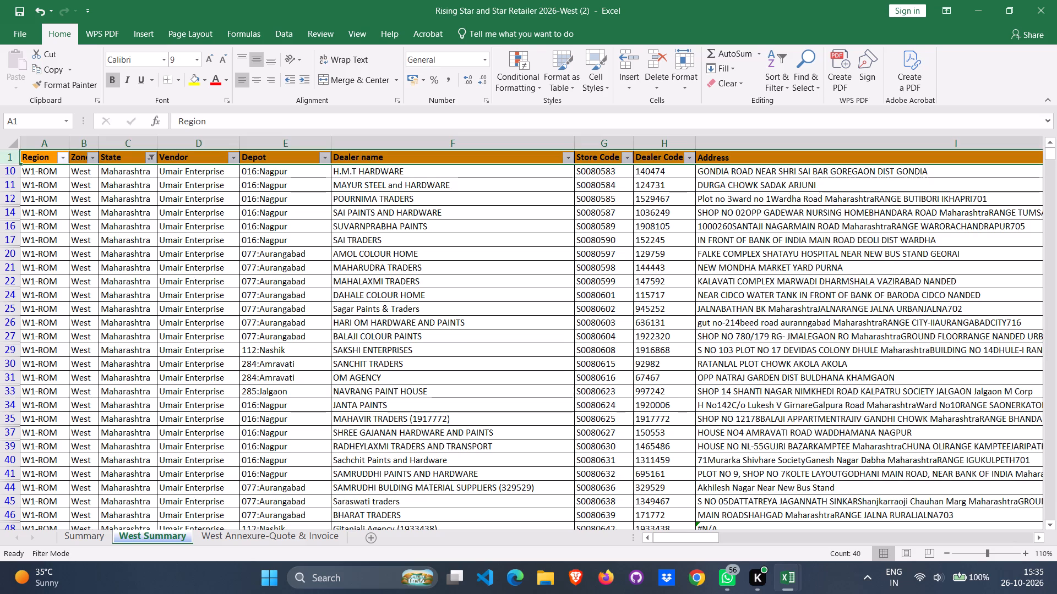
pyautogui.click(604, 158)
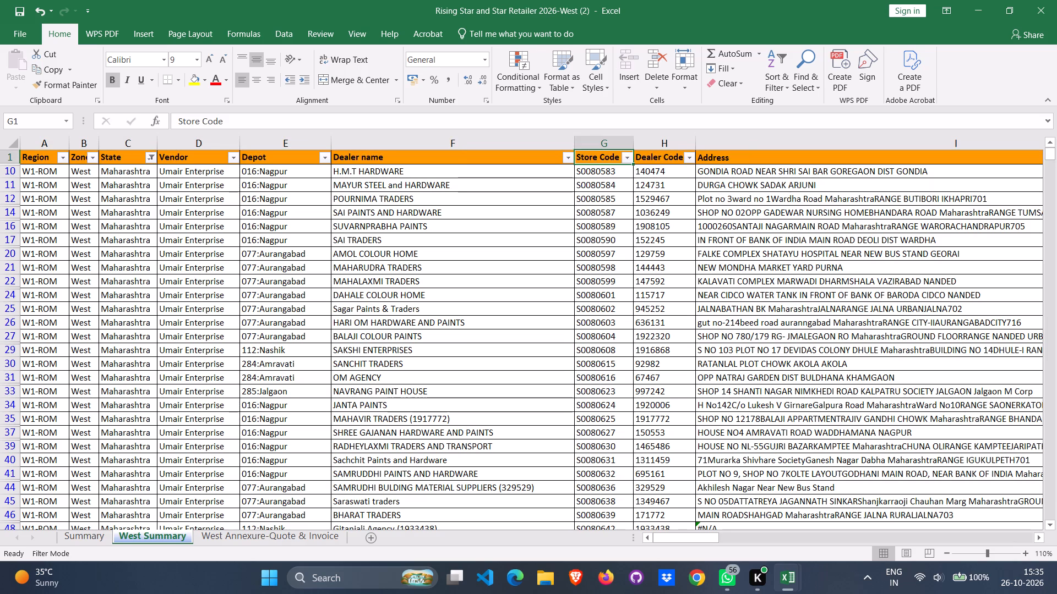
pyautogui.click(592, 144)
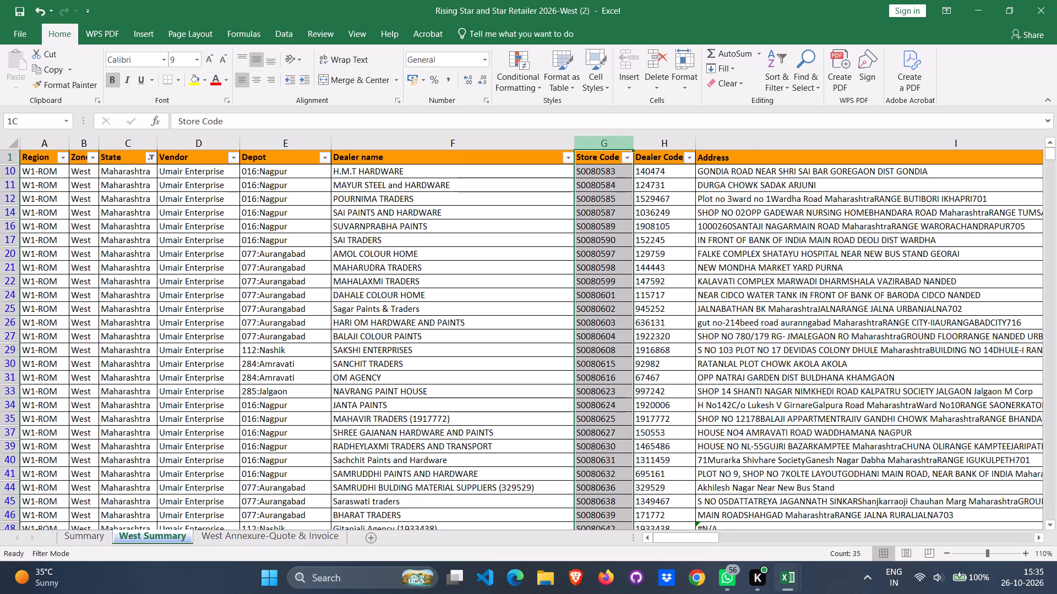
pyautogui.hotkey('ctrl', 'c')
pyautogui.hotkey('alt', 'Tab')
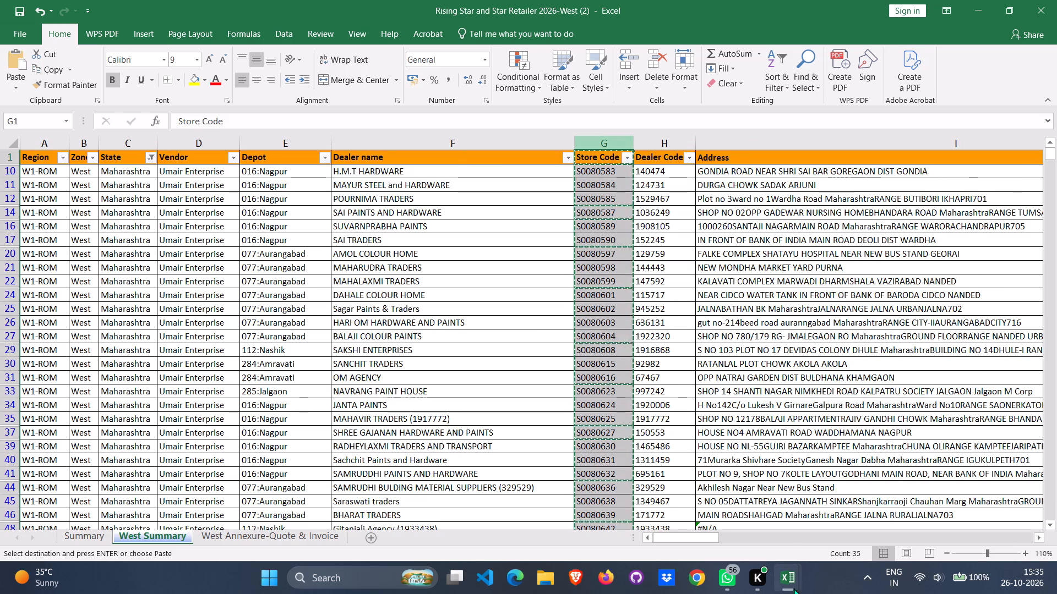
pyautogui.click(815, 540)
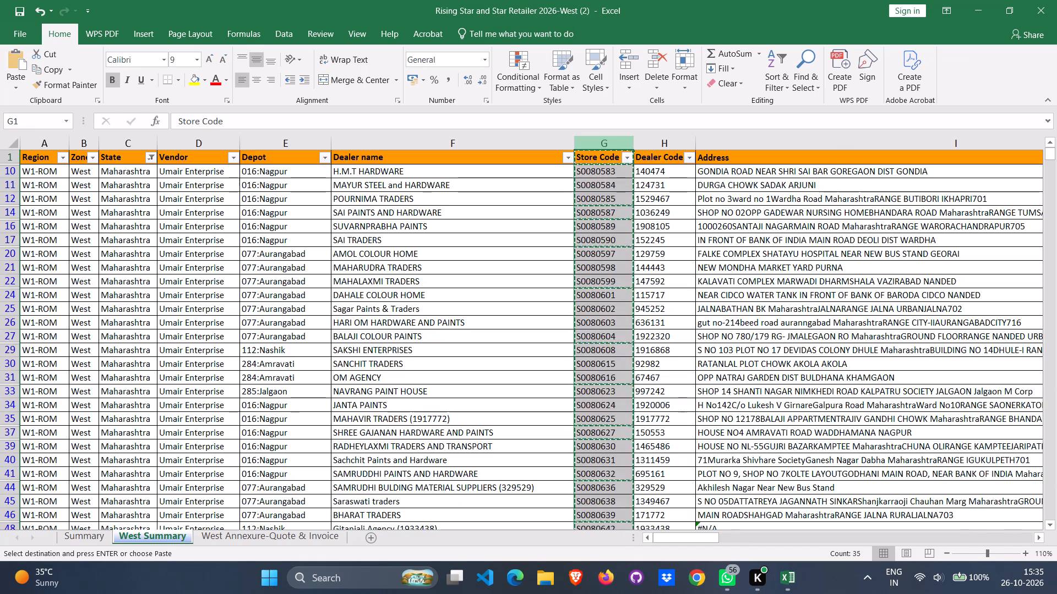
pyautogui.hotkey('ctrl', 'v')
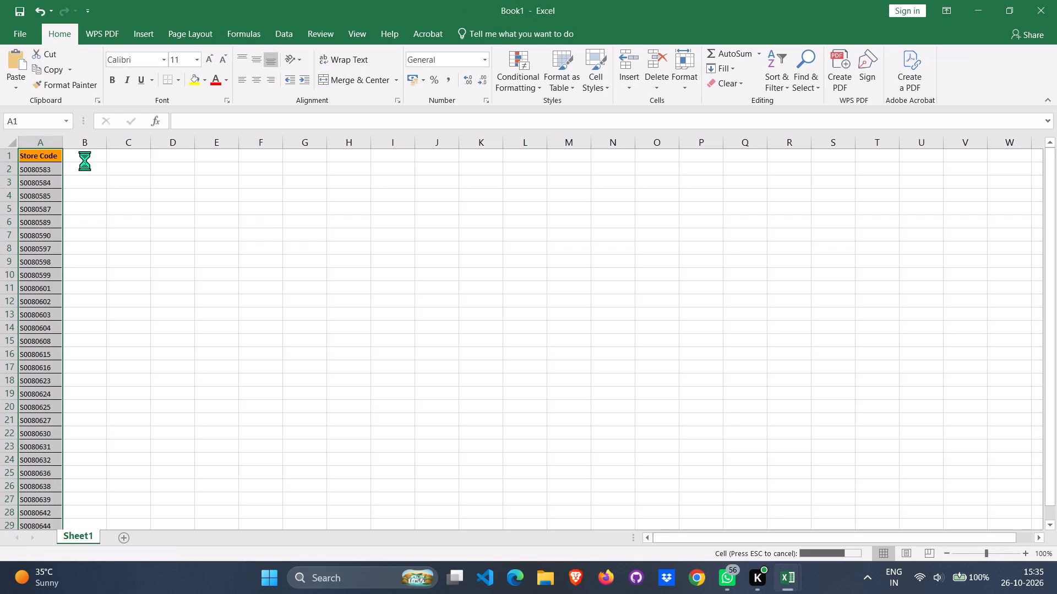
# Copy the filtered Region column from the West Summary sheet into column B of the new workbook, beside the store codes.
pyautogui.hotkey('alt', 'Tab')
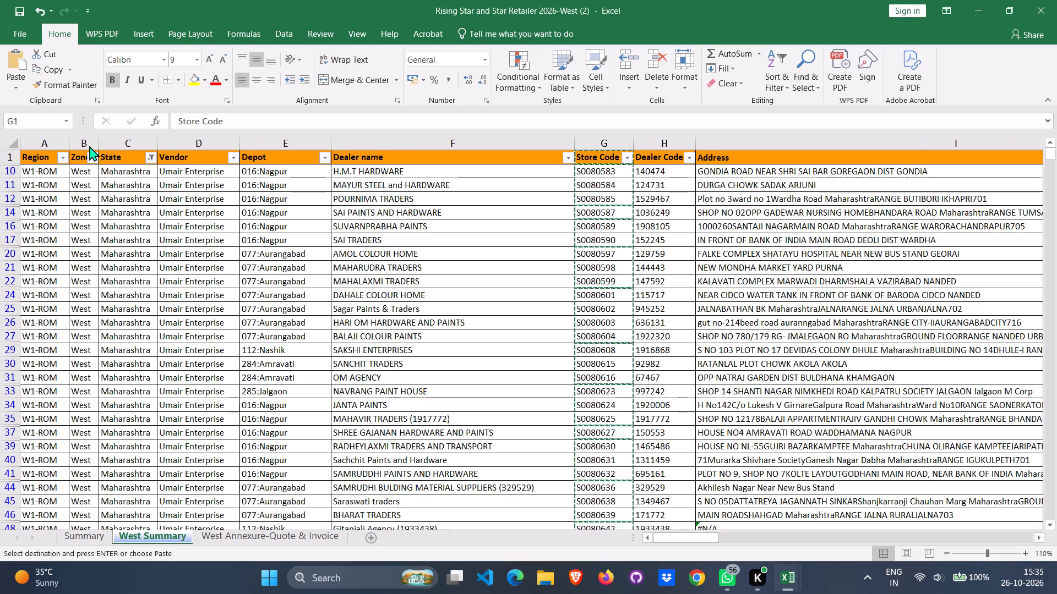
pyautogui.click(40, 157)
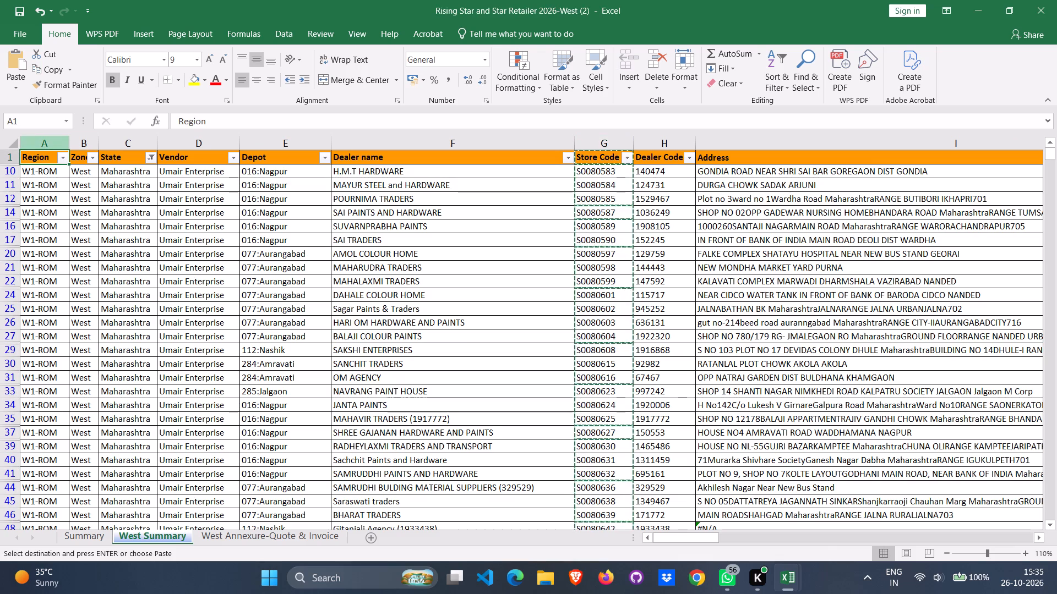
pyautogui.click(40, 147)
pyautogui.hotkey('ctrl', 'c')
pyautogui.hotkey('alt', 'Tab')
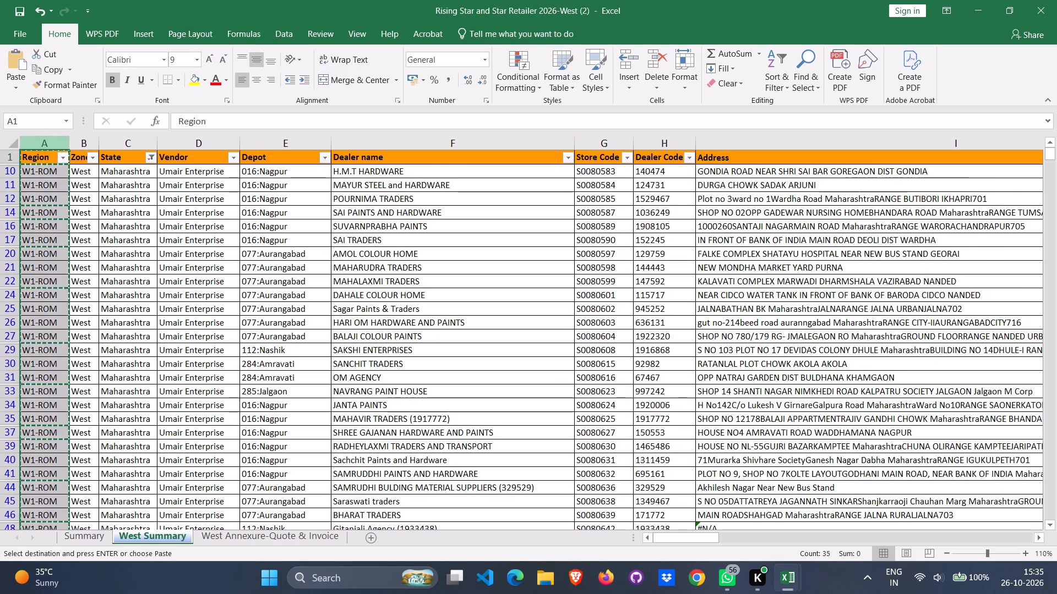
pyautogui.hotkey('alt', 'Tab')
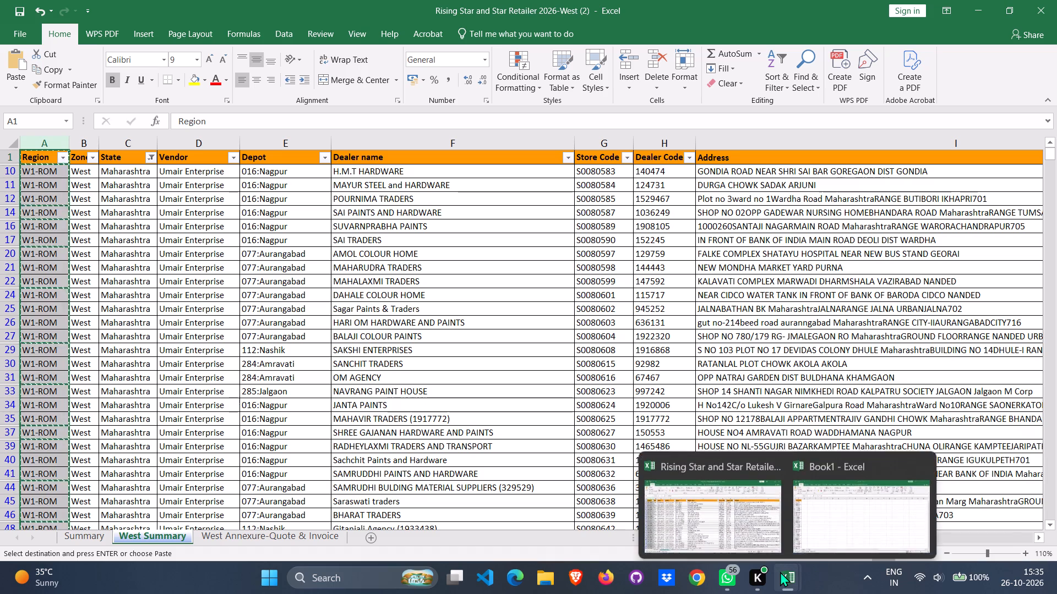
pyautogui.click(819, 499)
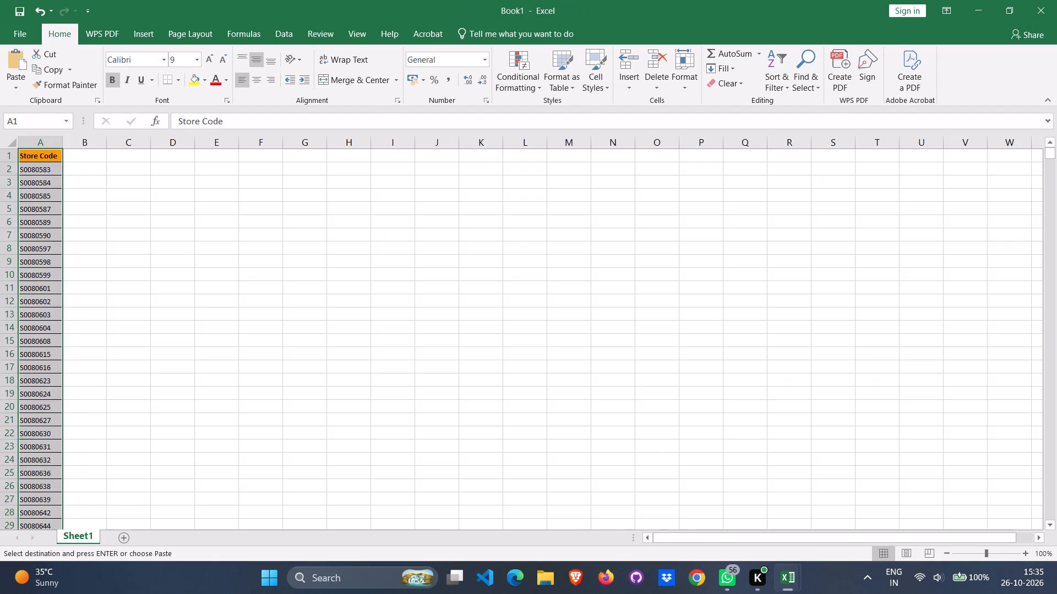
pyautogui.click(86, 157)
pyautogui.hotkey('ctrl', 'v')
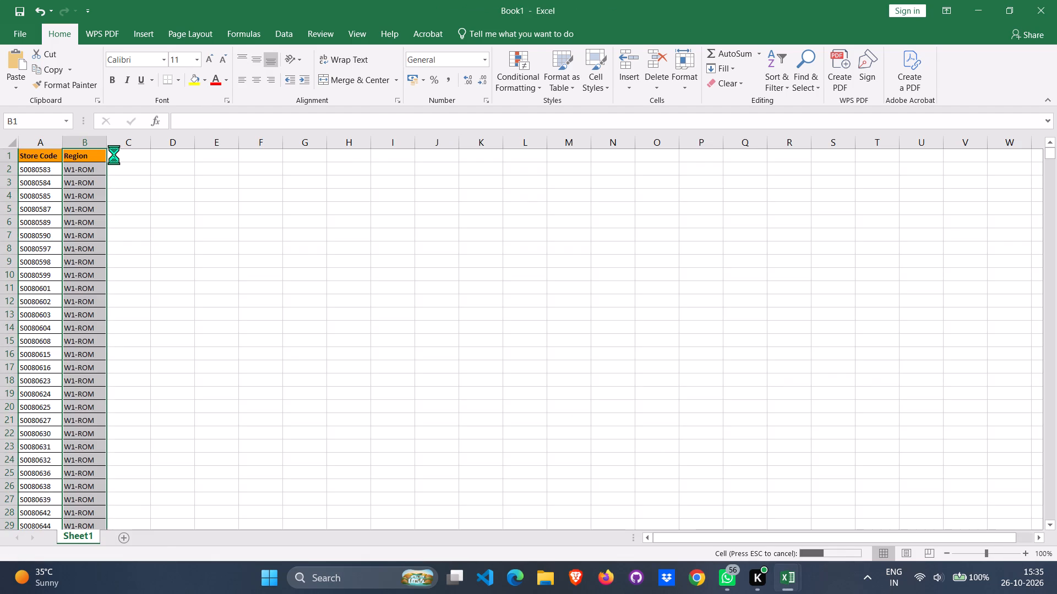
# Select cell C1 in the new workbook and minimize the retailer workbook's window.
pyautogui.click(130, 157)
pyautogui.hotkey('alt', 'Tab')
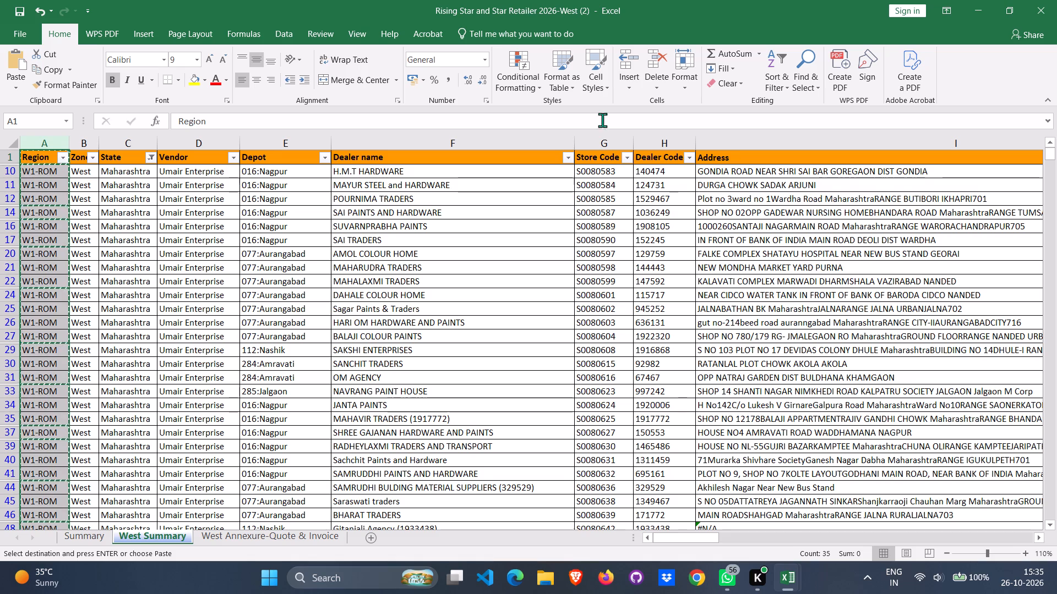
pyautogui.click(990, 8)
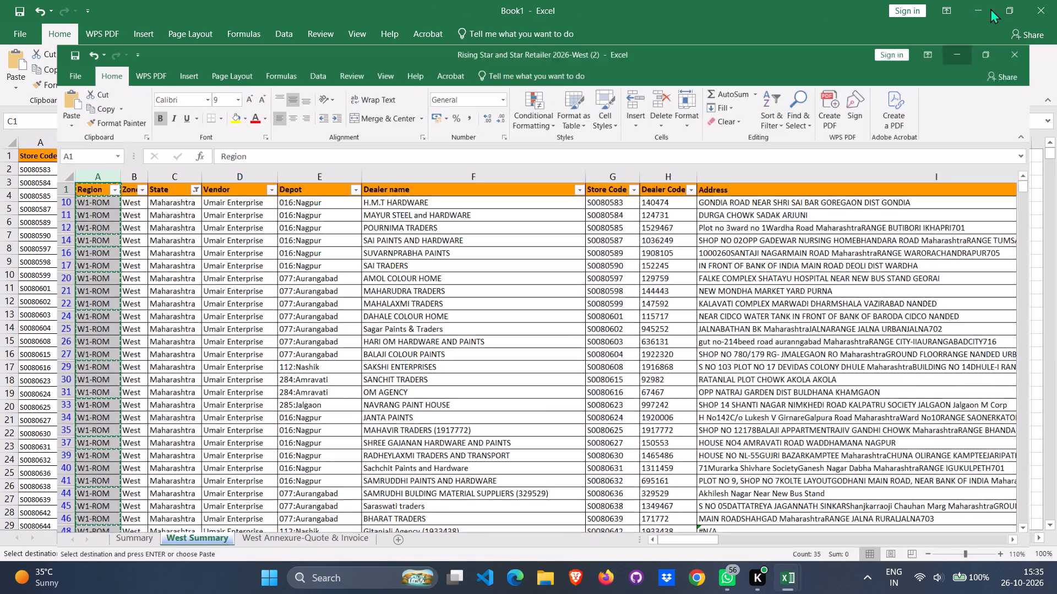
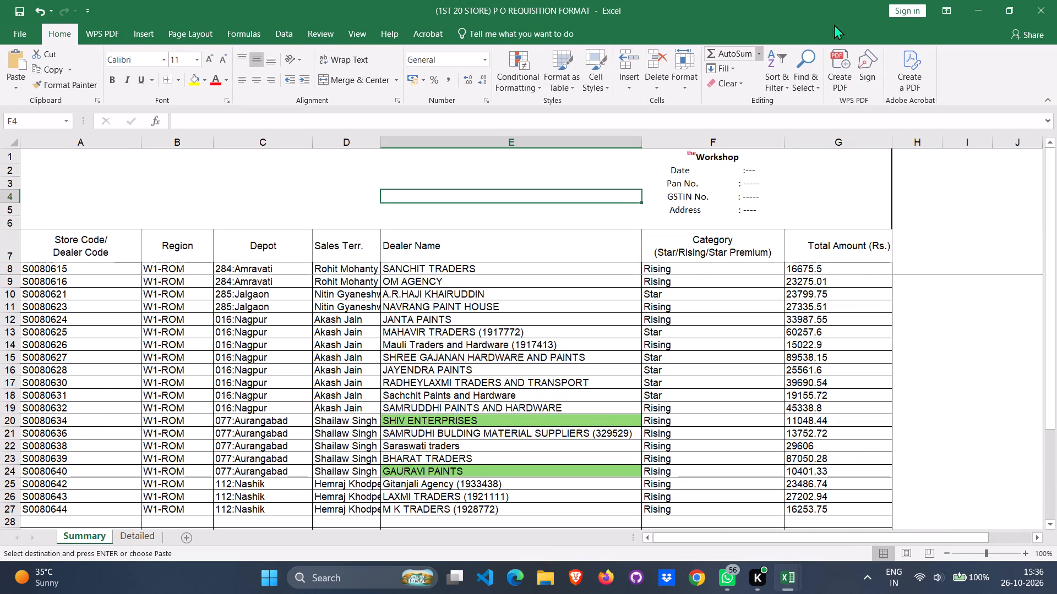
# Copy the filtered Depot column from the West Summary sheet into column C of the new workbook.
pyautogui.click(976, 2)
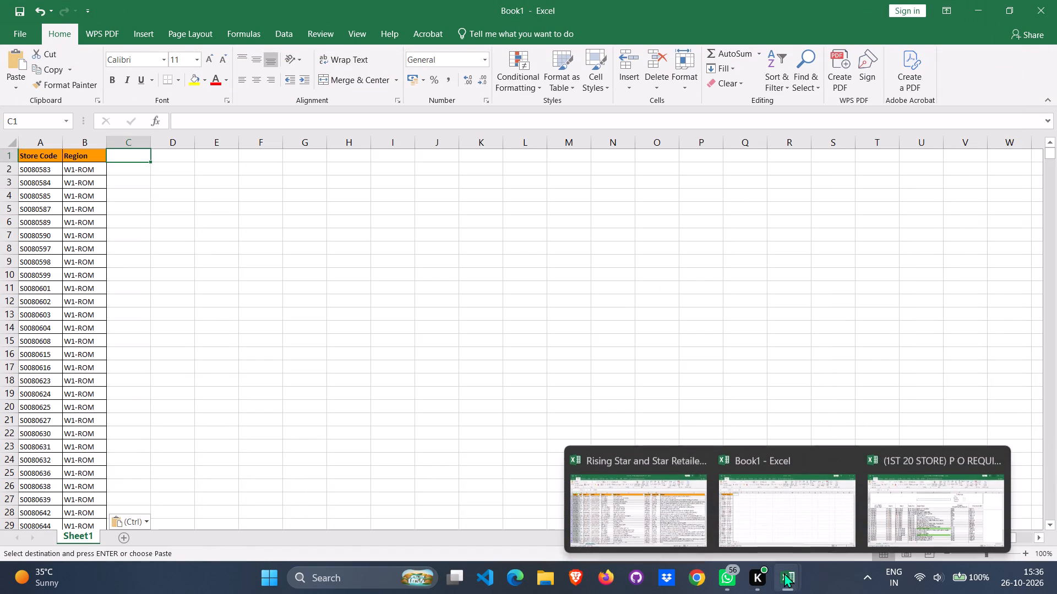
pyautogui.click(659, 499)
pyautogui.click(285, 140)
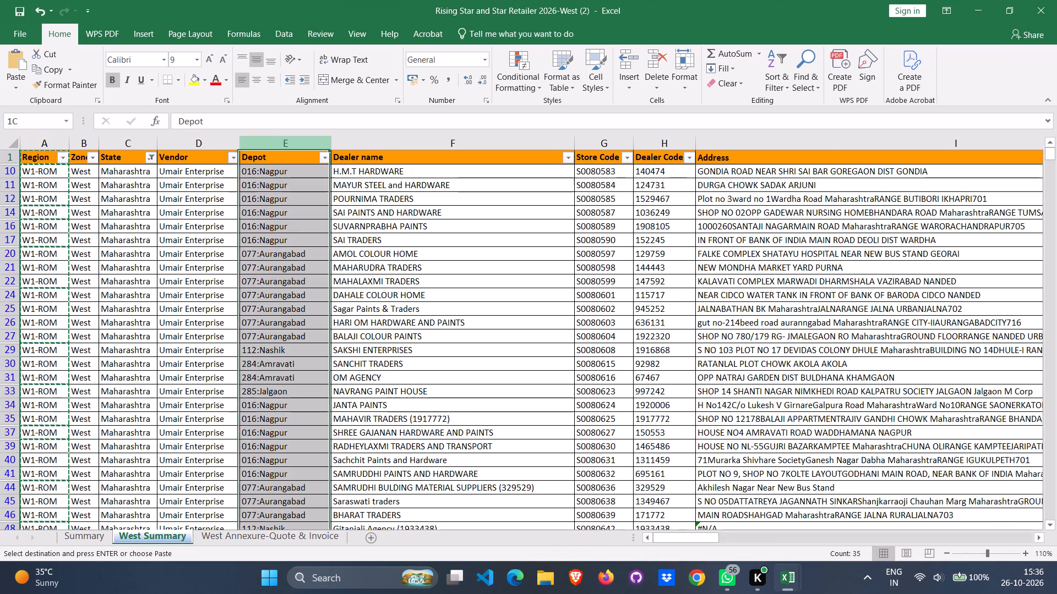
pyautogui.hotkey('ctrl', 'c')
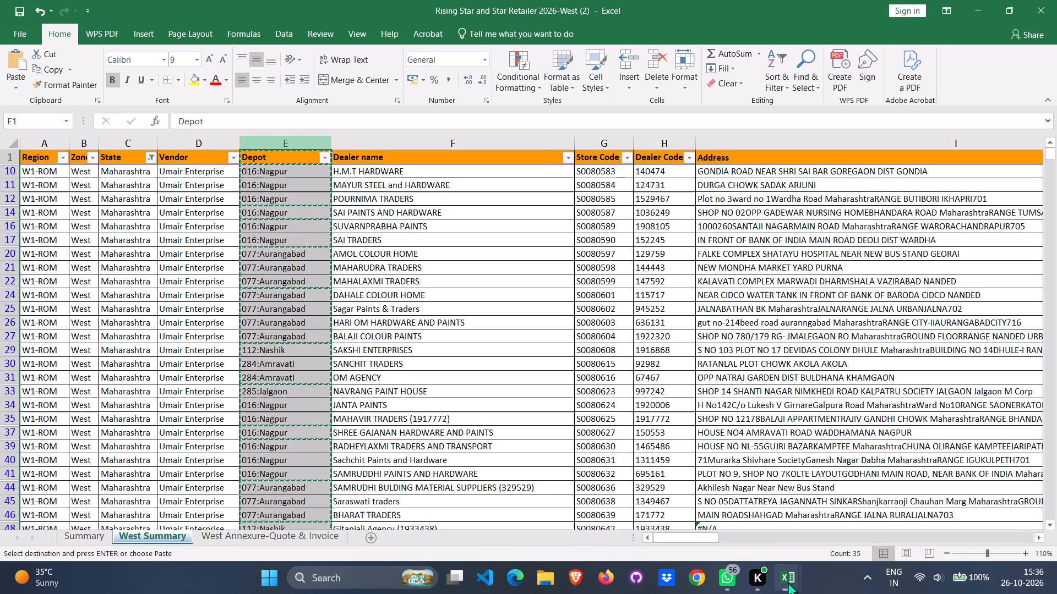
pyautogui.click(767, 519)
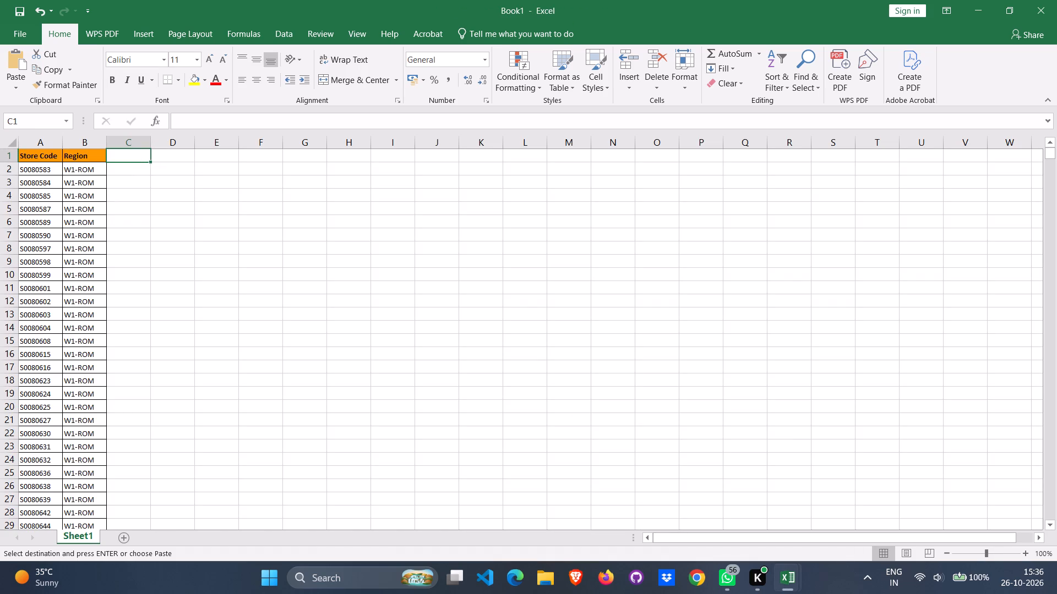
pyautogui.click(132, 156)
pyautogui.hotkey('ctrl', 'v')
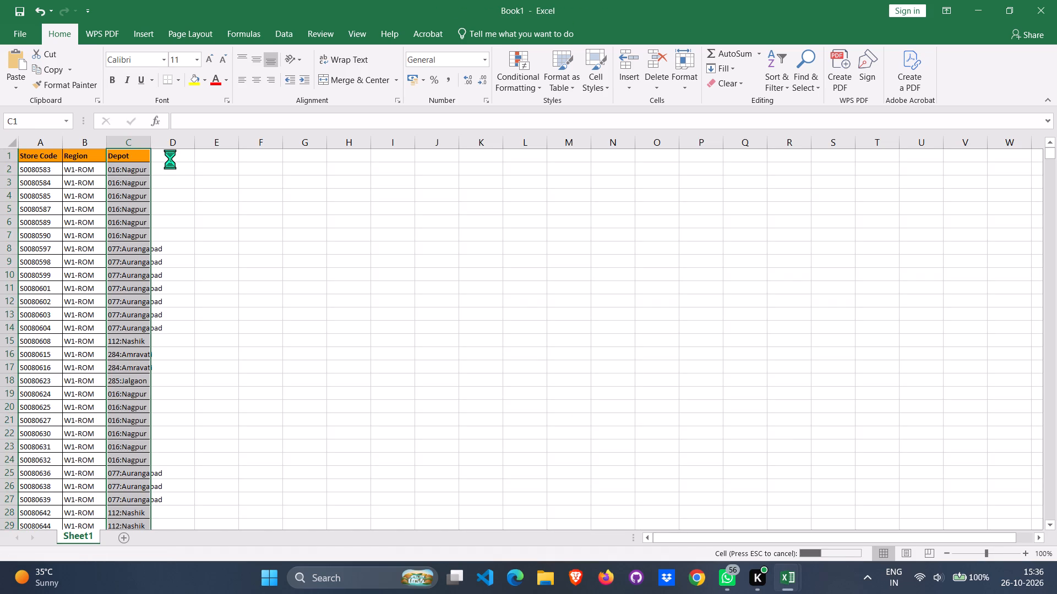
# Copy the filtered TSI Name column from the West Summary sheet into column D of the new workbook, beside the depots.
pyautogui.click(171, 158)
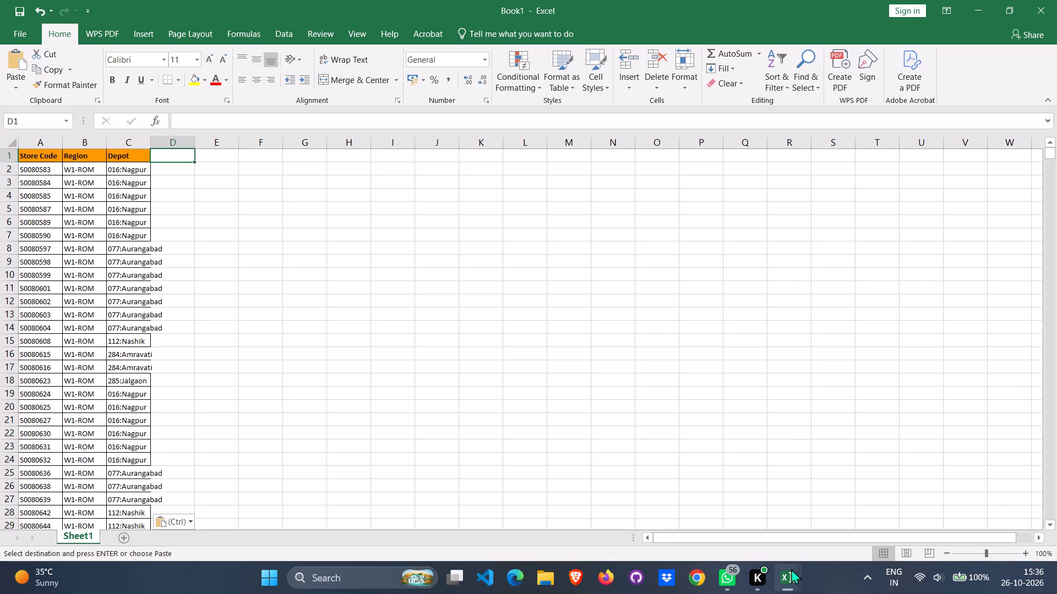
pyautogui.click(621, 509)
pyautogui.hscroll(-4, 618, 279)
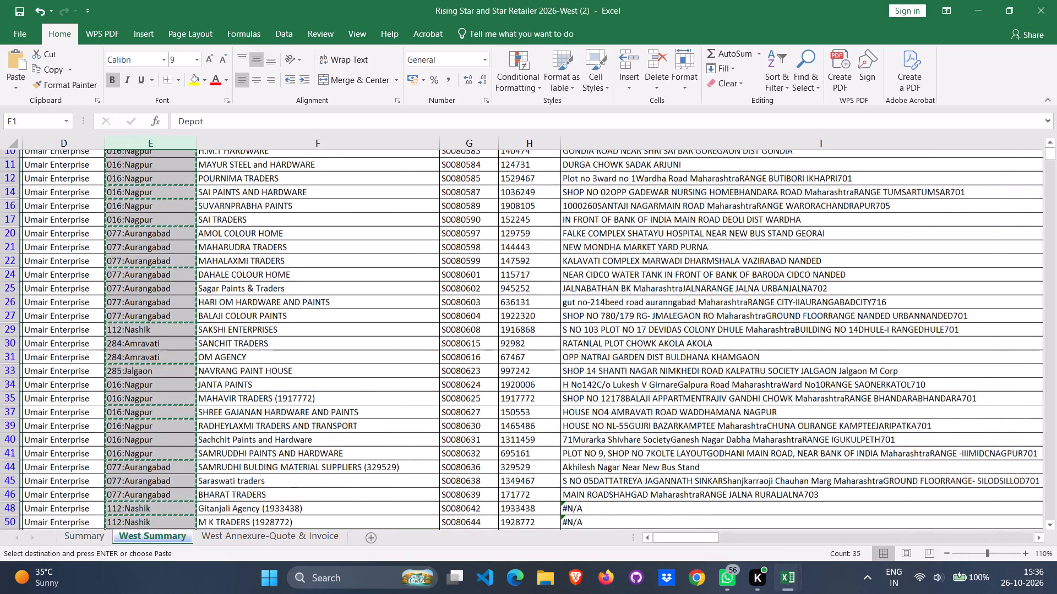
pyautogui.hscroll(-1, 618, 279)
pyautogui.scroll(4, 618, 279)
pyautogui.hscroll(-7, 618, 279)
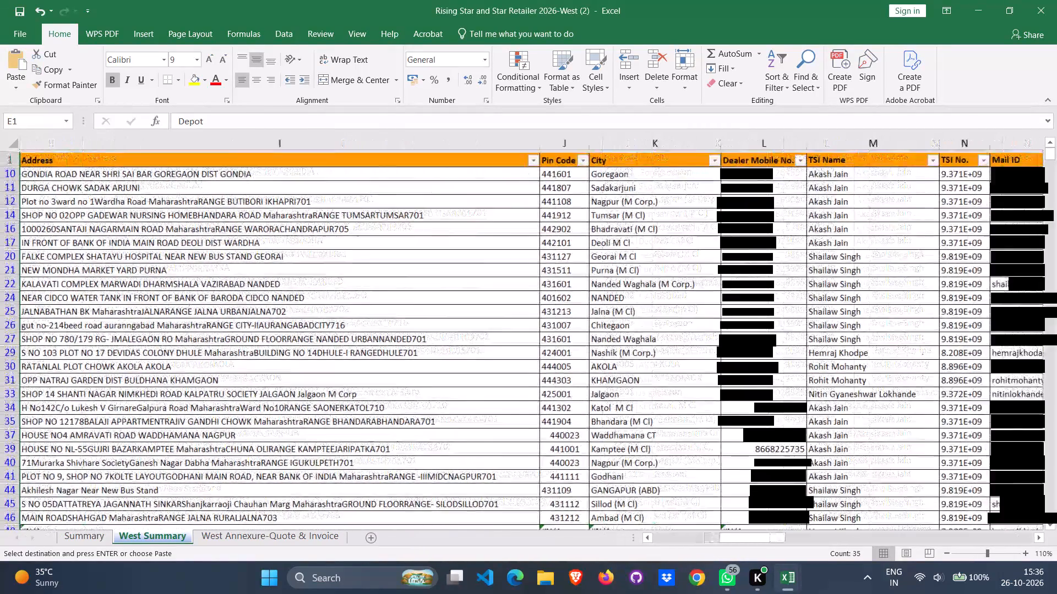
pyautogui.hscroll(-1, 618, 279)
pyautogui.click(856, 142)
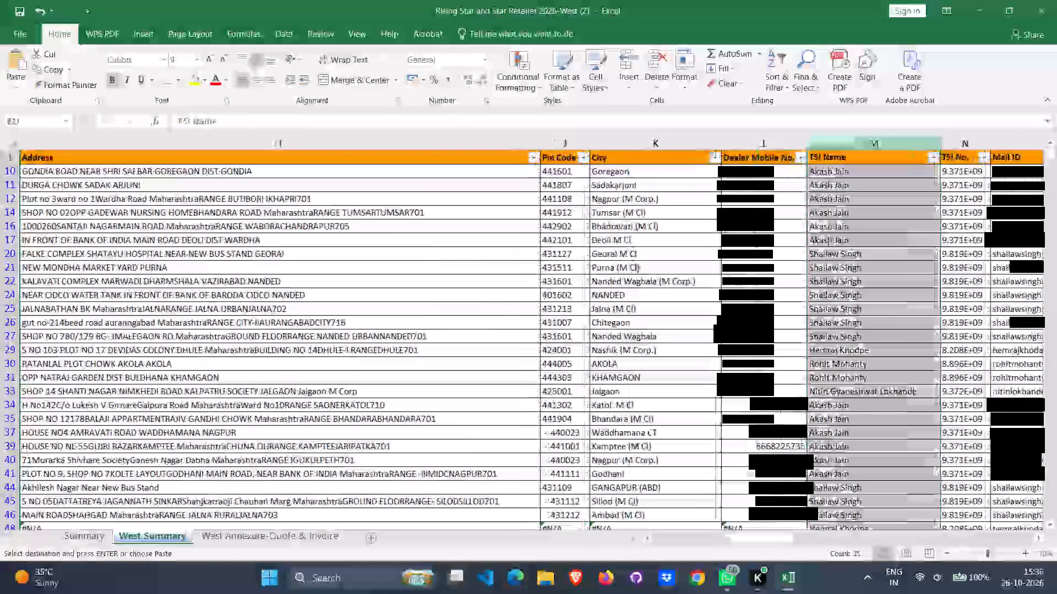
pyautogui.hotkey('ctrl', 'c')
pyautogui.hotkey('alt', 'Tab')
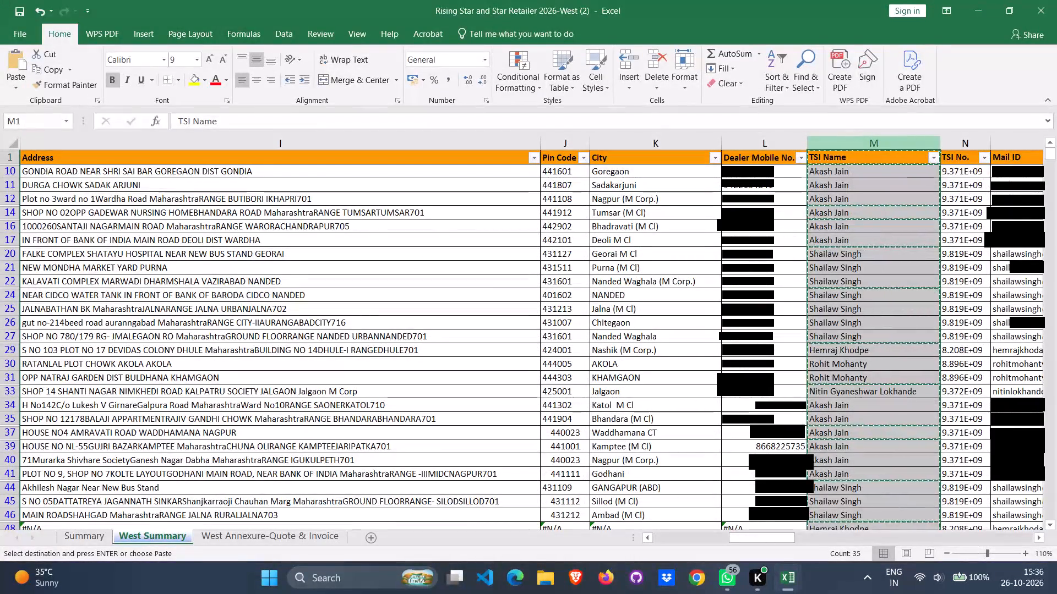
pyautogui.click(781, 515)
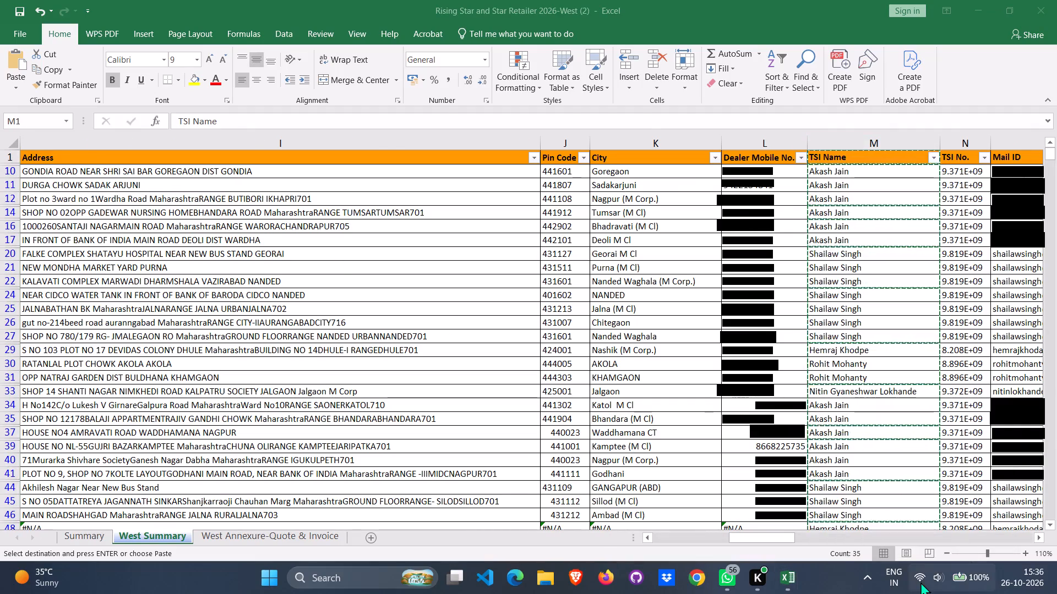
pyautogui.click(786, 498)
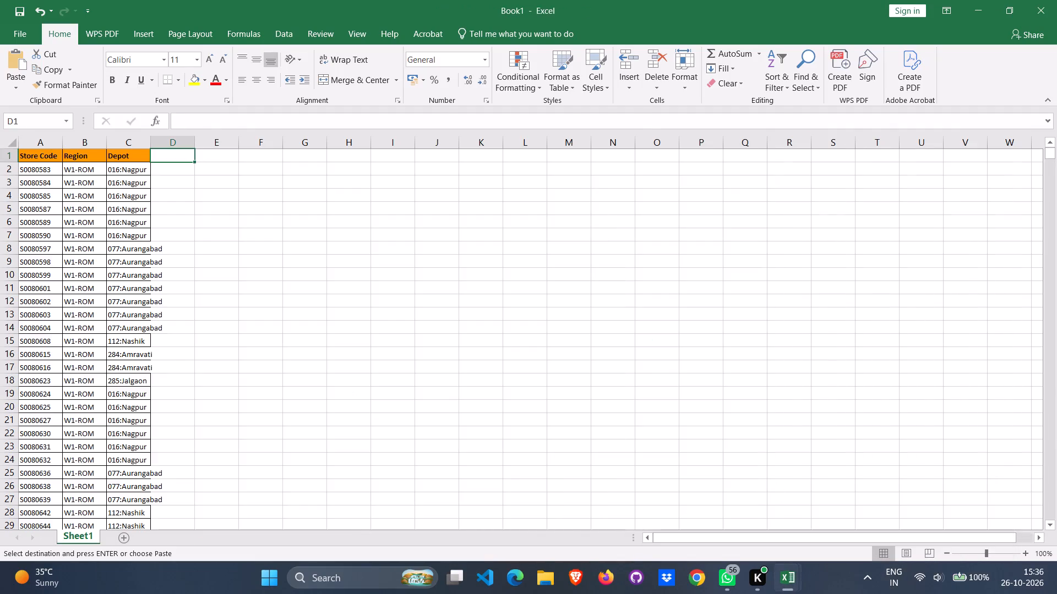
pyautogui.click(181, 156)
pyautogui.hotkey('ctrl', 'v')
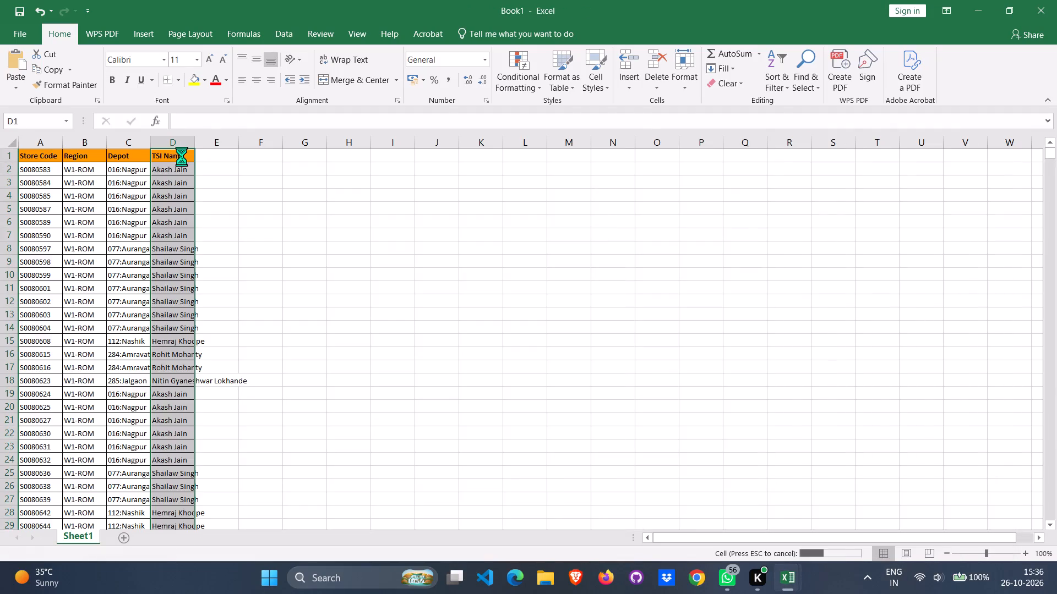
# Copy the filtered Dealer name column from the West Summary sheet into column E of the new workbook.
pyautogui.click(214, 154)
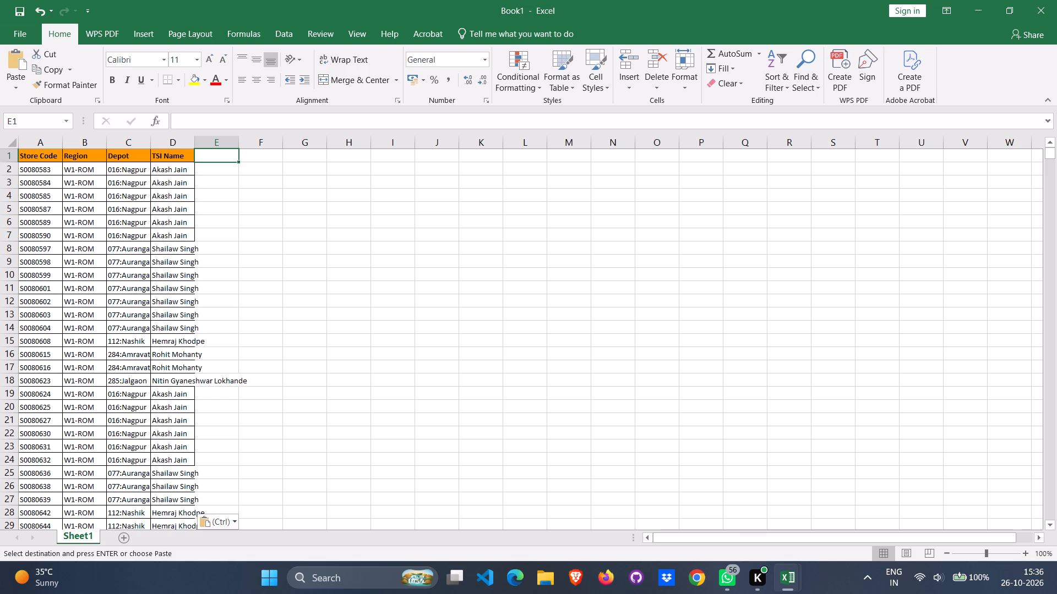
pyautogui.click(609, 506)
pyautogui.hscroll(4, 466, 442)
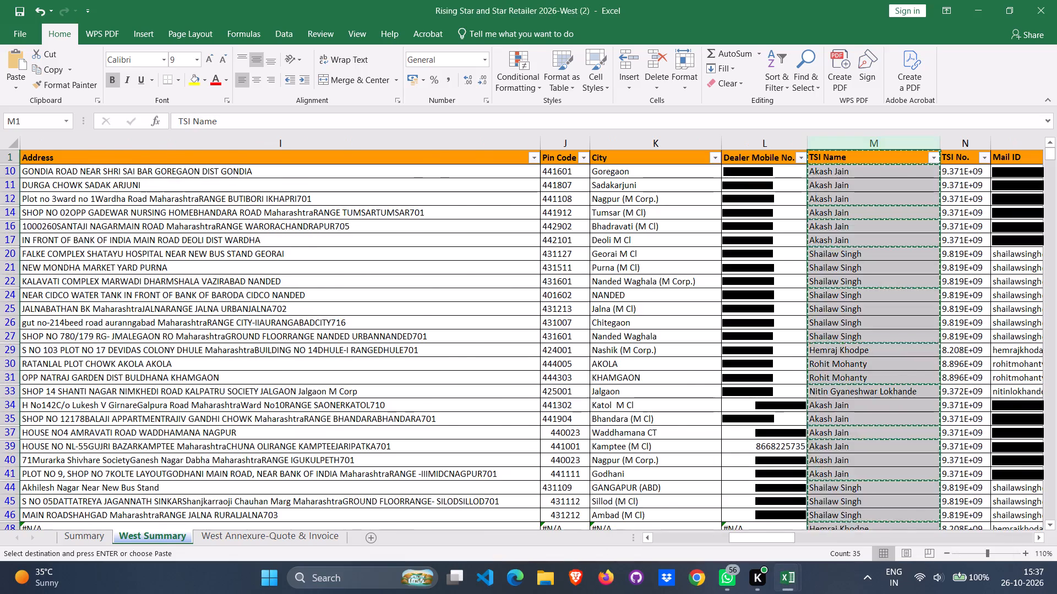
pyautogui.hscroll(5, 465, 442)
pyautogui.click(429, 147)
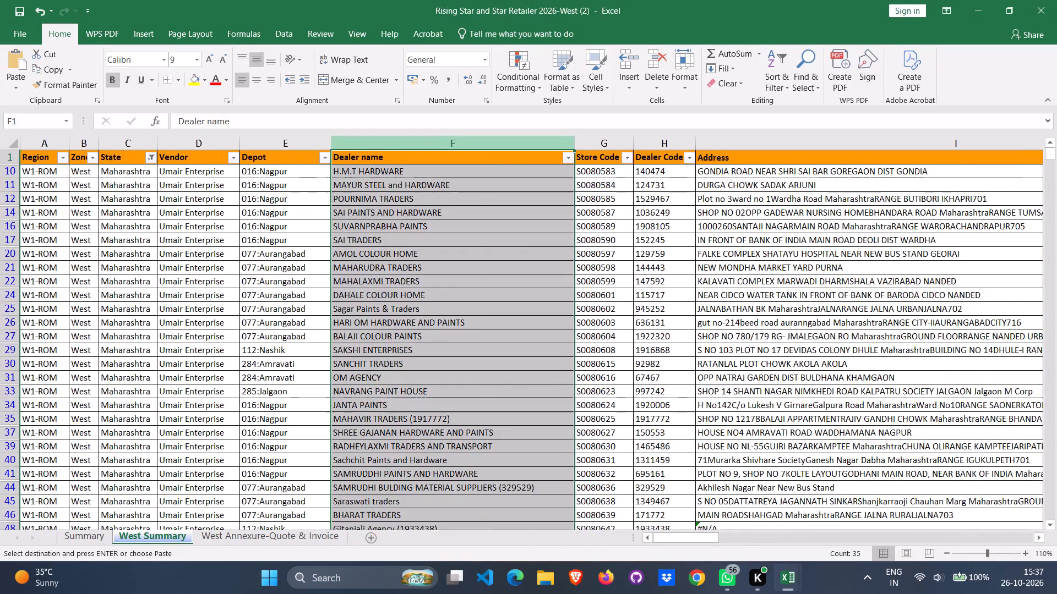
pyautogui.hotkey('ctrl', 'c')
pyautogui.hotkey('alt', 'Tab')
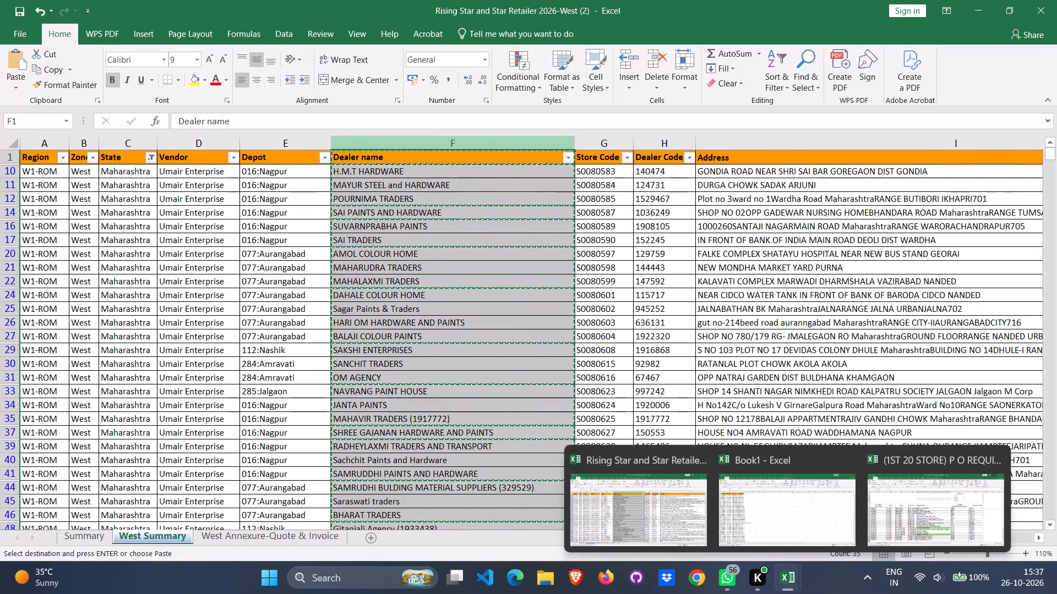
pyautogui.hotkey('ctrl', 'v')
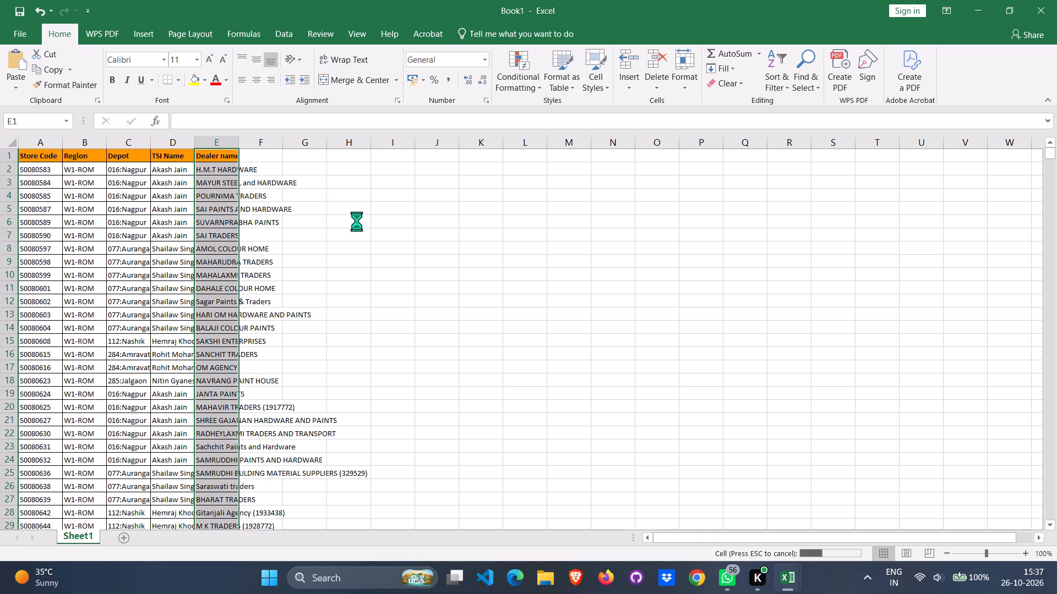
# Copy the filtered Branding Category column from the West Summary sheet into column F of the new workbook.
pyautogui.click(259, 157)
pyautogui.hotkey('alt', 'Tab')
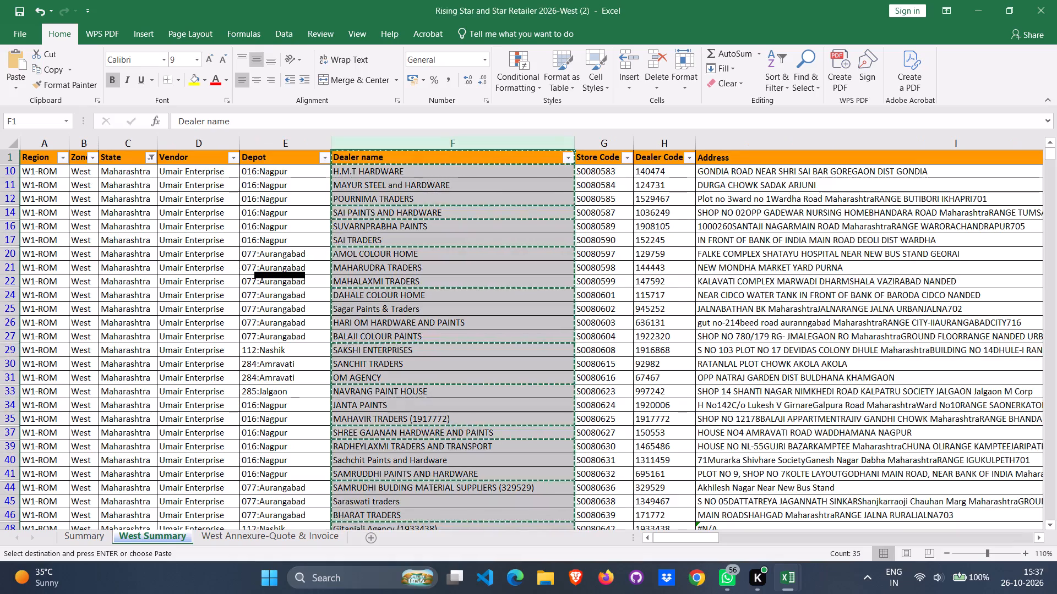
pyautogui.hscroll(-9, 571, 296)
pyautogui.hscroll(1, 571, 296)
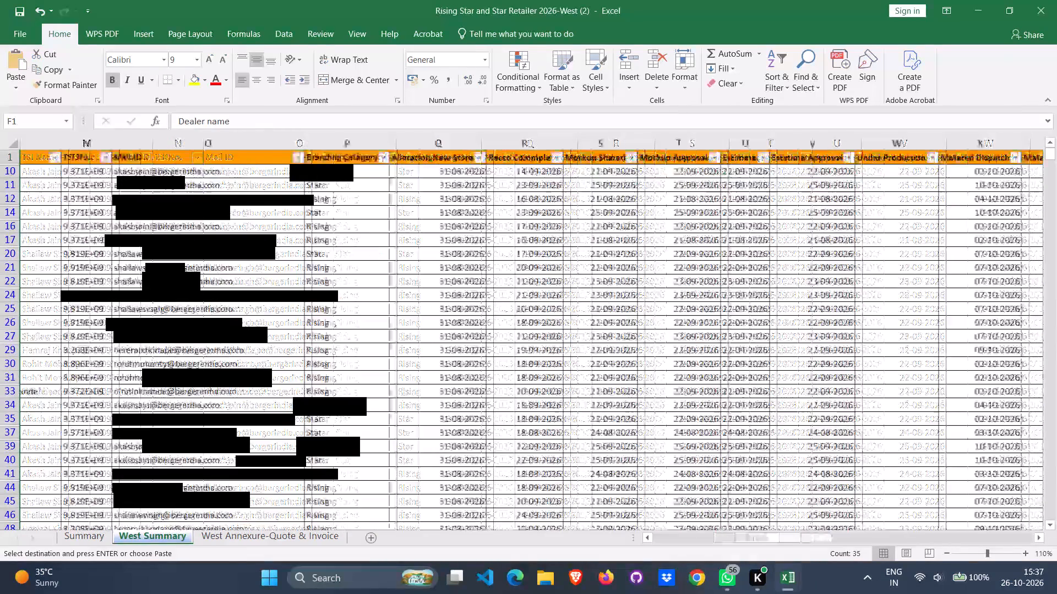
pyautogui.hscroll(1, 571, 296)
pyautogui.click(662, 144)
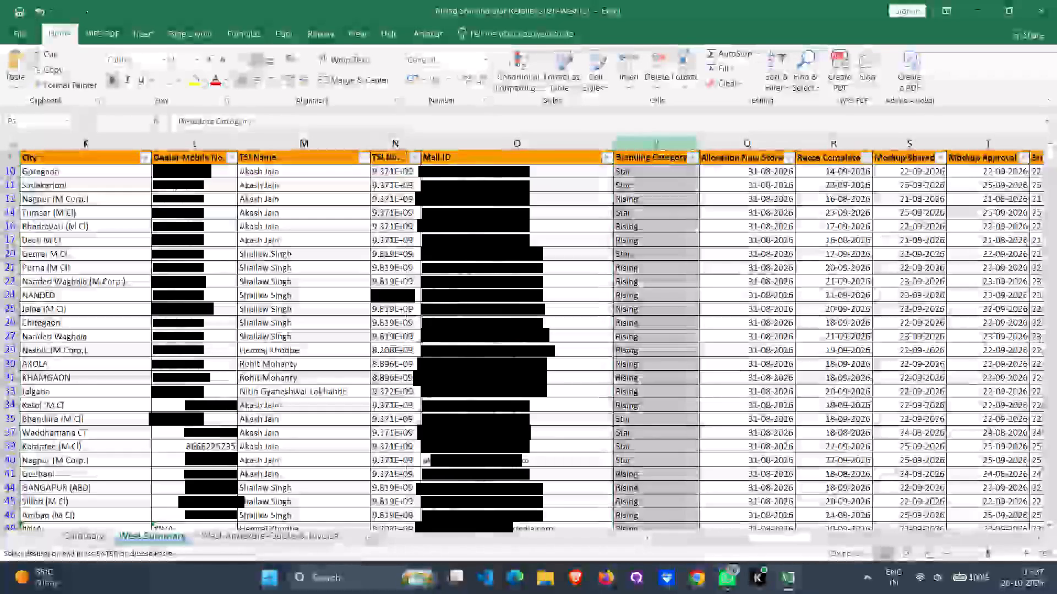
pyautogui.hotkey('ctrl', 'c')
pyautogui.hotkey('alt', 'Tab')
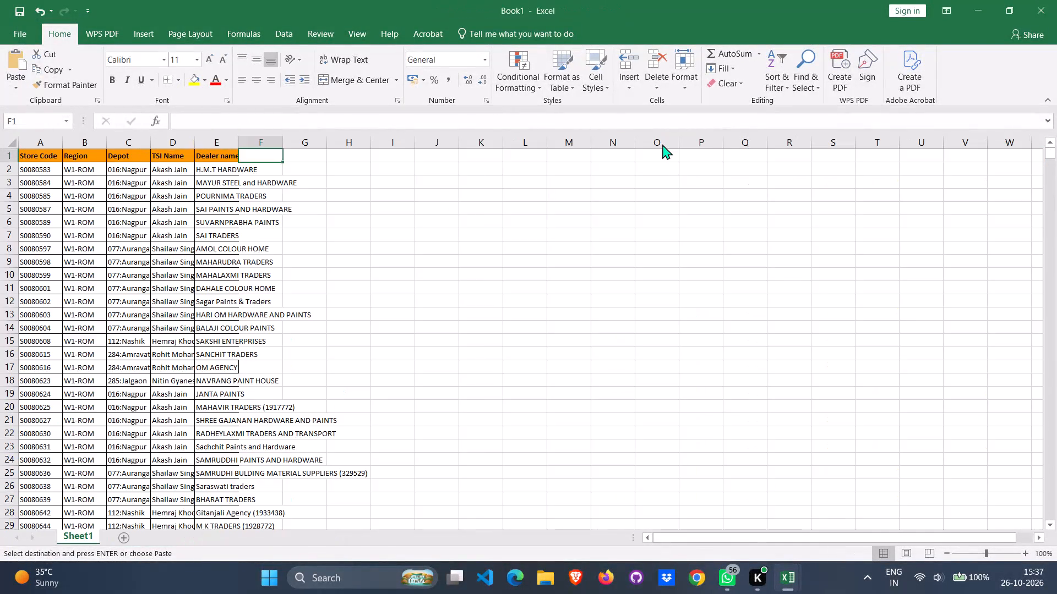
pyautogui.hotkey('ctrl', 'v')
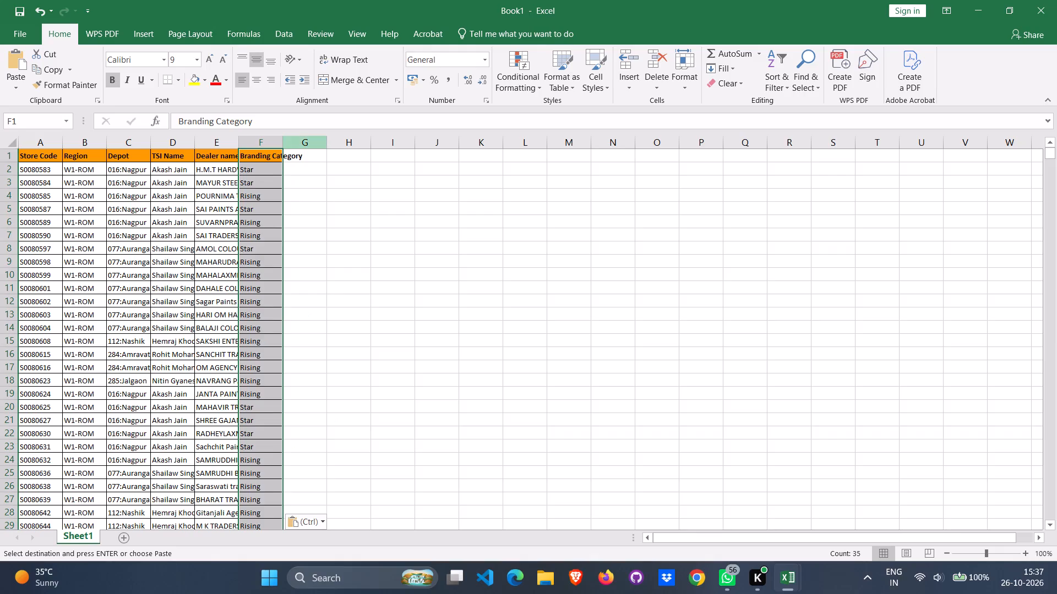
# Copy the filtered Net Quote column from the West Summary sheet into column G of the new workbook.
pyautogui.click(309, 142)
pyautogui.hotkey('alt', 'Tab')
pyautogui.hscroll(-6, 594, 250)
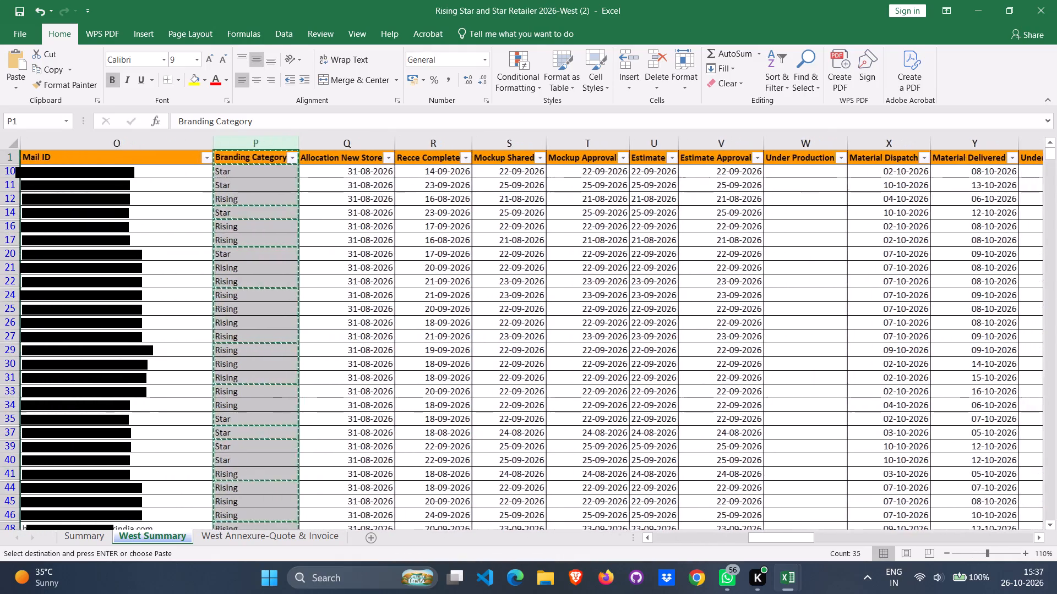
pyautogui.hscroll(-8, 584, 255)
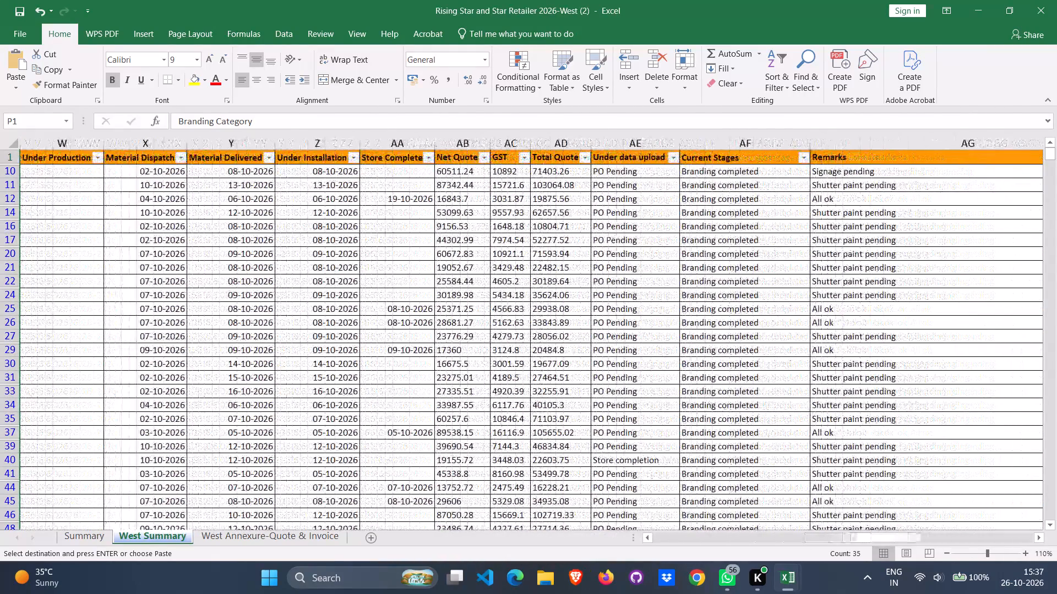
pyautogui.click(472, 145)
pyautogui.hotkey('ctrl', 'c')
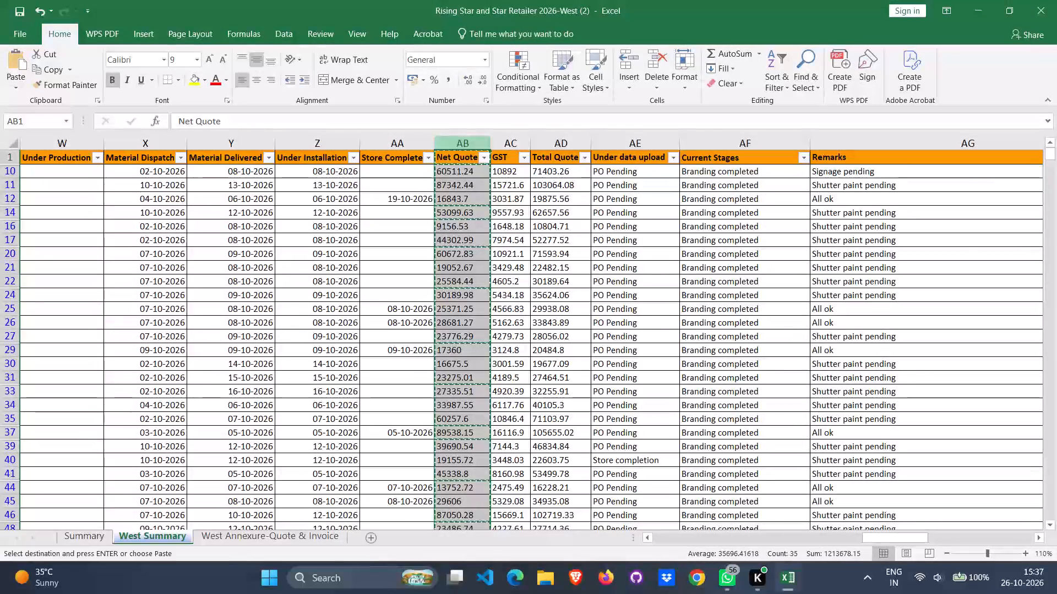
pyautogui.hotkey('alt', 'Tab')
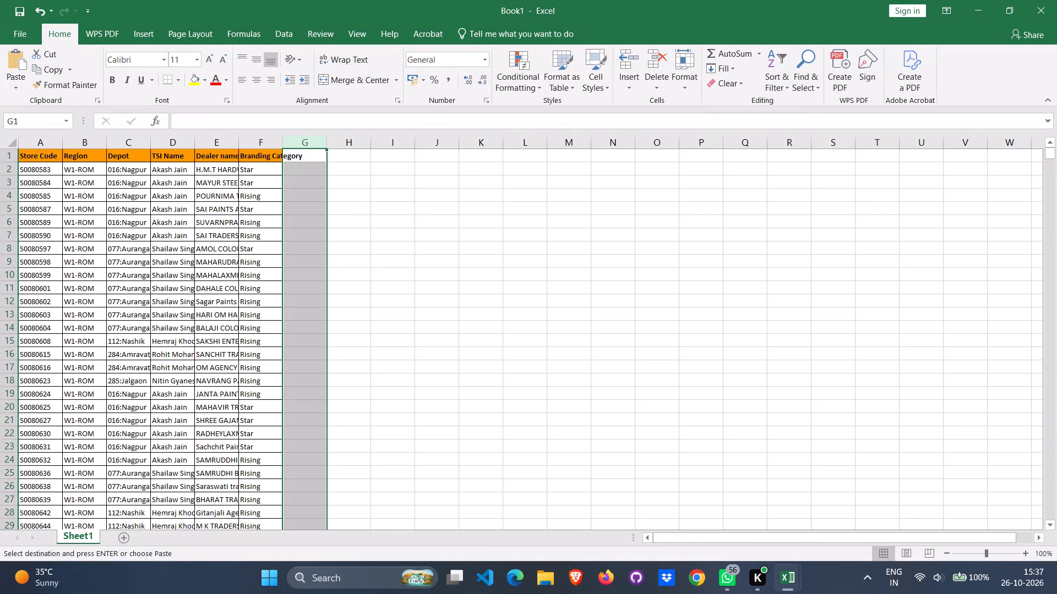
pyautogui.hotkey('ctrl', 'v')
pyautogui.hscroll(8, 408, 222)
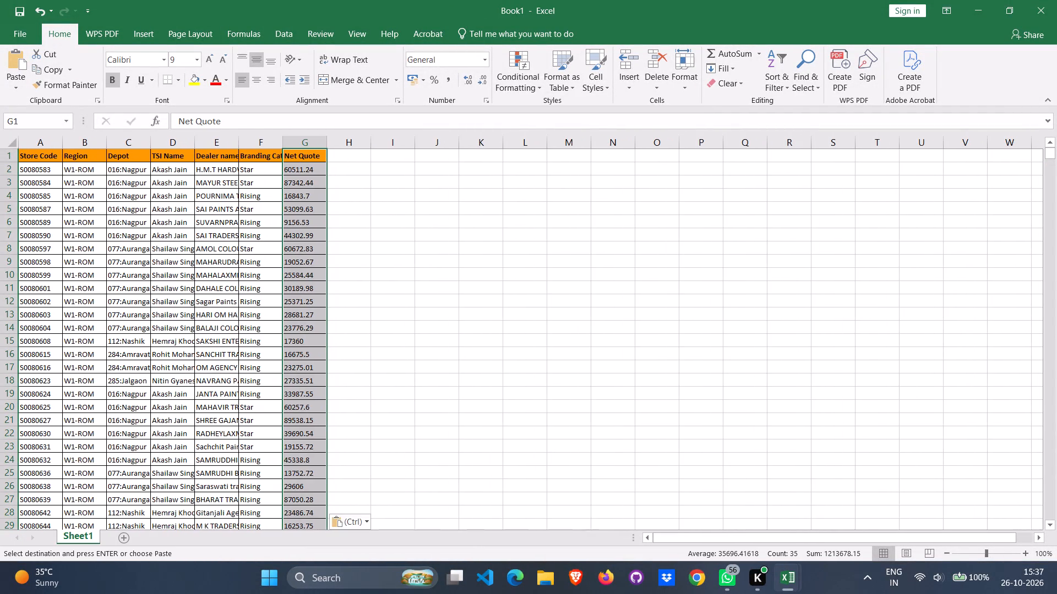
pyautogui.scroll(-5, 347, 338)
pyautogui.scroll(8, 345, 337)
pyautogui.hscroll(6, 345, 337)
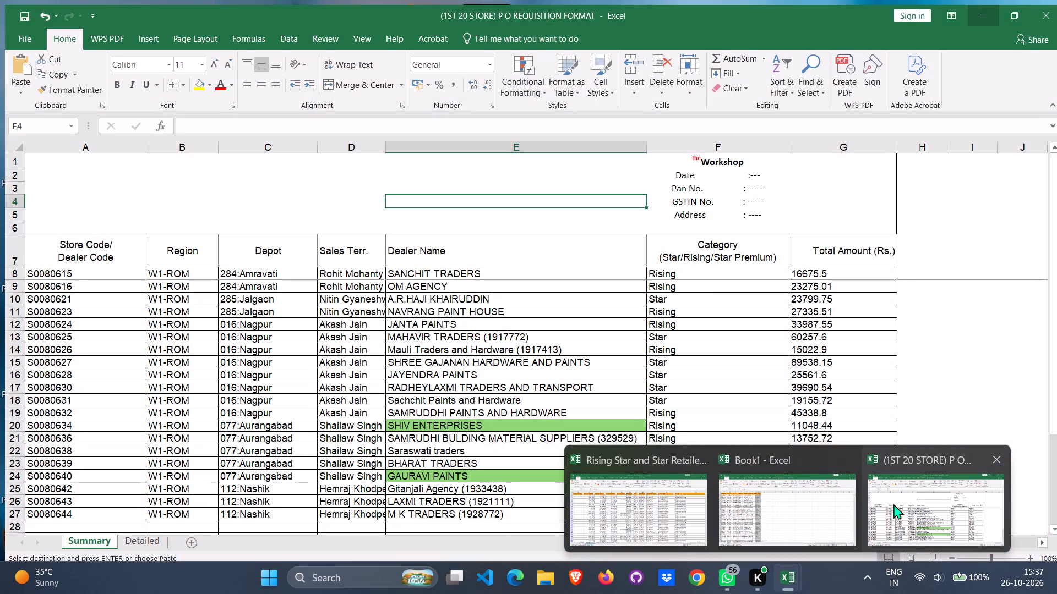
# In the P O Requisition Format workbook's Summary sheet, clear the old store entries from A8:G27.
pyautogui.click(893, 504)
pyautogui.hscroll(1, 566, 347)
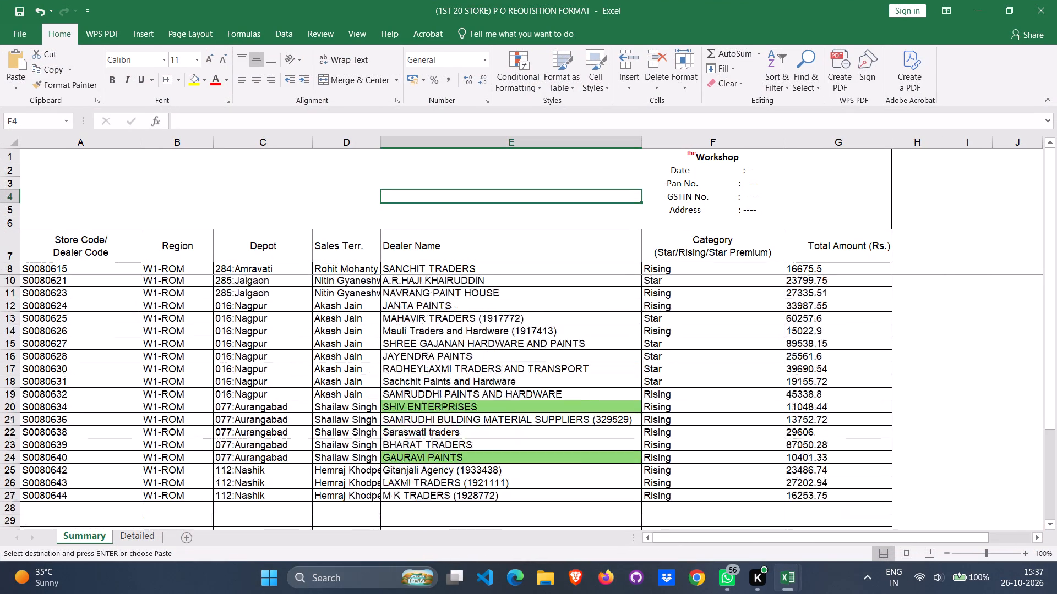
pyautogui.hscroll(1, 566, 347)
pyautogui.scroll(7, 426, 330)
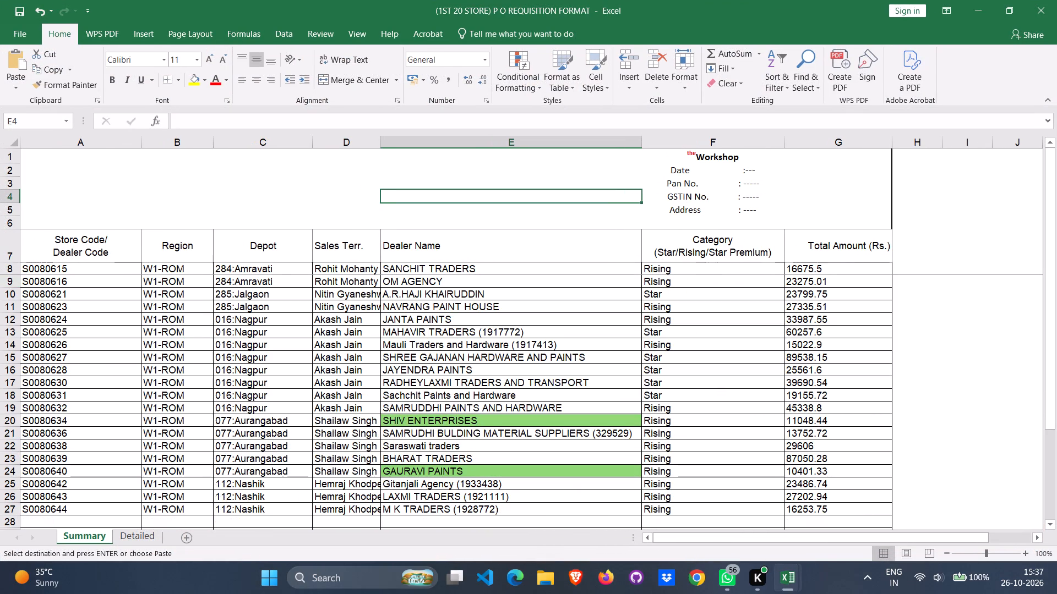
pyautogui.click(69, 271)
pyautogui.hotkey('shift', 'Right')
pyautogui.hotkey('shift', 'Right')
pyautogui.hotkey('shift', 'Right')
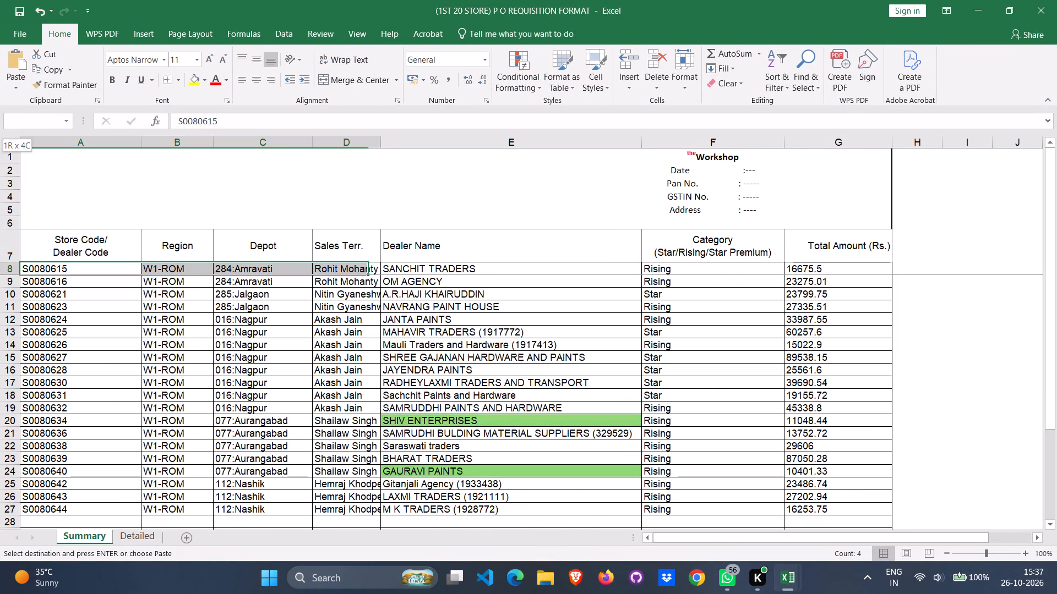
pyautogui.hotkey('shift', 'Right')
pyautogui.hotkey('shift', 'Right')
pyautogui.hotkey('shift', 'Right')
pyautogui.hotkey('shift', 'Down')
pyautogui.hotkey('shift', 'Down')
pyautogui.hotkey('shift', 'Down')
pyautogui.hotkey('shift', 'Down')
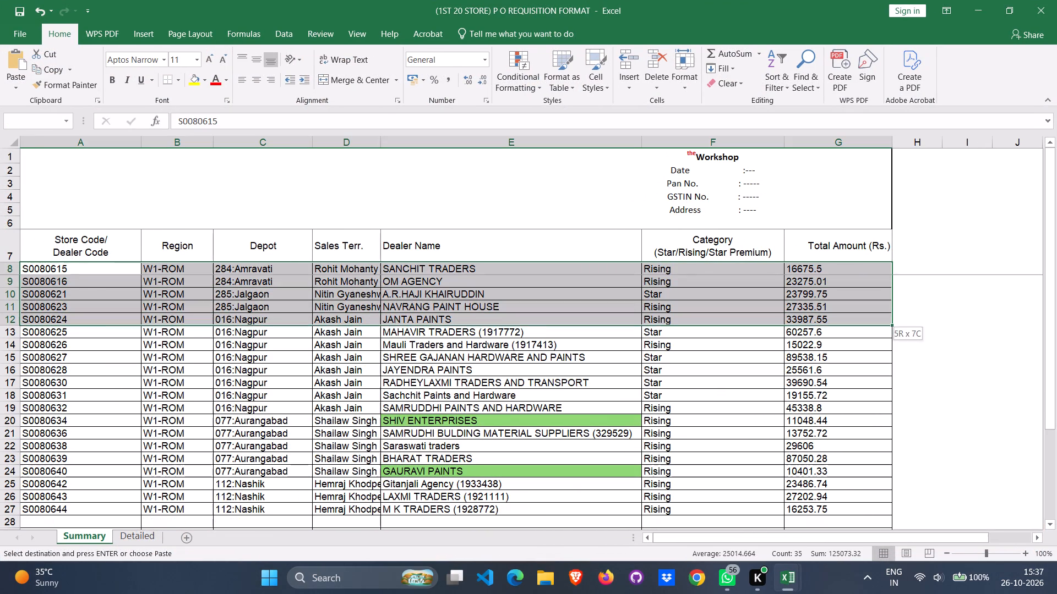
pyautogui.hotkey('shift', 'Down')
pyautogui.hotkey('shift', 'Down')
pyautogui.hotkey('shift', 'Down')
pyautogui.hotkey('shift', 'Down')
pyautogui.hotkey('shift', 'Down')
pyautogui.hotkey('shift', 'Down')
pyautogui.hotkey('shift', 'Down')
pyautogui.hotkey('shift', 'Down')
pyautogui.hotkey('shift', 'Down')
pyautogui.hotkey('shift', 'Down')
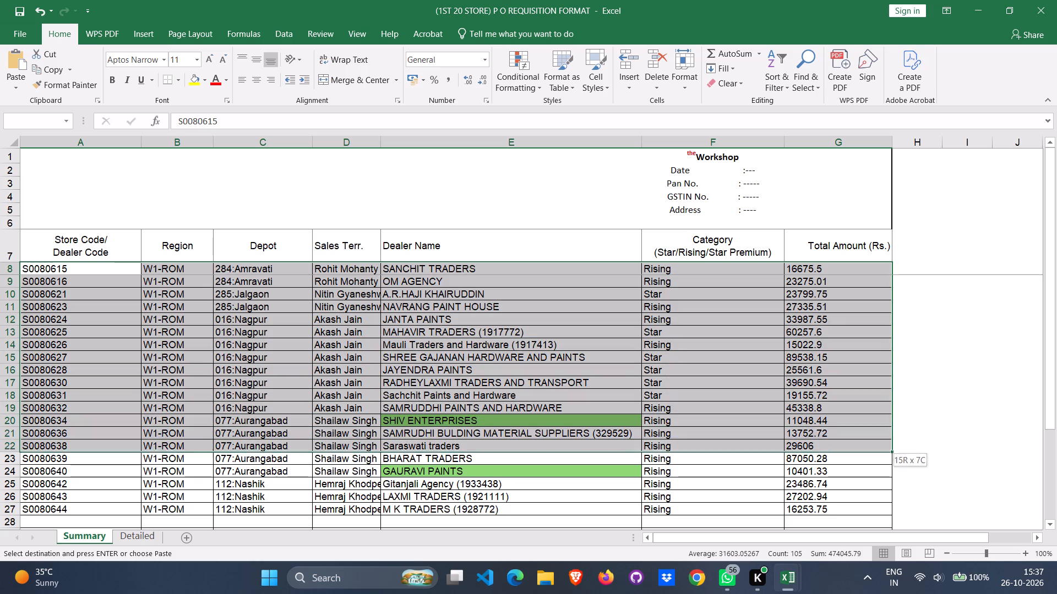
pyautogui.hotkey('shift', 'Down')
pyautogui.hotkey('shift', 'Down')
pyautogui.hotkey('shift', 'Down')
pyautogui.hotkey('shift', 'Down')
pyautogui.hotkey('shift', 'Down')
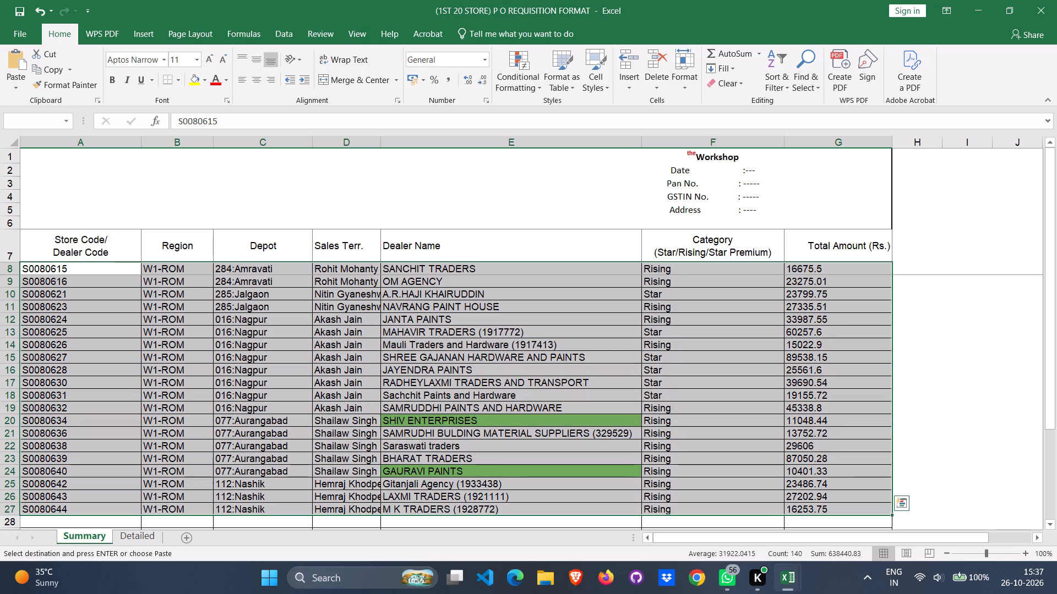
pyautogui.press('Delete')
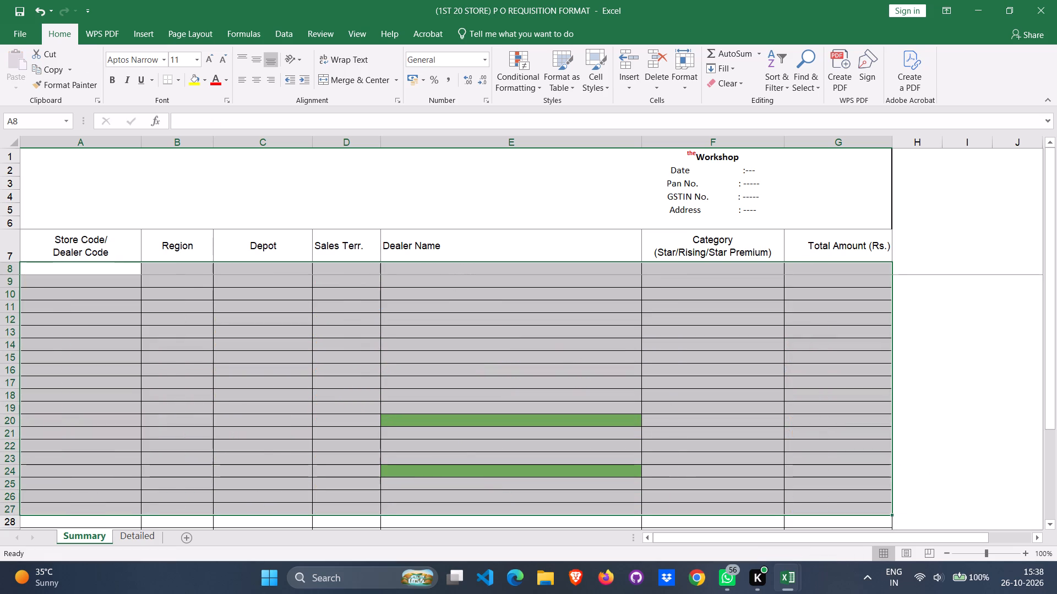
# Remove the green fill from the Dealer Name cells E20 and E24.
pyautogui.click(508, 423)
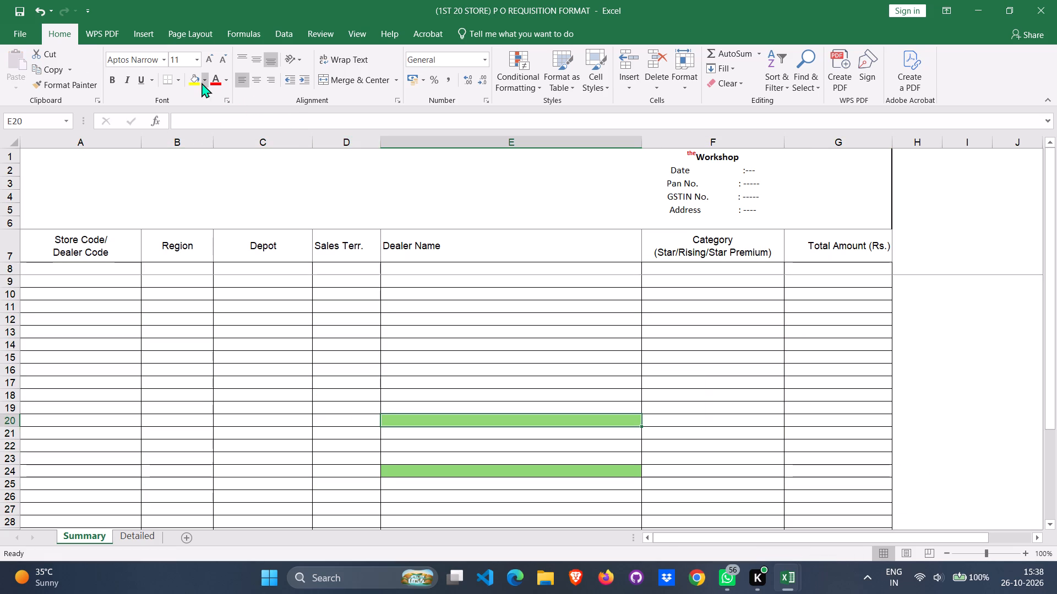
pyautogui.click(201, 82)
pyautogui.click(197, 223)
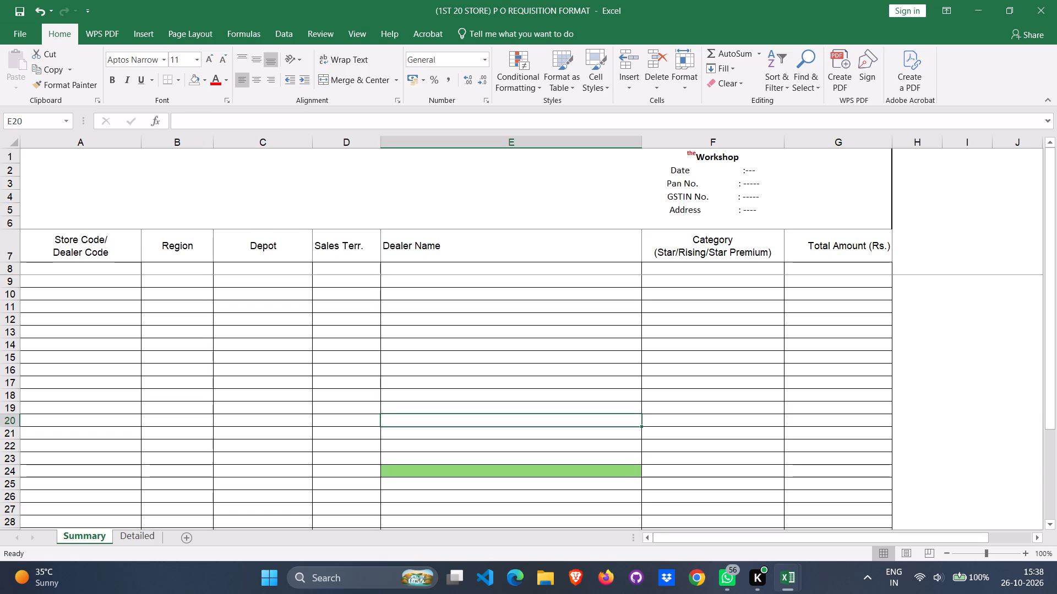
pyautogui.click(439, 474)
pyautogui.click(204, 84)
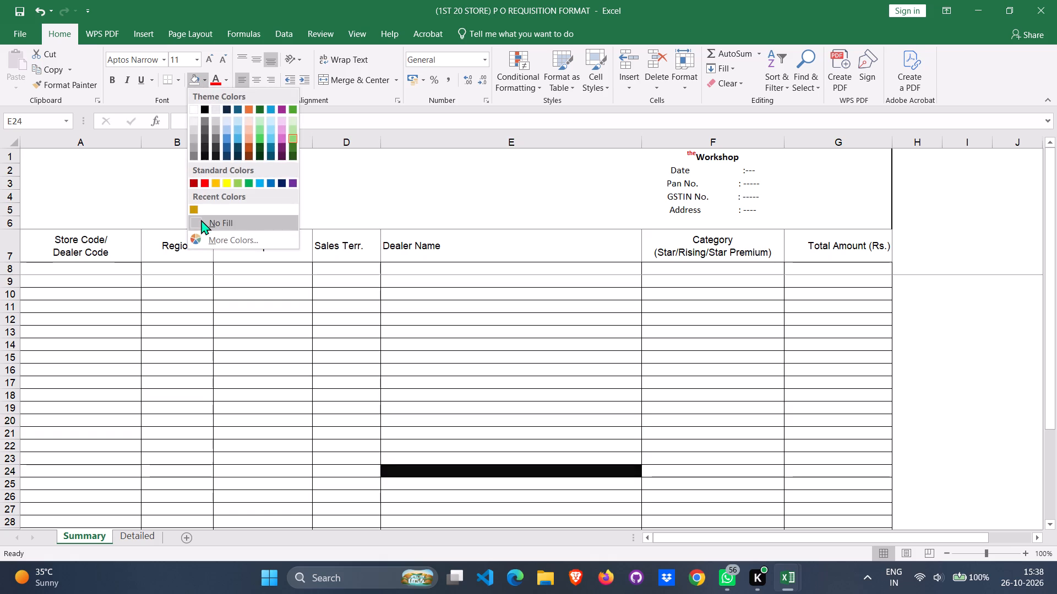
pyautogui.click(195, 218)
pyautogui.scroll(8, 197, 387)
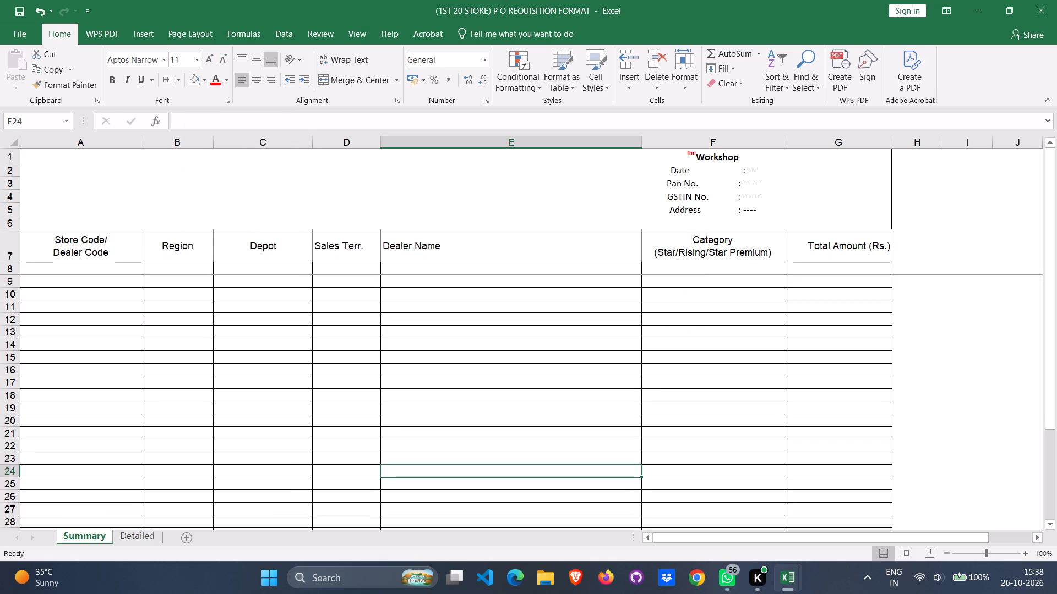
# Select A8 on the Summary sheet as the paste destination, and widen columns A to G in Book1.
pyautogui.click(103, 266)
pyautogui.hotkey('alt', 'Tab')
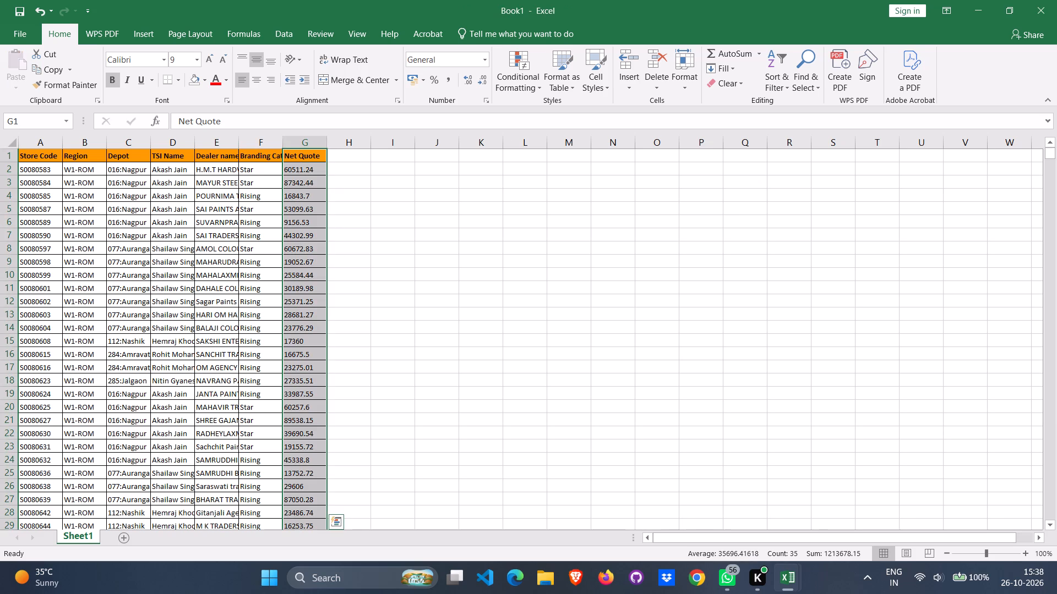
pyautogui.moveTo(63, 137); pyautogui.dragTo(132, 137)
pyautogui.moveTo(179, 144); pyautogui.dragTo(227, 138)
pyautogui.moveTo(265, 140); pyautogui.dragTo(304, 144)
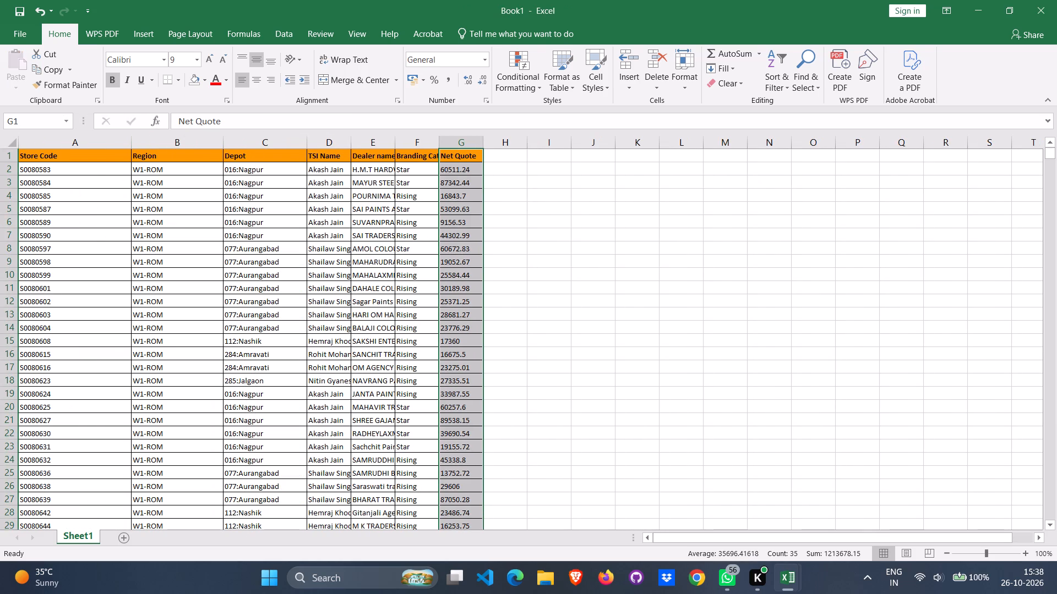
pyautogui.moveTo(352, 141); pyautogui.dragTo(383, 146)
pyautogui.moveTo(428, 138); pyautogui.dragTo(466, 141)
pyautogui.moveTo(507, 139); pyautogui.dragTo(555, 144)
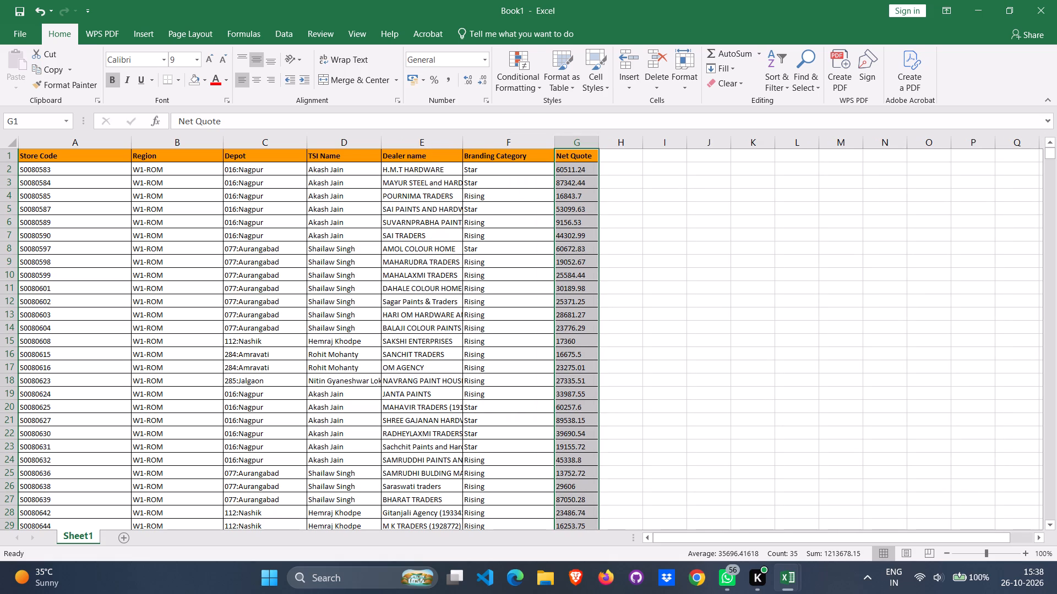
pyautogui.moveTo(600, 135); pyautogui.dragTo(684, 126)
pyautogui.moveTo(598, 140); pyautogui.dragTo(664, 144)
pyautogui.scroll(-6, 538, 371)
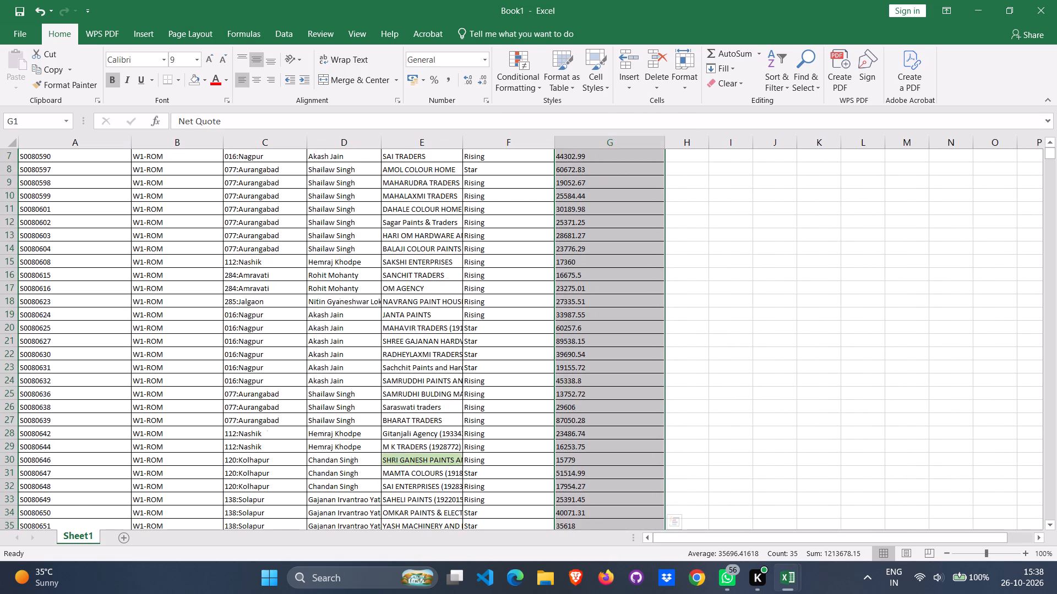
pyautogui.scroll(12, 538, 371)
# Copy the first 20 store rows, A2:G21, from Book1 into the requisition's Summary sheet starting at A8.
pyautogui.click(52, 170)
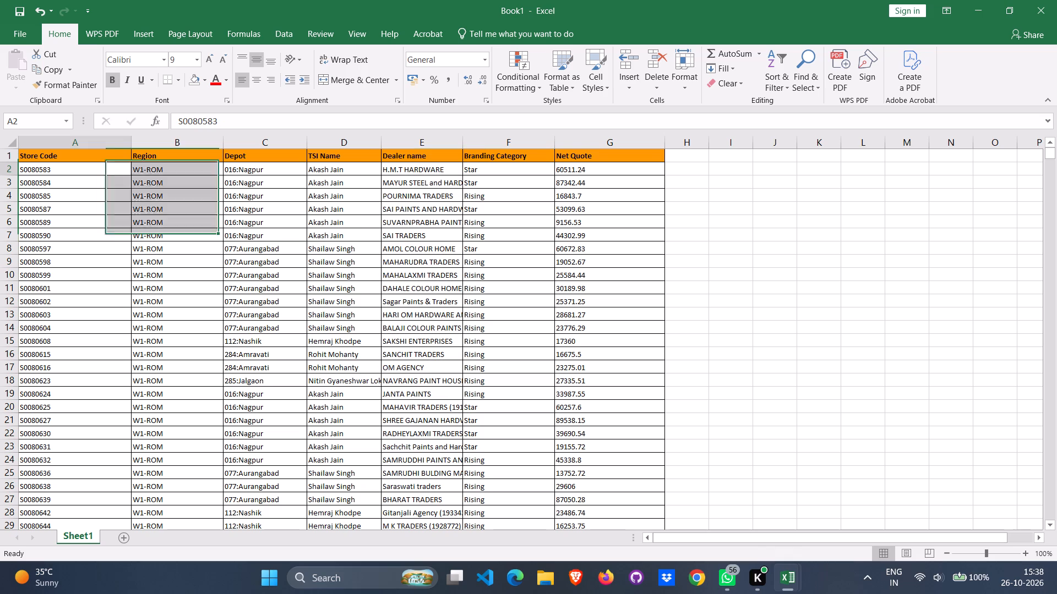
pyautogui.hotkey('shift', 'Down')
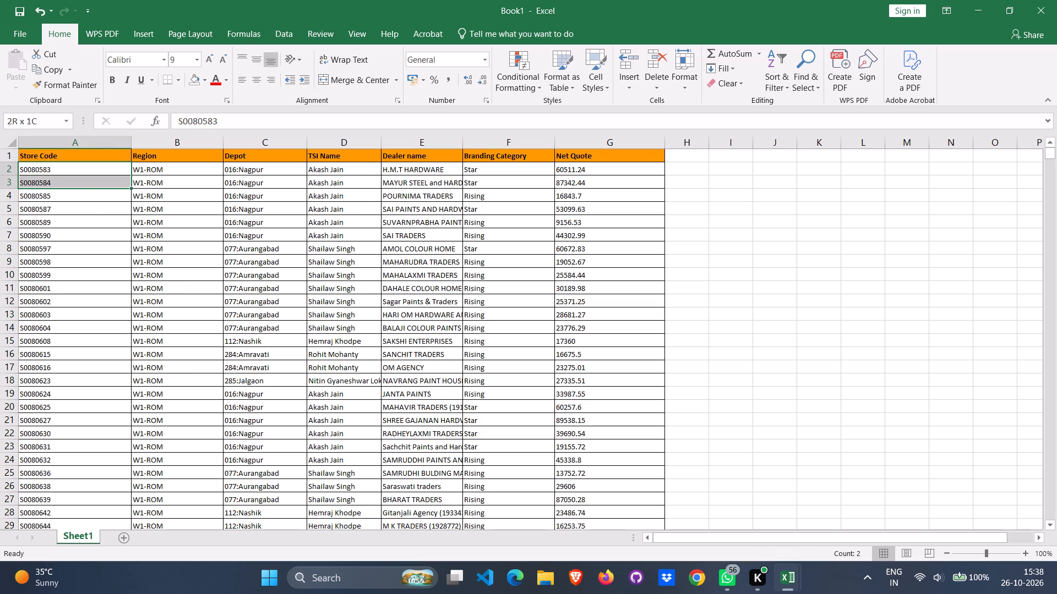
pyautogui.hotkey('shift', 'Down')
pyautogui.hotkey('shift', 'Down')
pyautogui.hotkey('shift', 'Down')
pyautogui.hotkey('shift', 'Down')
pyautogui.hotkey('shift', 'Down')
pyautogui.hotkey('shift', 'Down')
pyautogui.hotkey('shift', 'Down')
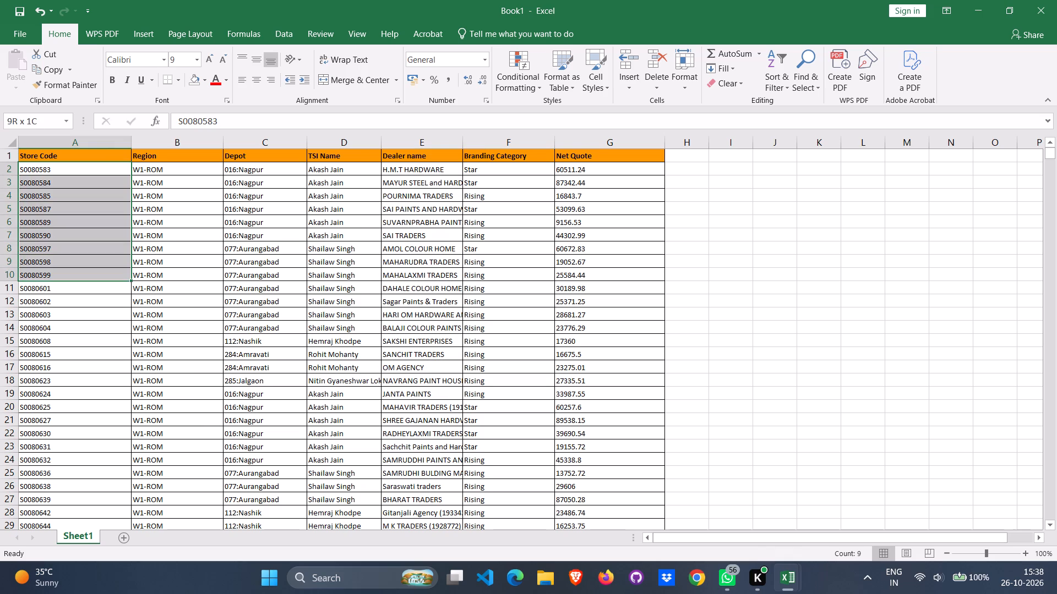
pyautogui.hotkey('shift', 'Down')
pyautogui.hotkey('shift', 'Down')
pyautogui.hotkey('shift', 'Down')
pyautogui.hotkey('shift', 'Down')
pyautogui.hotkey('shift', 'Down')
pyautogui.hotkey('shift', 'Down')
pyautogui.hotkey('shift', 'Down')
pyautogui.hotkey('shift', 'Down')
pyautogui.hotkey('shift', 'Down')
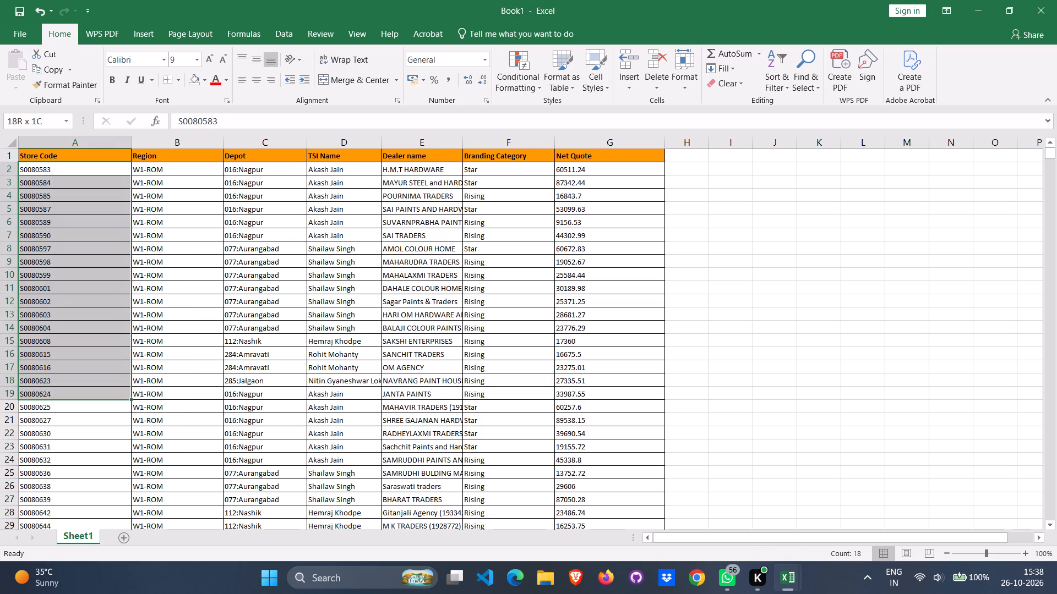
pyautogui.hotkey('shift', 'Down')
pyautogui.hotkey('shift', 'Down')
pyautogui.hotkey('shift', 'Right')
pyautogui.hotkey('shift', 'Right')
pyautogui.hotkey('shift', 'Right')
pyautogui.hotkey('shift', 'Right')
pyautogui.hotkey('shift', 'Right')
pyautogui.hotkey('shift', 'Right')
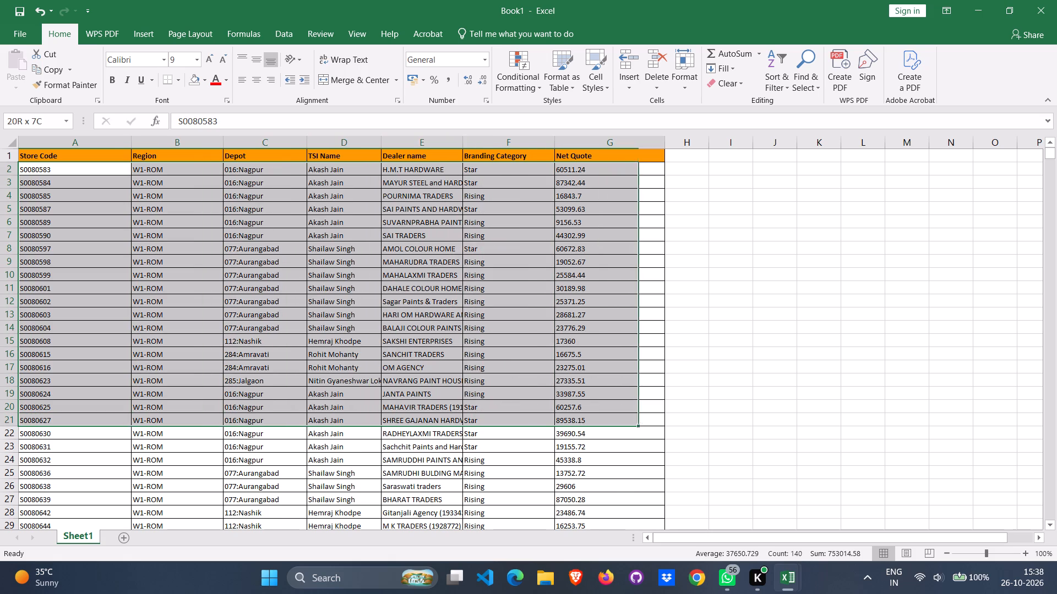
pyautogui.hotkey('ctrl', 'c')
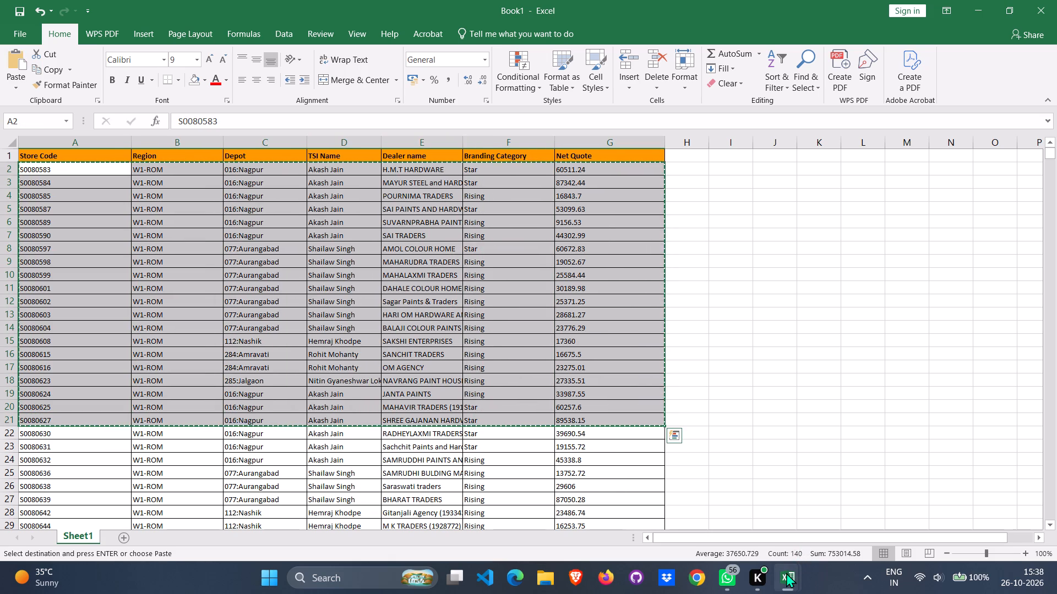
pyautogui.click(958, 499)
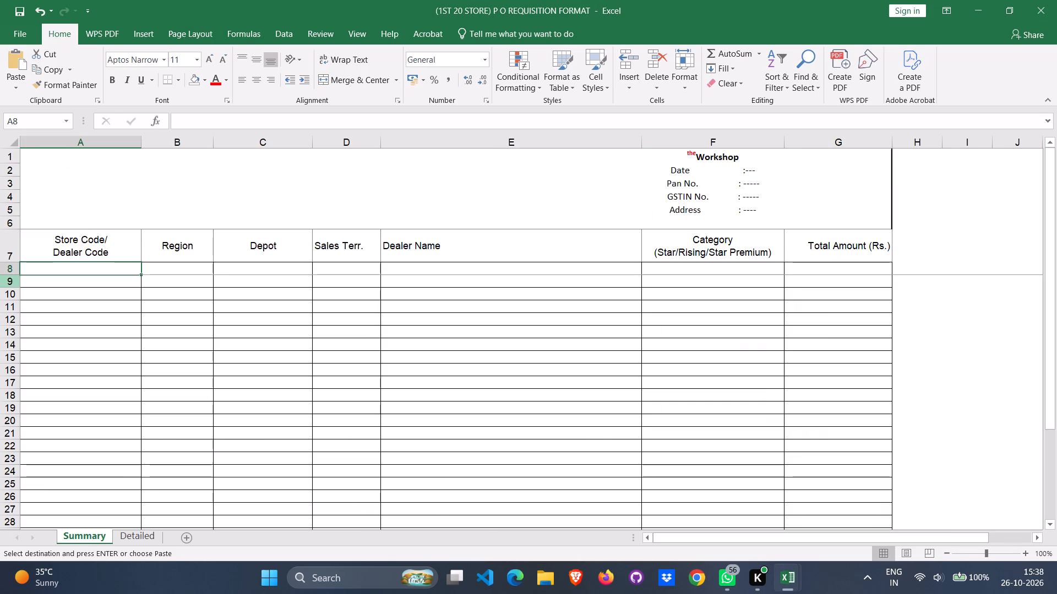
pyautogui.hotkey('ctrl', 'v')
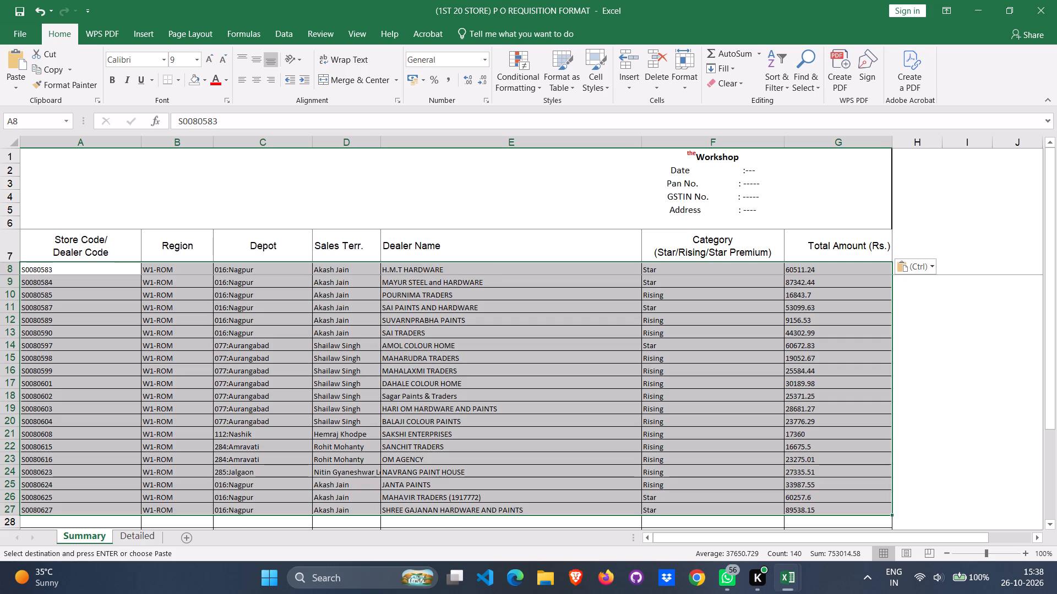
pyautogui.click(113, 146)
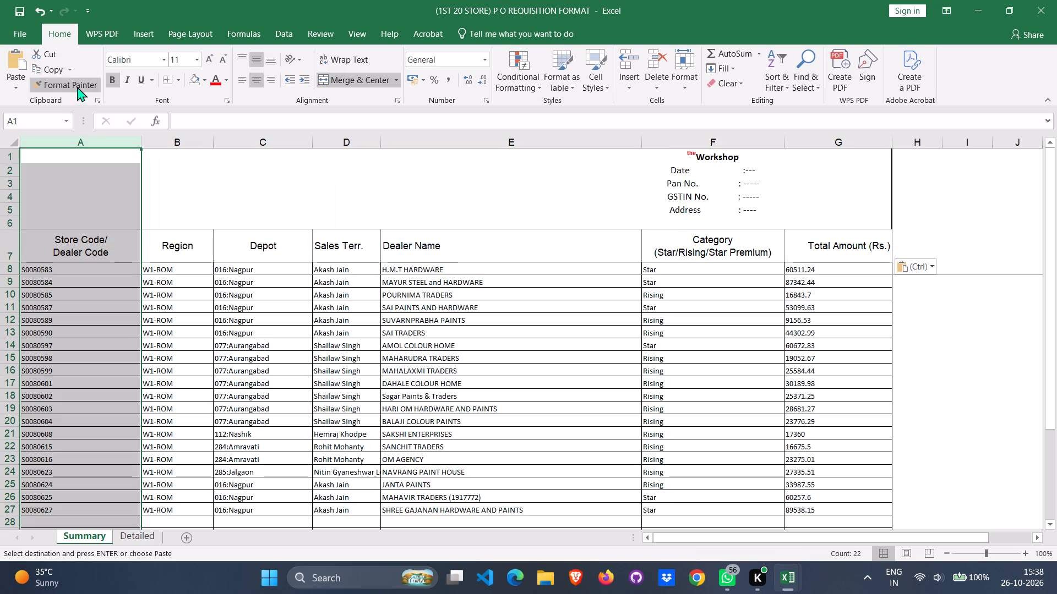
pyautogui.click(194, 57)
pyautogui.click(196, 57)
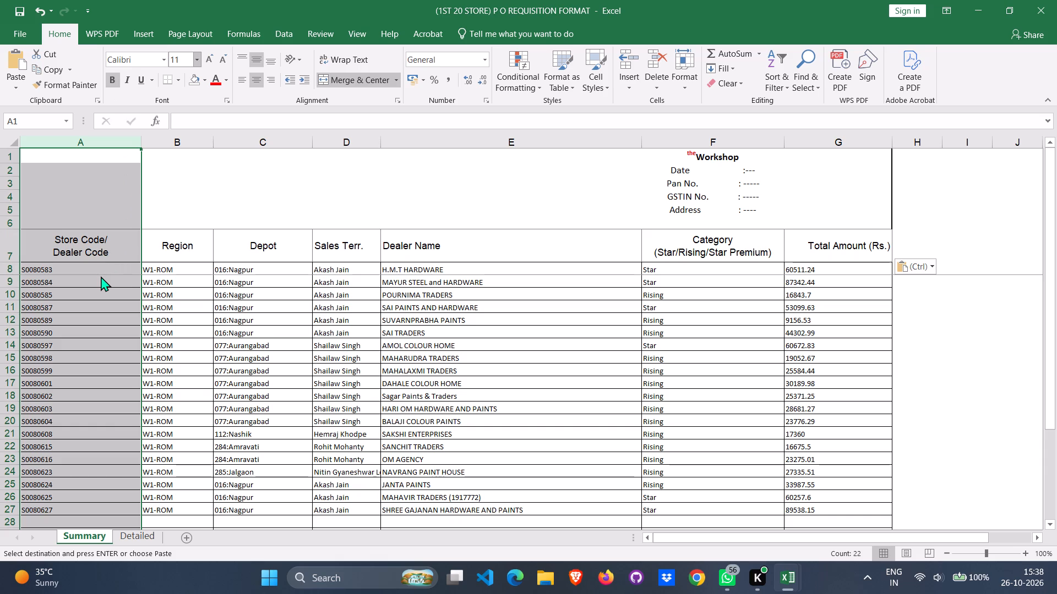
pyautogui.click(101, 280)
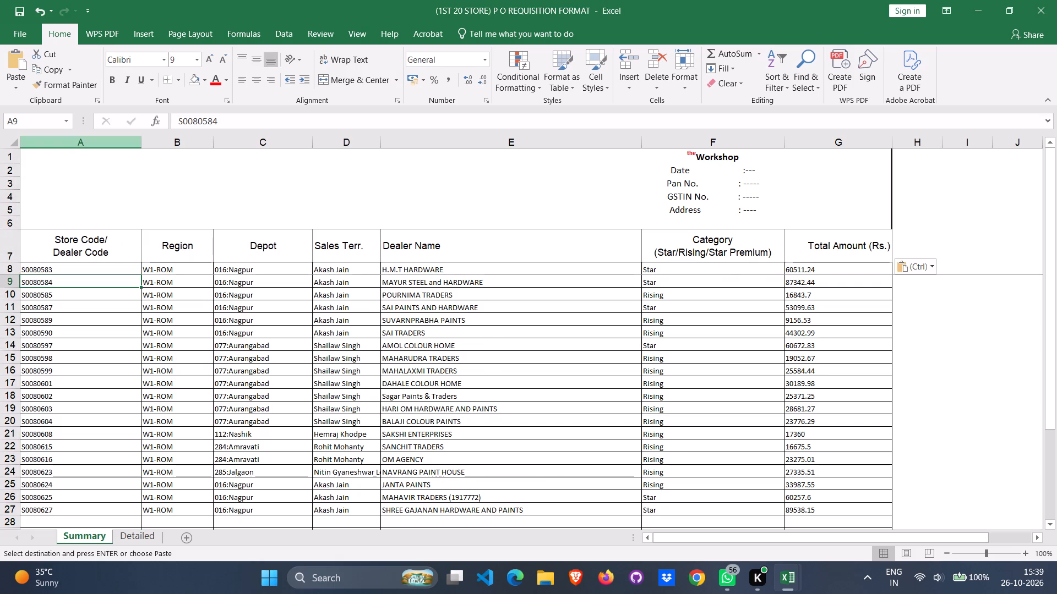
# Set columns A to G of the Summary sheet to font size 11 and the Aptos Narrow font.
pyautogui.click(70, 141)
pyautogui.hotkey('shift', 'Right')
pyautogui.hotkey('shift', 'Right')
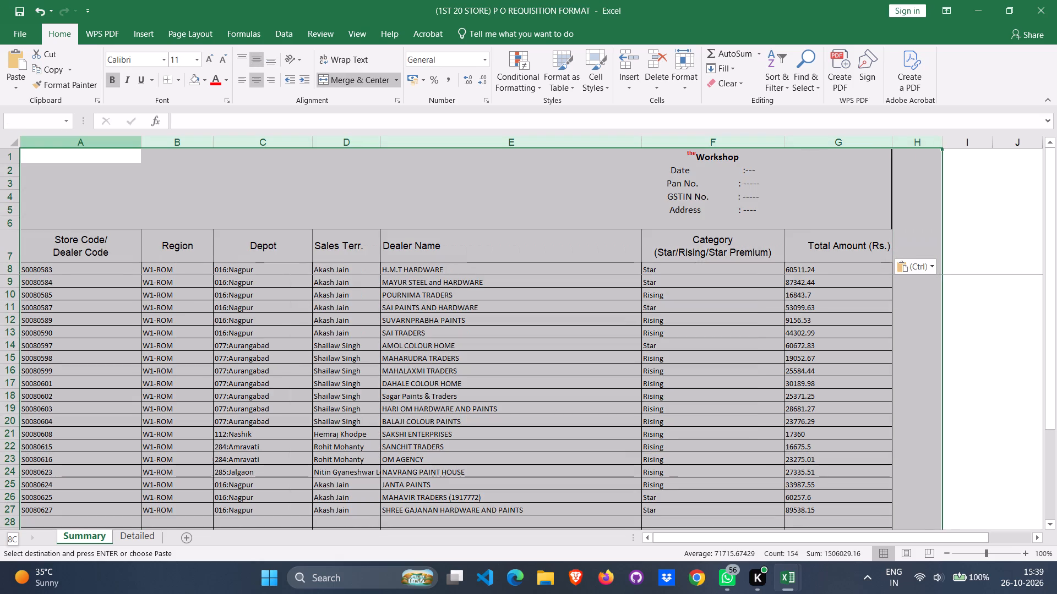
pyautogui.hotkey('shift', 'Left')
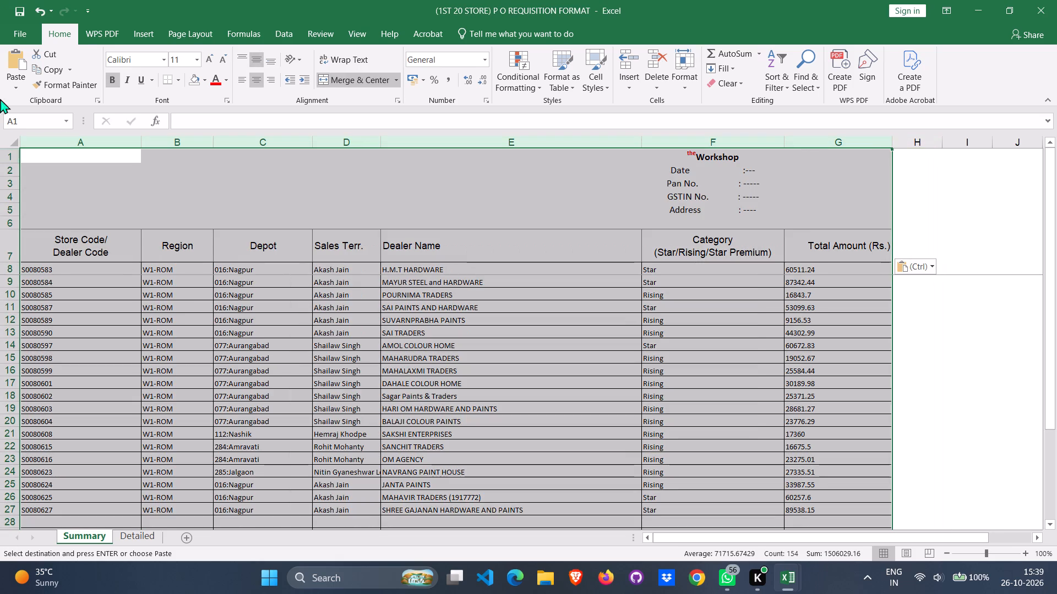
pyautogui.click(198, 62)
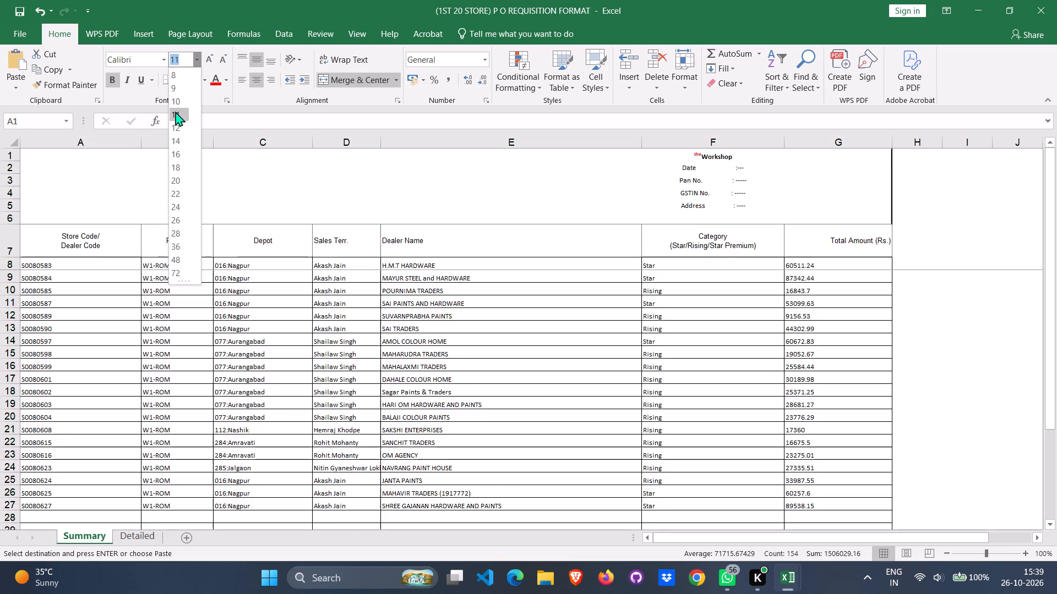
pyautogui.click(175, 116)
pyautogui.click(164, 57)
pyautogui.scroll(6, 155, 139)
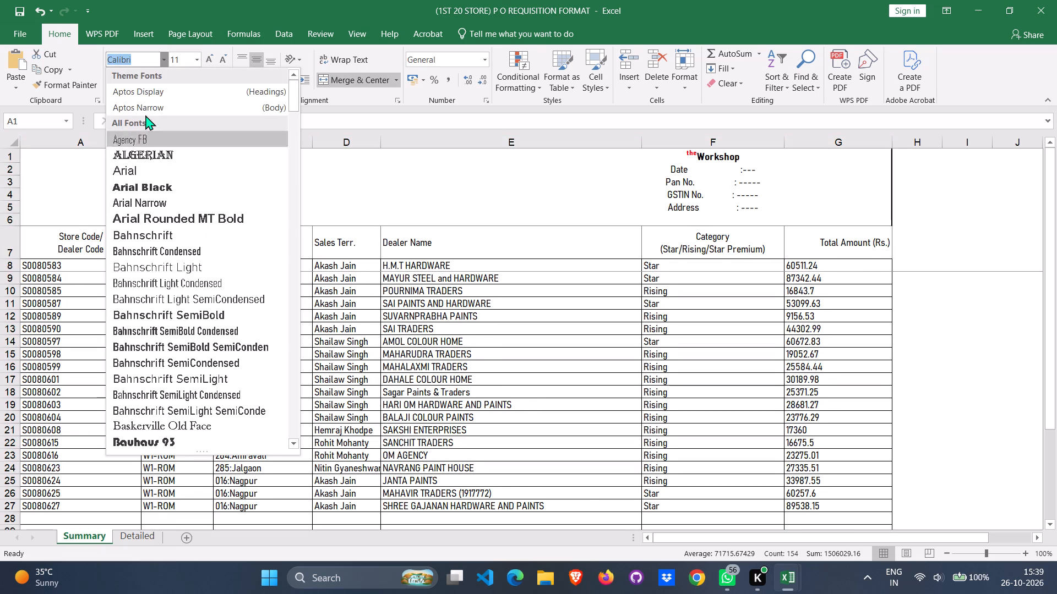
pyautogui.scroll(1, 148, 97)
pyautogui.click(158, 110)
# Centre the contents of the Store Code/Dealer Code column (column A) horizontally.
pyautogui.click(104, 155)
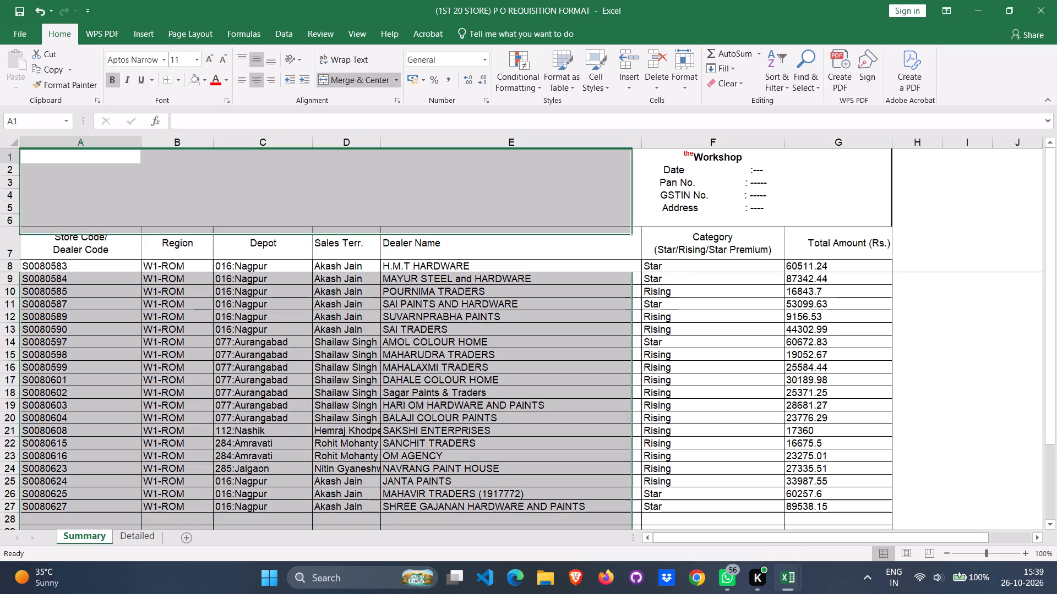
pyautogui.click(104, 155)
pyautogui.click(105, 139)
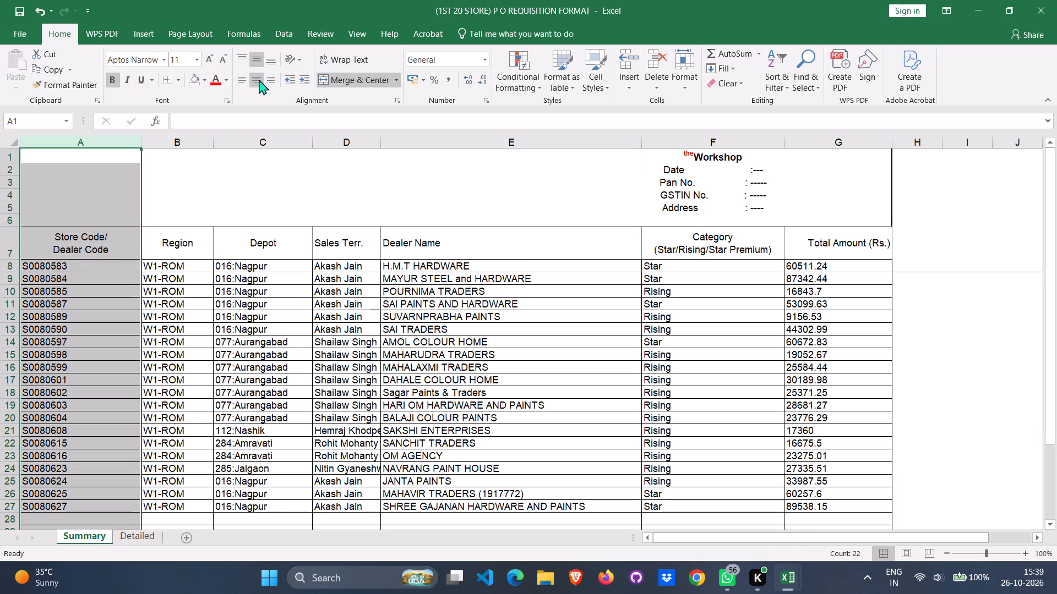
pyautogui.click(256, 81)
pyautogui.click(256, 81)
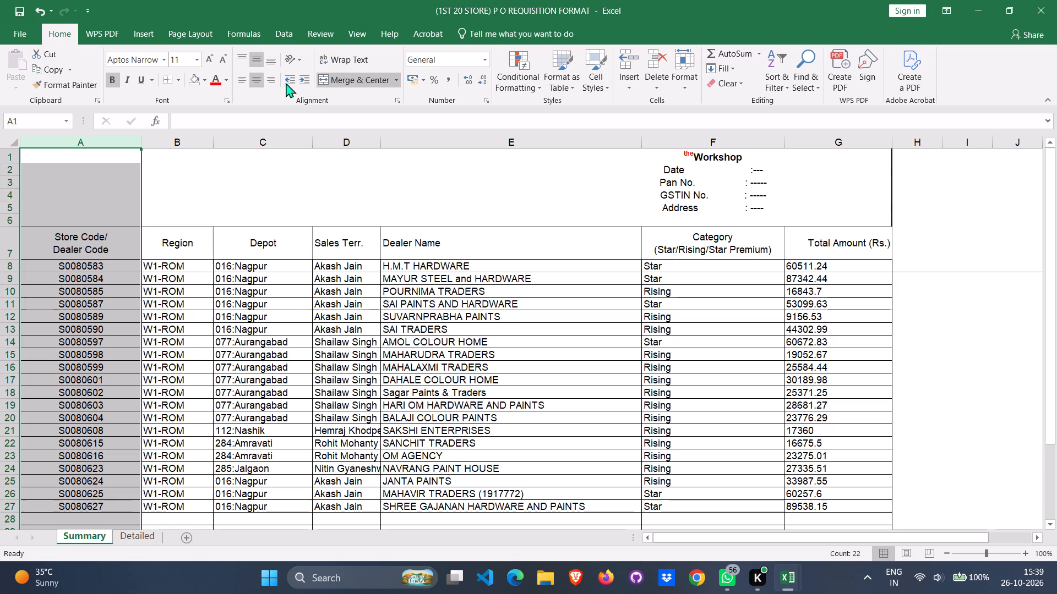
# Centre the contents of the Region, Depot and Category columns (B, C and F) horizontally on the Summary sheet.
pyautogui.click(195, 144)
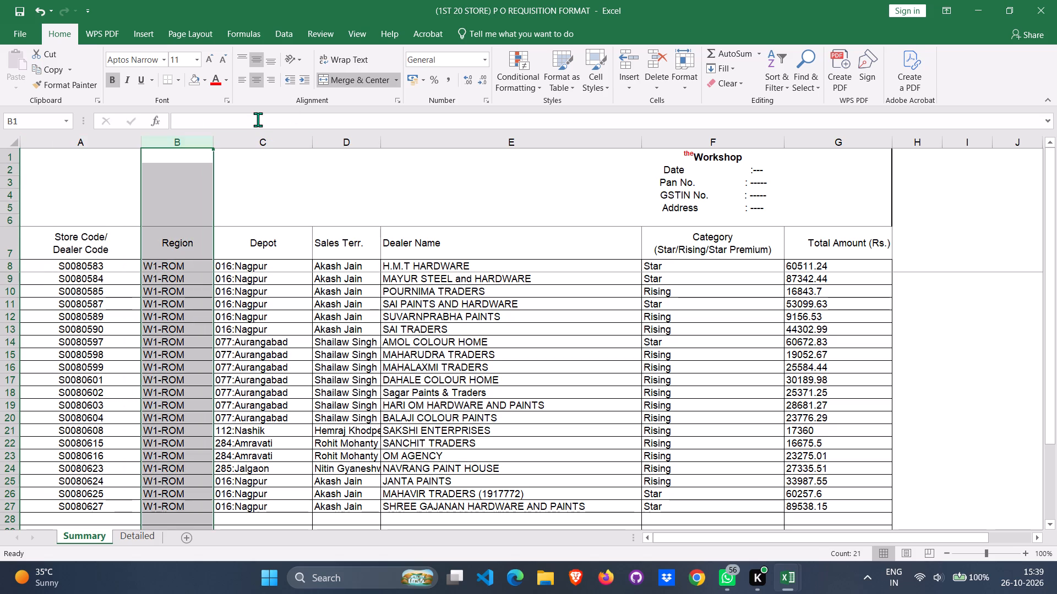
pyautogui.doubleClick(260, 81)
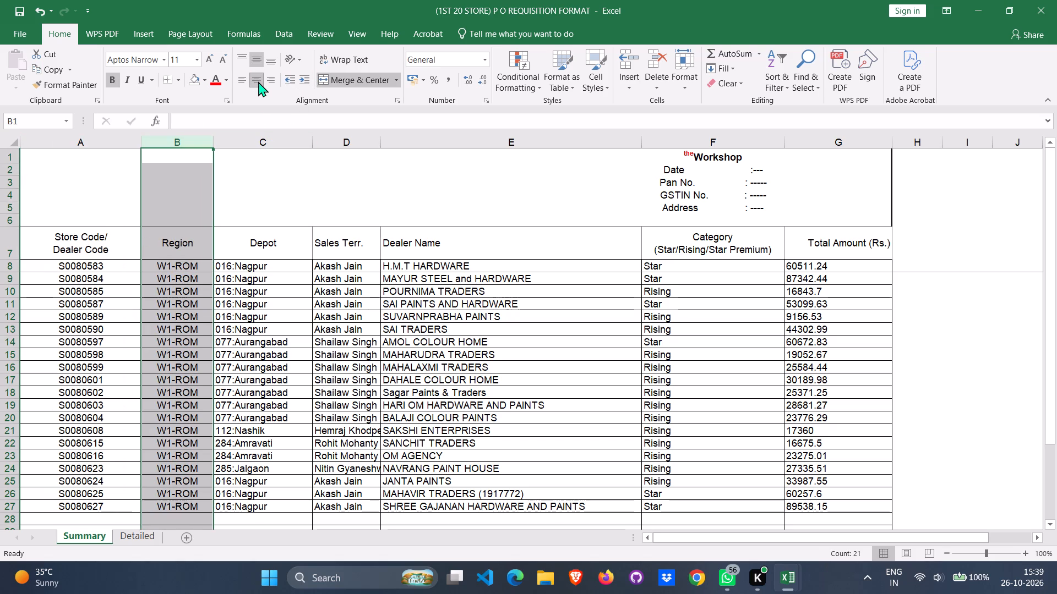
pyautogui.click(286, 139)
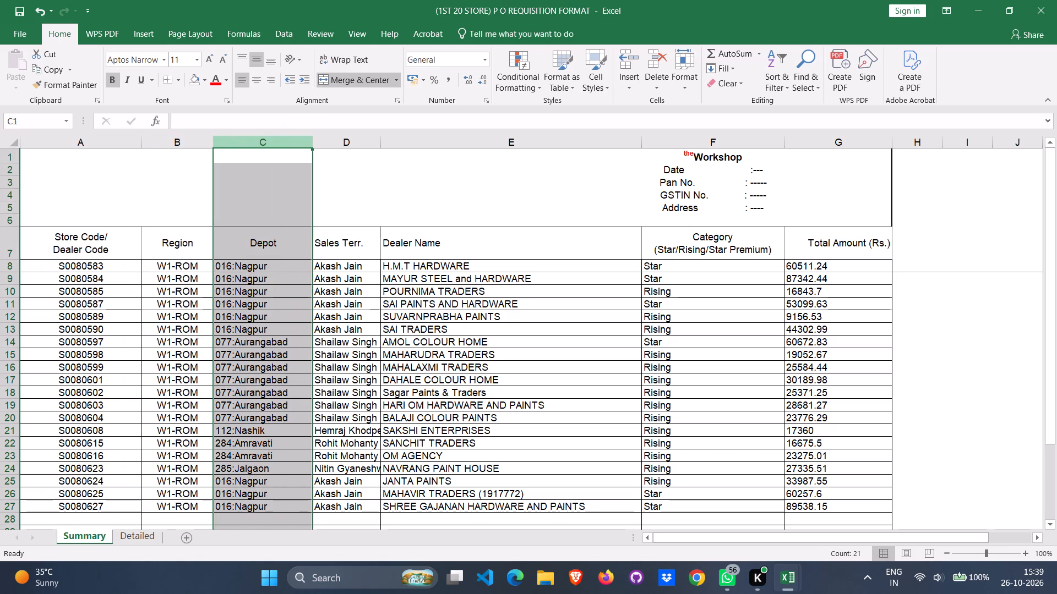
pyautogui.doubleClick(257, 78)
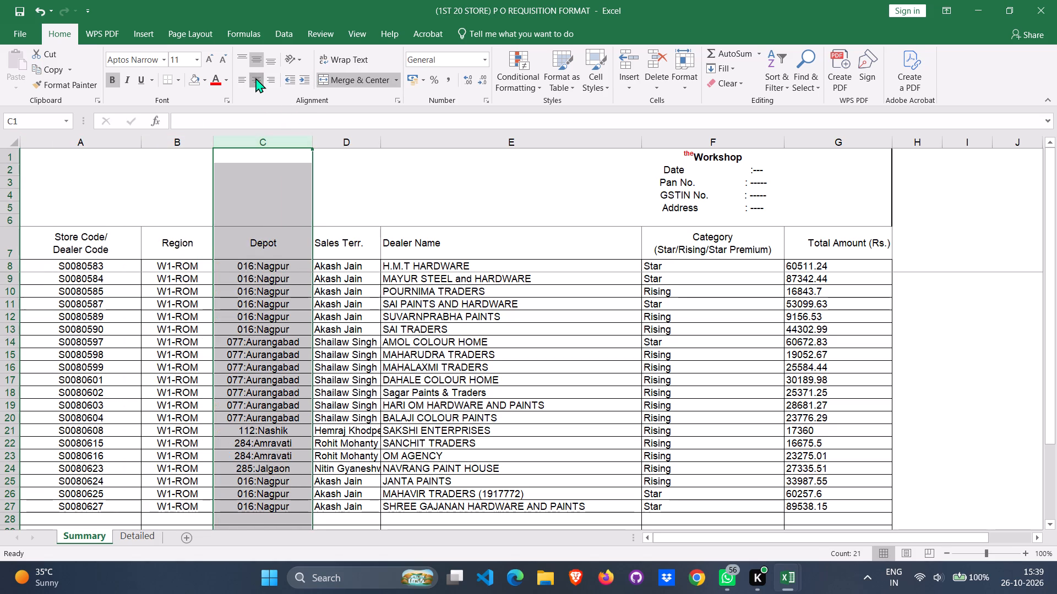
pyautogui.click(255, 78)
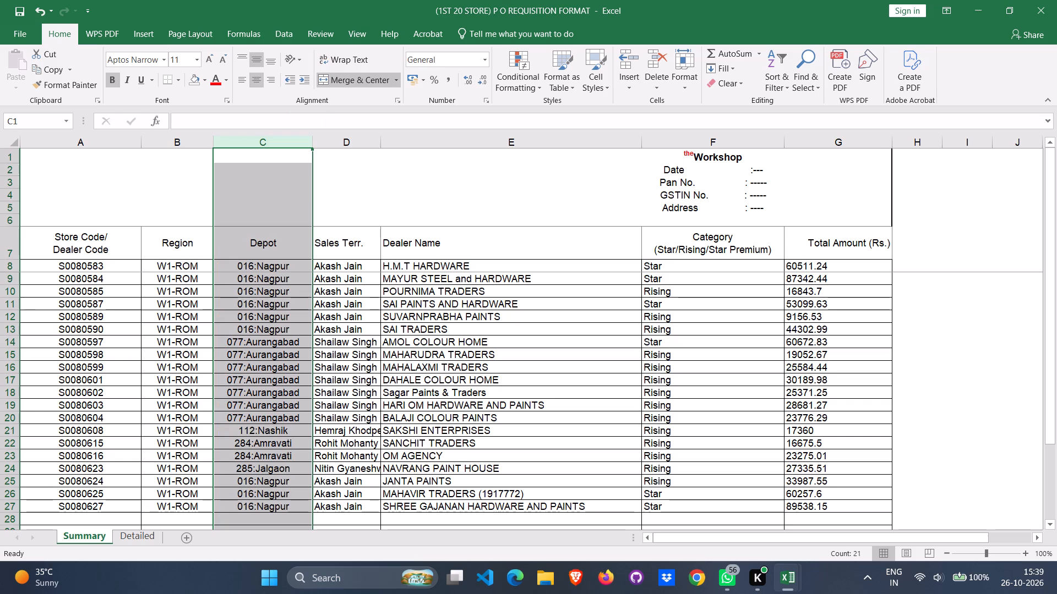
pyautogui.click(685, 144)
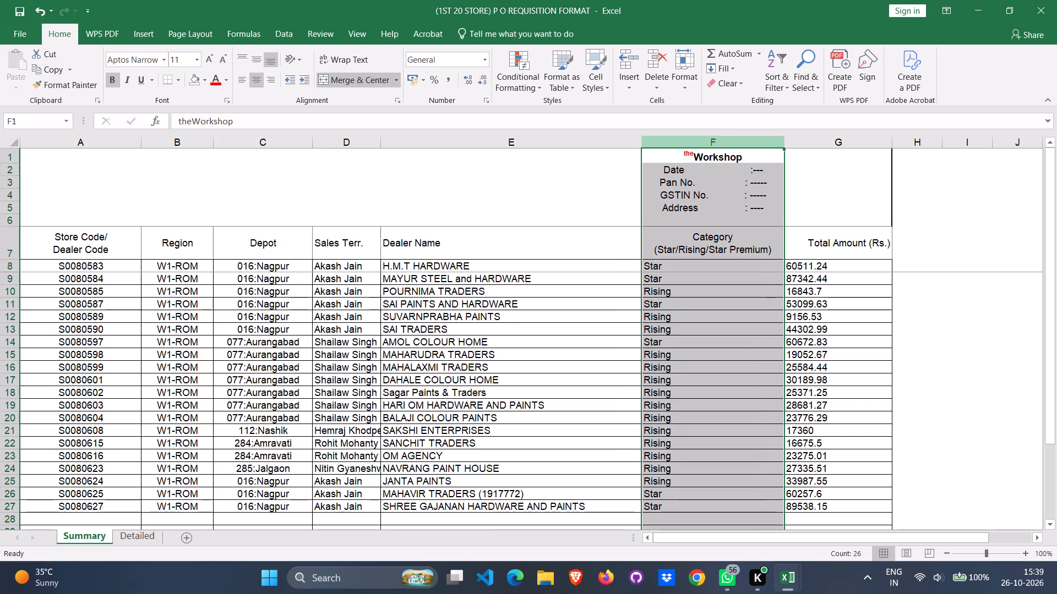
pyautogui.click(259, 74)
pyautogui.click(259, 75)
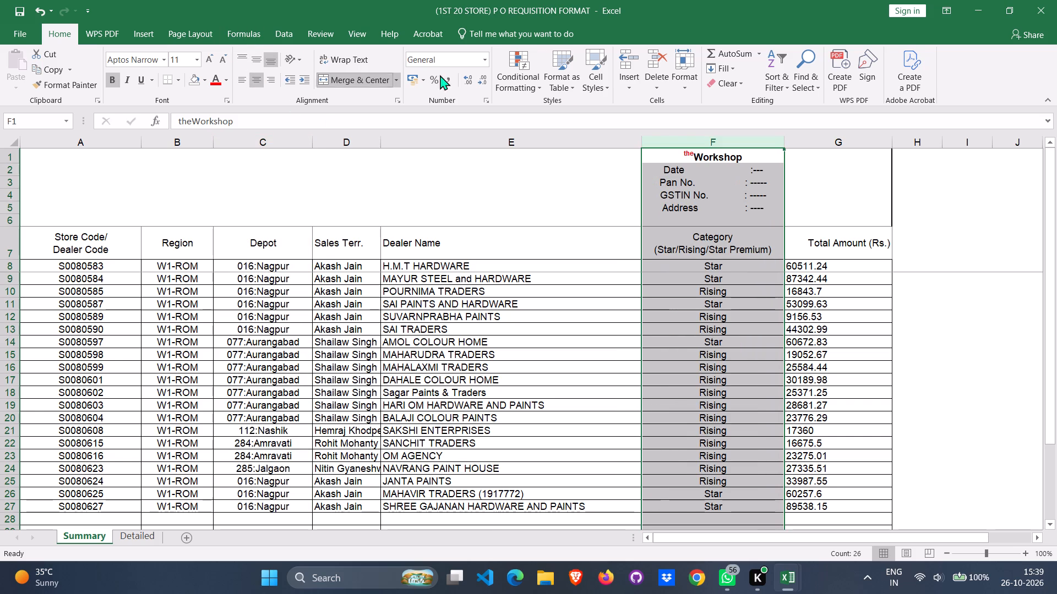
# Right-align the contents of the Total Amount (Rs.) column (column G) on the Summary sheet.
pyautogui.click(820, 144)
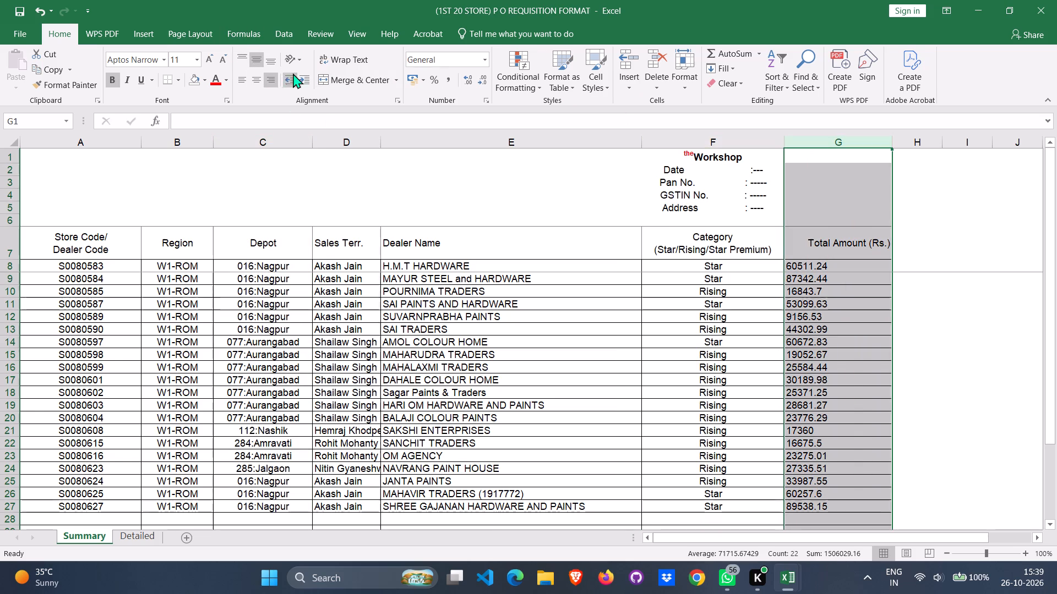
pyautogui.click(275, 79)
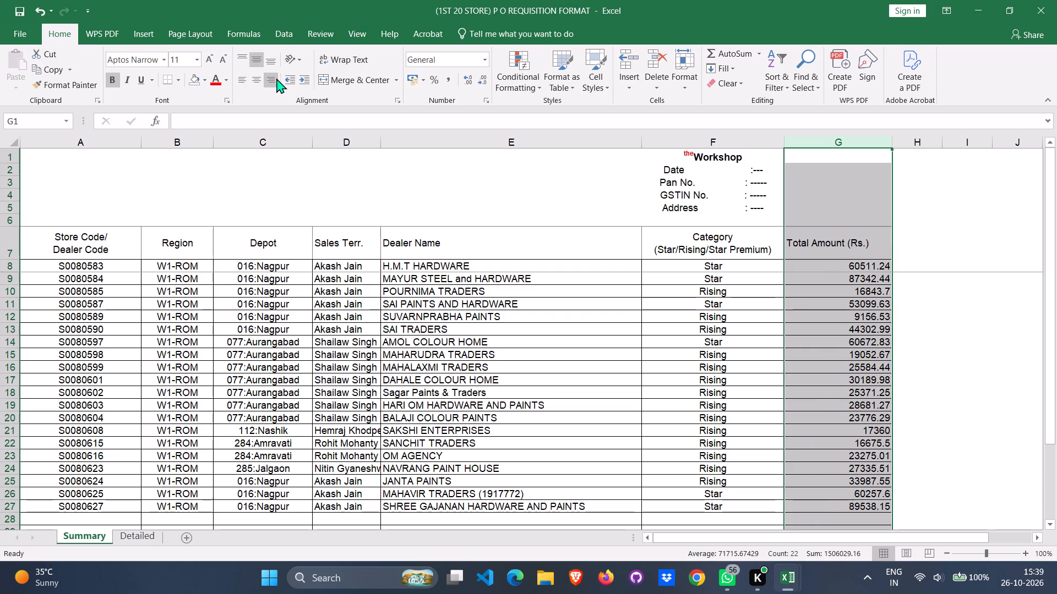
pyautogui.click(276, 78)
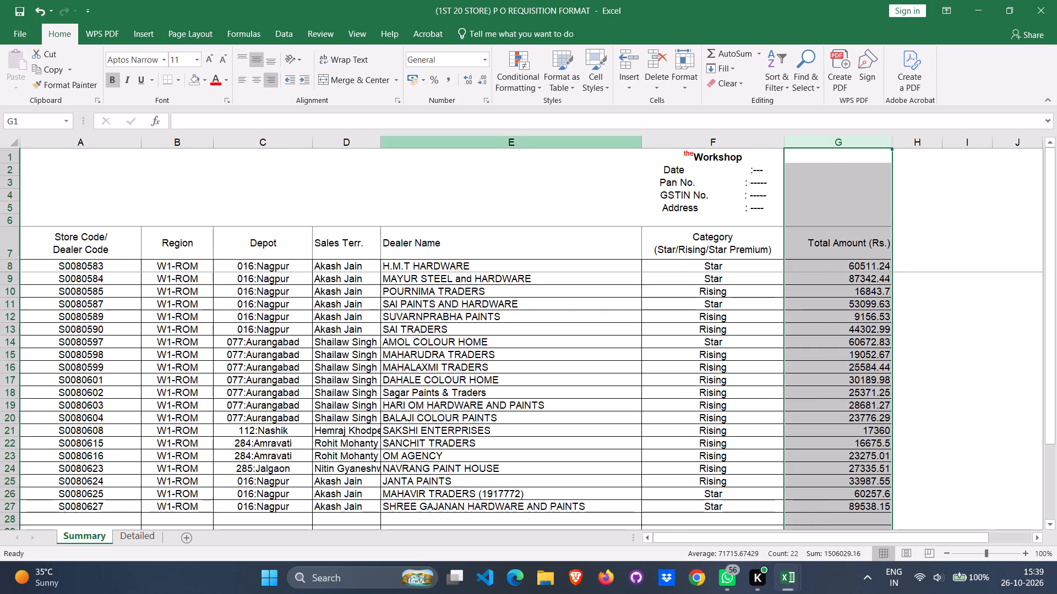
pyautogui.click(547, 173)
# Save the P O Requisition Format workbook with the formatted Summary sheet.
pyautogui.scroll(-2, 548, 238)
pyautogui.scroll(2, 546, 260)
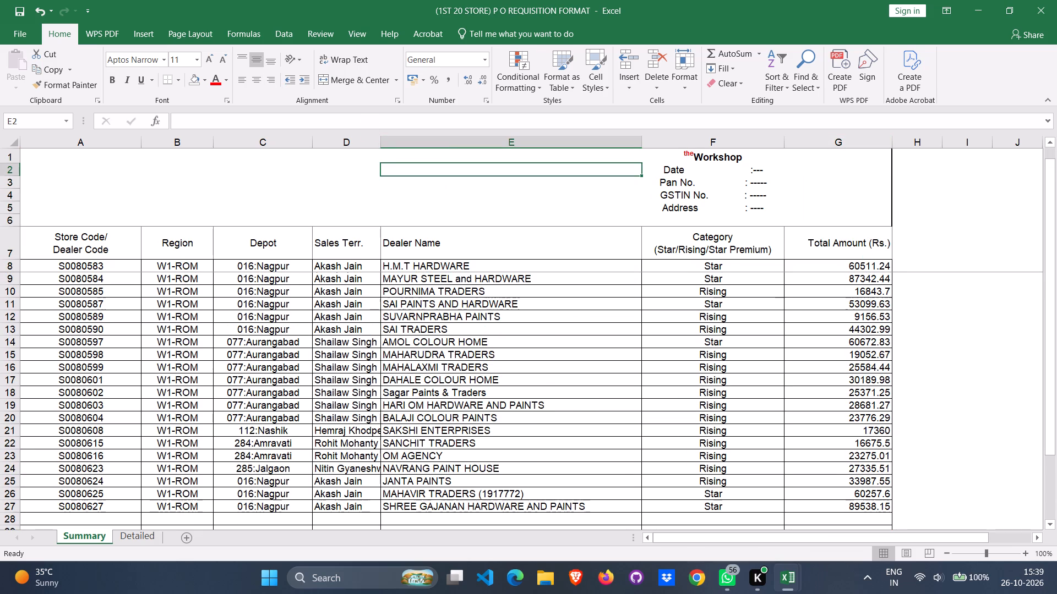
pyautogui.scroll(3, 546, 260)
pyautogui.hotkey('alt', 'Tab')
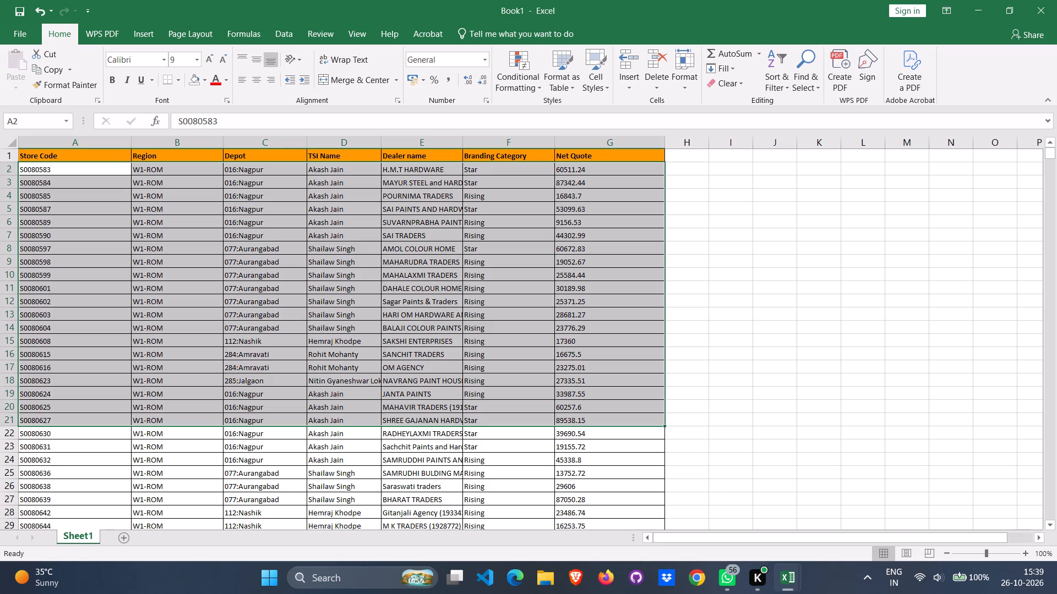
pyautogui.hotkey('alt', 'Tab')
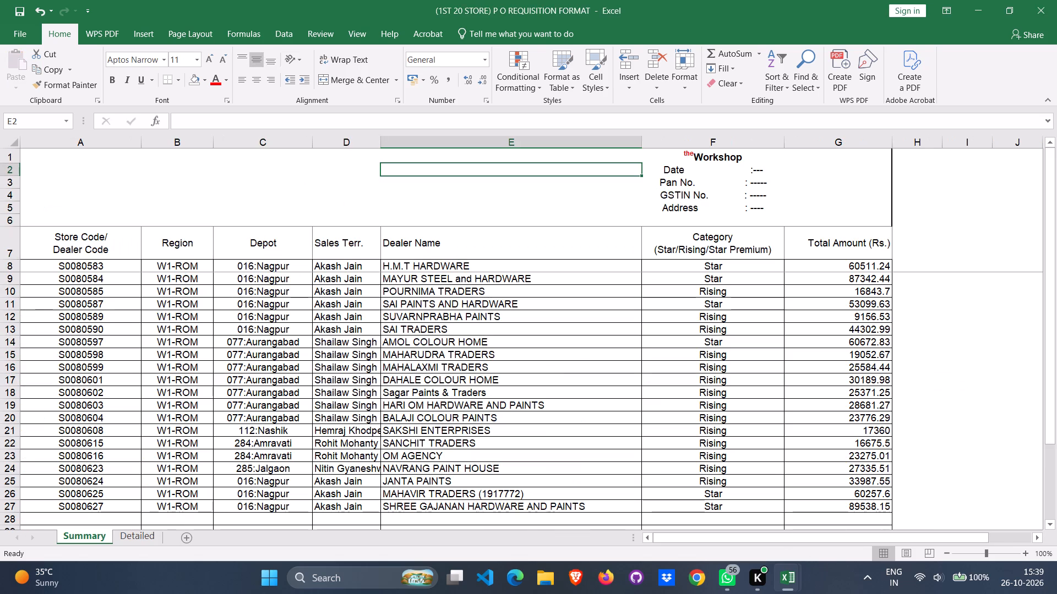
pyautogui.tripleClick(17, 13)
pyautogui.tripleClick(17, 13)
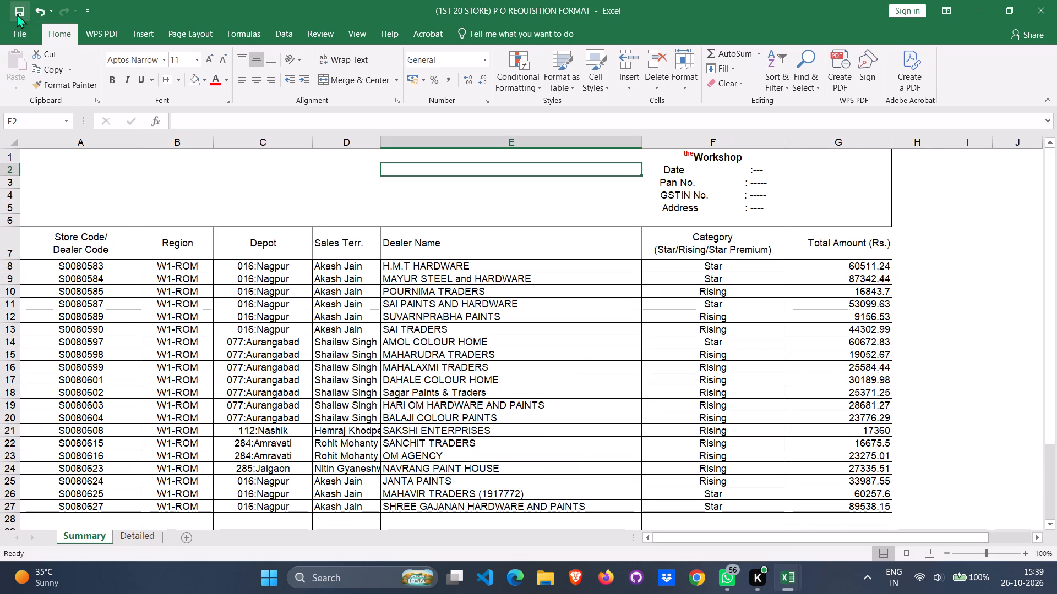
pyautogui.tripleClick(17, 13)
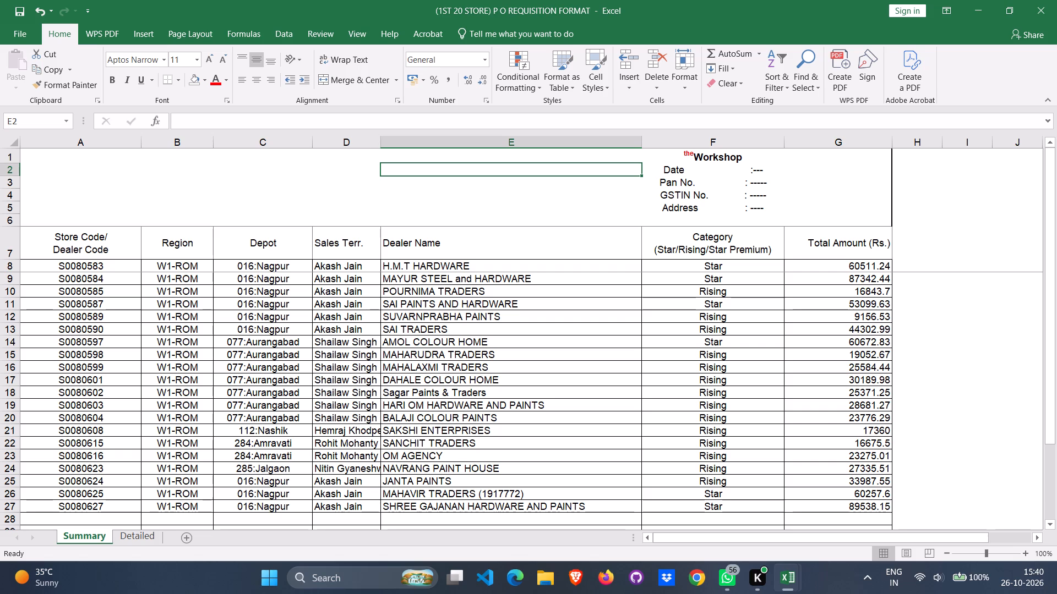
# Examine the store and element rows on the requisition's Detailed sheet, and look over the store list in Book1.
pyautogui.click(157, 539)
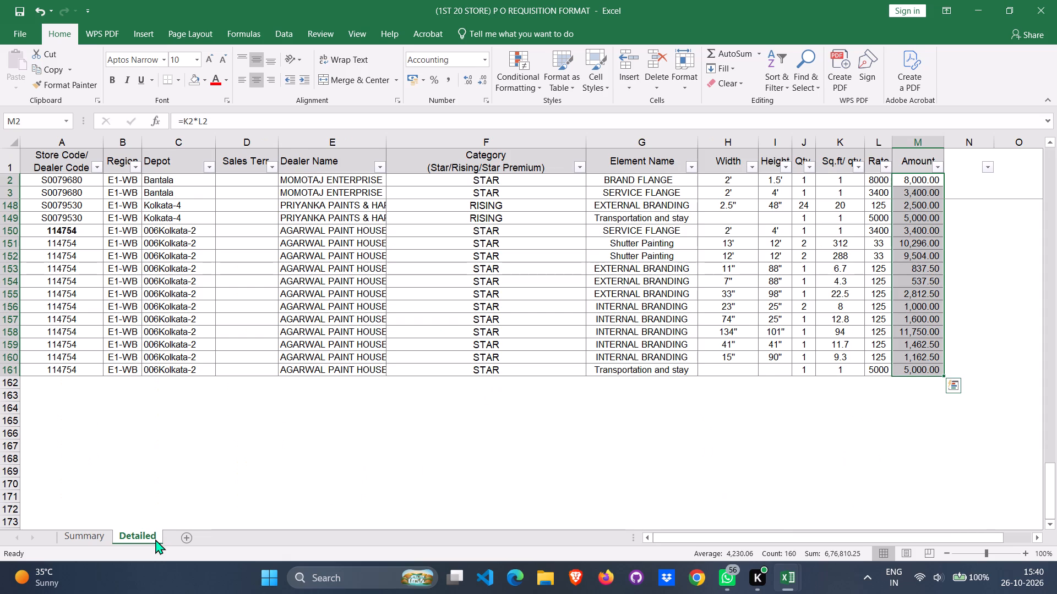
pyautogui.scroll(5, 491, 345)
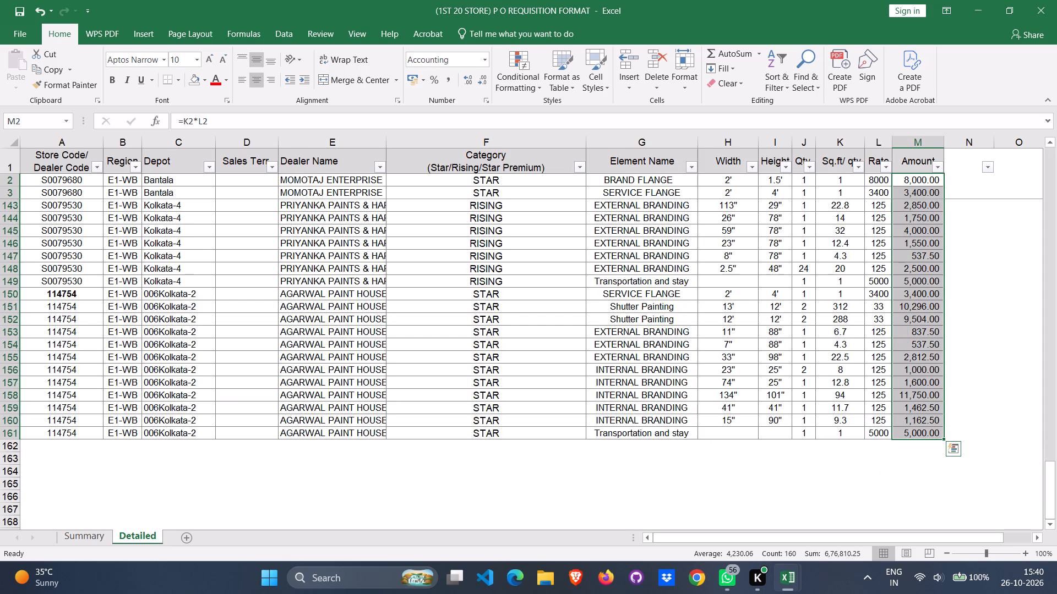
pyautogui.scroll(9, 506, 359)
pyautogui.scroll(9, 511, 427)
pyautogui.scroll(12, 471, 413)
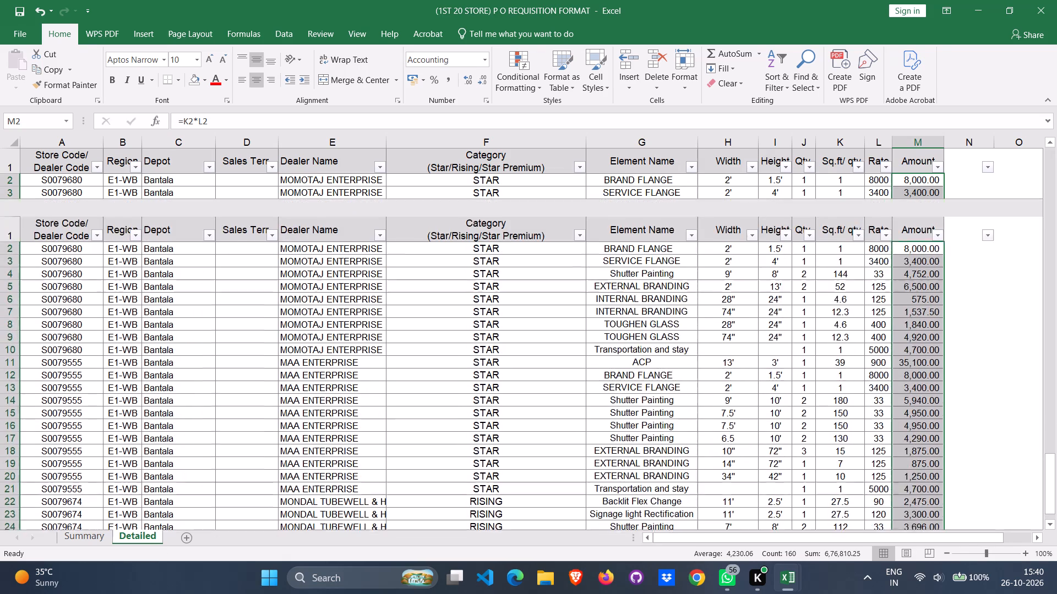
pyautogui.scroll(6, 471, 414)
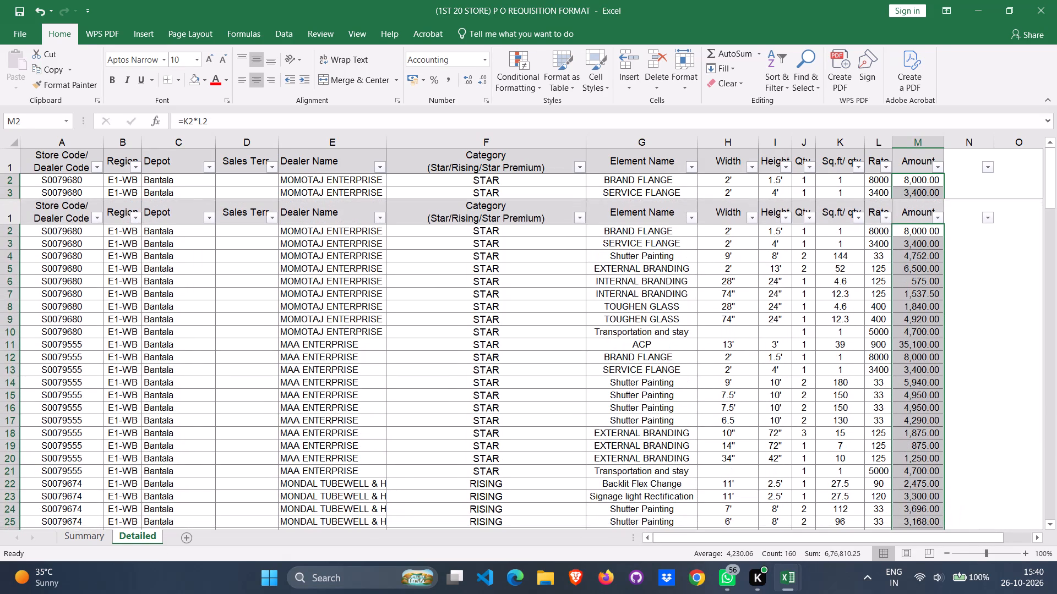
pyautogui.hotkey('alt', 'Tab')
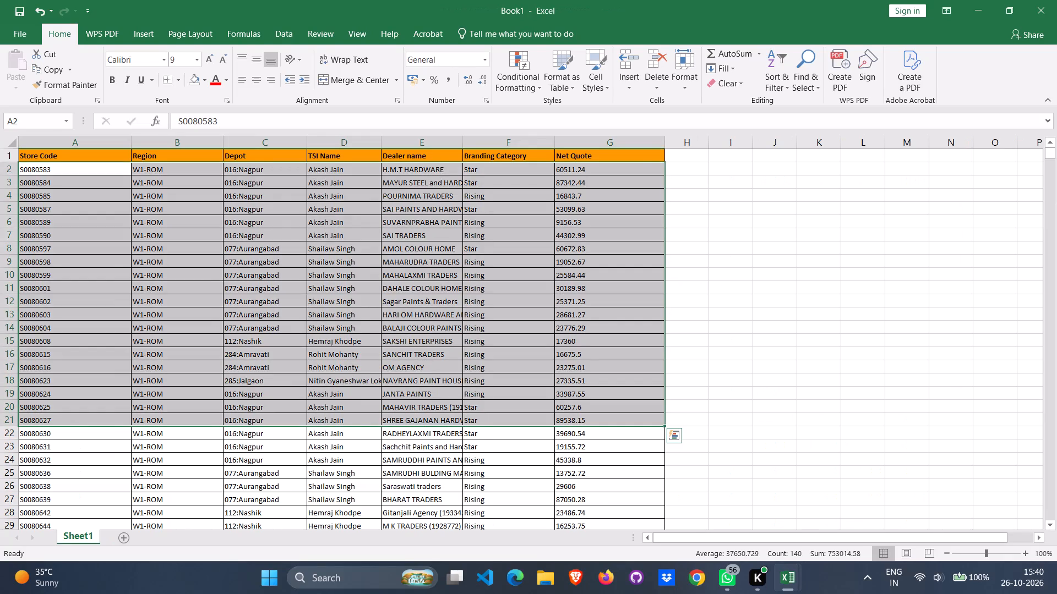
pyautogui.scroll(-8, 569, 349)
pyautogui.hotkey('alt', 'Tab')
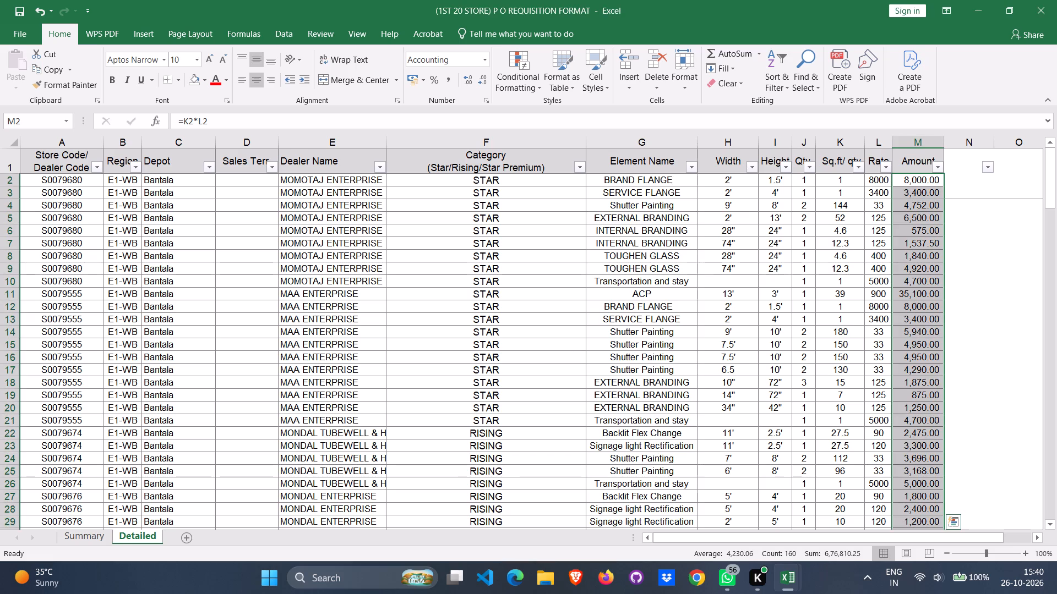
# Return to the Summary sheet, save the P O Requisition Format workbook again and close it.
pyautogui.click(80, 536)
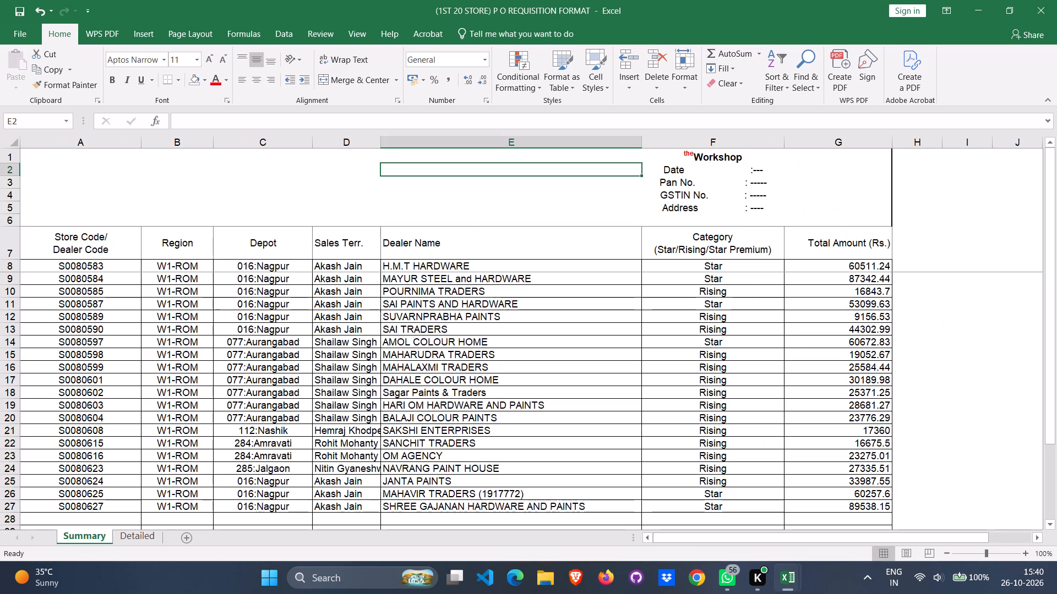
pyautogui.scroll(7, 269, 377)
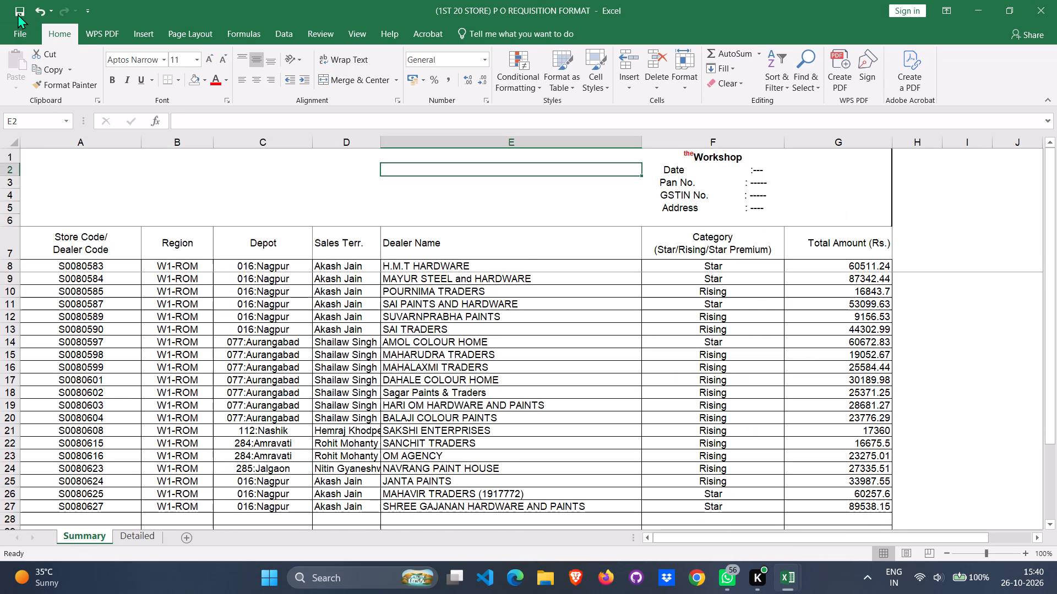
pyautogui.tripleClick(18, 14)
pyautogui.doubleClick(18, 14)
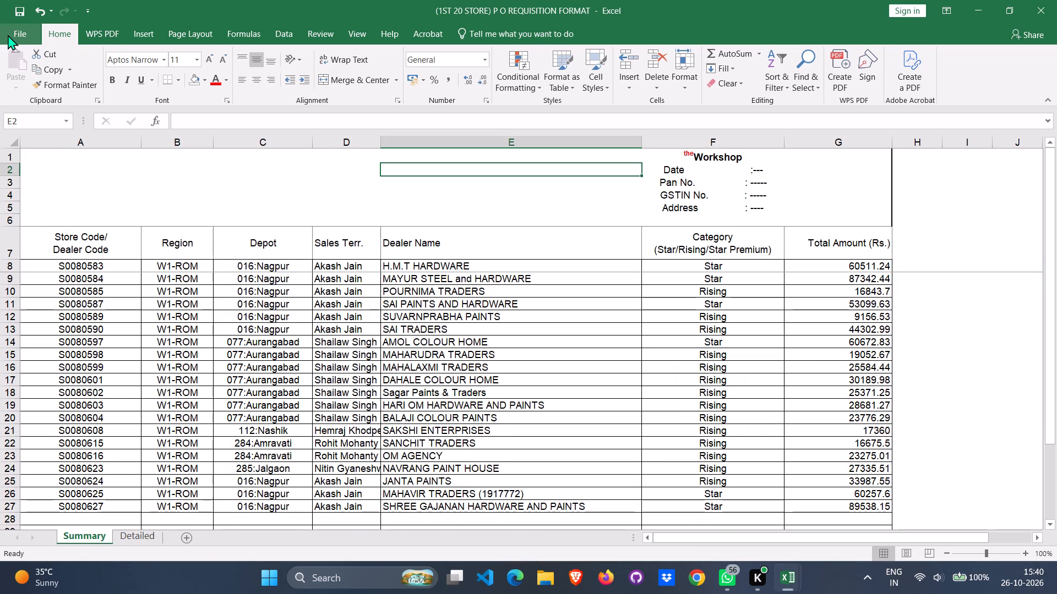
pyautogui.click(19, 33)
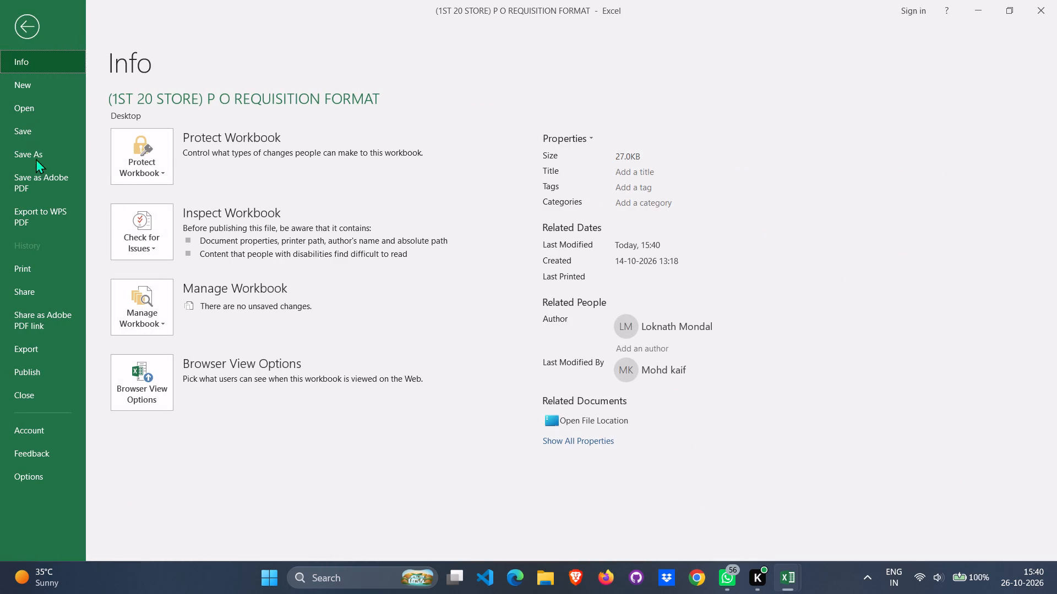
pyautogui.click(26, 25)
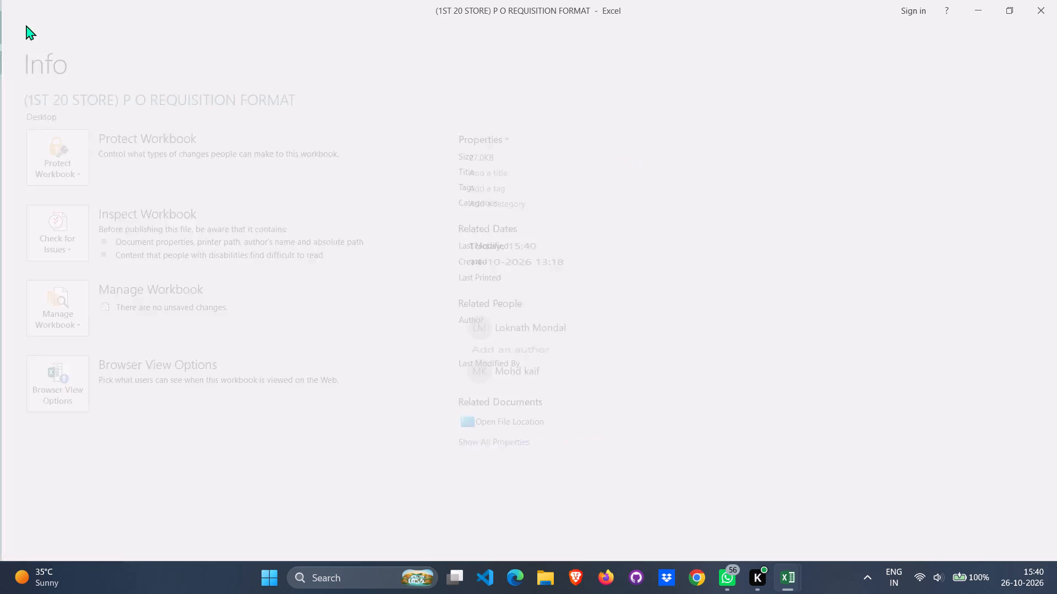
pyautogui.click(530, 5)
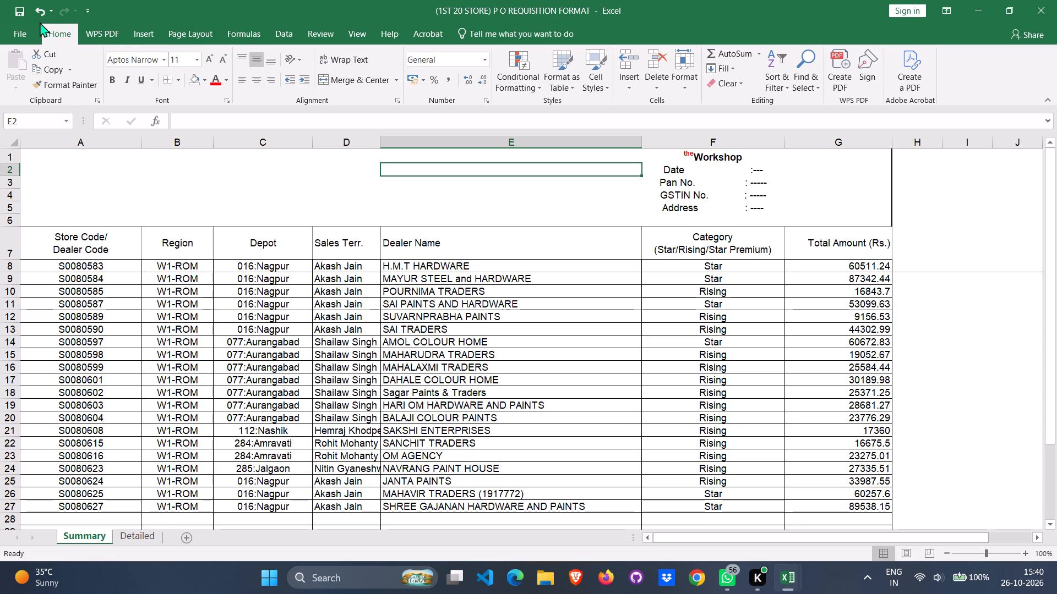
pyautogui.click(21, 8)
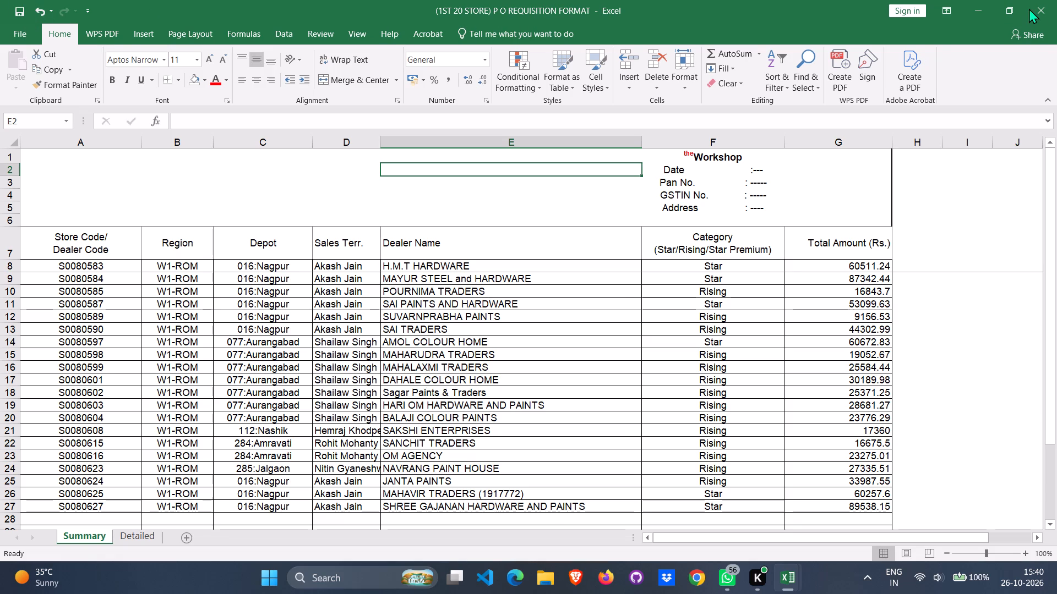
pyautogui.click(1029, 8)
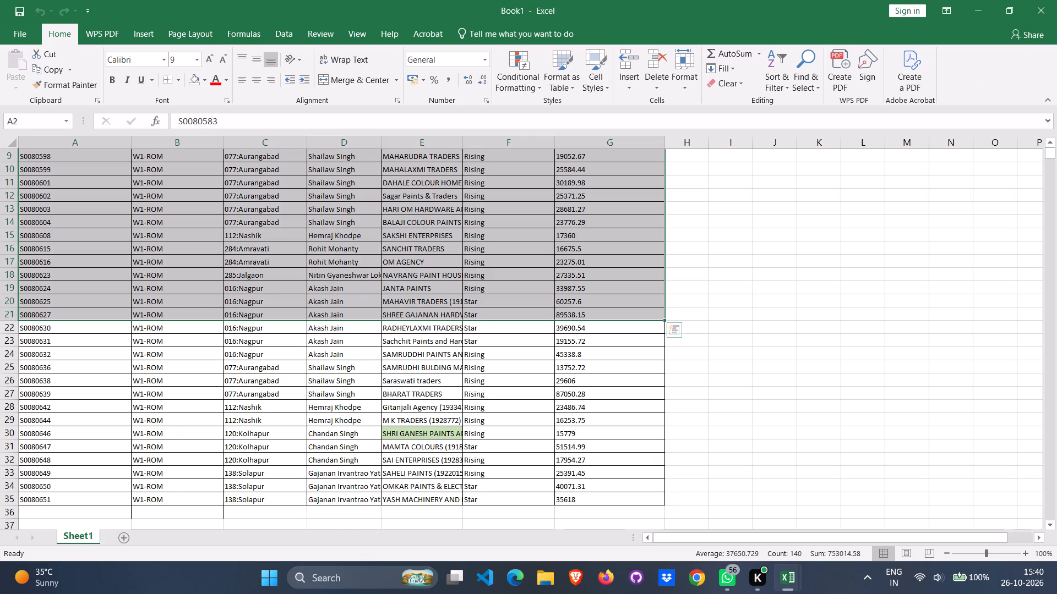
# Minimise the Book1 workbook window.
pyautogui.scroll(11, 504, 357)
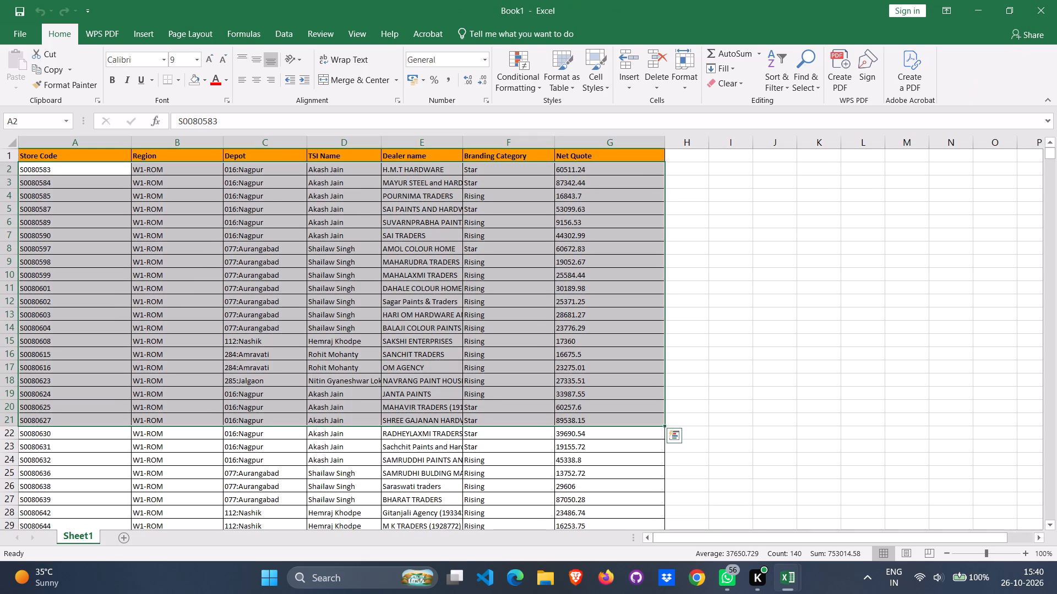
pyautogui.click(968, 3)
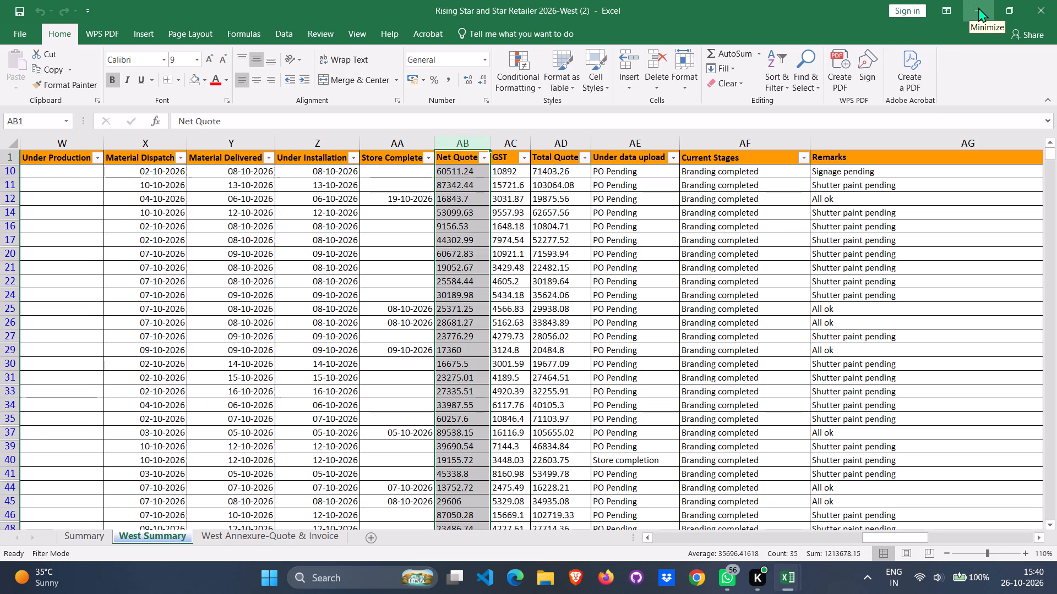
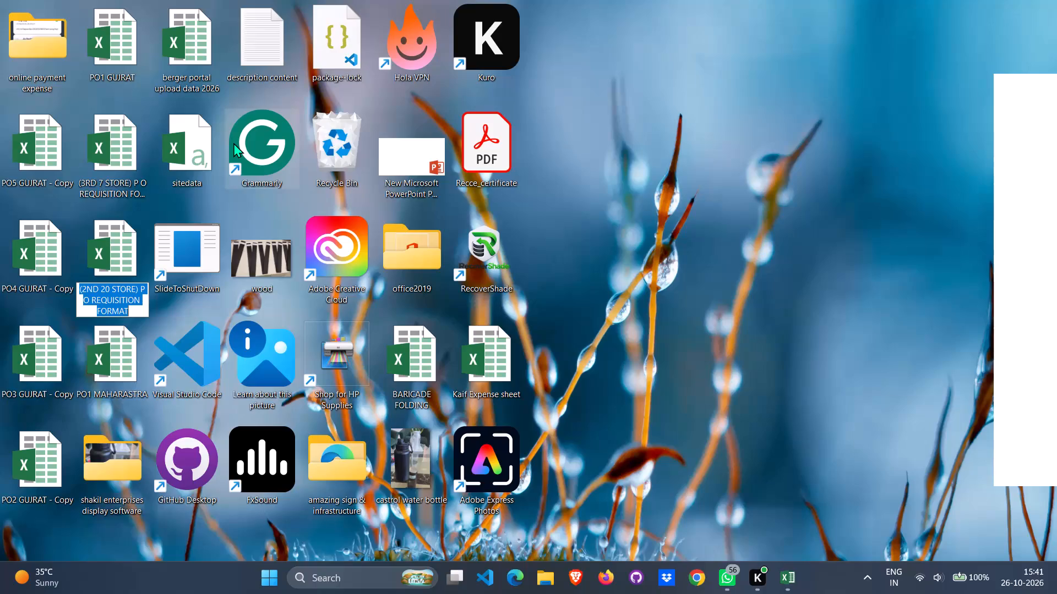
# Rename the (2ND 20 STORE) P O REQUISITION FORMAT file on the desktop as PO2 MAHARASTRA.
pyautogui.write('PO2')
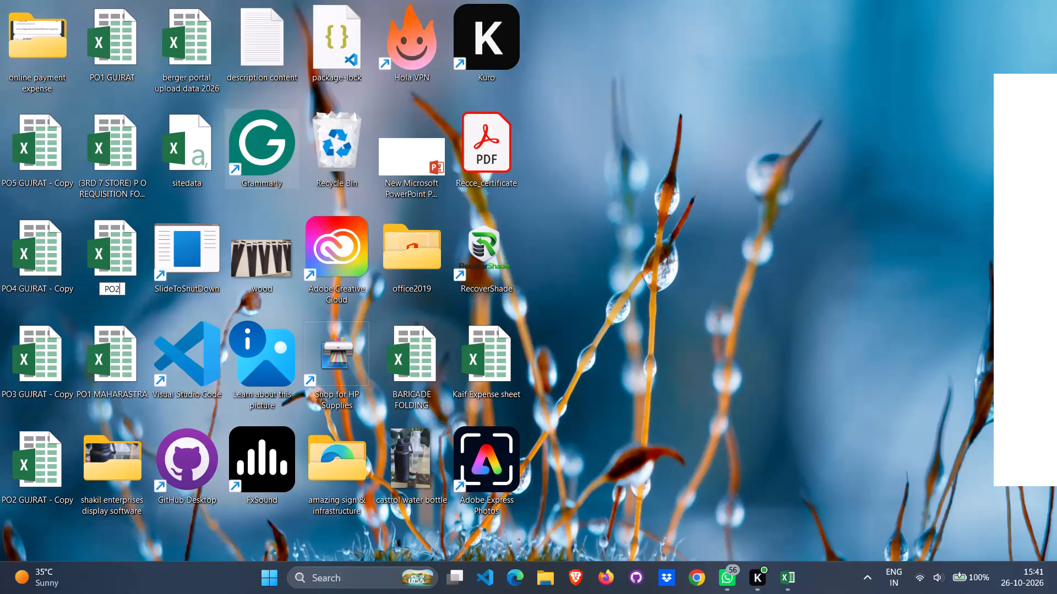
pyautogui.press('space')
pyautogui.write('MAHARASTRA')
pyautogui.press('Return')
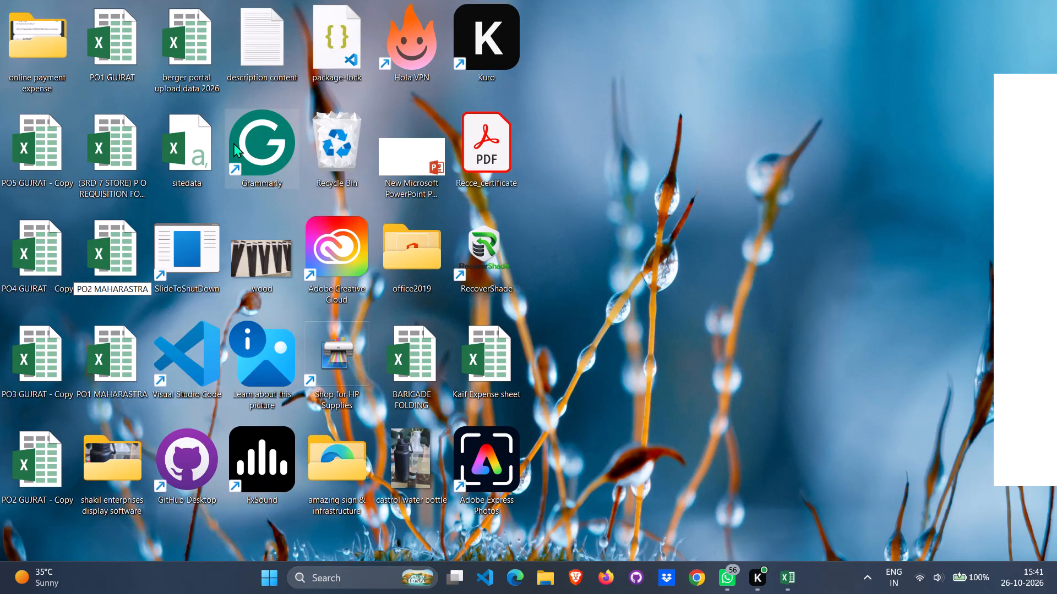
# Open the PO2 MAHARASTRA workbook and look over the store and element rows on its Detailed sheet.
pyautogui.doubleClick(136, 244)
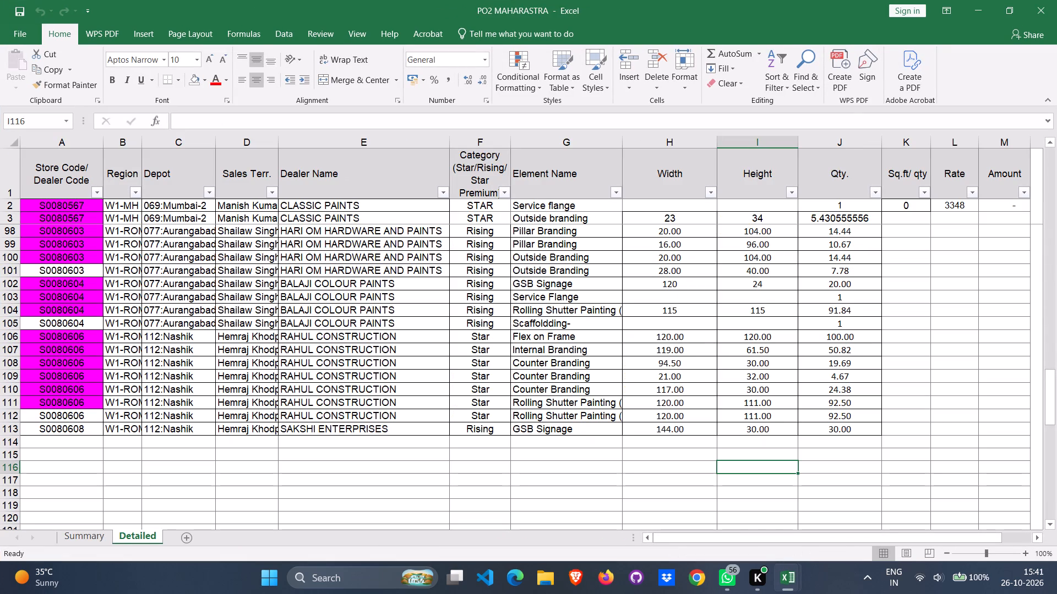
pyautogui.scroll(16, 439, 392)
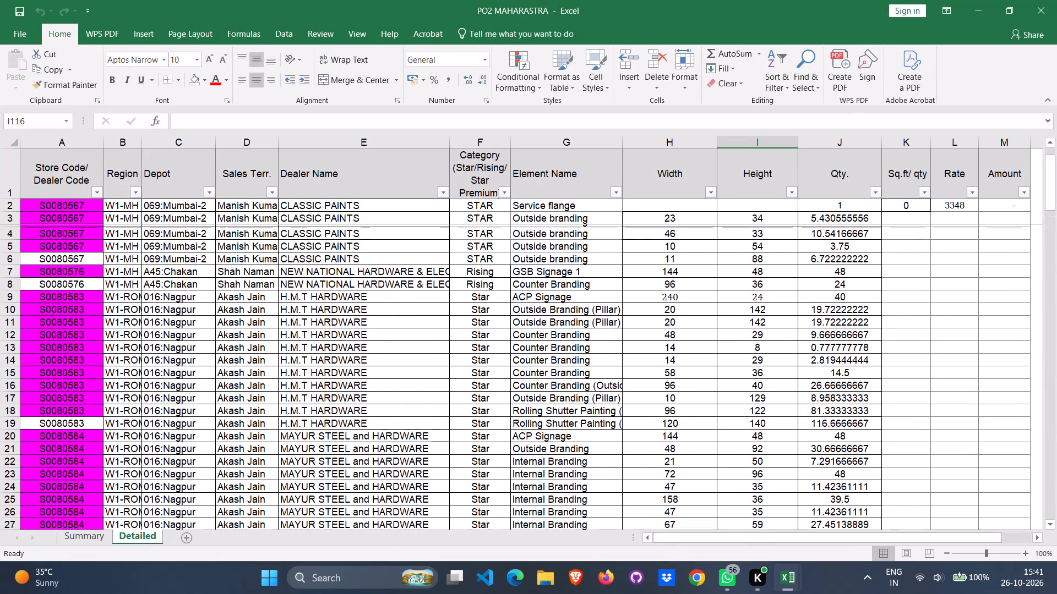
pyautogui.scroll(7, 464, 411)
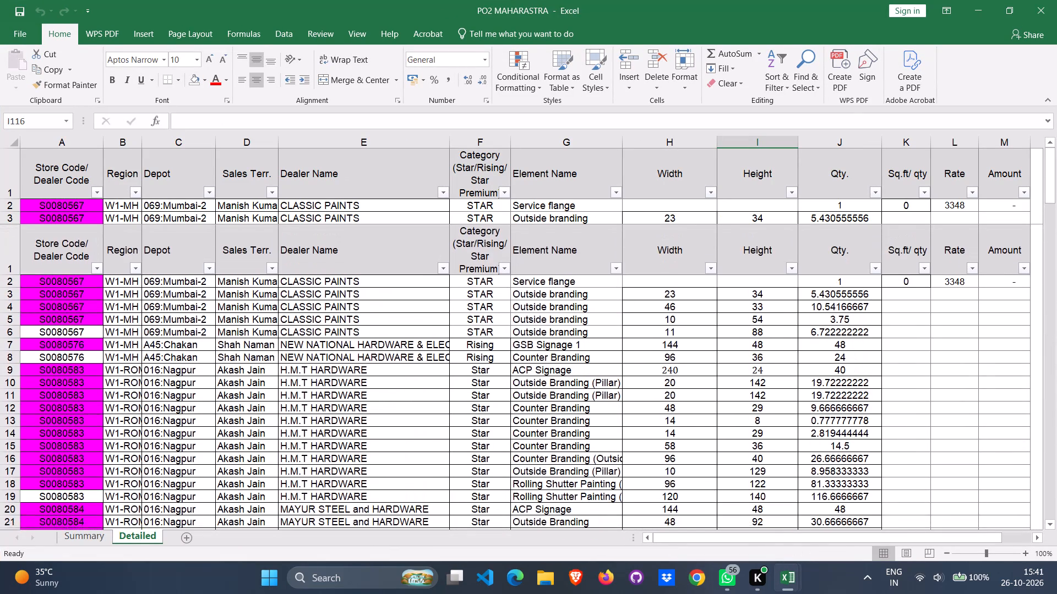
pyautogui.scroll(6, 464, 411)
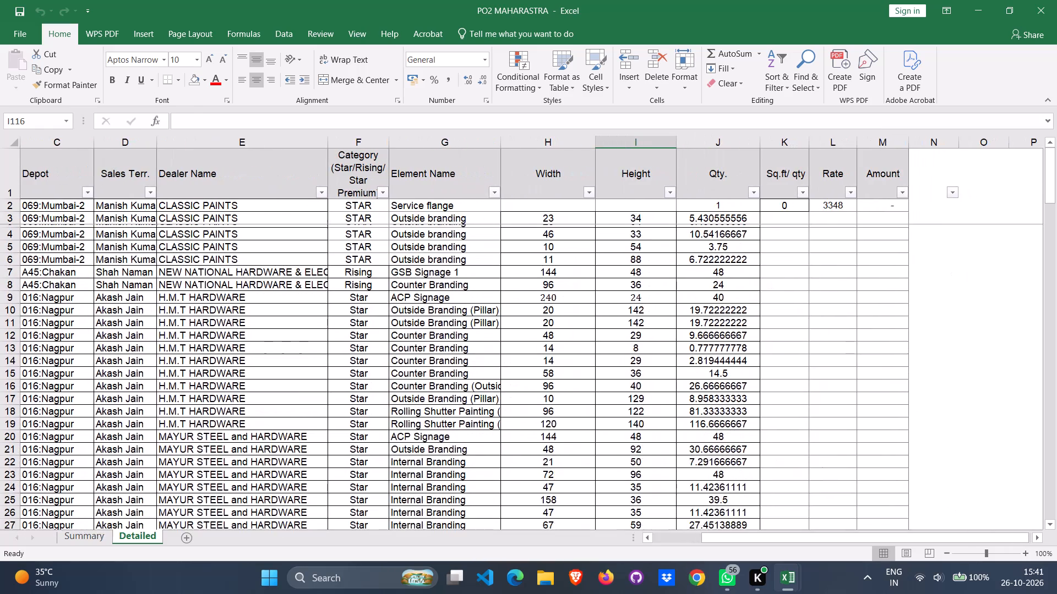
pyautogui.hscroll(7, 464, 411)
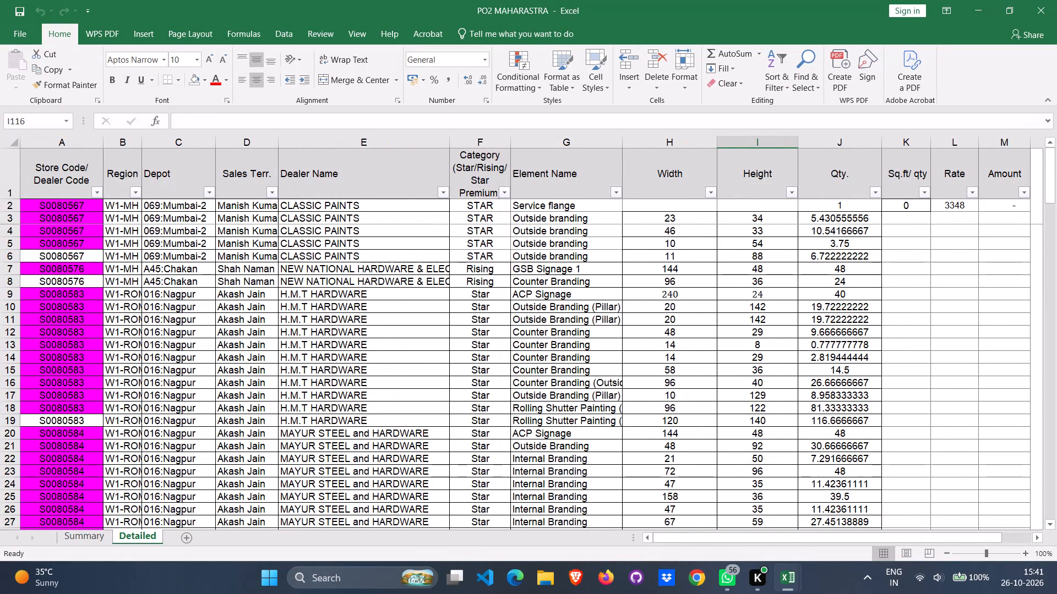
pyautogui.scroll(9, 484, 410)
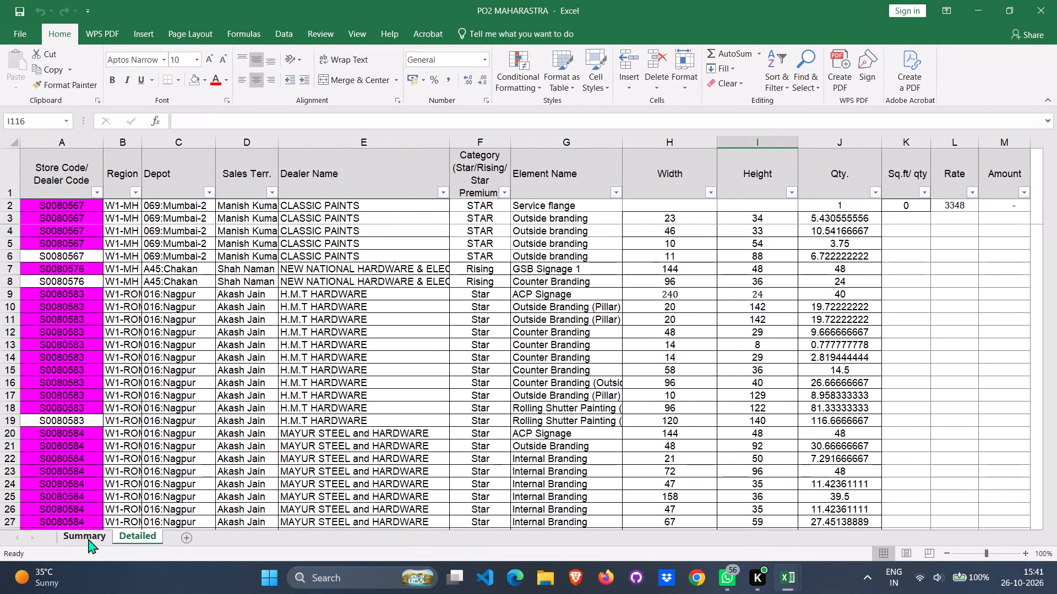
# Clear all store entries, including total amounts, from rows 8 to 27 of the Summary sheet.
pyautogui.click(88, 538)
pyautogui.scroll(4, 436, 354)
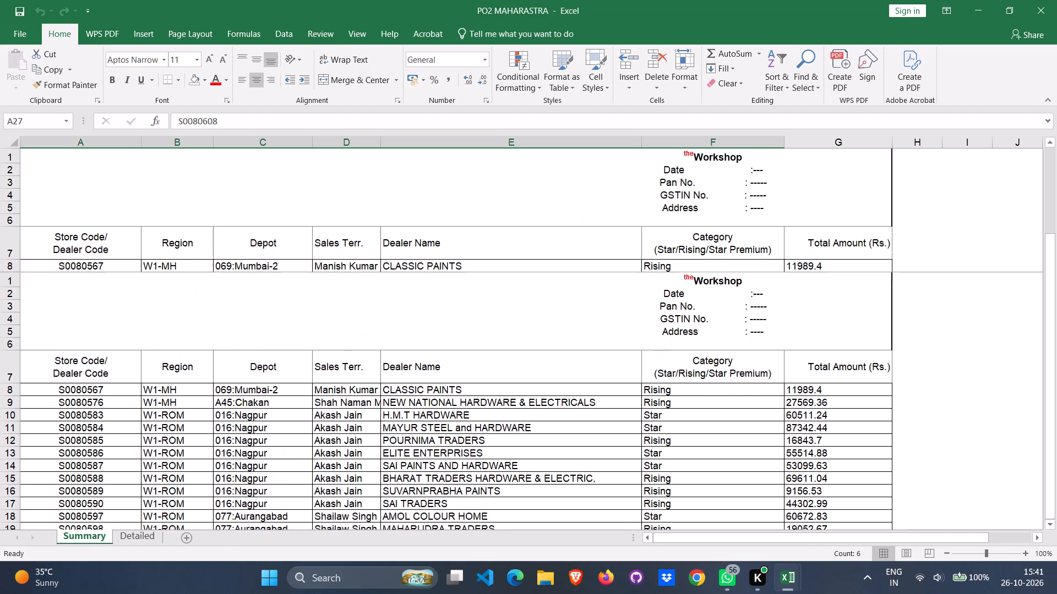
pyautogui.scroll(6, 439, 353)
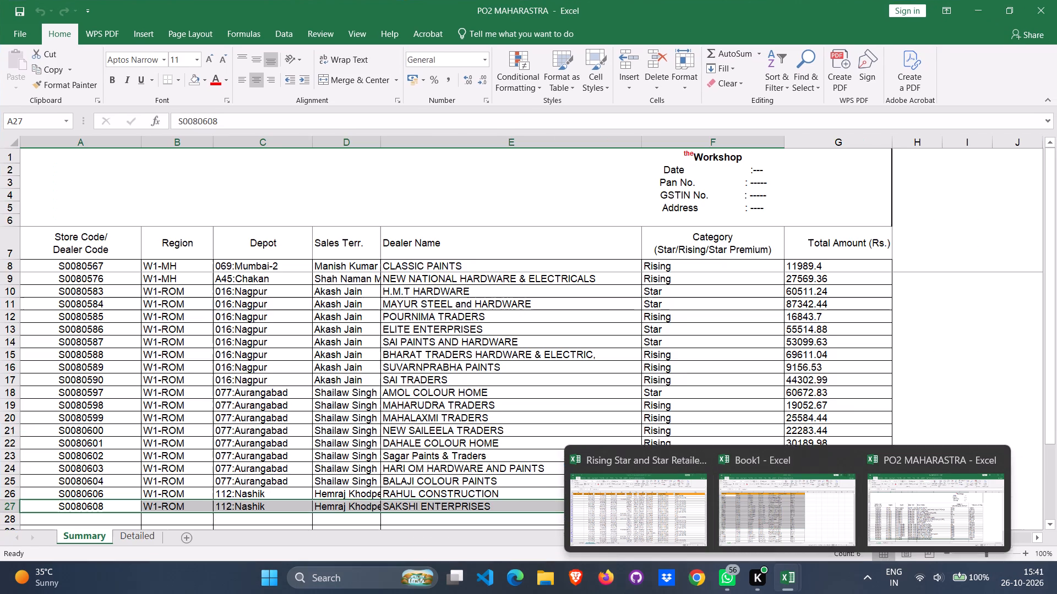
pyautogui.scroll(5, 110, 280)
pyautogui.click(96, 268)
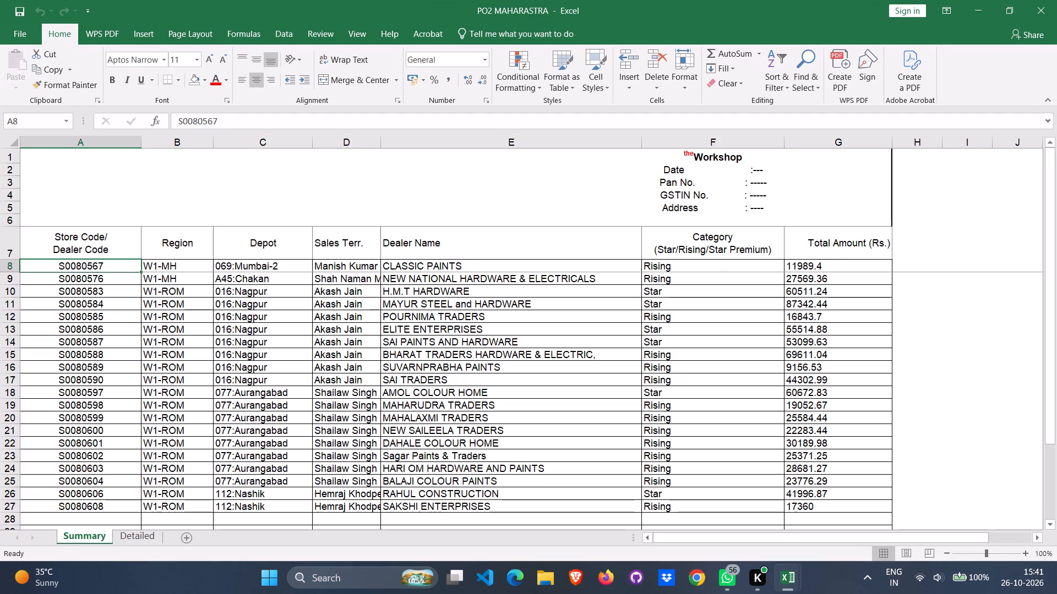
pyautogui.hotkey('shift', 'Right')
pyautogui.hotkey('shift', 'Right')
pyautogui.hotkey('shift', 'Right')
pyautogui.hotkey('shift', 'Right')
pyautogui.hotkey('shift', 'Right')
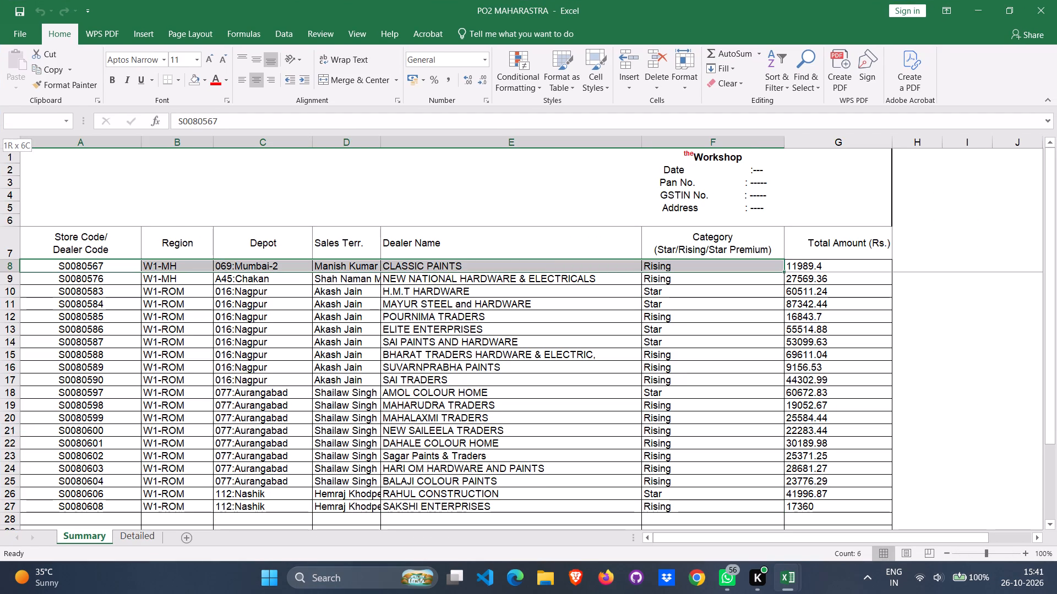
pyautogui.hotkey('shift', 'Right')
pyautogui.hotkey('shift', 'Down')
pyautogui.hotkey('shift', 'Down')
pyautogui.hotkey('shift', 'Down')
pyautogui.hotkey('shift', 'Down')
pyautogui.hotkey('shift', 'Down')
pyautogui.hotkey('shift', 'Down')
pyautogui.hotkey('shift', 'Down')
pyautogui.hotkey('shift', 'Down')
pyautogui.hotkey('shift', 'Down')
pyautogui.hotkey('shift', 'Down')
pyautogui.hotkey('shift', 'Down')
pyautogui.hotkey('shift', 'Down')
pyautogui.hotkey('shift', 'Down')
pyautogui.hotkey('shift', 'Down')
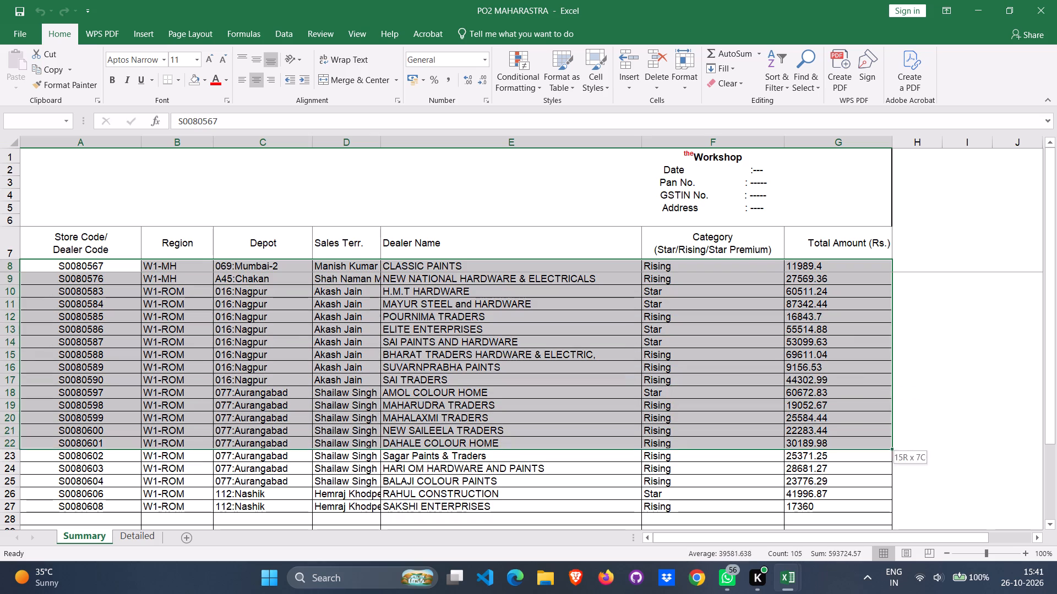
pyautogui.hotkey('shift', 'Down')
pyautogui.hotkey('shift', 'Down')
pyautogui.hotkey('shift', 'Down')
pyautogui.hotkey('shift', 'Down')
pyautogui.hotkey('shift', 'Down')
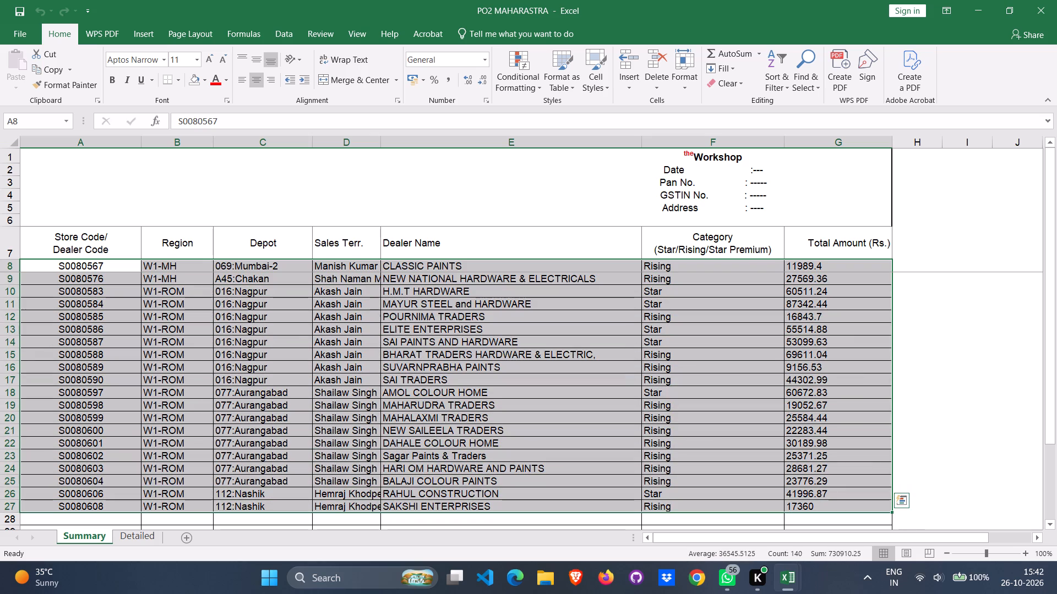
pyautogui.press('Delete')
# Copy the remaining Book1 store rows, S0080630 to S0080651, into the PO2 MAHARASTRA Summary sheet starting at cell A8.
pyautogui.scroll(7, 96, 268)
pyautogui.click(96, 268)
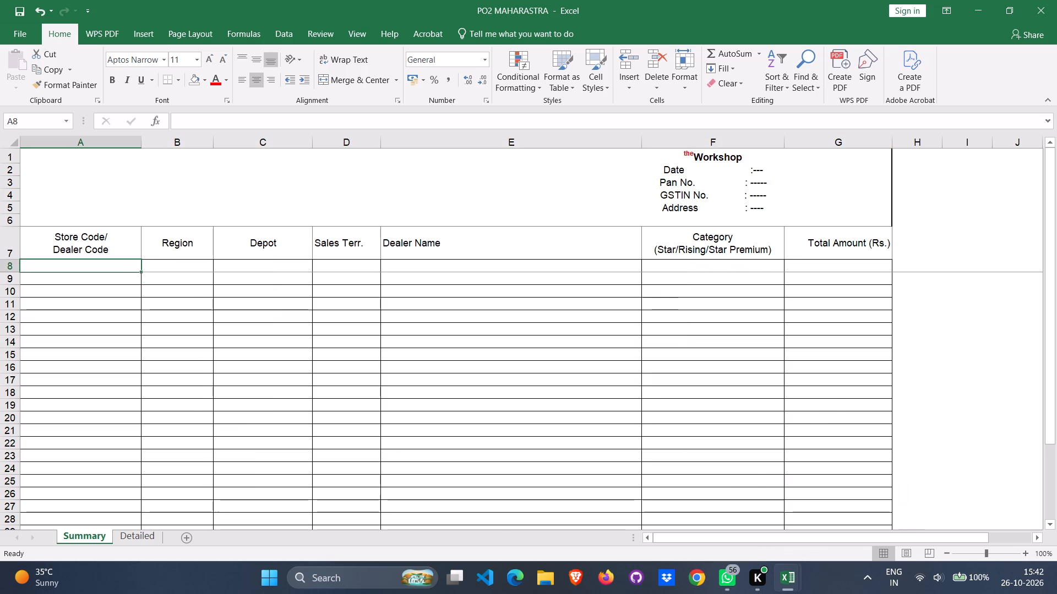
pyautogui.hotkey('alt', 'Tab')
pyautogui.hotkey('alt', 'Tab')
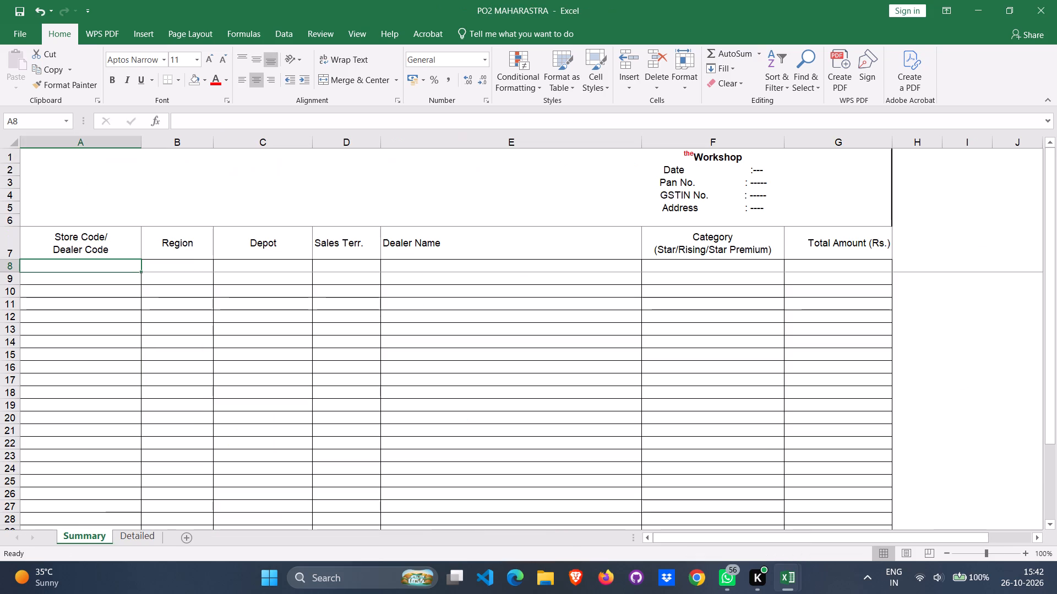
pyautogui.click(729, 518)
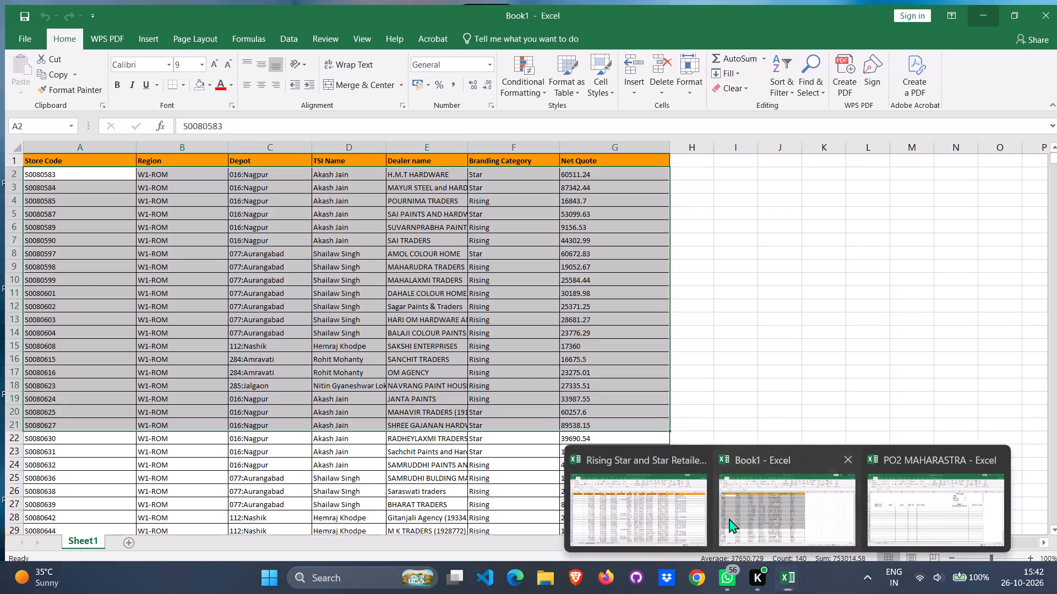
pyautogui.scroll(-11, 280, 328)
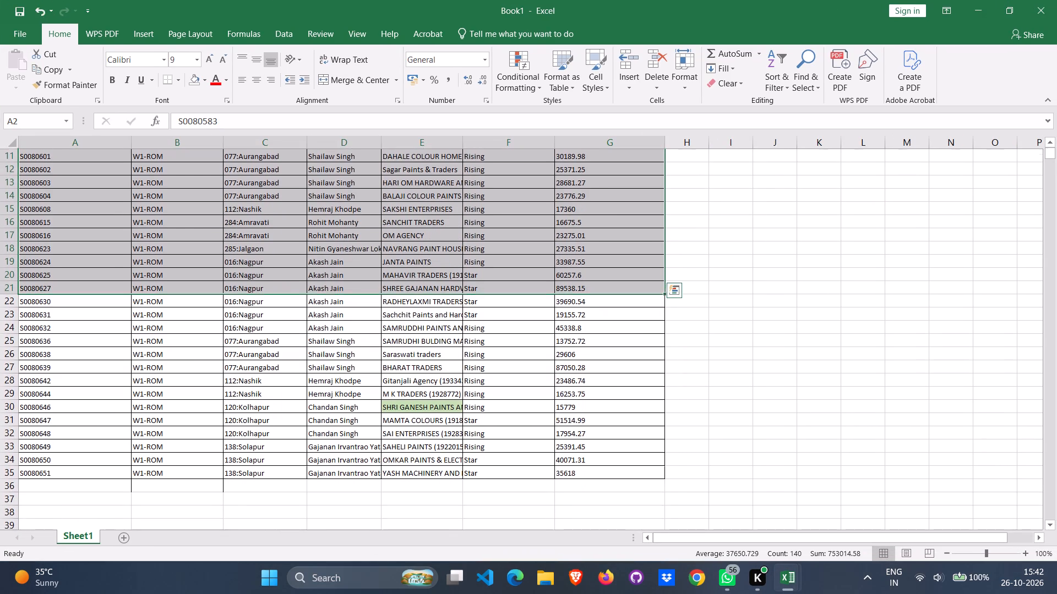
pyautogui.click(42, 289)
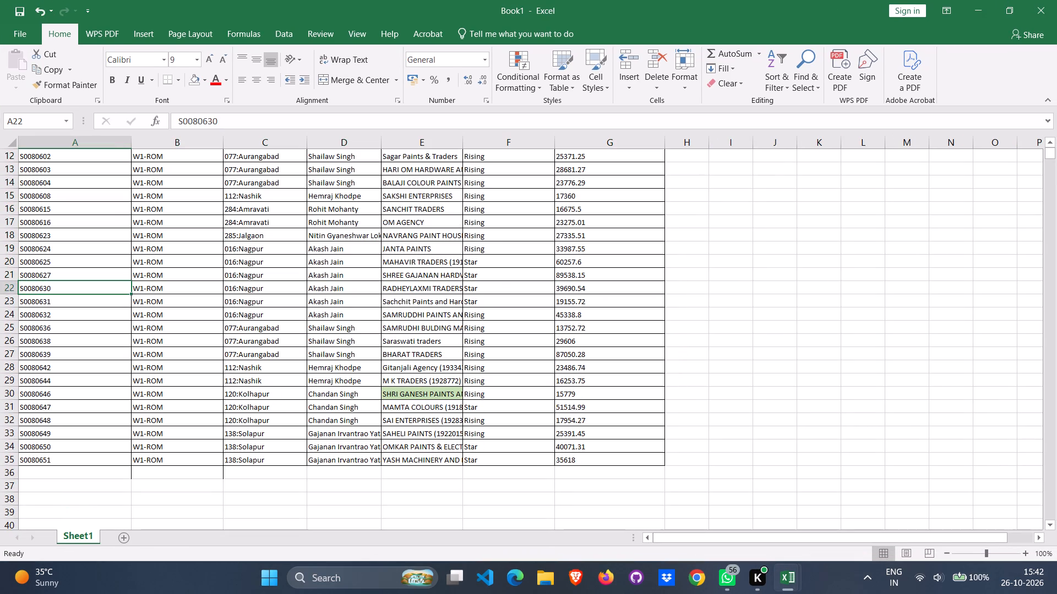
pyautogui.hotkey('shift', 'Right')
pyautogui.hotkey('shift', 'Right')
pyautogui.hotkey('shift', 'Right')
pyautogui.hotkey('shift', 'Right')
pyautogui.hotkey('shift', 'Right')
pyautogui.hotkey('shift', 'Right')
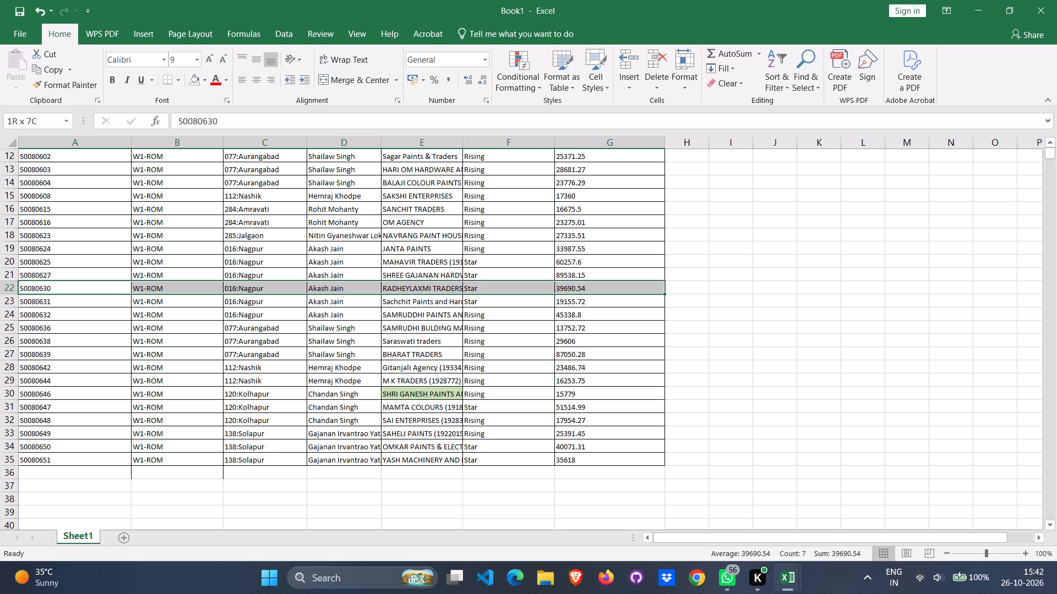
pyautogui.hotkey('shift', 'Down')
pyautogui.hotkey('shift', 'Down')
pyautogui.hotkey('shift', 'Down')
pyautogui.hotkey('shift', 'Down')
pyautogui.hotkey('shift', 'Down')
pyautogui.hotkey('shift', 'Down')
pyautogui.hotkey('shift', 'Down')
pyautogui.hotkey('shift', 'Down')
pyautogui.hotkey('shift', 'Down')
pyautogui.hotkey('shift', 'Down')
pyautogui.hotkey('shift', 'Down')
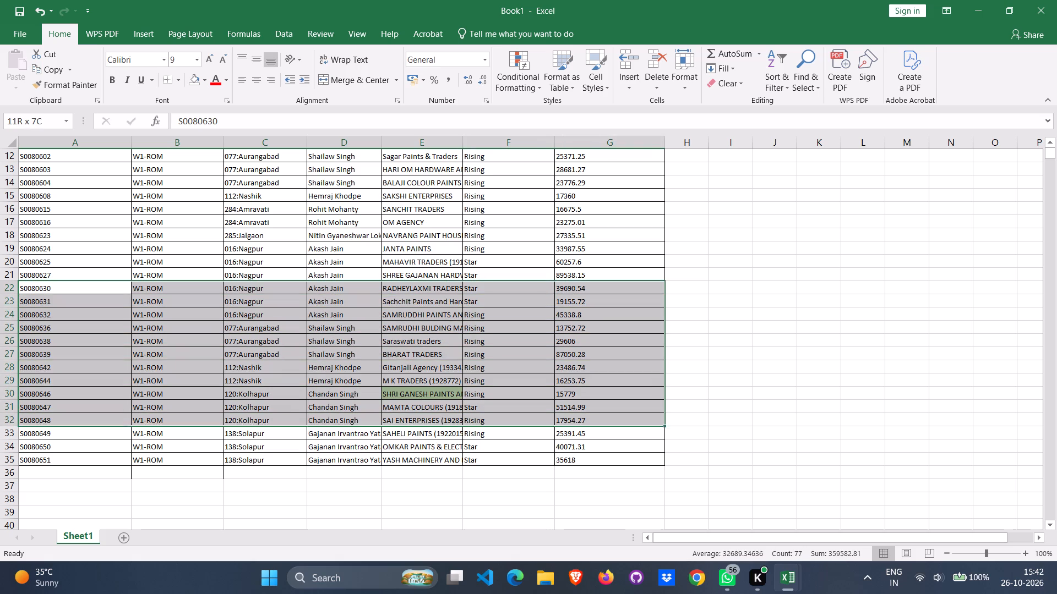
pyautogui.hotkey('shift', 'Down')
pyautogui.hotkey('shift', 'Down')
pyautogui.hotkey('ctrl', 'c')
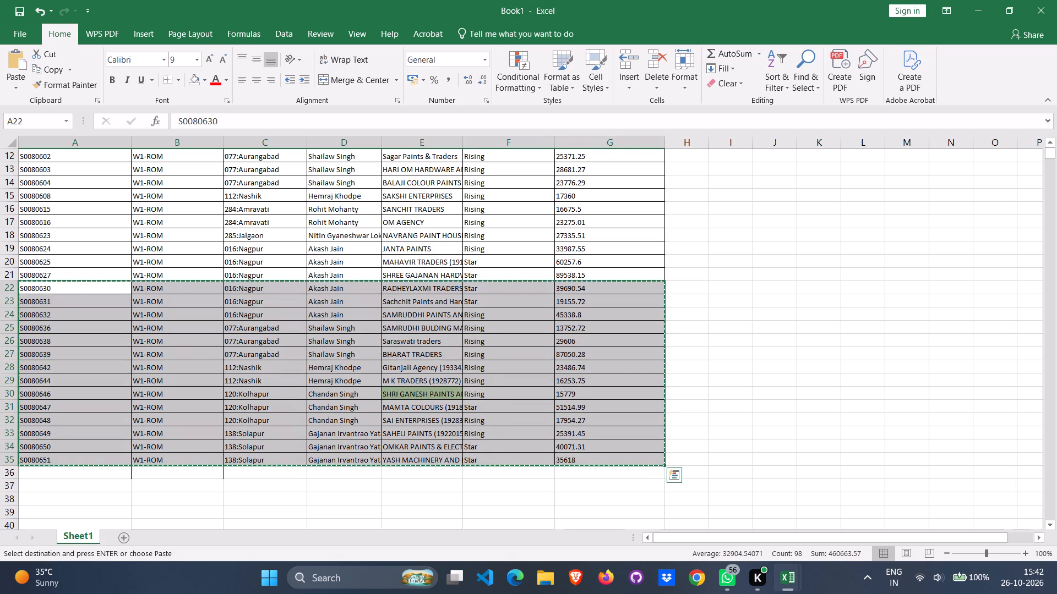
pyautogui.hotkey('alt', 'Tab')
pyautogui.hotkey('ctrl', 'v')
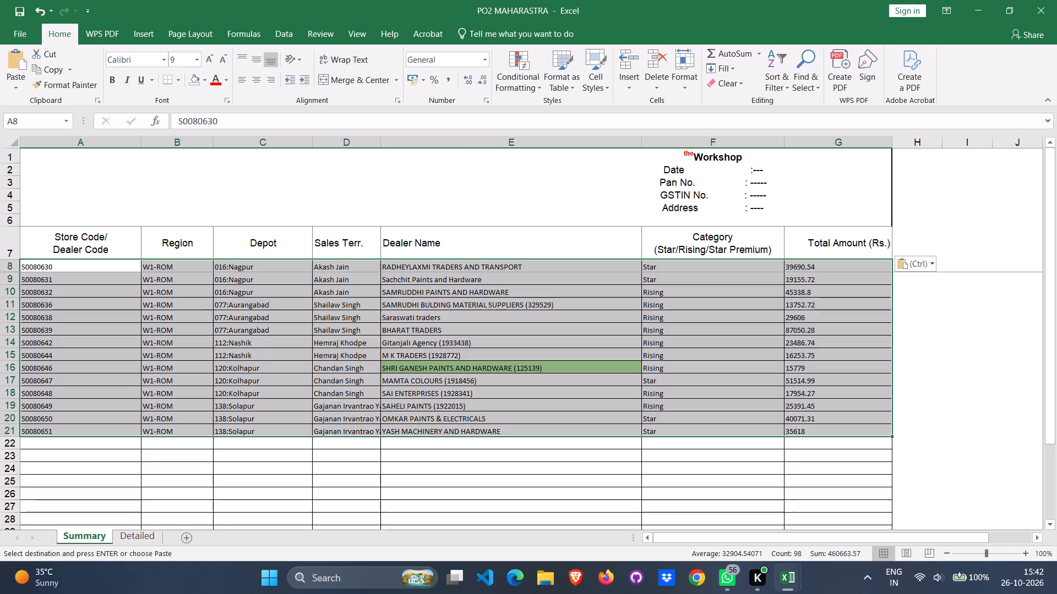
# Format the pasted store rows in 11-point Aptos Narrow.
pyautogui.click(199, 59)
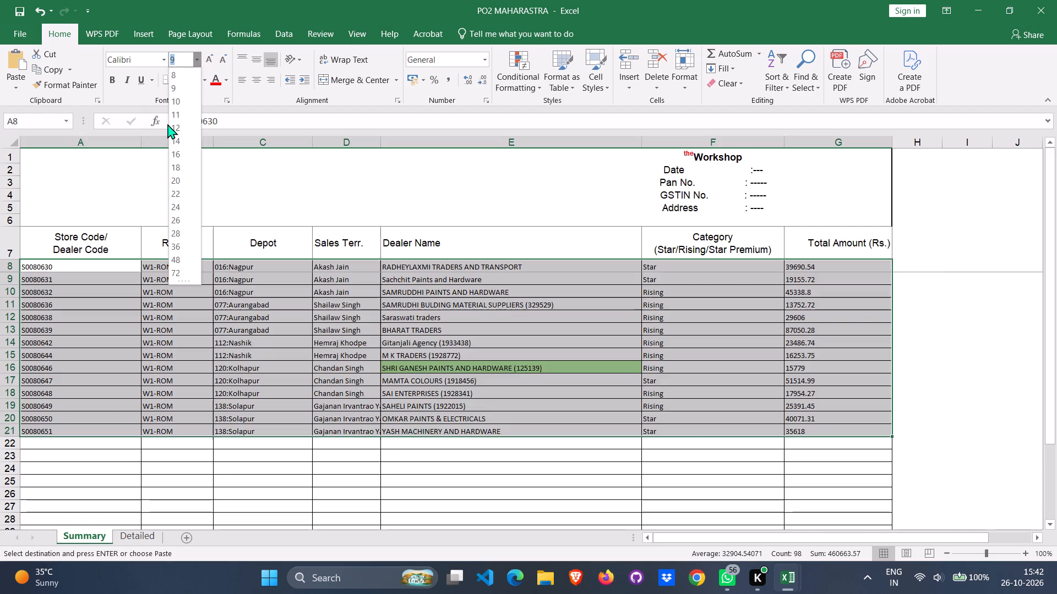
pyautogui.click(182, 116)
pyautogui.click(164, 59)
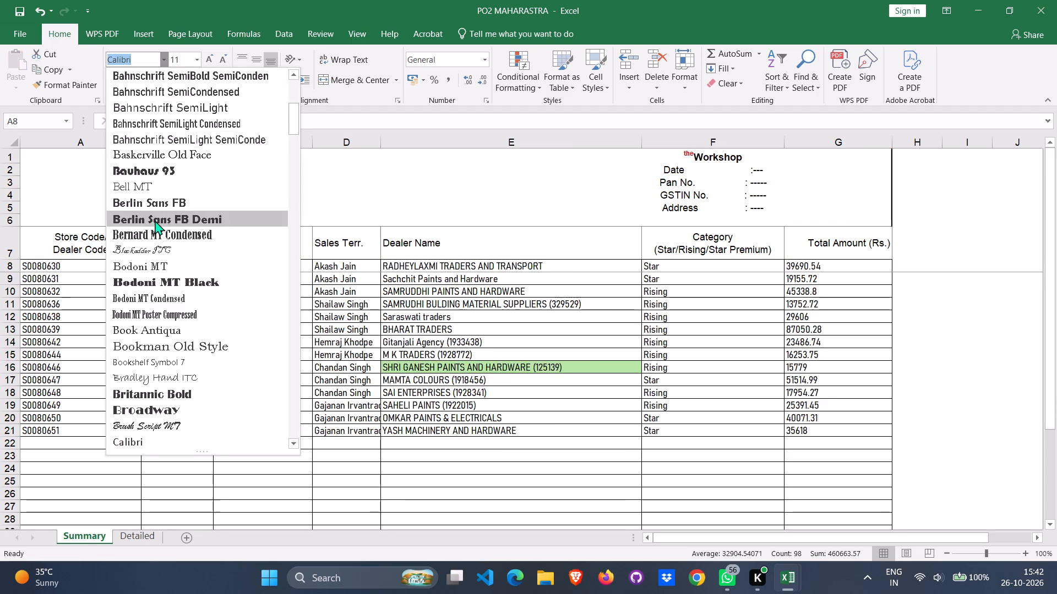
pyautogui.scroll(10, 155, 220)
pyautogui.scroll(20, 173, 134)
pyautogui.scroll(20, 173, 134)
pyautogui.click(176, 102)
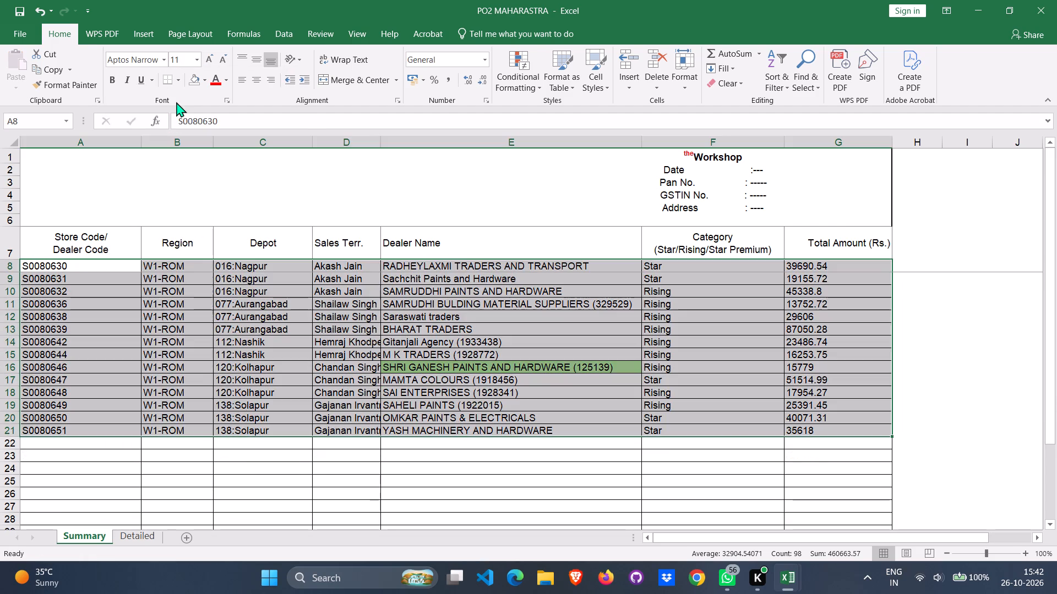
pyautogui.click(149, 188)
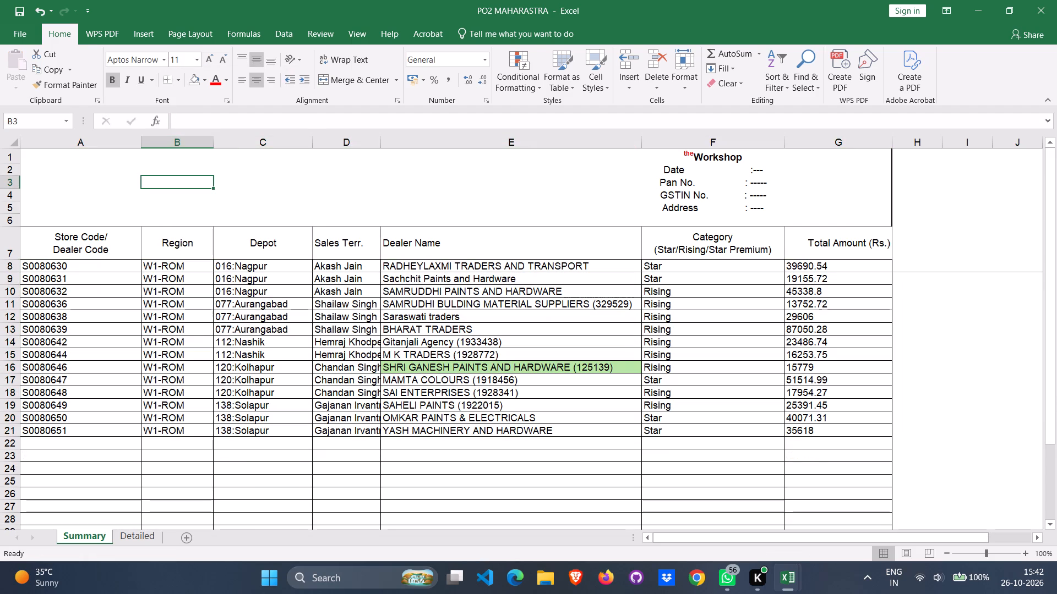
# Centre-align the Store Code, Region, Depot and Category columns on the Summary sheet.
pyautogui.click(103, 139)
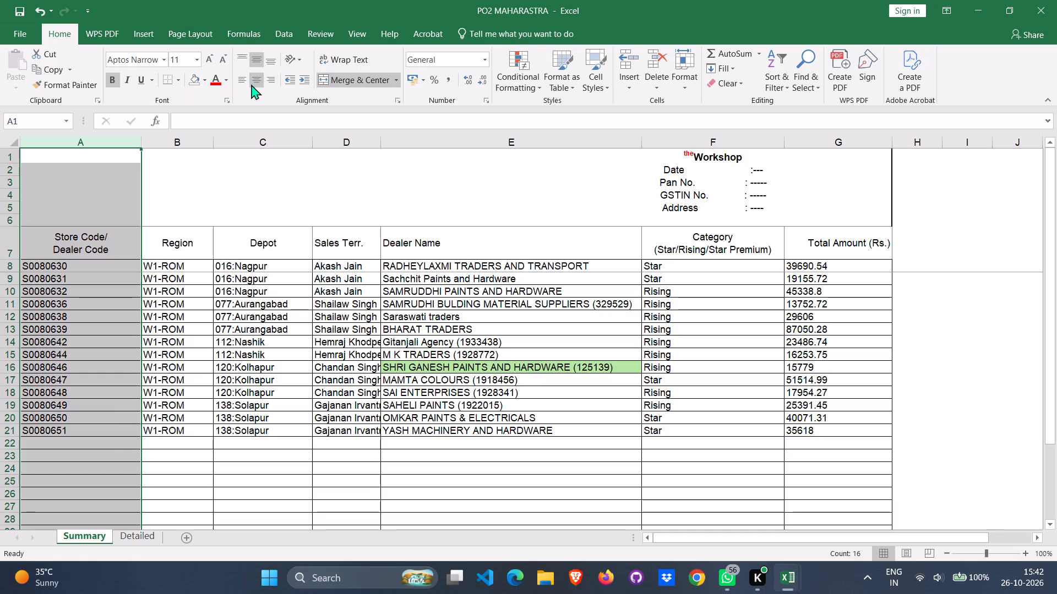
pyautogui.click(258, 82)
pyautogui.click(258, 82)
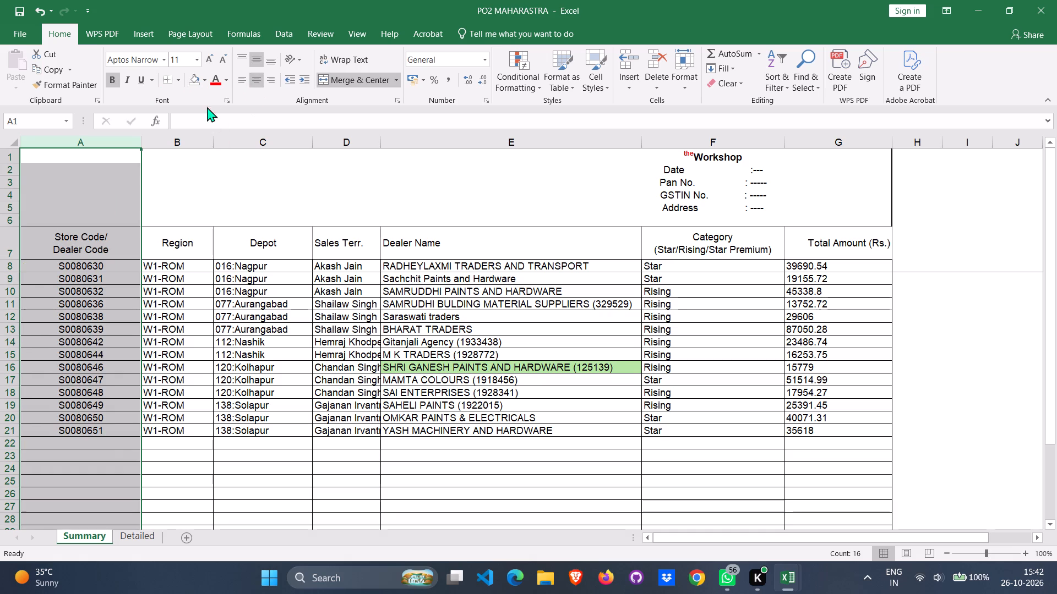
pyautogui.click(199, 139)
pyautogui.click(250, 78)
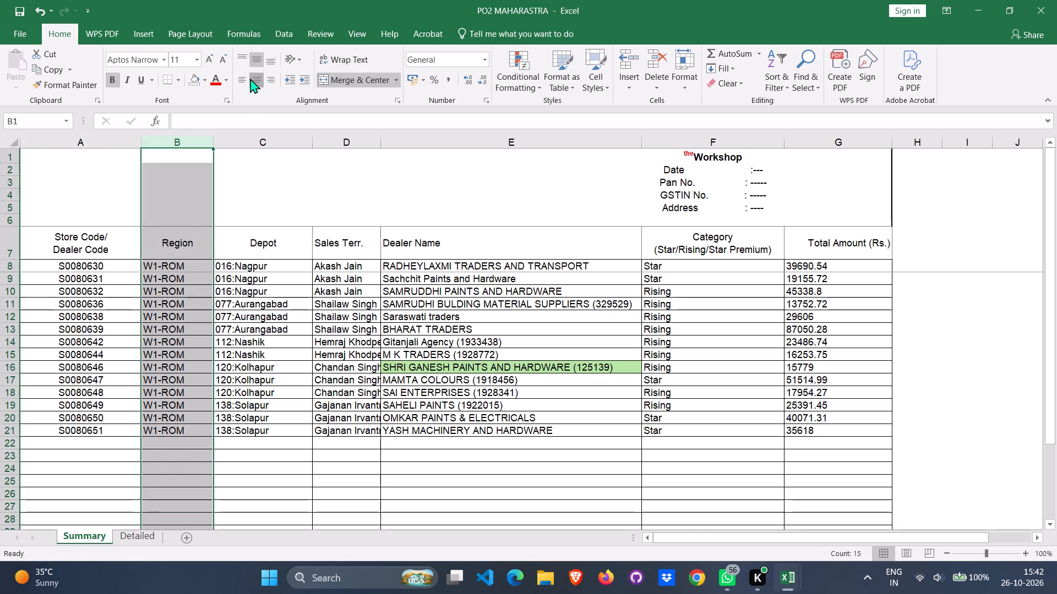
pyautogui.click(250, 78)
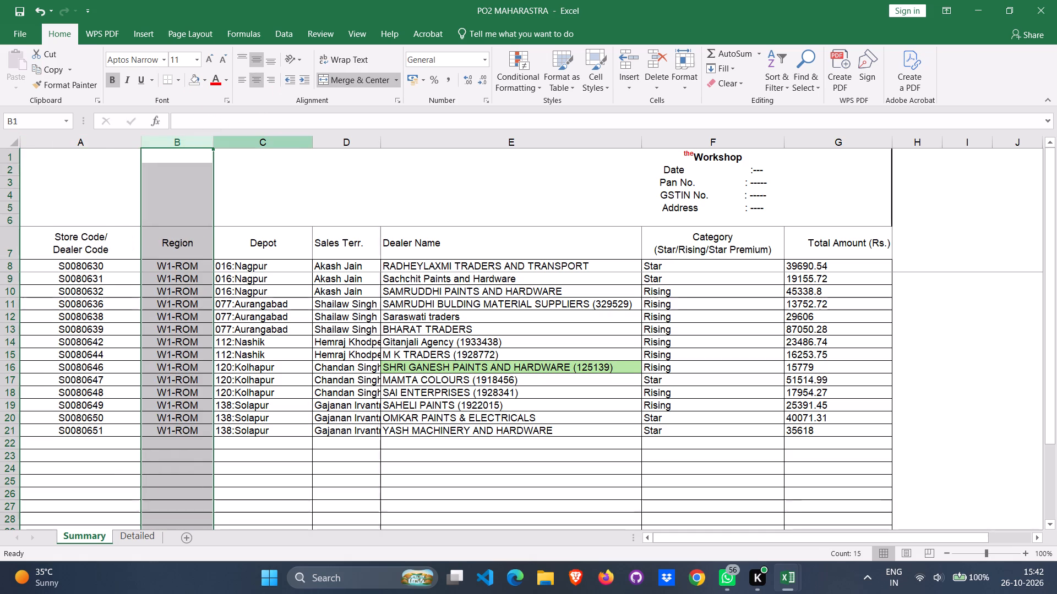
pyautogui.click(248, 145)
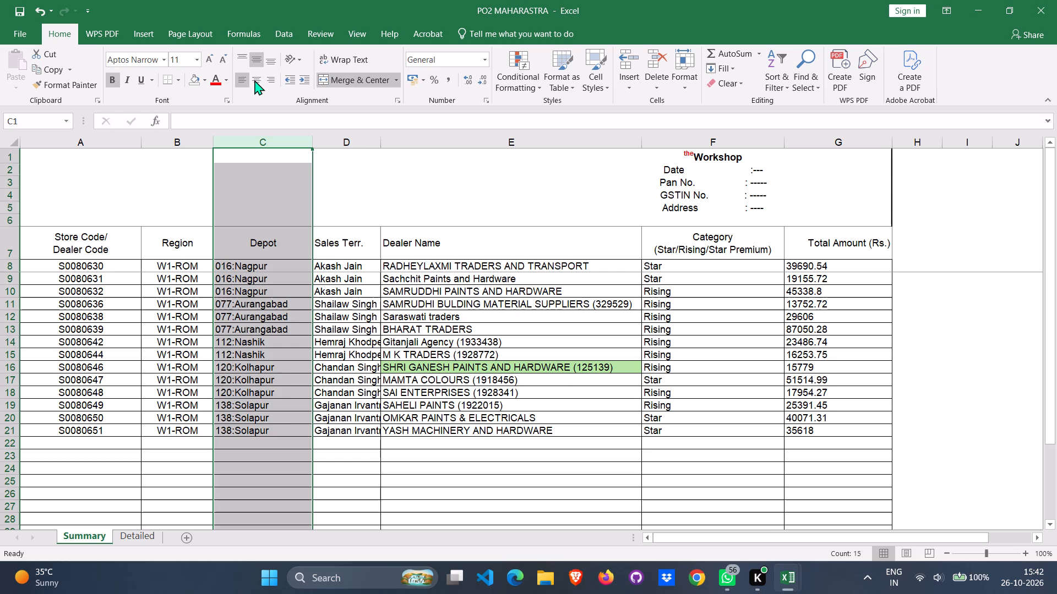
pyautogui.click(254, 80)
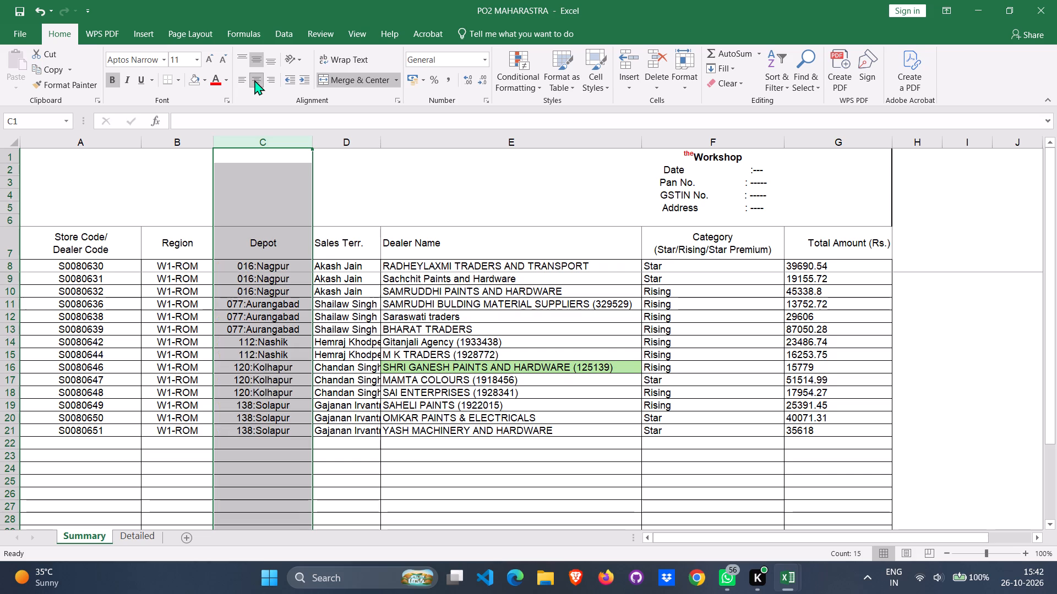
pyautogui.click(691, 137)
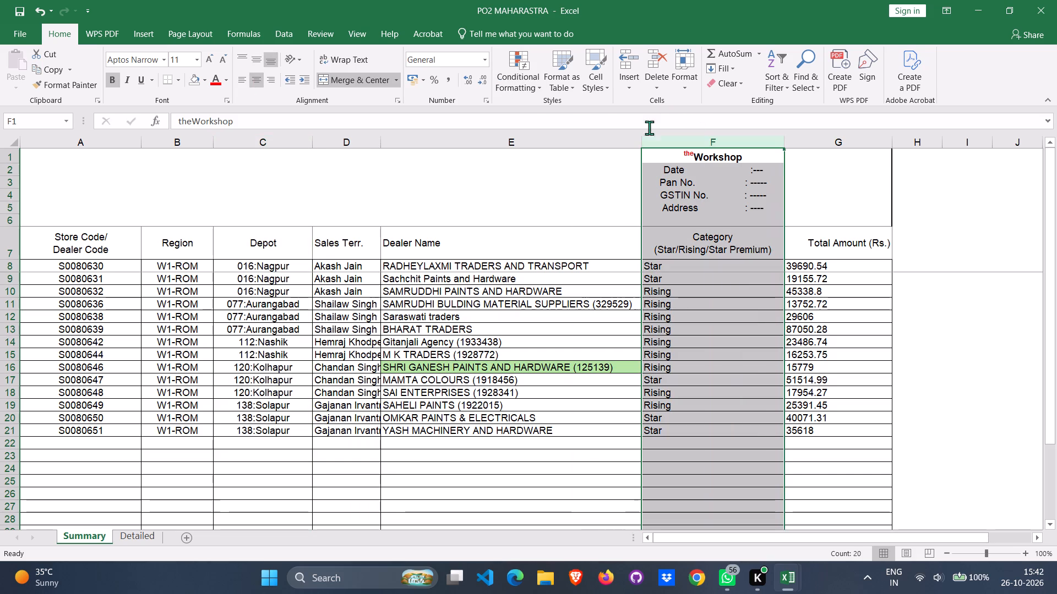
pyautogui.click(255, 81)
pyautogui.click(255, 81)
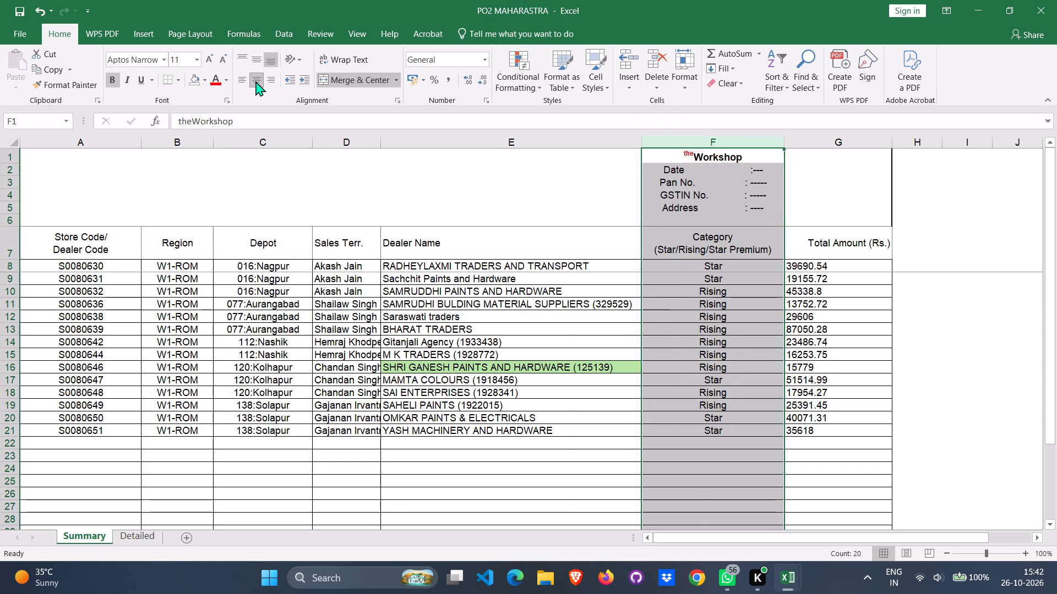
# Right-align the Total Amount (Rs.) column on the Summary sheet.
pyautogui.click(819, 142)
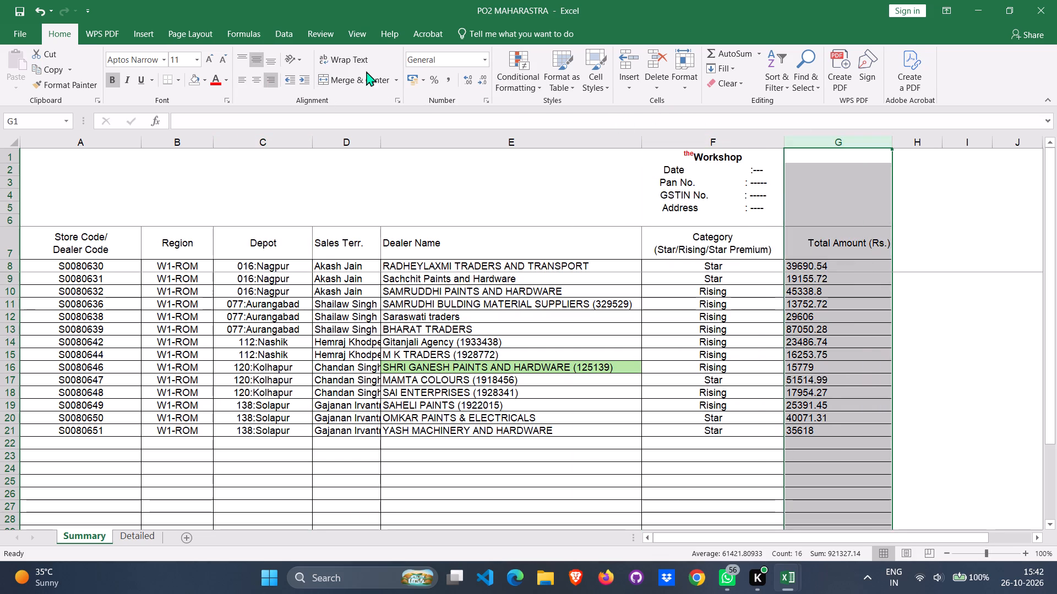
pyautogui.click(271, 81)
pyautogui.click(271, 81)
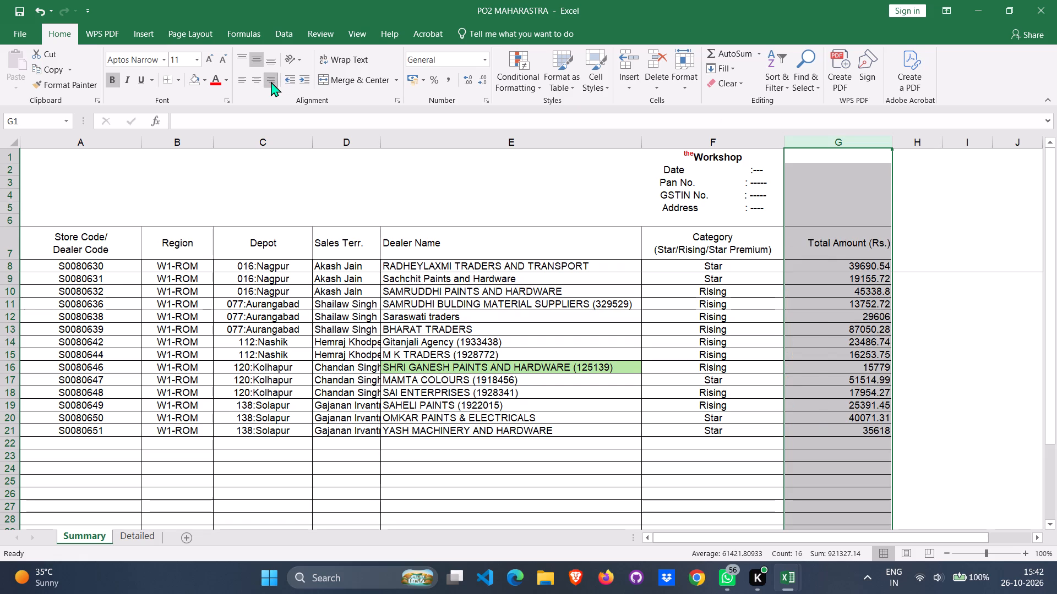
pyautogui.click(380, 203)
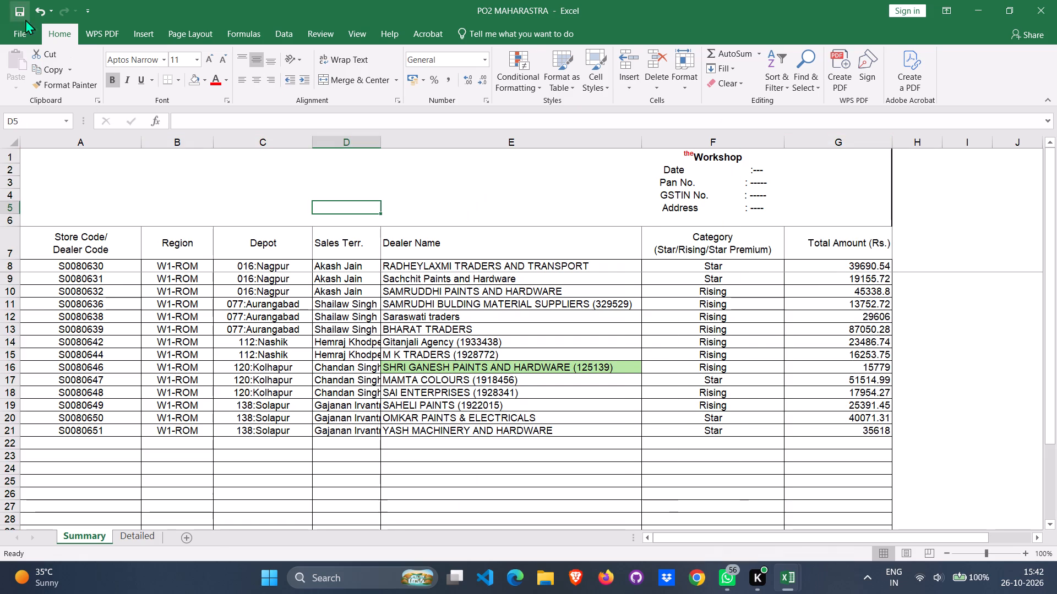
# Save the PO2 MAHARASTRA workbook.
pyautogui.tripleClick(14, 9)
pyautogui.tripleClick(14, 9)
pyautogui.click(14, 9)
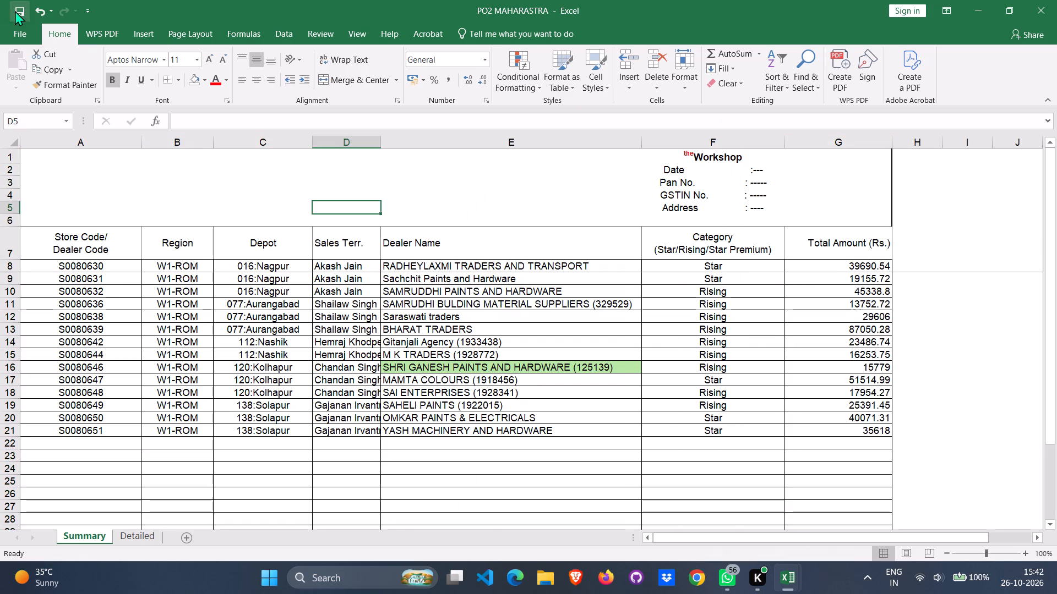
pyautogui.tripleClick(15, 10)
pyautogui.tripleClick(15, 10)
pyautogui.click(17, 10)
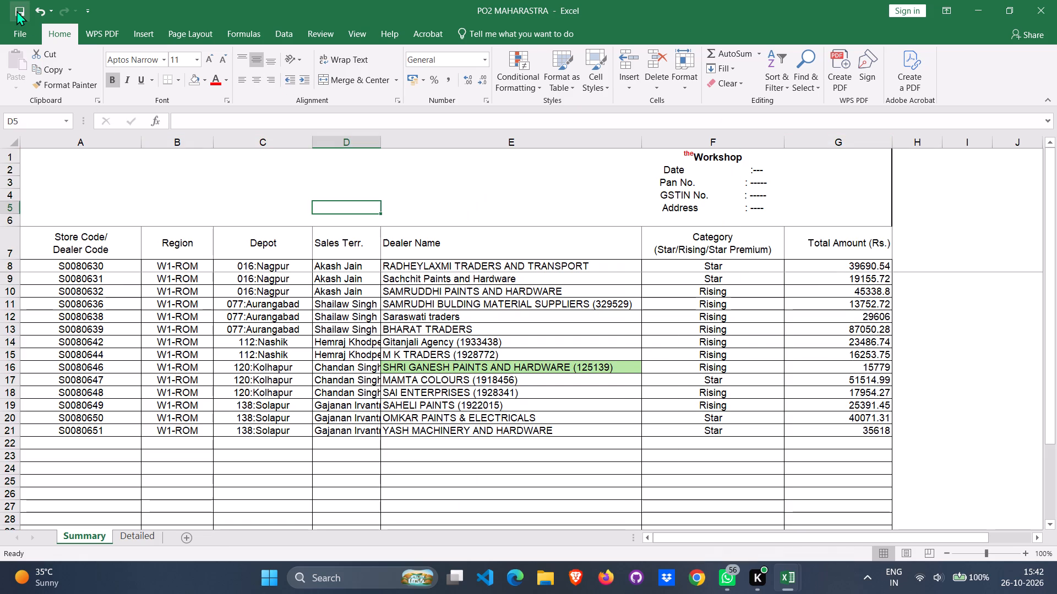
pyautogui.click(17, 10)
pyautogui.doubleClick(17, 10)
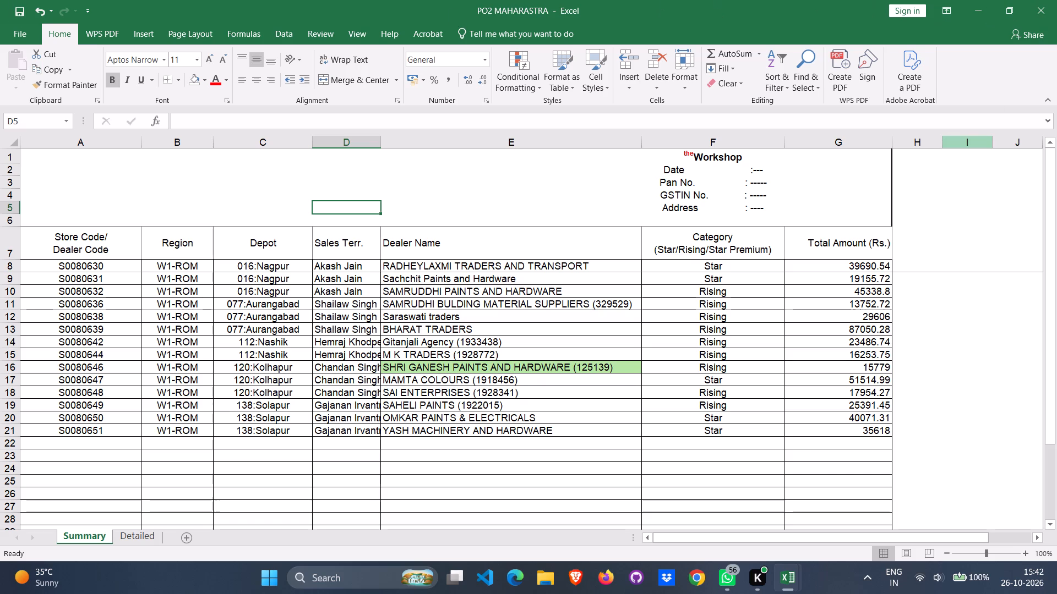
# Remove the green fill from the SHRI GANESH PAINTS AND HARDWARE dealer name cell, E16.
pyautogui.click(542, 366)
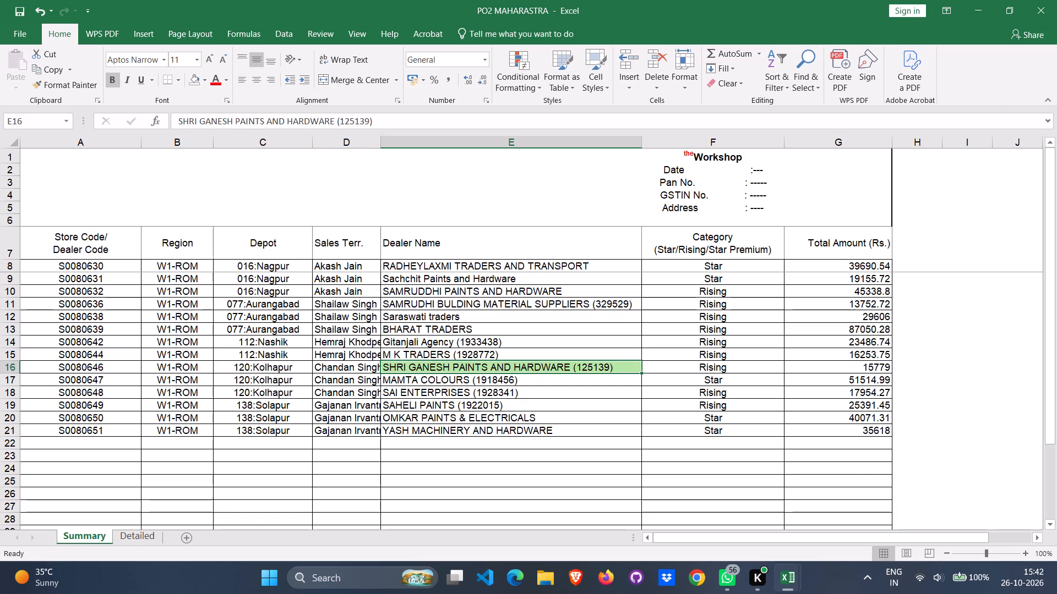
pyautogui.click(205, 75)
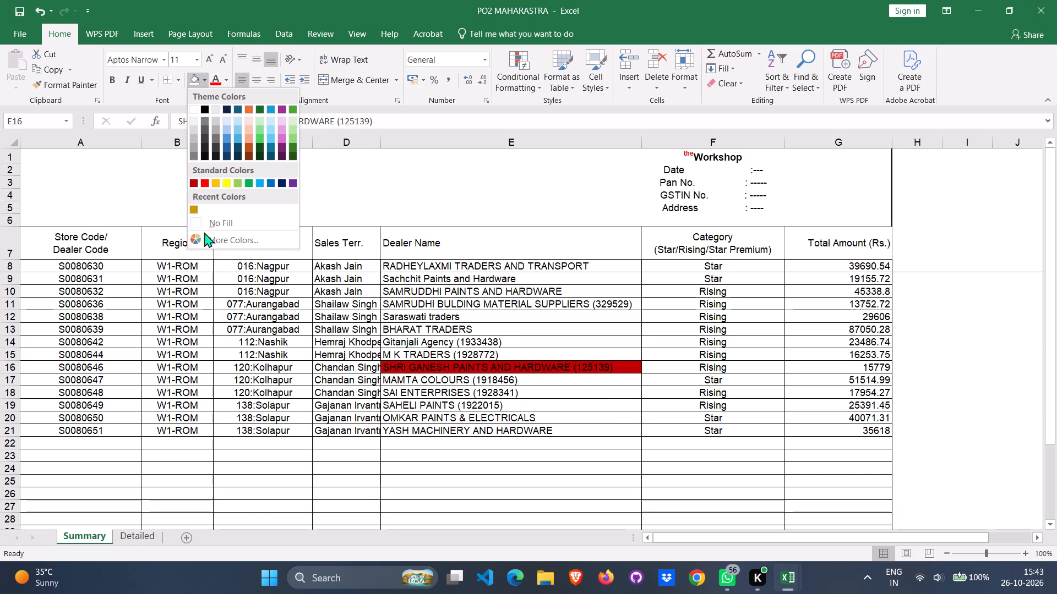
pyautogui.click(196, 221)
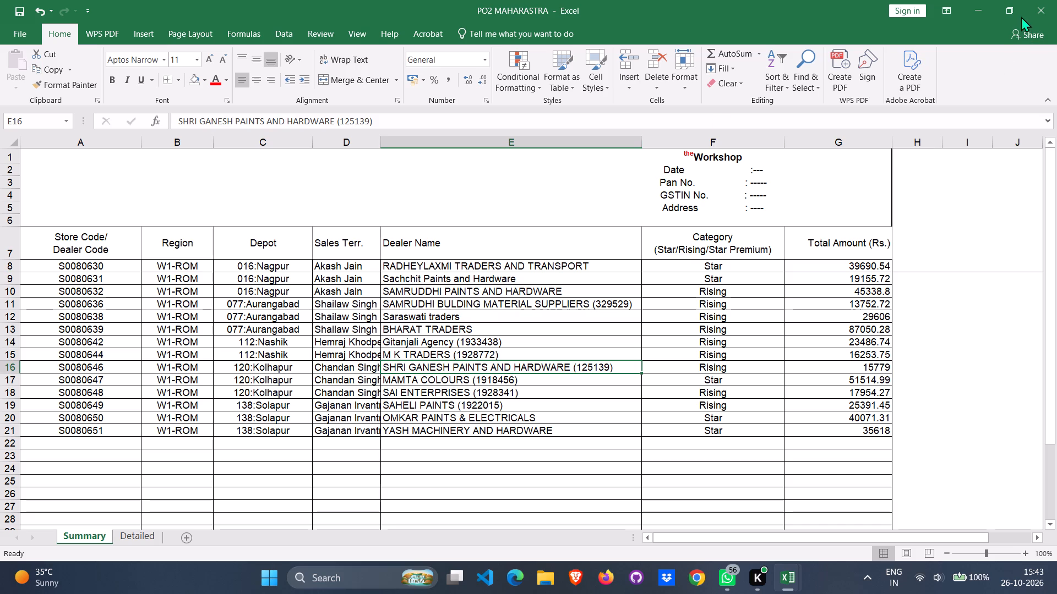
# Save and close the PO2 MAHARASTRA workbook.
pyautogui.click(19, 4)
pyautogui.doubleClick(19, 4)
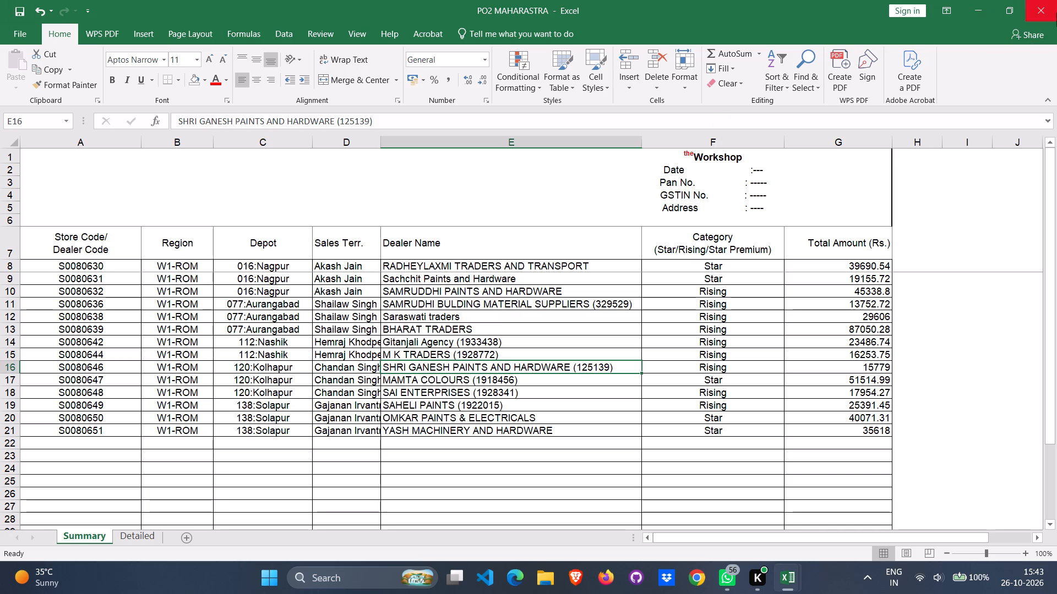
pyautogui.click(1045, 16)
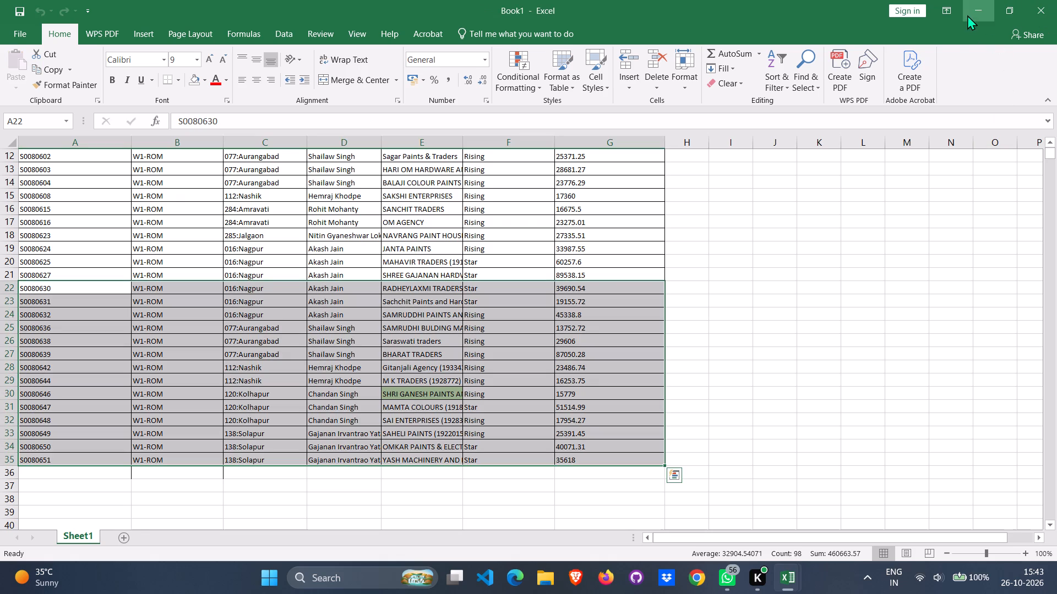
# Look over the store list in Book1 and close the workbook without saving its changes.
pyautogui.scroll(13, 491, 329)
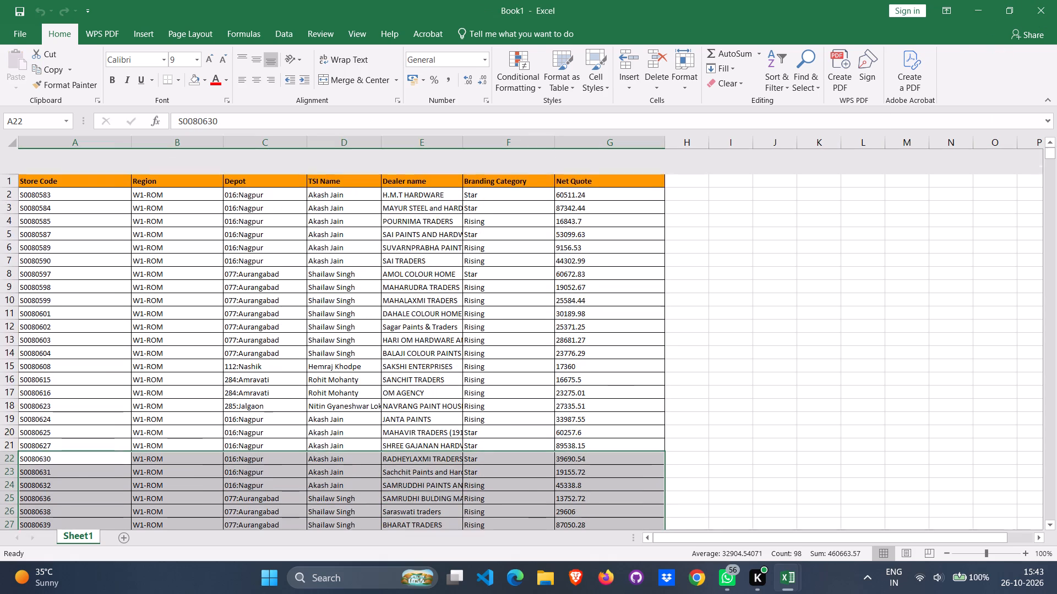
pyautogui.scroll(-7, 494, 319)
pyautogui.scroll(9, 494, 319)
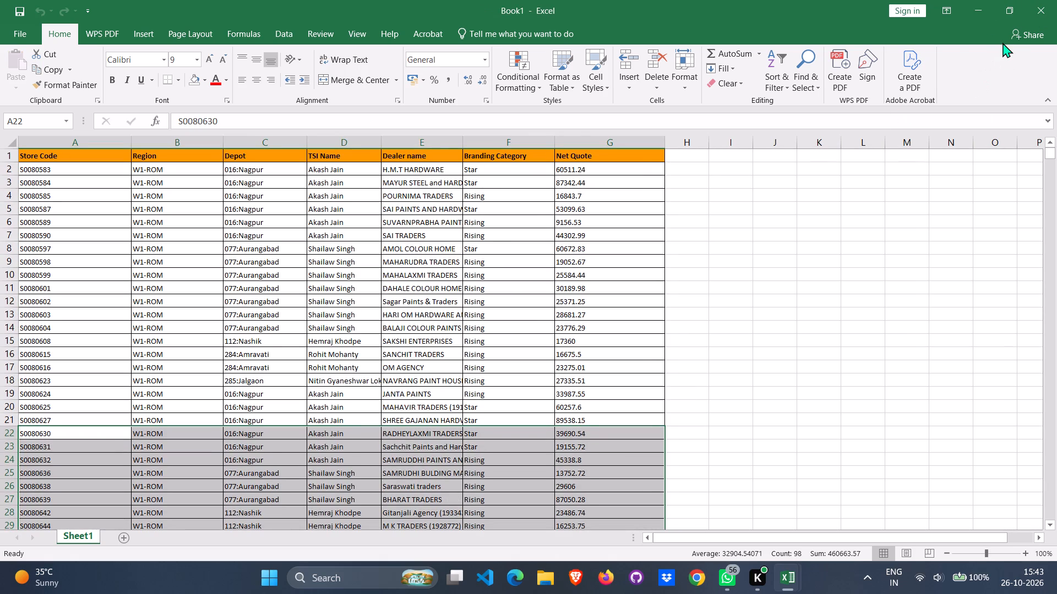
pyautogui.click(1034, 8)
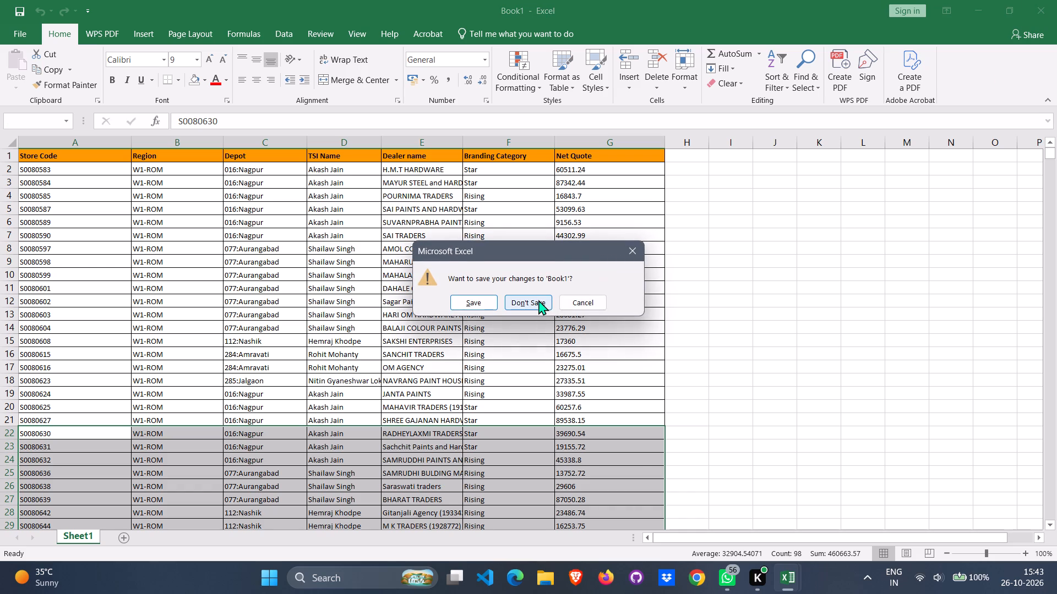
pyautogui.click(538, 300)
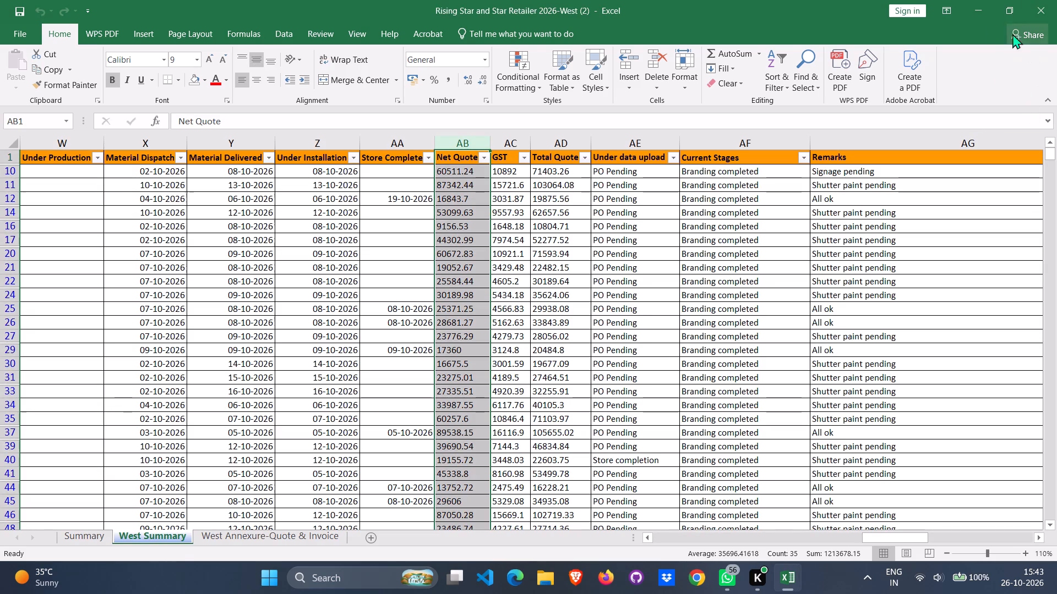
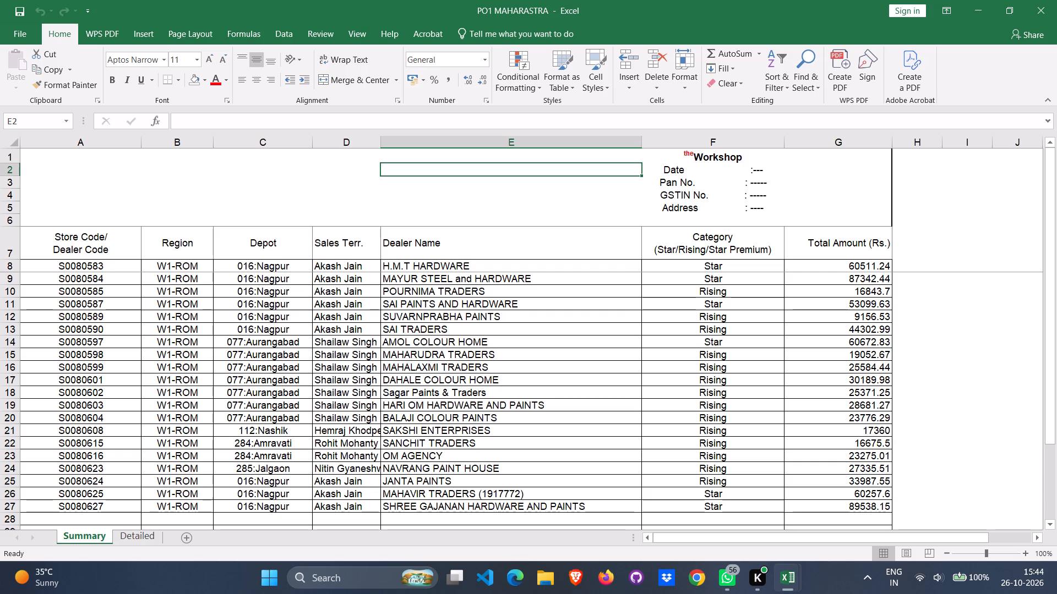
# Clear the old West Bengal store entries from A2:M32 on the Detailed sheet of PO1 MAHARASTRA, keeping the header row.
pyautogui.click(136, 535)
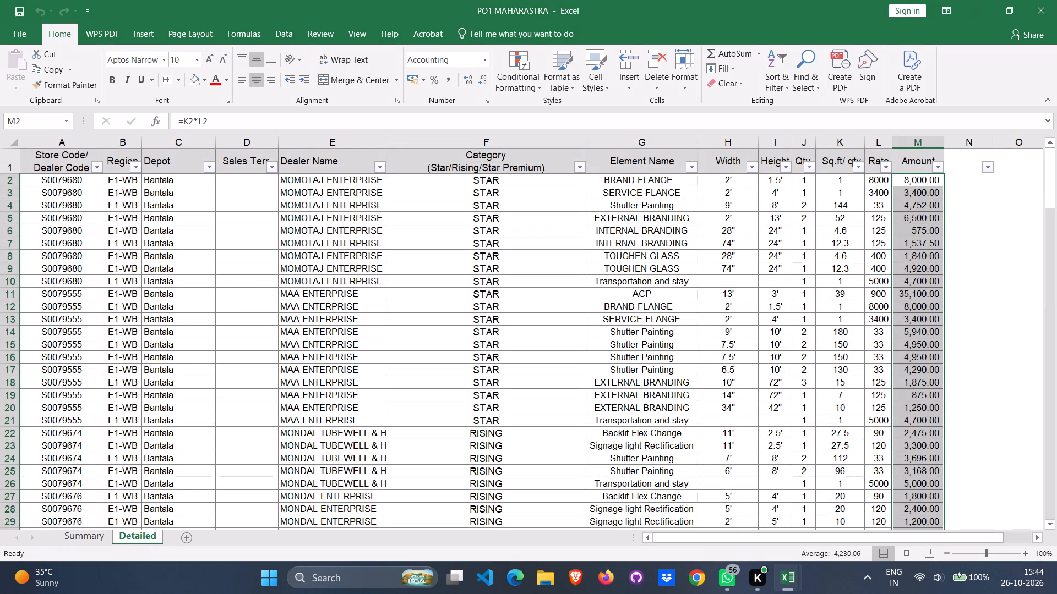
pyautogui.scroll(6, 389, 369)
pyautogui.scroll(6, 225, 228)
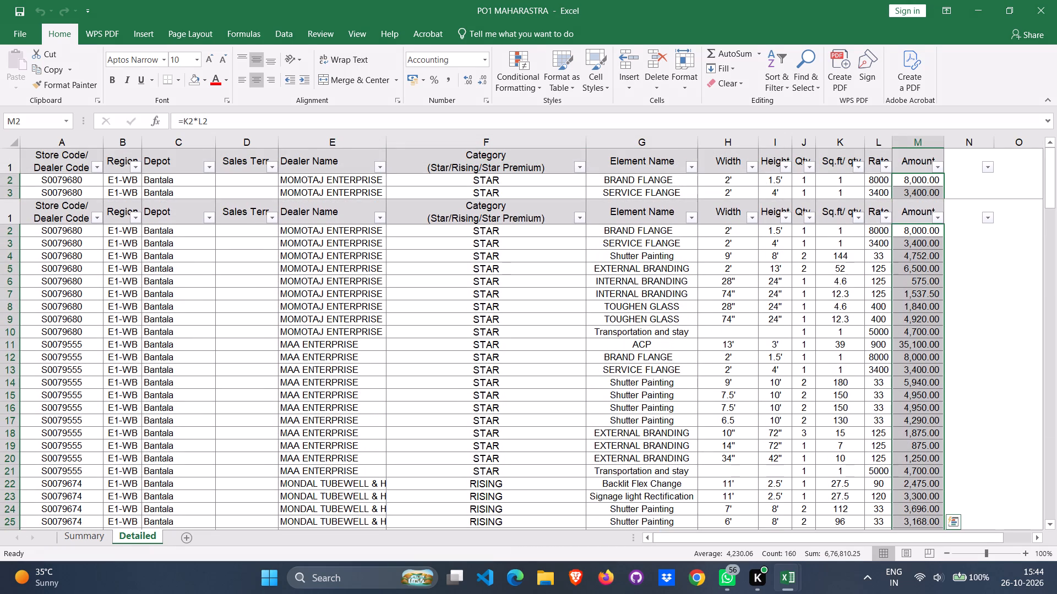
pyautogui.click(75, 182)
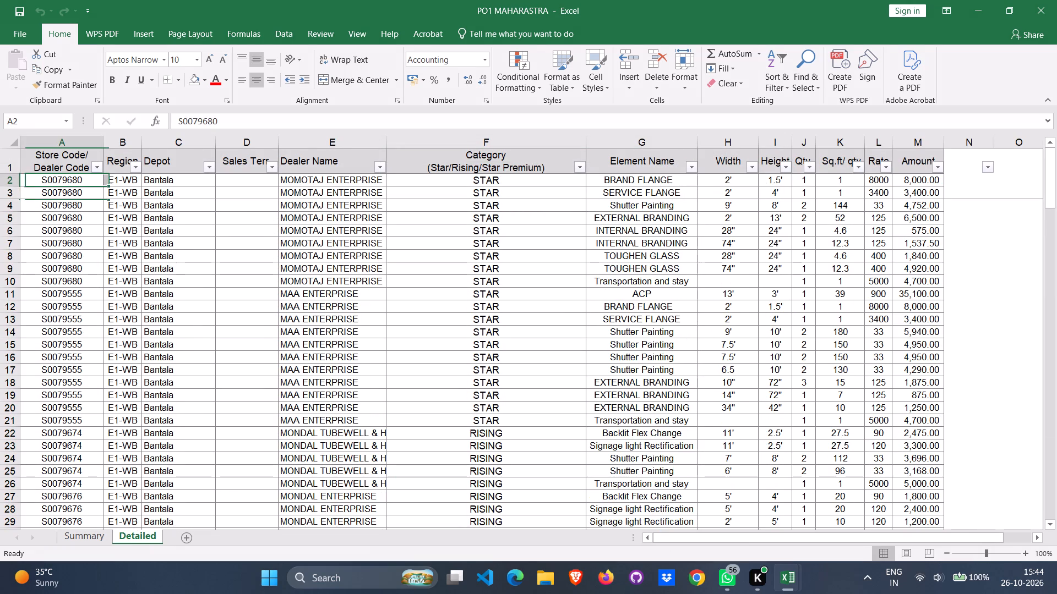
pyautogui.hotkey('shift', 'Right')
pyautogui.hotkey('shift', 'Right')
pyautogui.hotkey('shift', 'Right')
pyautogui.hotkey('shift', 'Right')
pyautogui.hotkey('shift', 'Right')
pyautogui.hotkey('shift', 'Right')
pyautogui.hotkey('shift', 'Right')
pyautogui.hotkey('shift', 'Right')
pyautogui.hotkey('shift', 'Right')
pyautogui.hotkey('shift', 'Right')
pyautogui.hotkey('shift', 'Right')
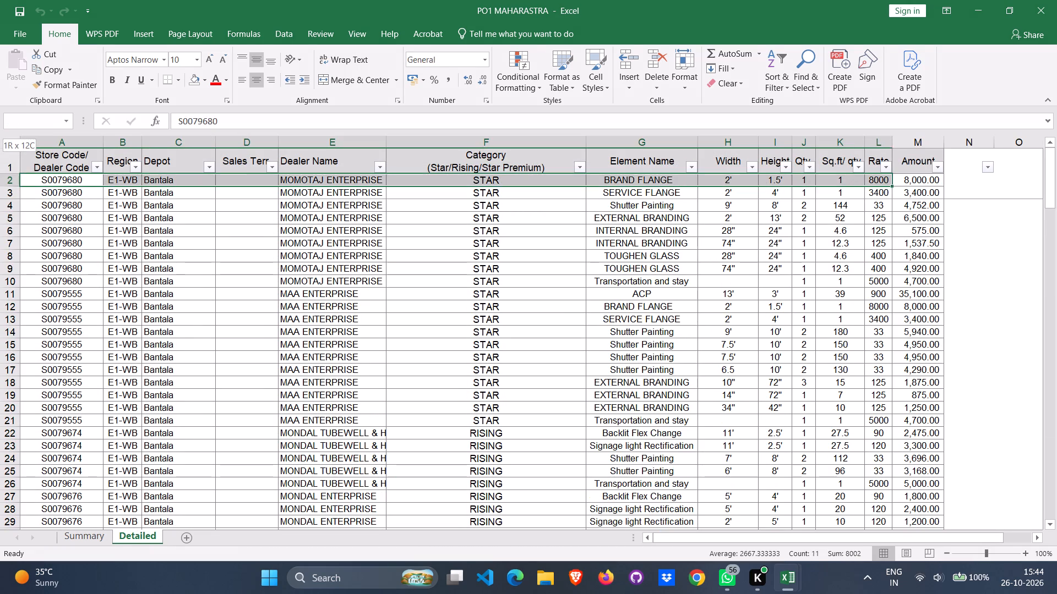
pyautogui.hotkey('shift', 'Right')
pyautogui.hotkey('shift', 'Down')
pyautogui.hotkey('shift', 'Down')
pyautogui.hotkey('shift', 'Down')
pyautogui.hotkey('shift', 'Down')
pyautogui.hotkey('shift', 'Down')
pyautogui.hotkey('shift', 'Down')
pyautogui.hotkey('shift', 'Down')
pyautogui.hotkey('shift', 'Down')
pyautogui.hotkey('shift', 'Down')
pyautogui.hotkey('shift', 'Down')
pyautogui.hotkey('shift', 'Down')
pyautogui.hotkey('shift', 'Down')
pyautogui.hotkey('shift', 'Down')
pyautogui.hotkey('shift', 'Down')
pyautogui.hotkey('shift', 'Down')
pyautogui.hotkey('shift', 'Down')
pyautogui.hotkey('shift', 'Down')
pyautogui.hotkey('shift', 'Down')
pyautogui.hotkey('shift', 'Down')
pyautogui.hotkey('shift', 'Down')
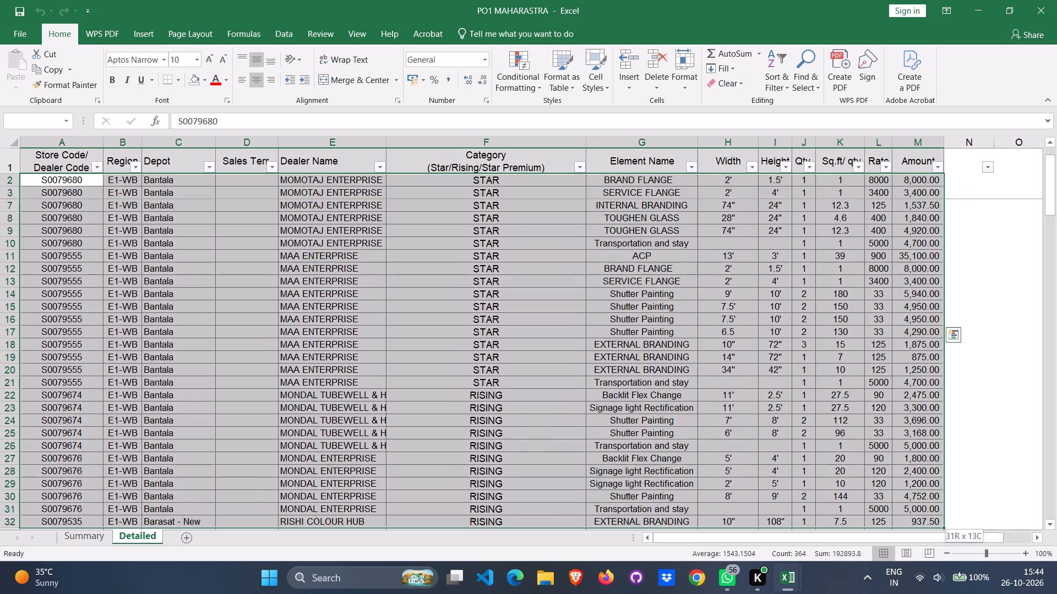
pyautogui.press('Delete')
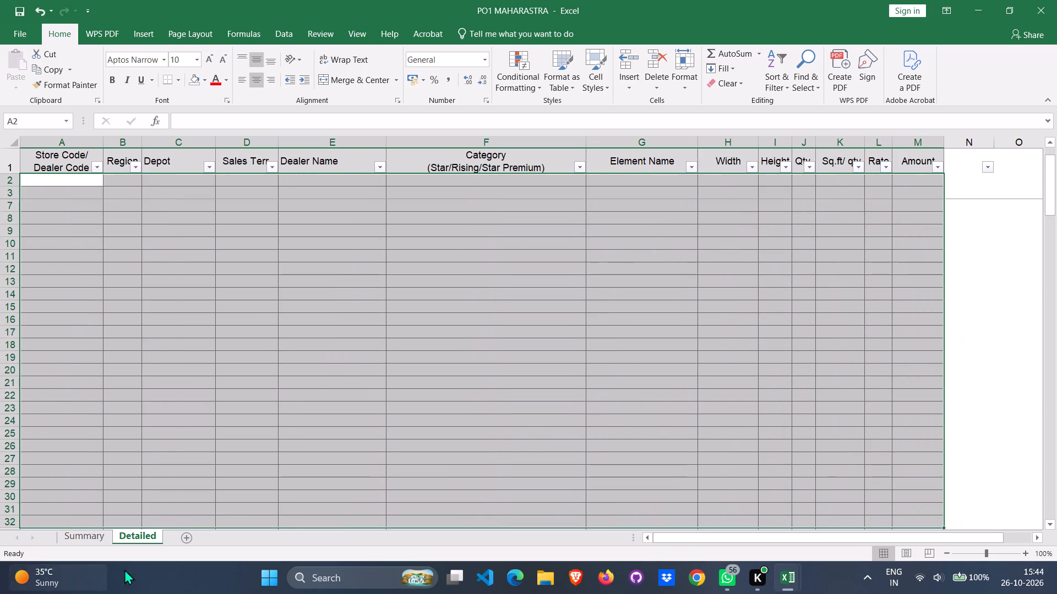
pyautogui.click(76, 180)
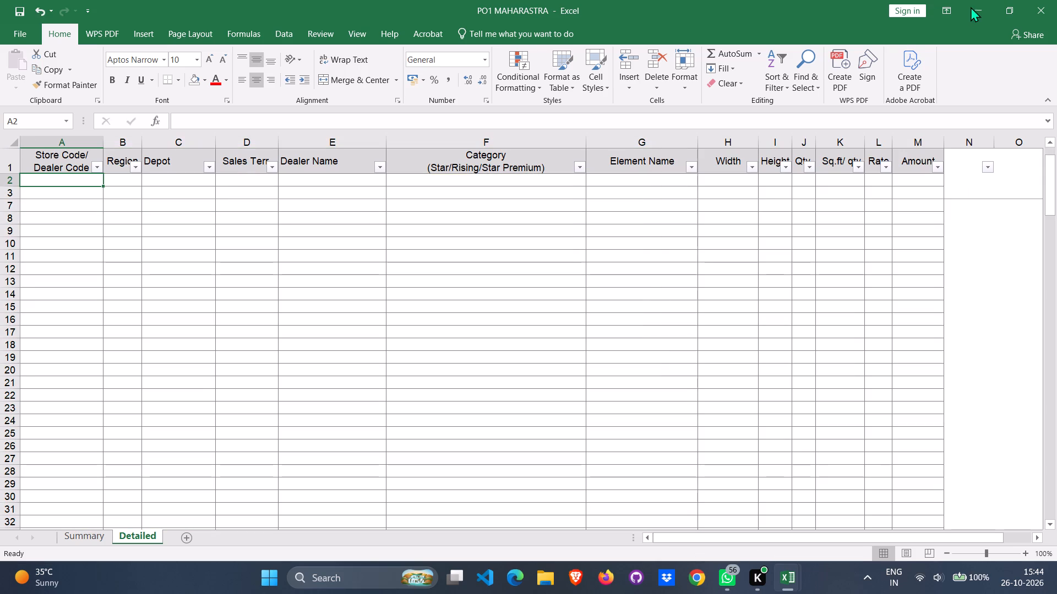
# Copy the H.M.T HARDWARE details, store code through category (A8:F8), from the Summary sheet into row 2 of the Detailed sheet.
pyautogui.click(74, 535)
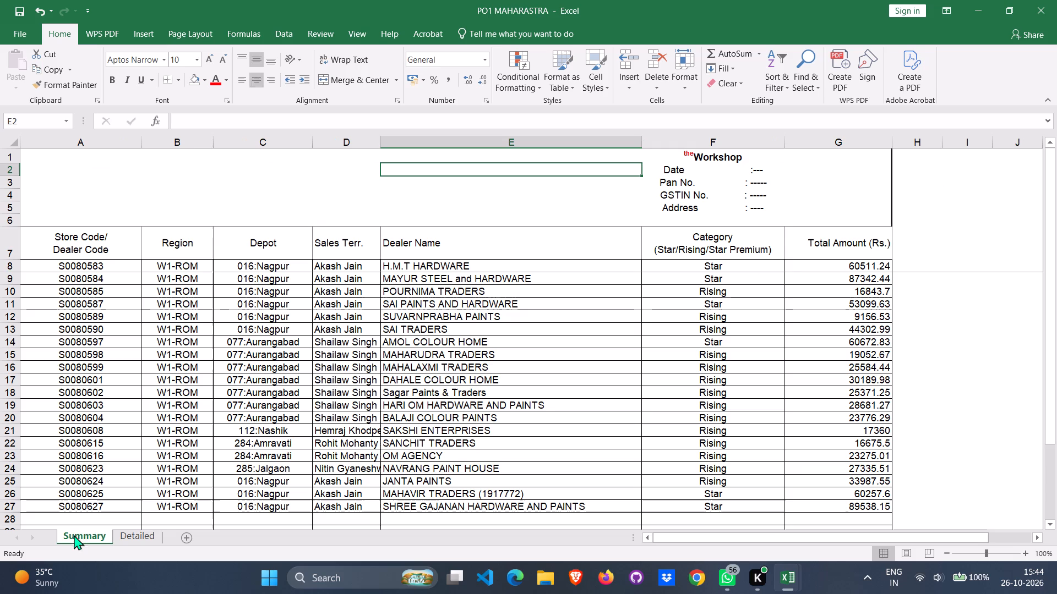
pyautogui.click(84, 263)
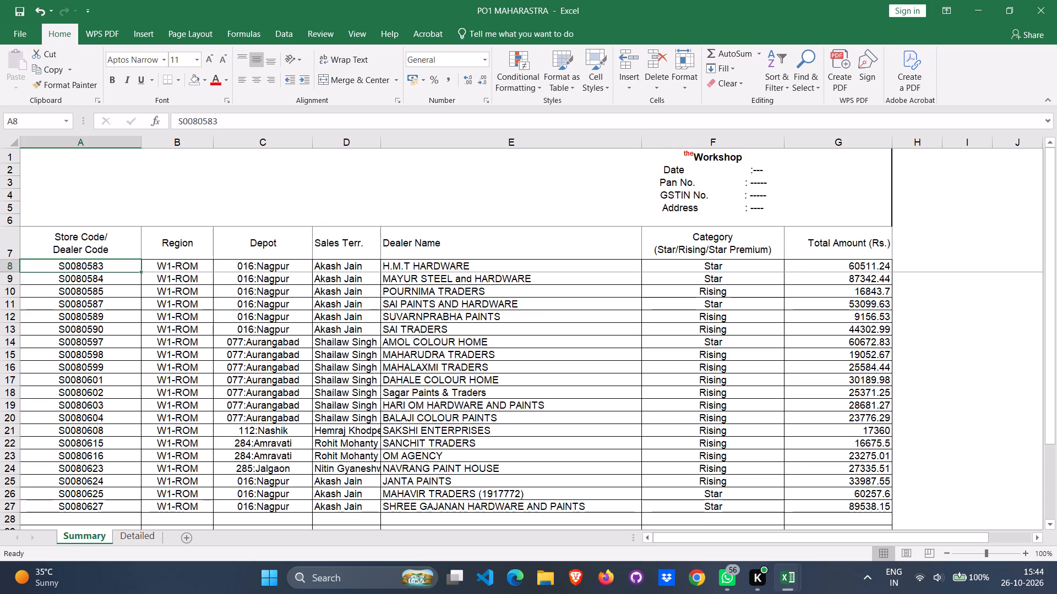
pyautogui.hotkey('shift', 'Right')
pyautogui.hotkey('shift', 'Right')
pyautogui.hotkey('shift', 'Right')
pyautogui.hotkey('shift', 'Right')
pyautogui.hotkey('shift', 'Right')
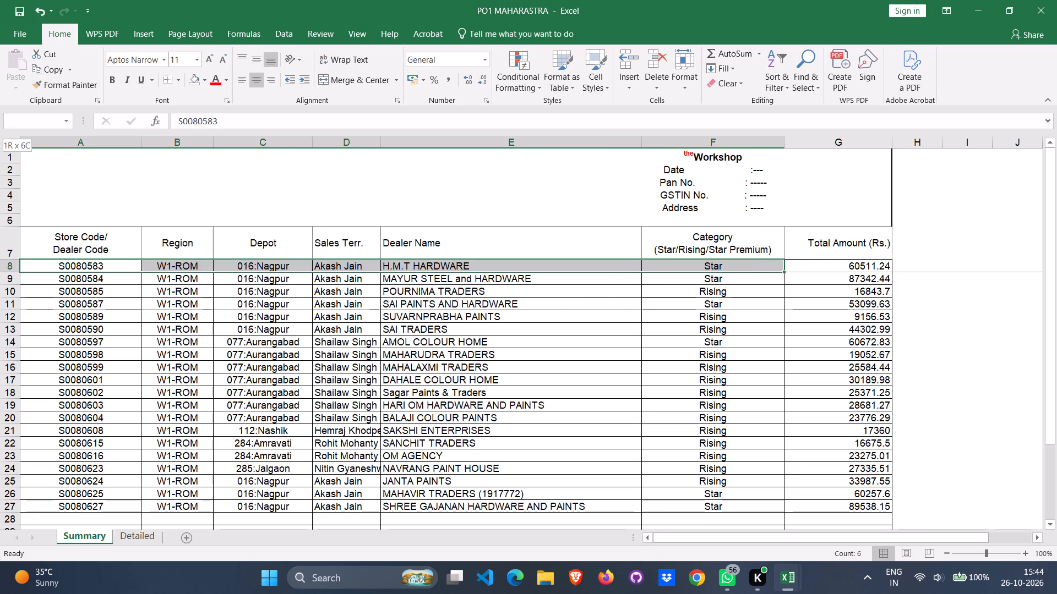
pyautogui.hotkey('ctrl', 'c')
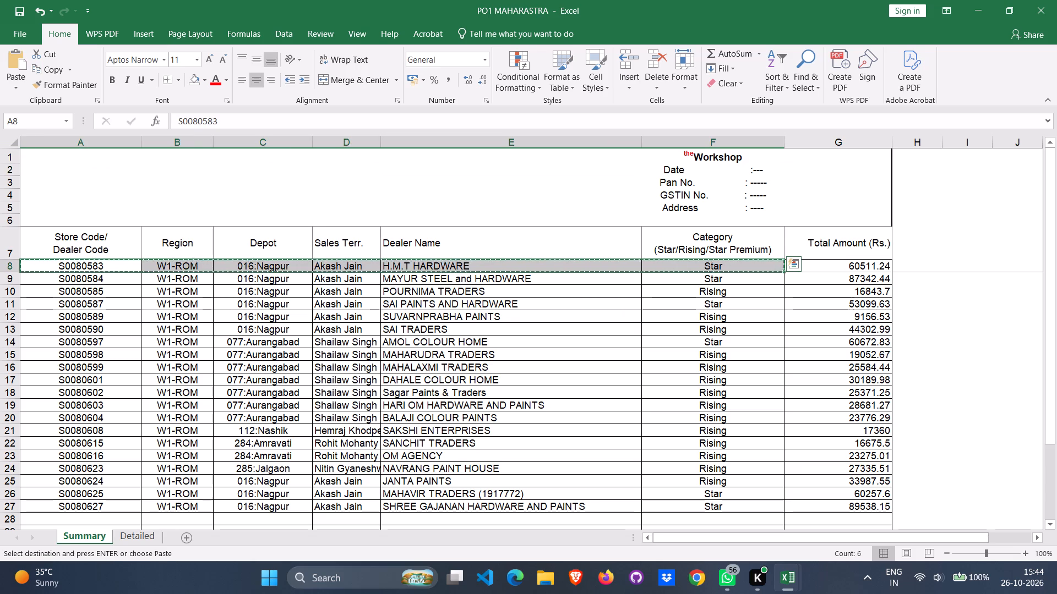
pyautogui.click(138, 534)
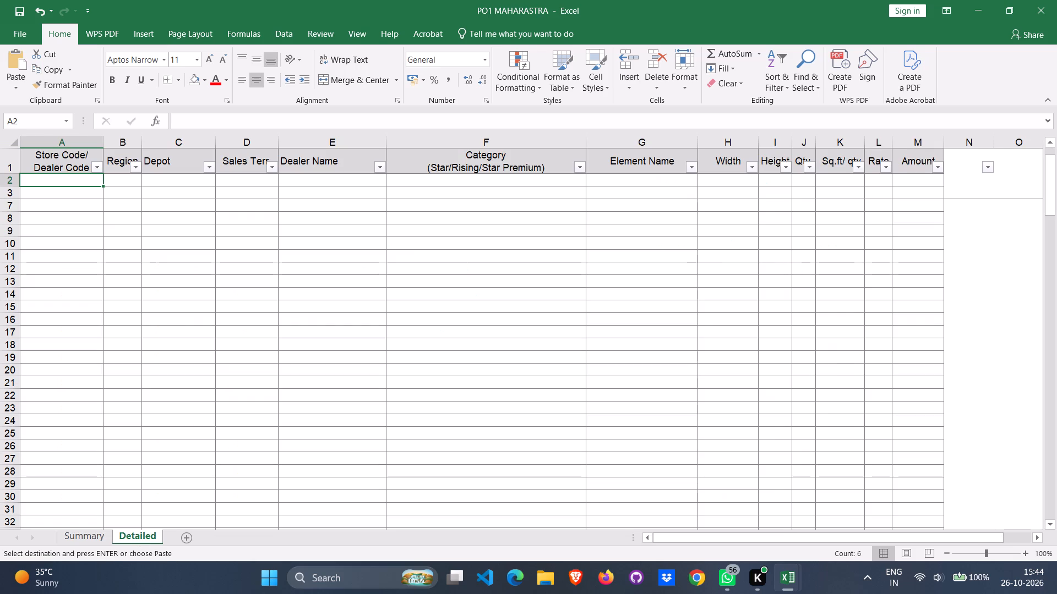
pyautogui.hotkey('ctrl', 'v')
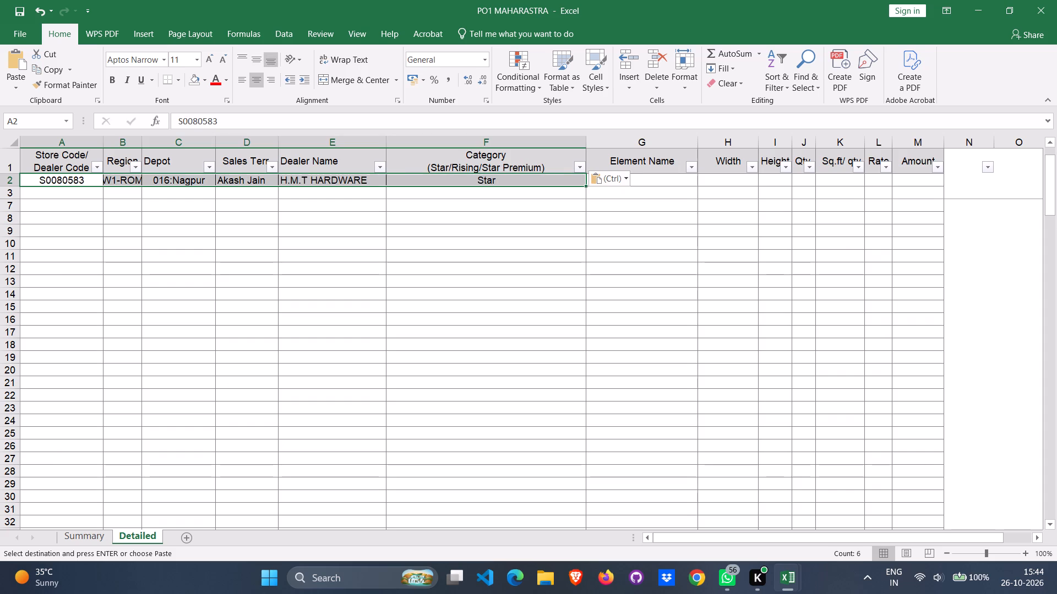
# Select the first Element Name cell, G2, and switch to the Rising Star and Star Retailer 2026-West (2) workbook.
pyautogui.click(651, 181)
pyautogui.click(986, 2)
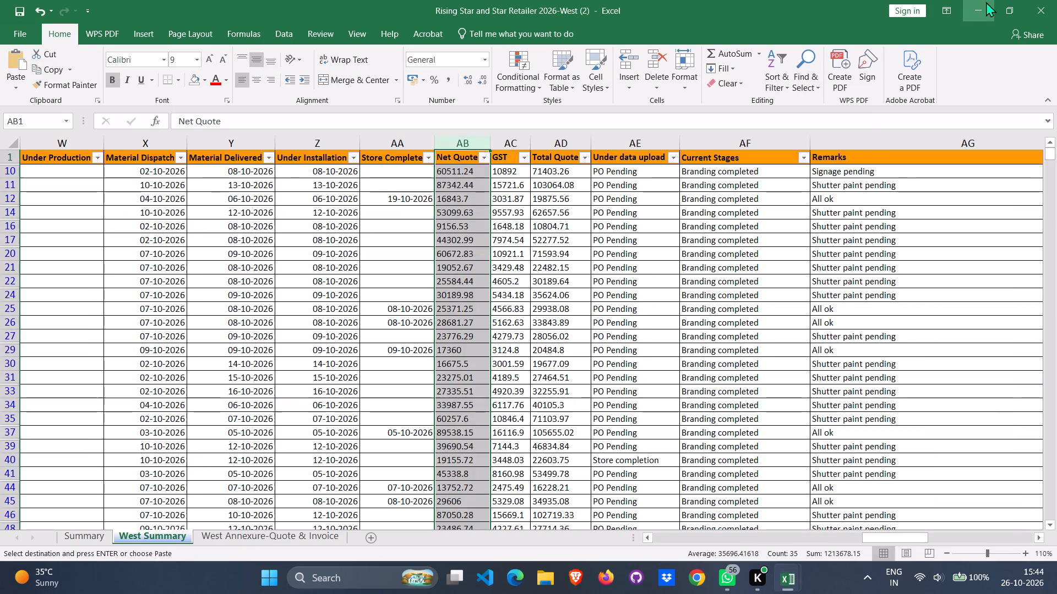
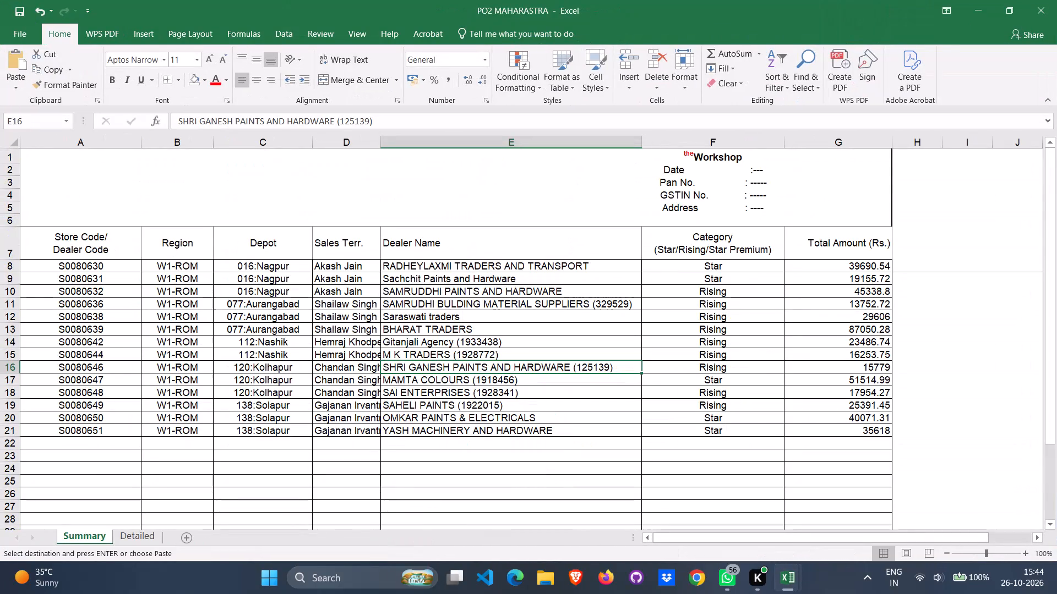
# Copy the H.M.T HARDWARE rows, store code through height (A9:I19), from PO2 MAHARASTRA's Detailed sheet to A2 on PO1 MAHARASTRA's Detailed sheet.
pyautogui.click(139, 533)
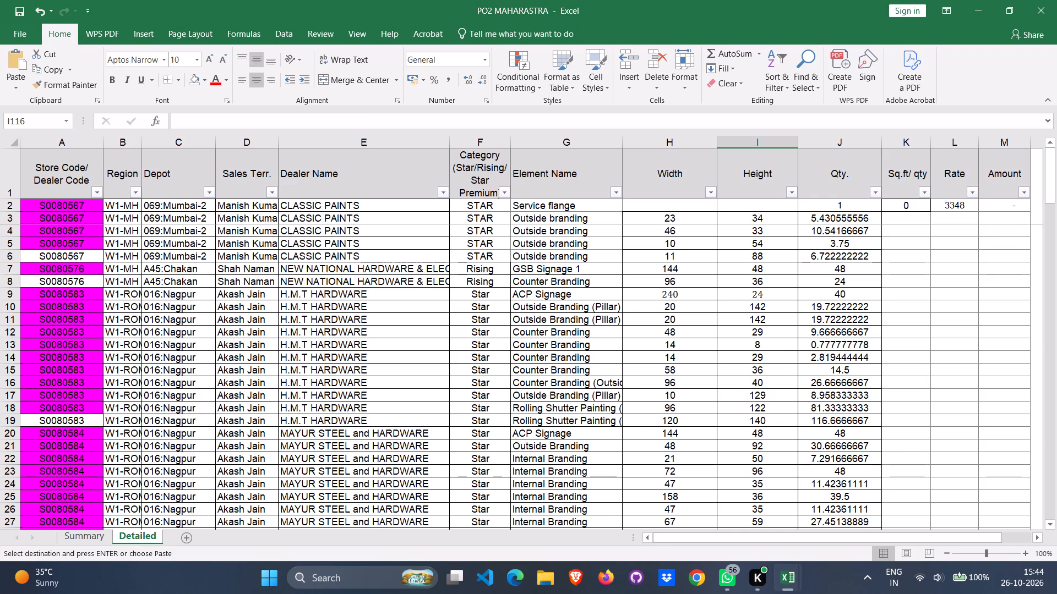
pyautogui.hotkey('alt', 'Tab')
pyautogui.hotkey('alt', 'Tab')
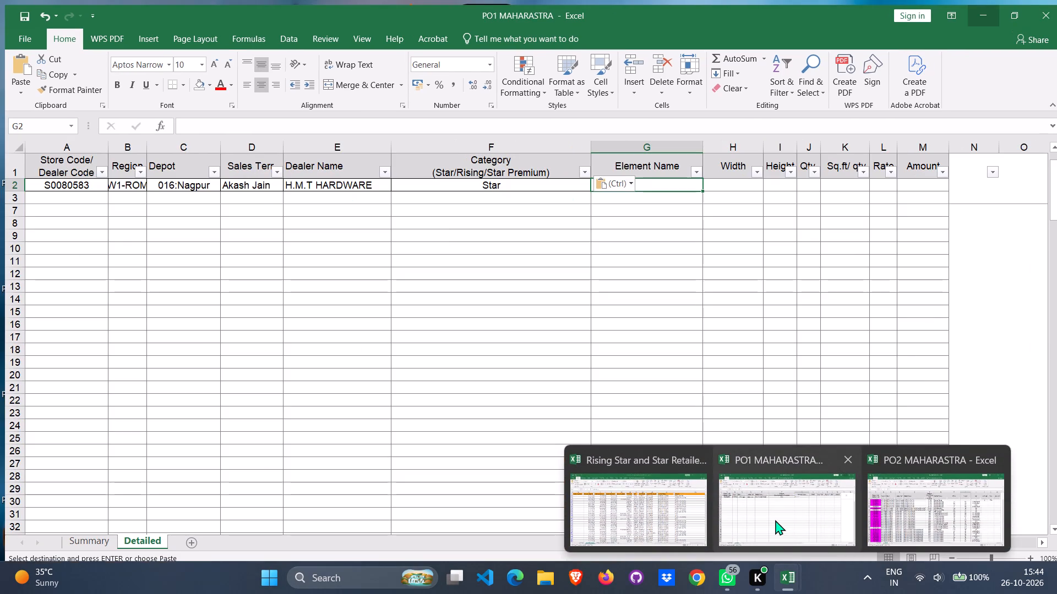
pyautogui.click(775, 519)
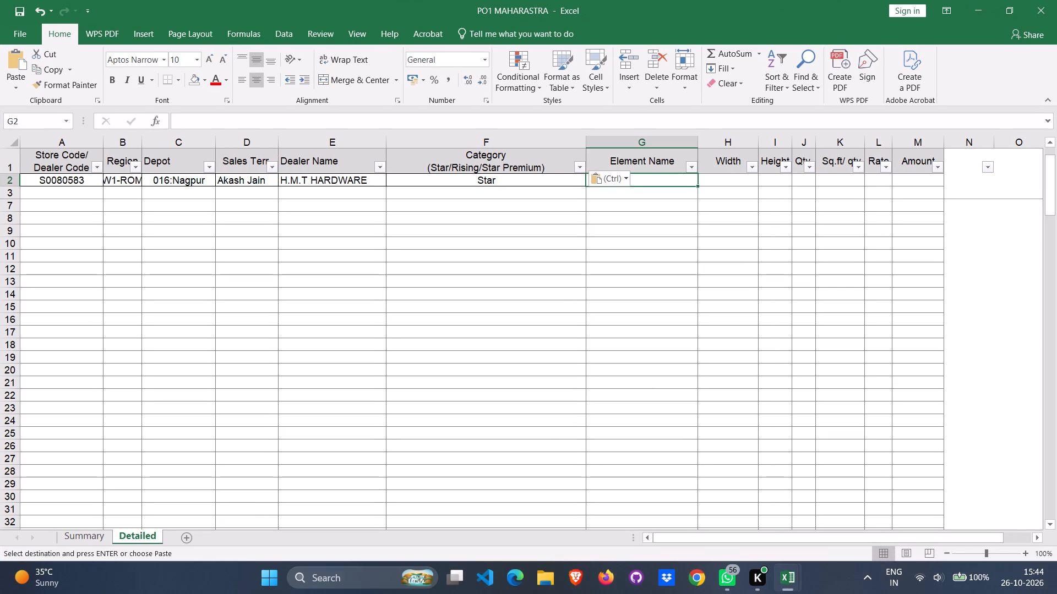
pyautogui.hotkey('alt', 'Tab')
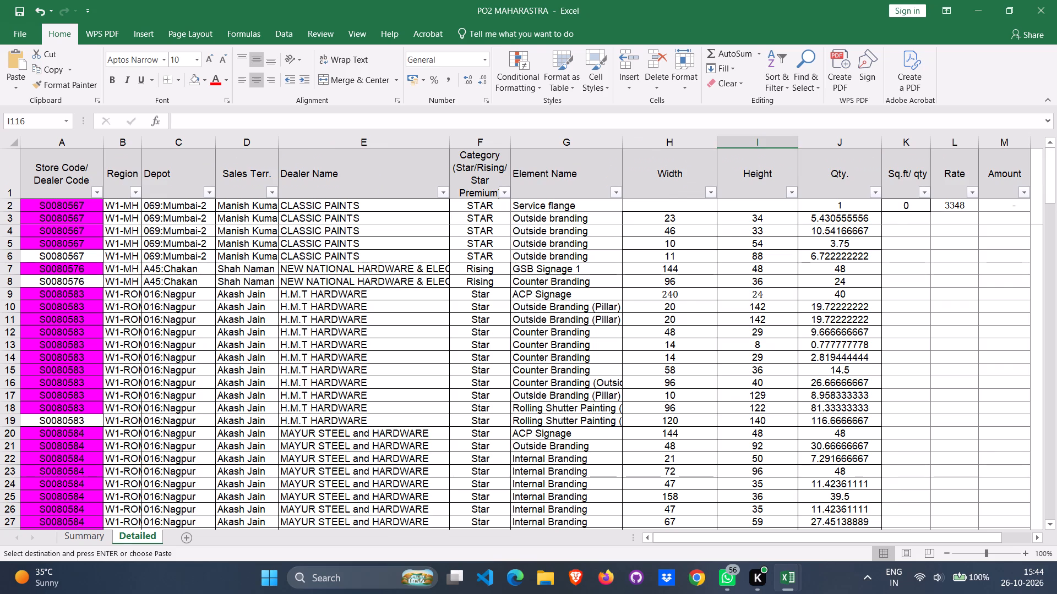
pyautogui.click(353, 298)
pyautogui.press('Left')
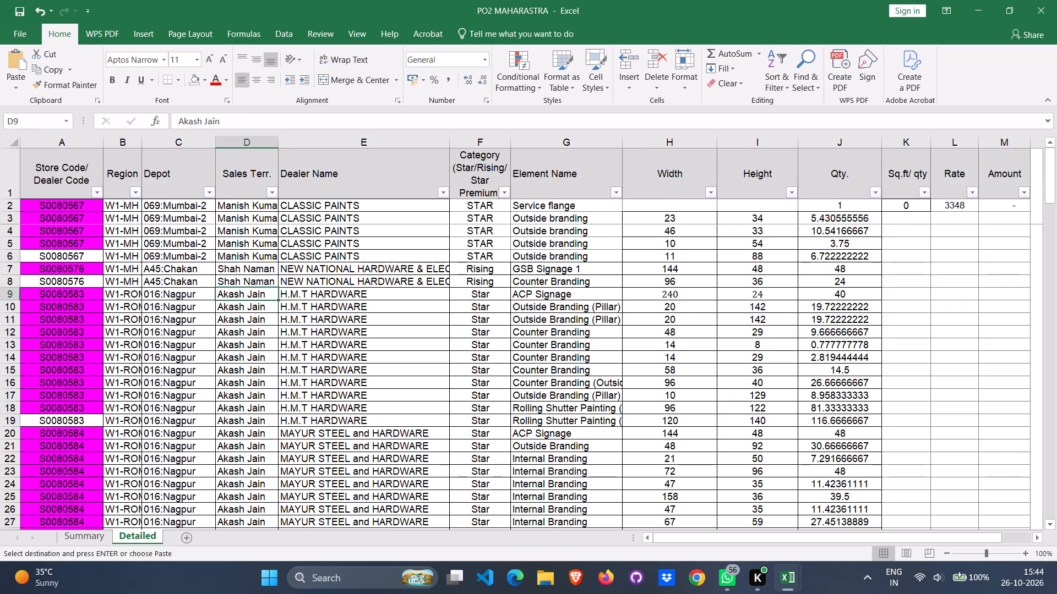
pyautogui.press('Left')
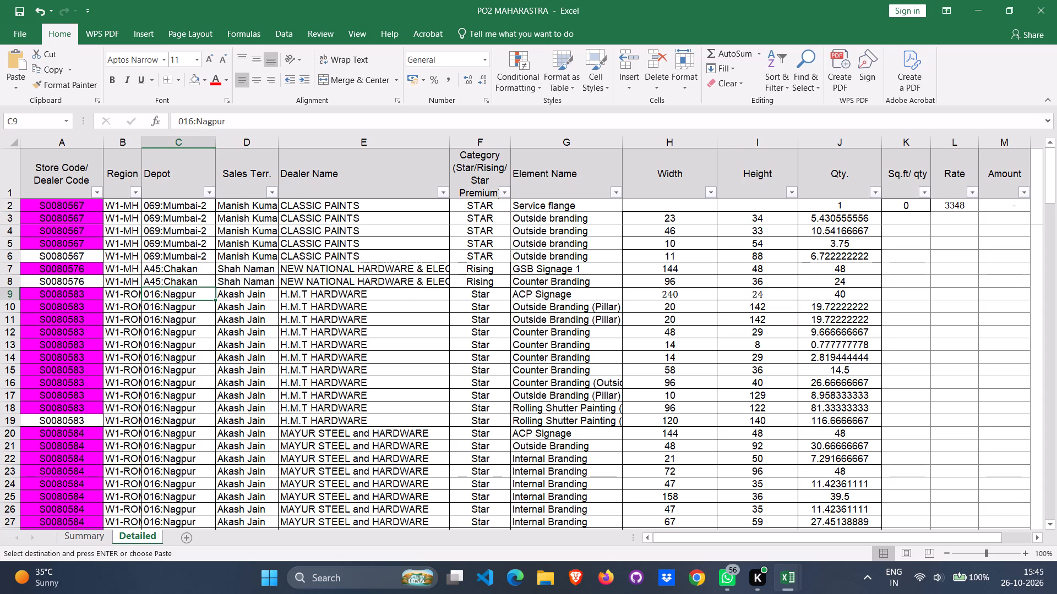
pyautogui.press('Right')
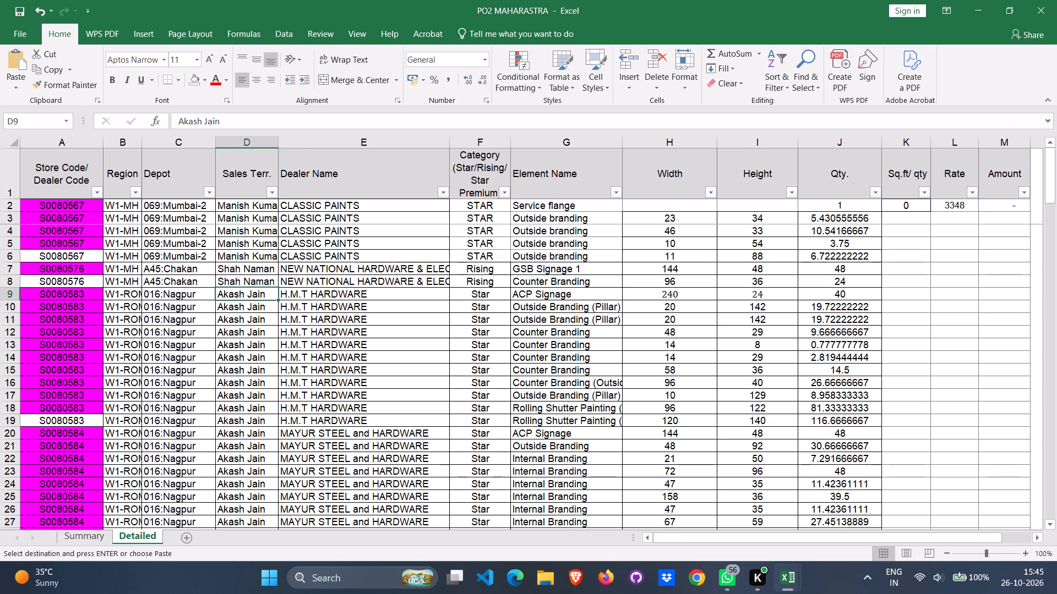
pyautogui.press('Left')
pyautogui.press('Left')
pyautogui.press('Left')
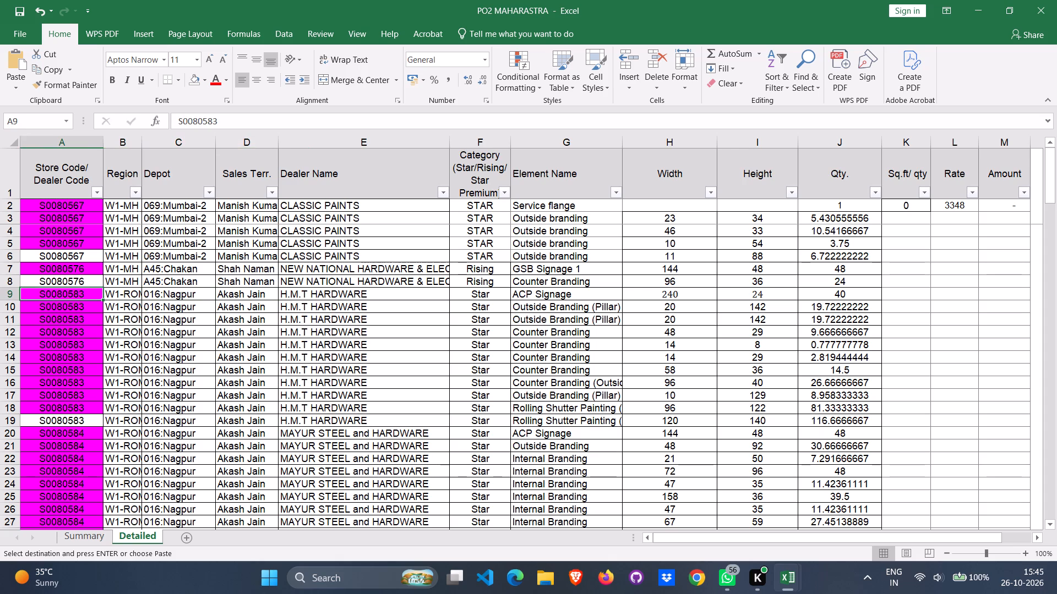
pyautogui.hotkey('shift', 'Down')
pyautogui.hotkey('shift', 'Down')
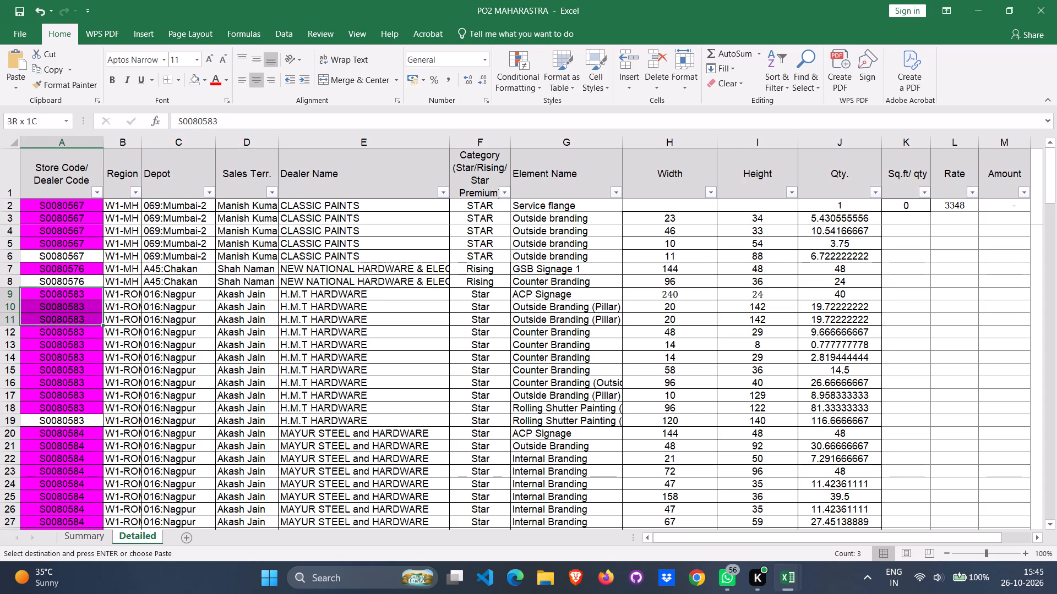
pyautogui.hotkey('shift', 'Down')
pyautogui.hotkey('shift', 'Down')
pyautogui.hotkey('shift', 'Down')
pyautogui.hotkey('shift', 'Down')
pyautogui.hotkey('shift', 'Down')
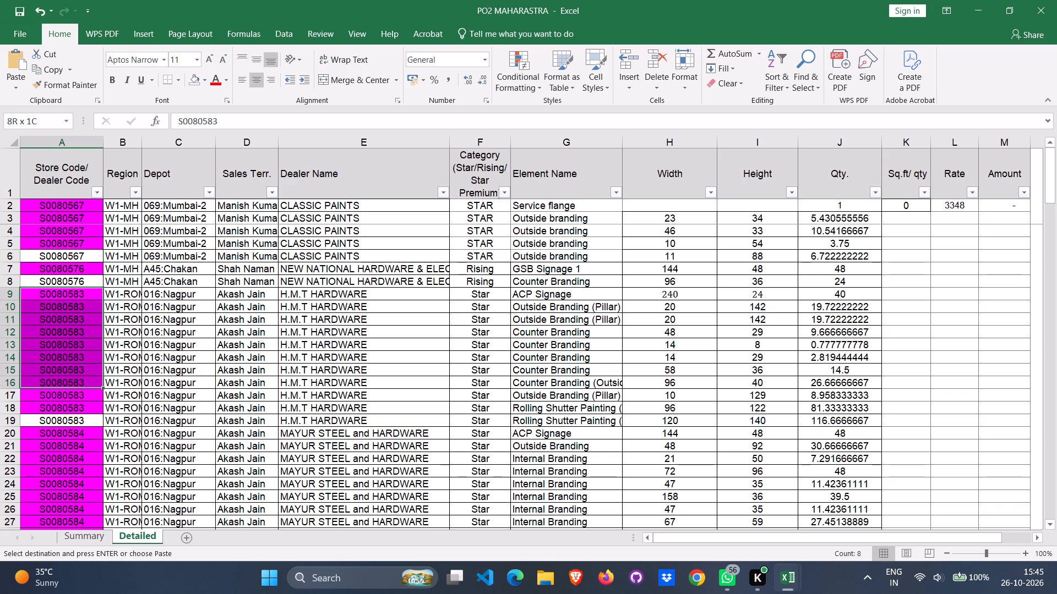
pyautogui.hotkey('shift', 'Down')
pyautogui.hotkey('shift', 'Down')
pyautogui.hotkey('shift', 'Down')
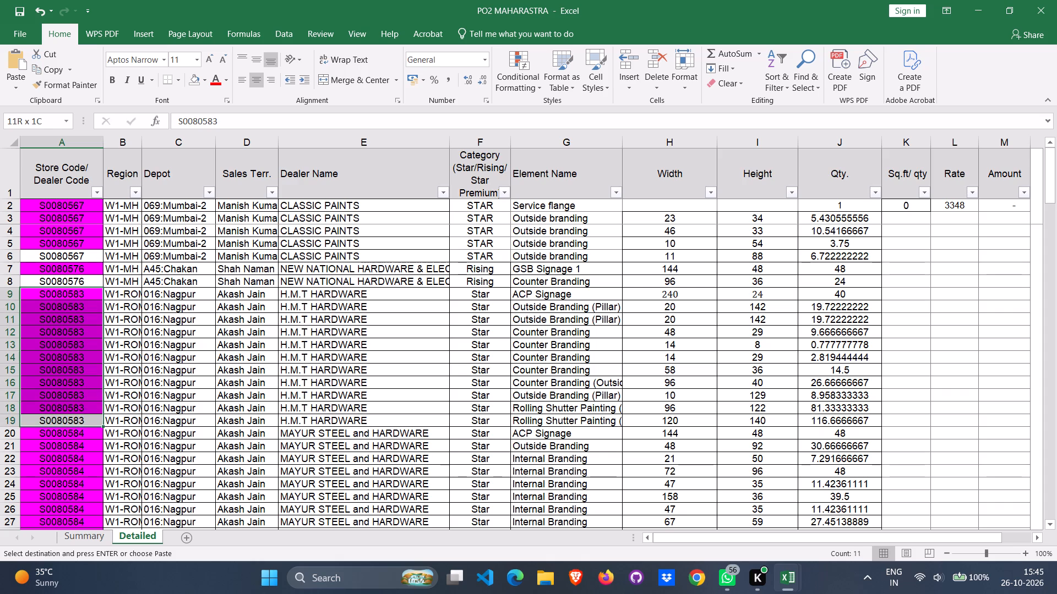
pyautogui.hotkey('shift', 'Right')
pyautogui.hotkey('shift', 'Right')
pyautogui.hotkey('shift', 'Right')
pyautogui.hotkey('shift', 'Right')
pyautogui.hotkey('shift', 'Right')
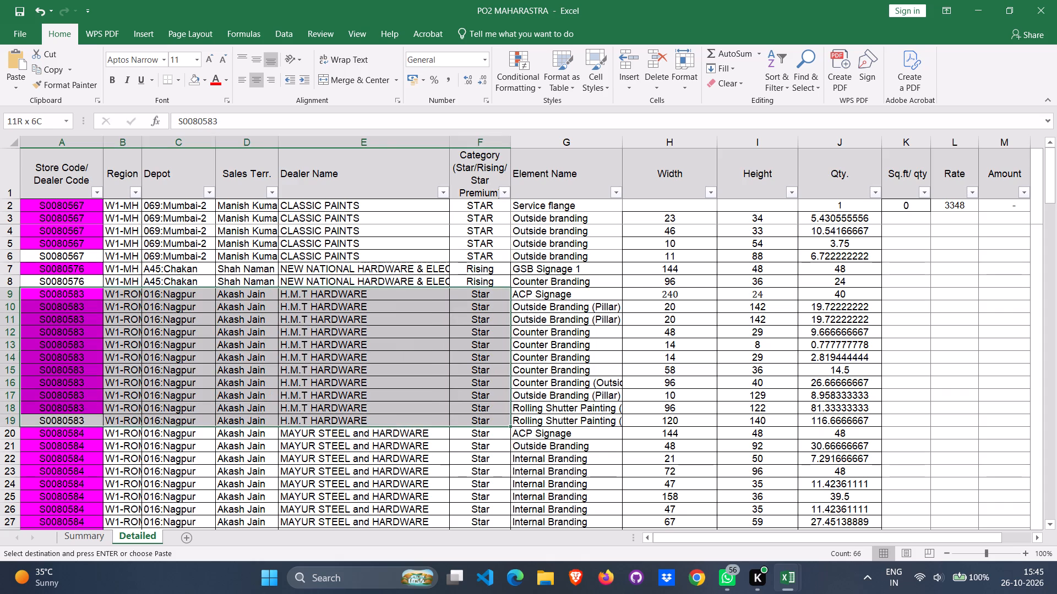
pyautogui.hotkey('shift', 'Right')
pyautogui.hotkey('shift', 'Right')
pyautogui.hotkey('shift', 'Right')
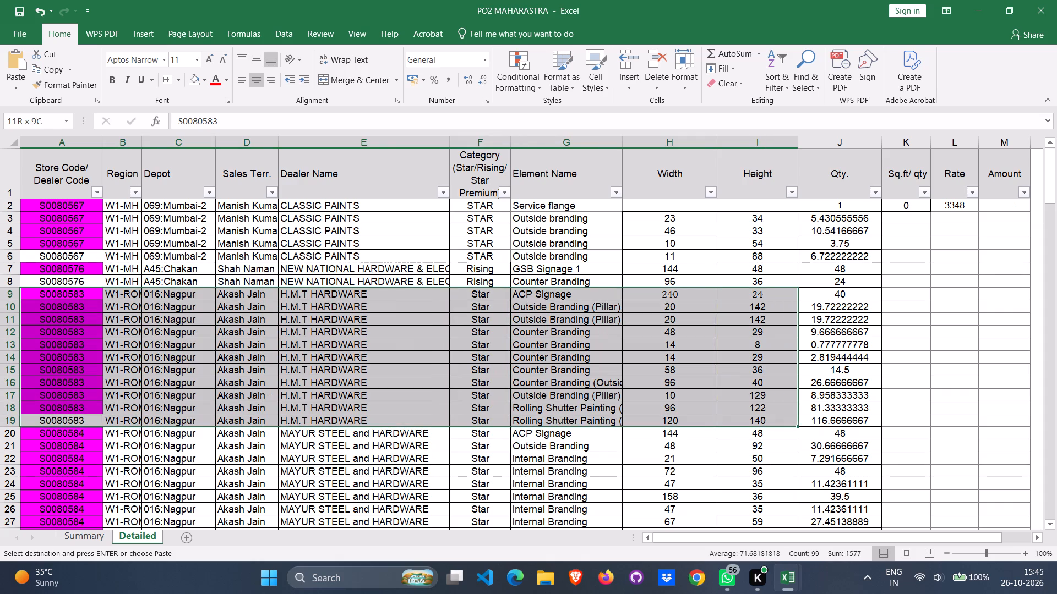
pyautogui.hotkey('ctrl', 'c')
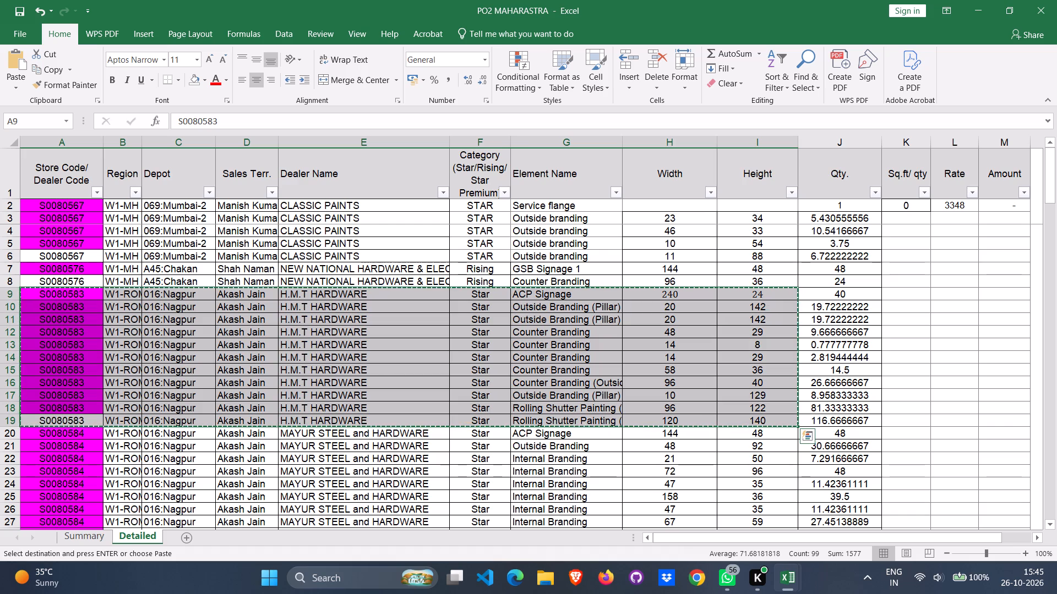
pyautogui.hotkey('alt', 'Tab')
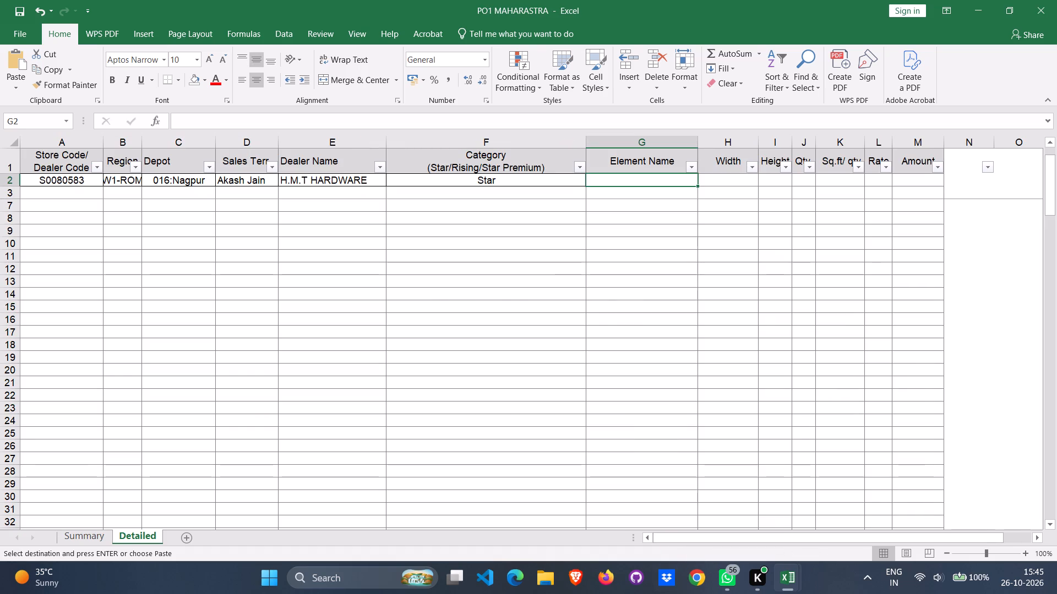
pyautogui.click(62, 184)
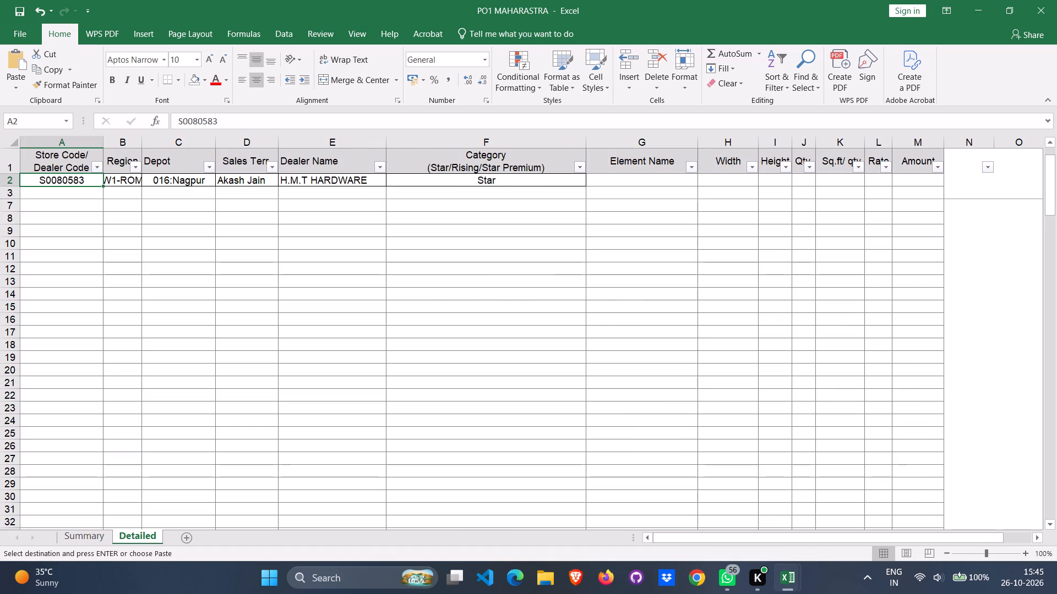
pyautogui.hotkey('ctrl', 'v')
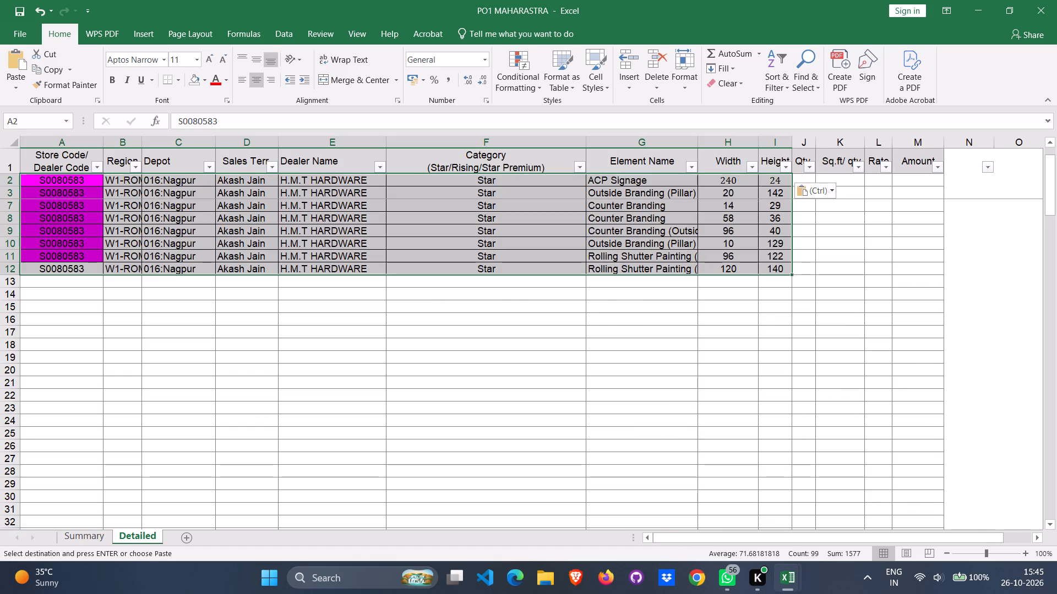
# Copy the next Summary dealer's rows, MAYUR STEEL and HARDWARE (A20:I42), from PO2 MAHARASTRA's Detailed sheet to A13 on PO1 MAHARASTRA's Detailed sheet.
pyautogui.click(63, 284)
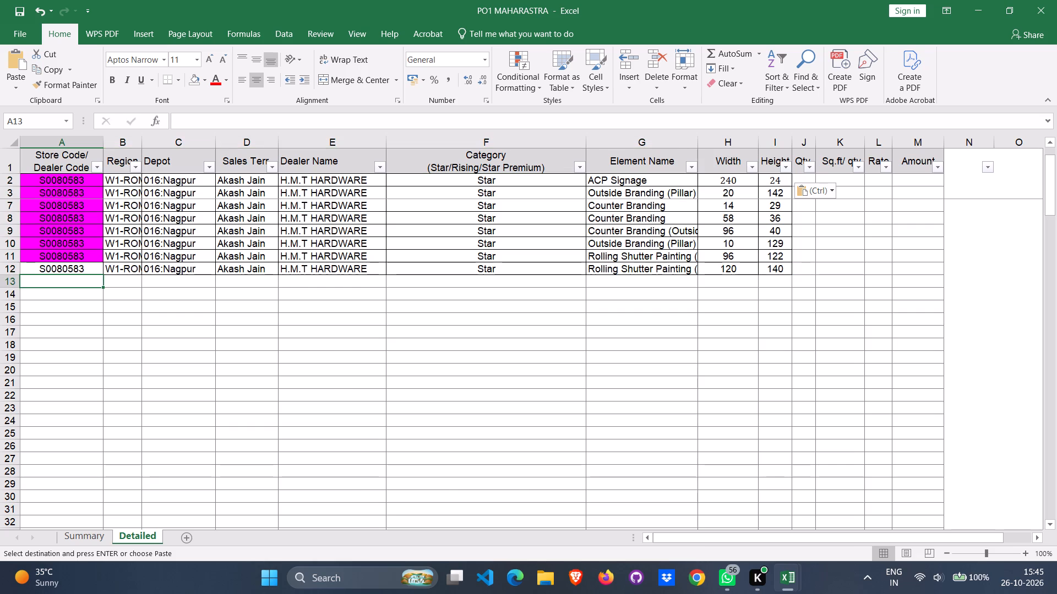
pyautogui.click(69, 536)
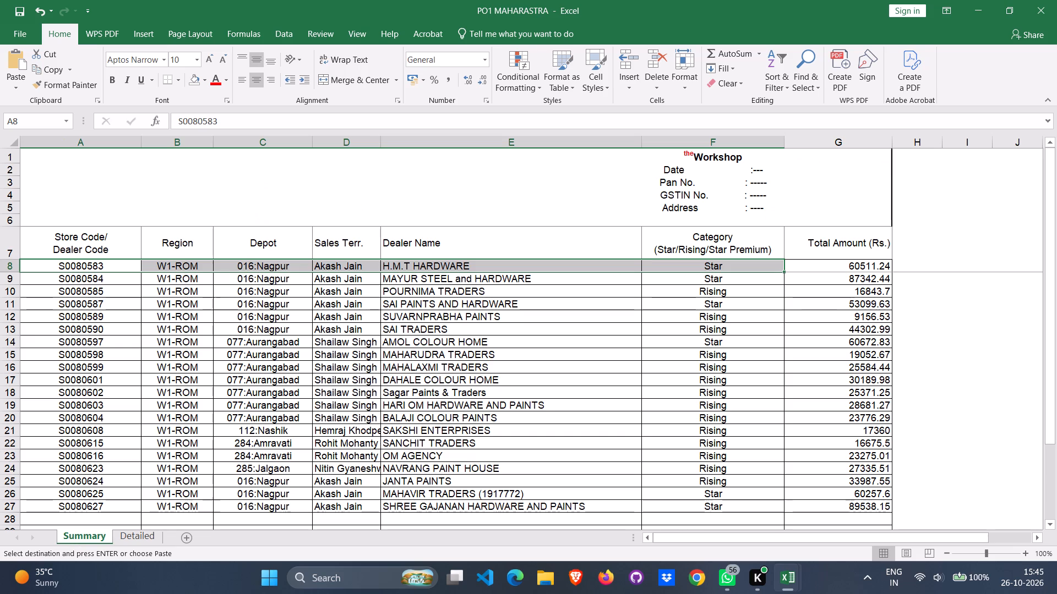
pyautogui.click(404, 282)
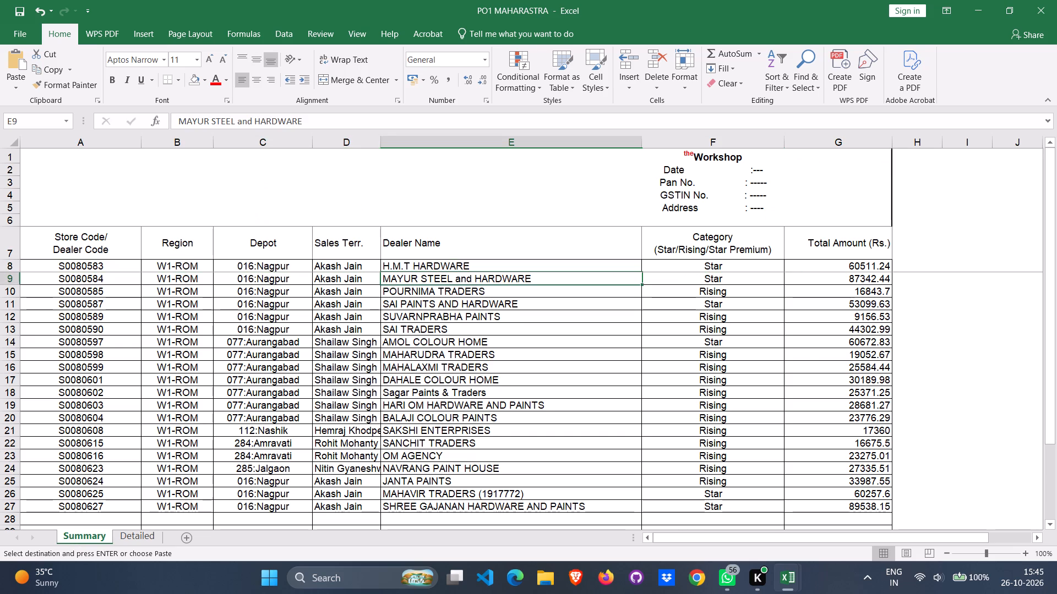
pyautogui.hotkey('alt', 'Tab')
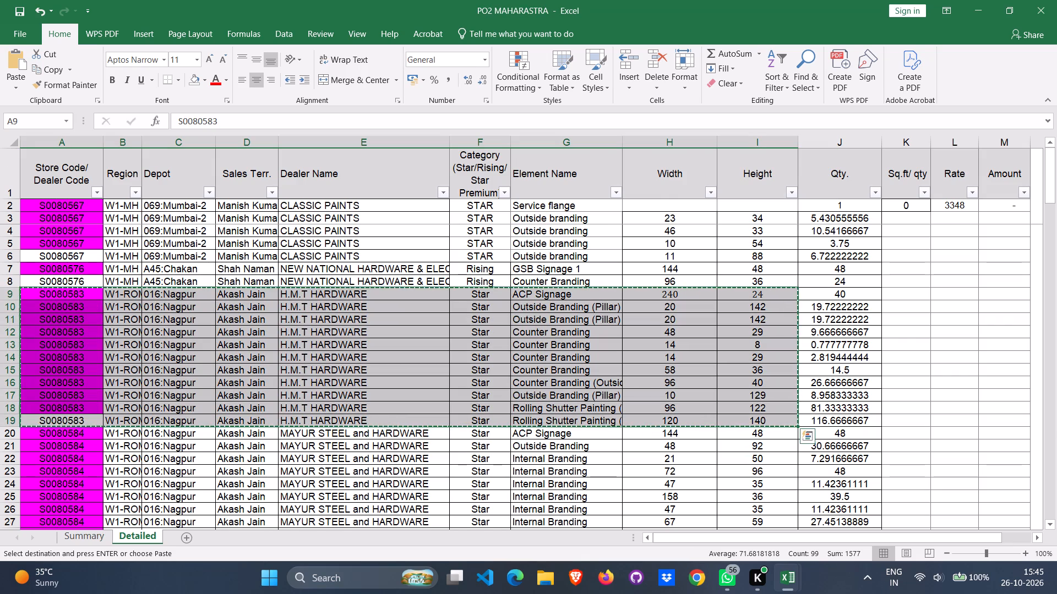
pyautogui.scroll(-9, 395, 365)
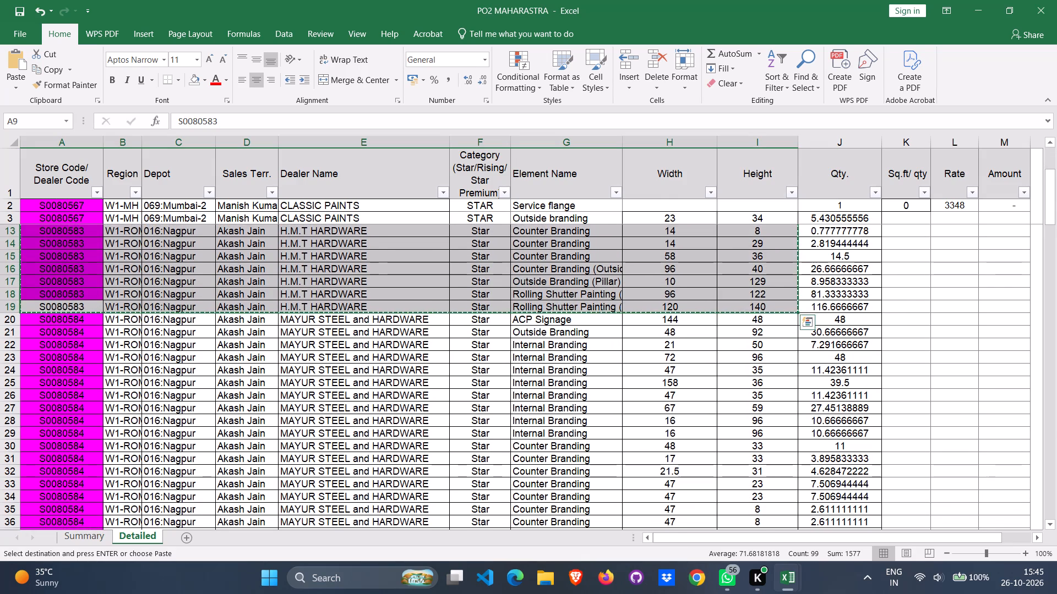
pyautogui.scroll(-3, 394, 365)
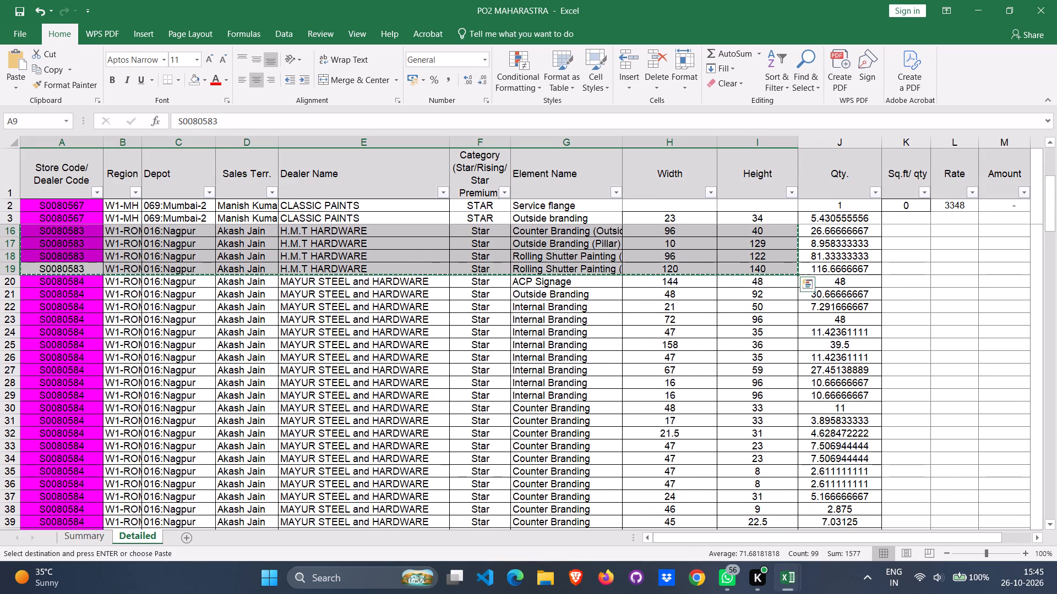
pyautogui.click(74, 283)
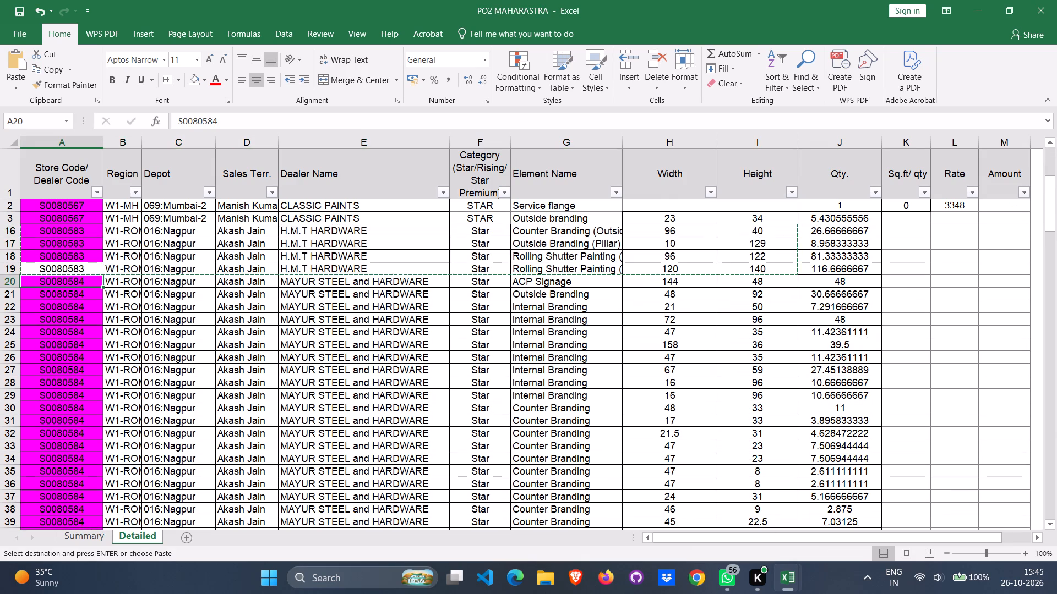
pyautogui.hotkey('shift', 'Right')
pyautogui.hotkey('shift', 'Right')
pyautogui.hotkey('shift', 'Right')
pyautogui.hotkey('shift', 'Right')
pyautogui.hotkey('shift', 'Right')
pyautogui.hotkey('shift', 'Right')
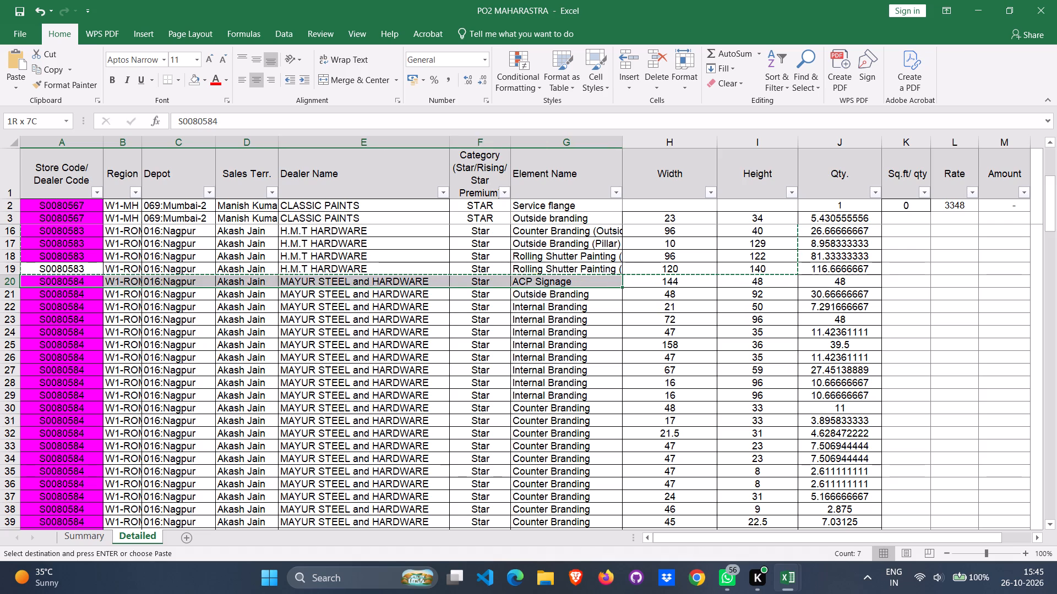
pyautogui.hotkey('shift', 'Right')
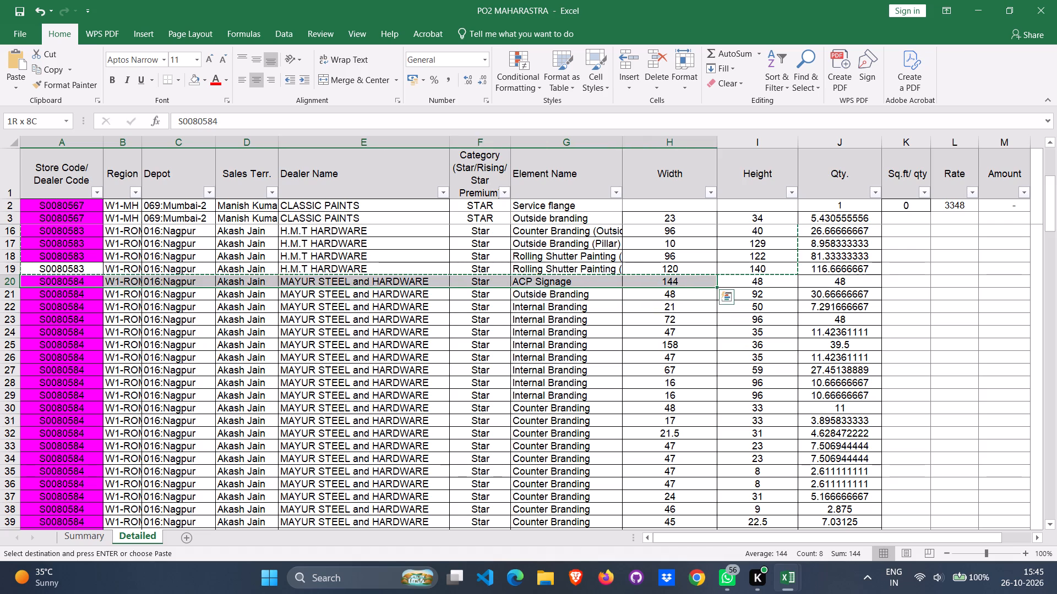
pyautogui.hotkey('shift', 'Right')
pyautogui.hotkey('shift', 'Down')
pyautogui.hotkey('shift', 'Down')
pyautogui.hotkey('shift', 'Down')
pyautogui.hotkey('shift', 'Down')
pyautogui.hotkey('shift', 'Down')
pyautogui.hotkey('shift', 'Down')
pyautogui.hotkey('shift', 'Down')
pyautogui.hotkey('shift', 'Down')
pyautogui.hotkey('shift', 'Down')
pyautogui.hotkey('shift', 'Down')
pyautogui.hotkey('shift', 'Down')
pyautogui.hotkey('shift', 'Down')
pyautogui.hotkey('shift', 'Down')
pyautogui.hotkey('shift', 'Down')
pyautogui.hotkey('shift', 'Down')
pyautogui.hotkey('shift', 'Down')
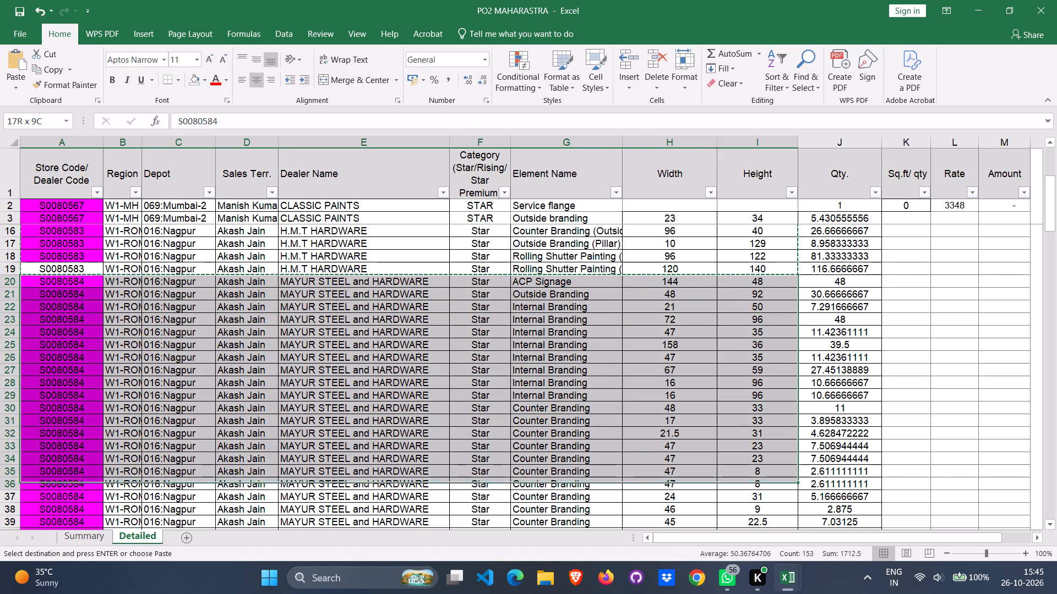
pyautogui.hotkey('shift', 'Down')
pyautogui.hotkey('shift', 'Down')
pyautogui.hotkey('shift', 'Down')
pyautogui.hotkey('shift', 'Down')
pyautogui.hotkey('shift', 'Down')
pyautogui.hotkey('shift', 'Down')
pyautogui.hotkey('shift', 'Down')
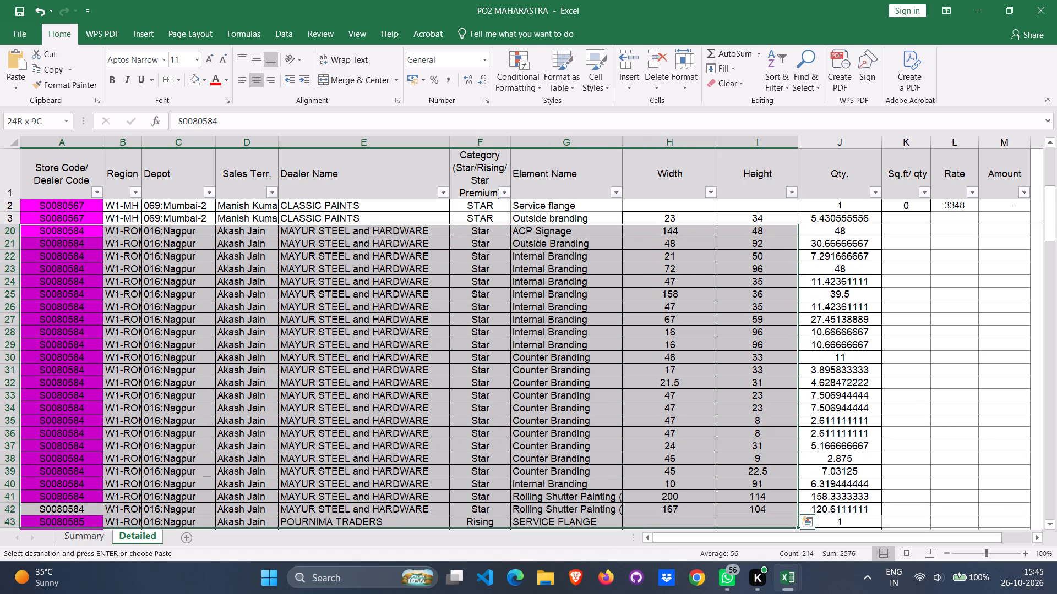
pyautogui.hotkey('shift', 'Up')
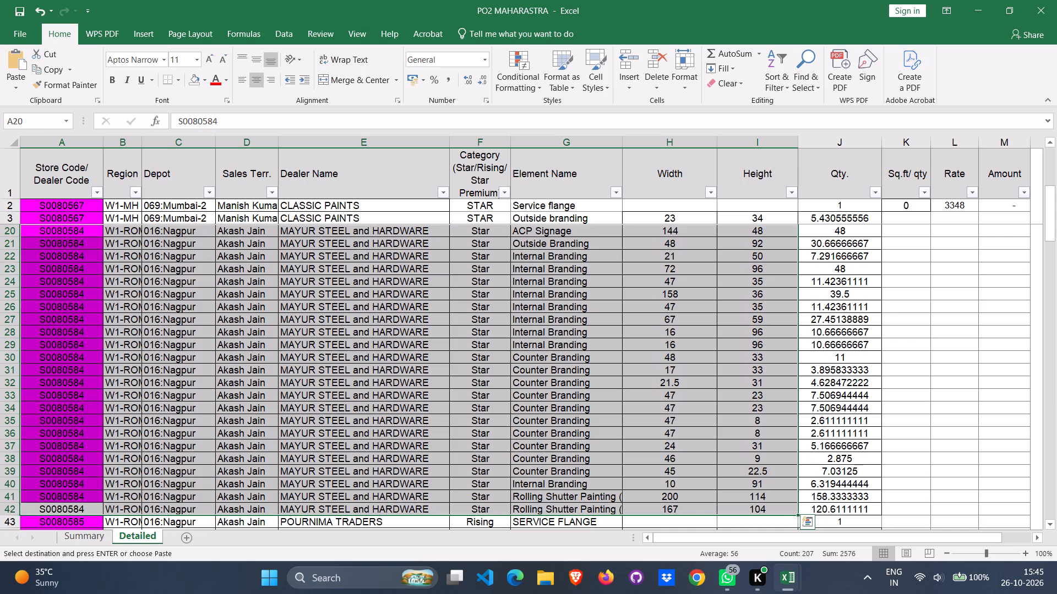
pyautogui.hotkey('ctrl', 'c')
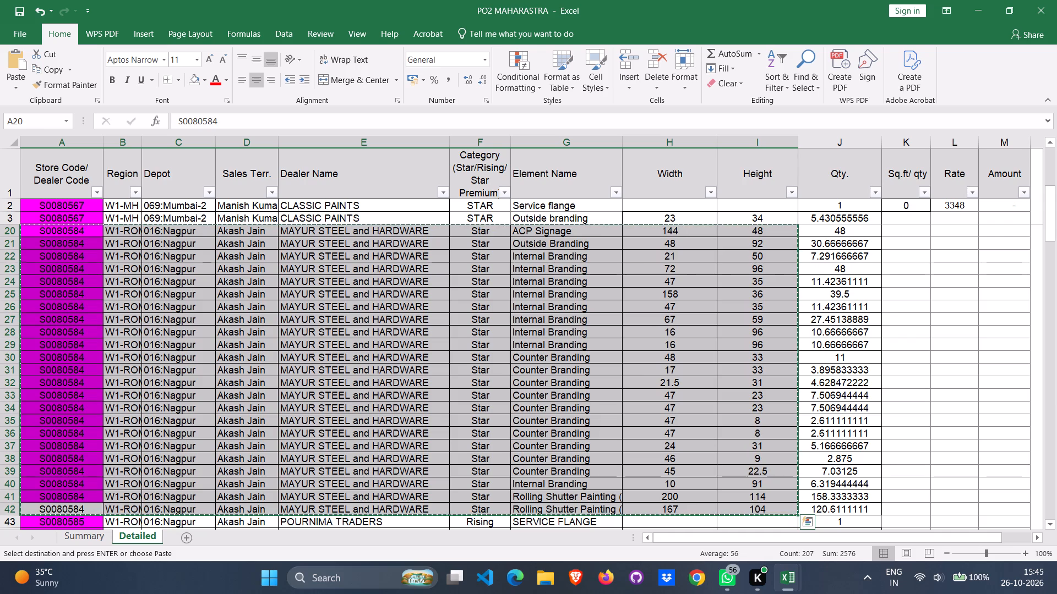
pyautogui.hotkey('alt', 'Tab')
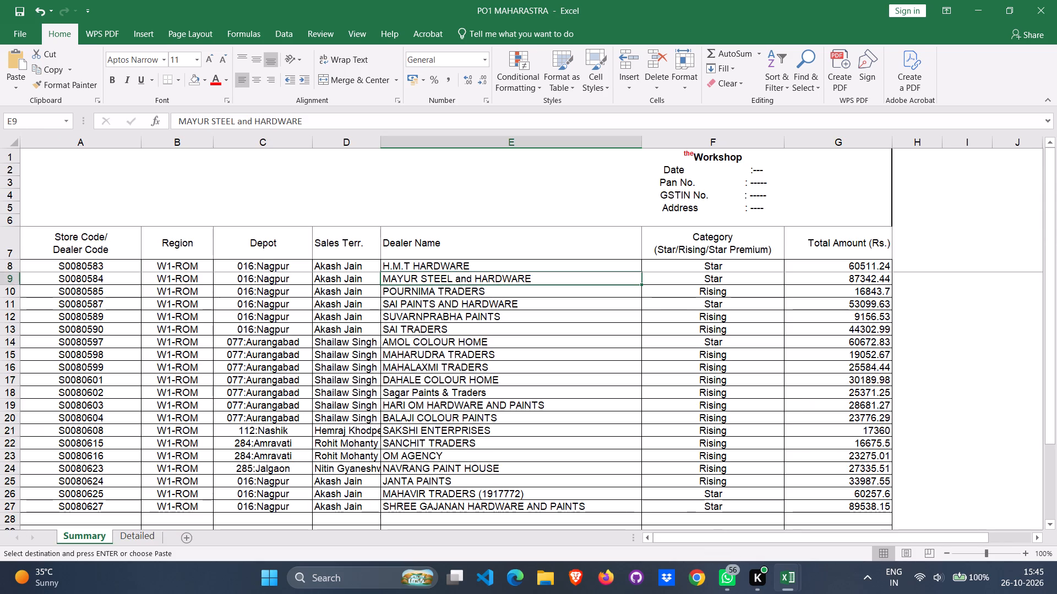
pyautogui.click(133, 539)
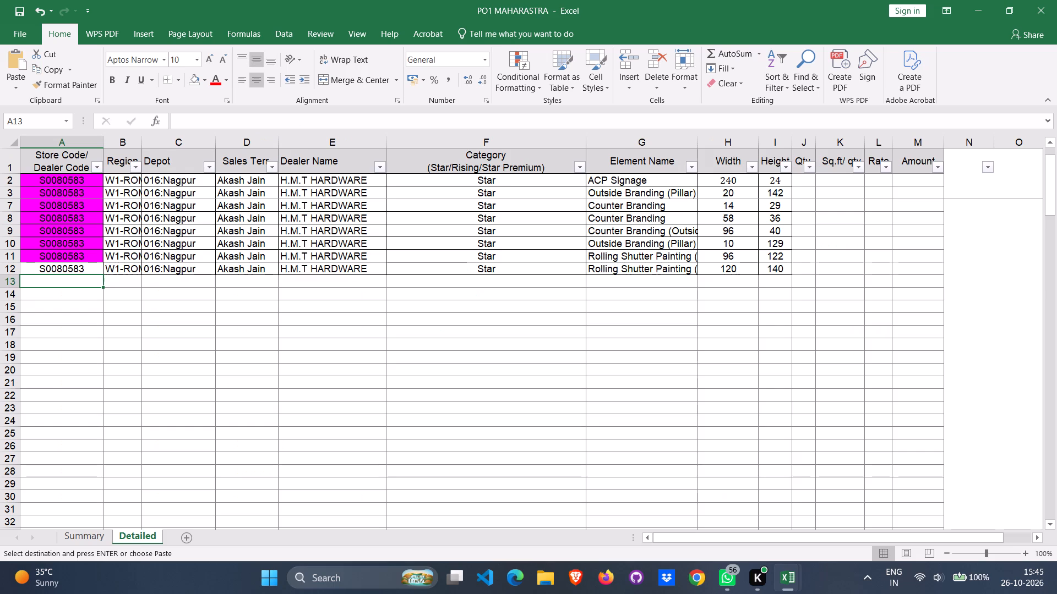
pyautogui.hotkey('ctrl', 'v')
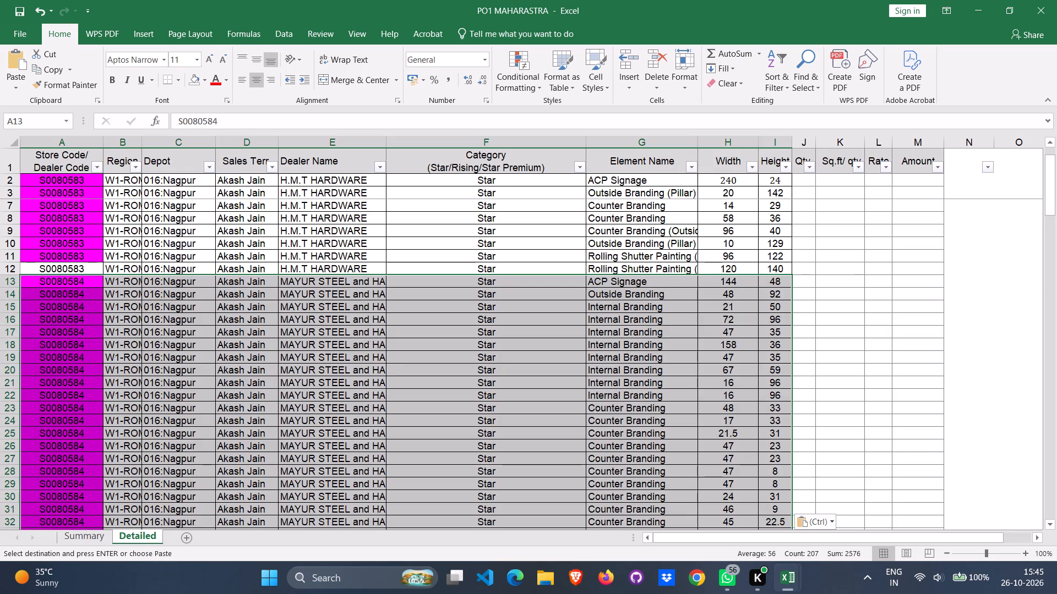
pyautogui.scroll(-11, 157, 376)
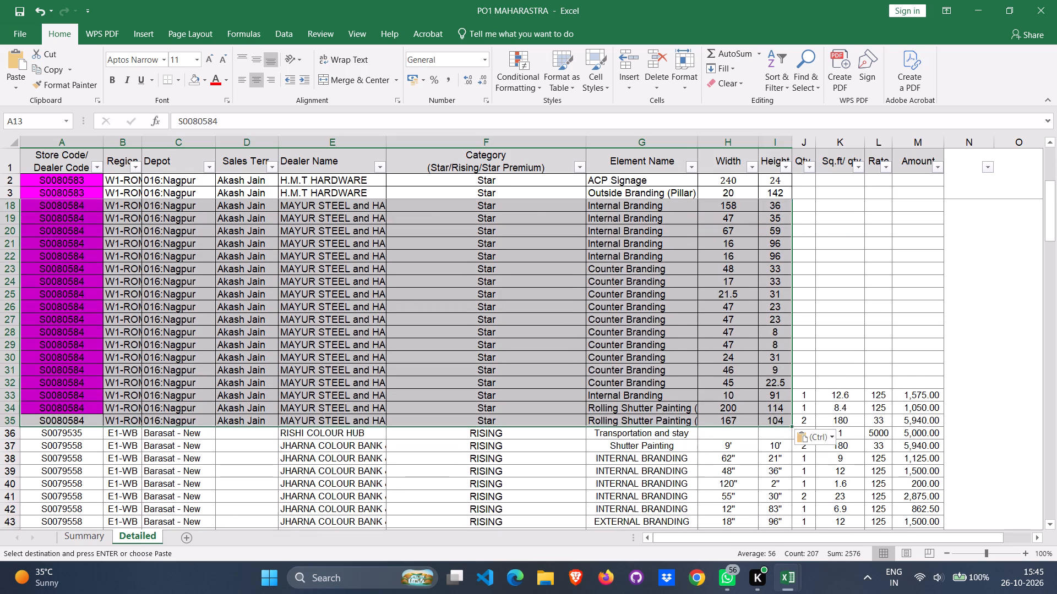
pyautogui.scroll(-2, 157, 376)
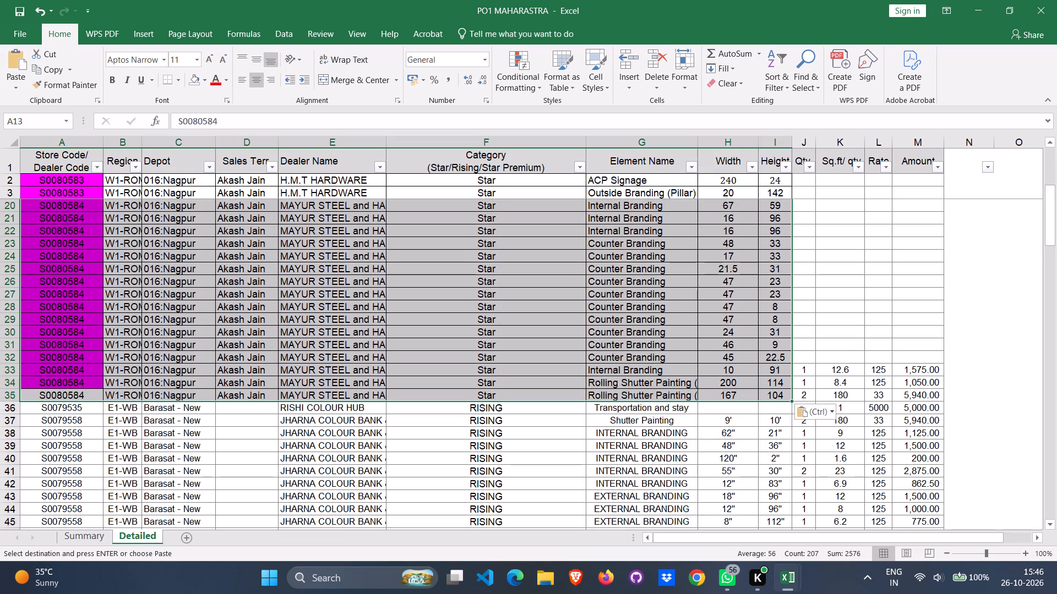
# Clear the leftover quantity, Sq.ft/qty and rate values beside the last three MAYUR STEEL and HARDWARE rows (J33:L35).
pyautogui.click(805, 371)
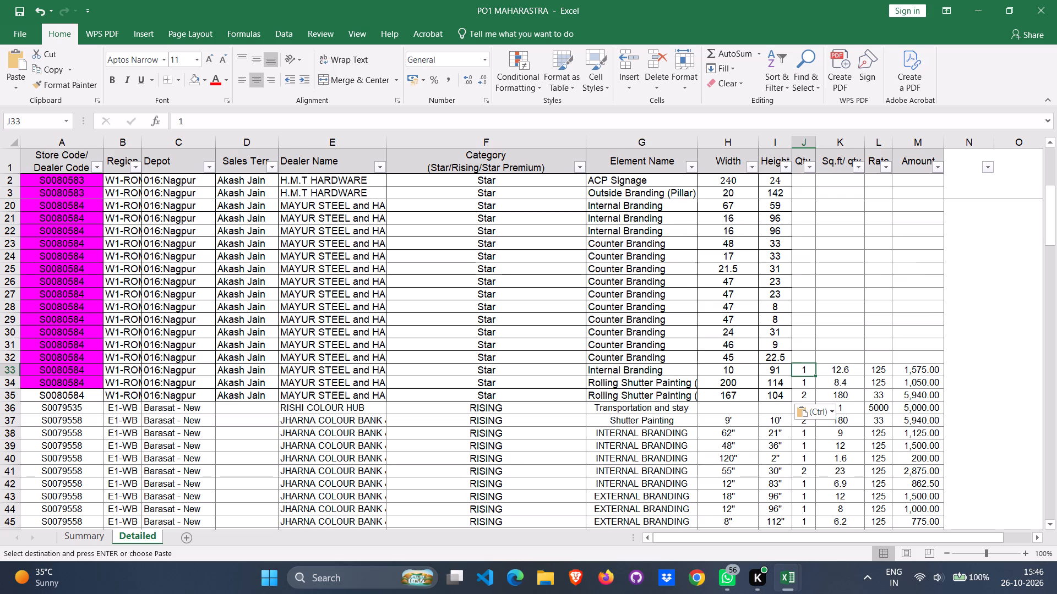
pyautogui.press('Delete')
pyautogui.press('Down')
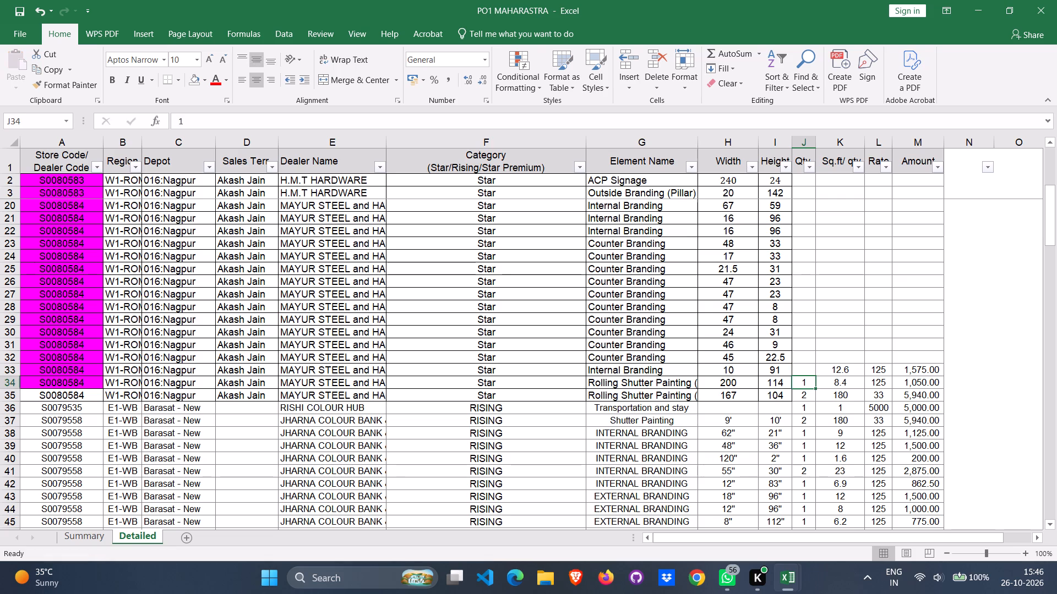
pyautogui.press('Delete')
pyautogui.press('Down')
pyautogui.press('Delete')
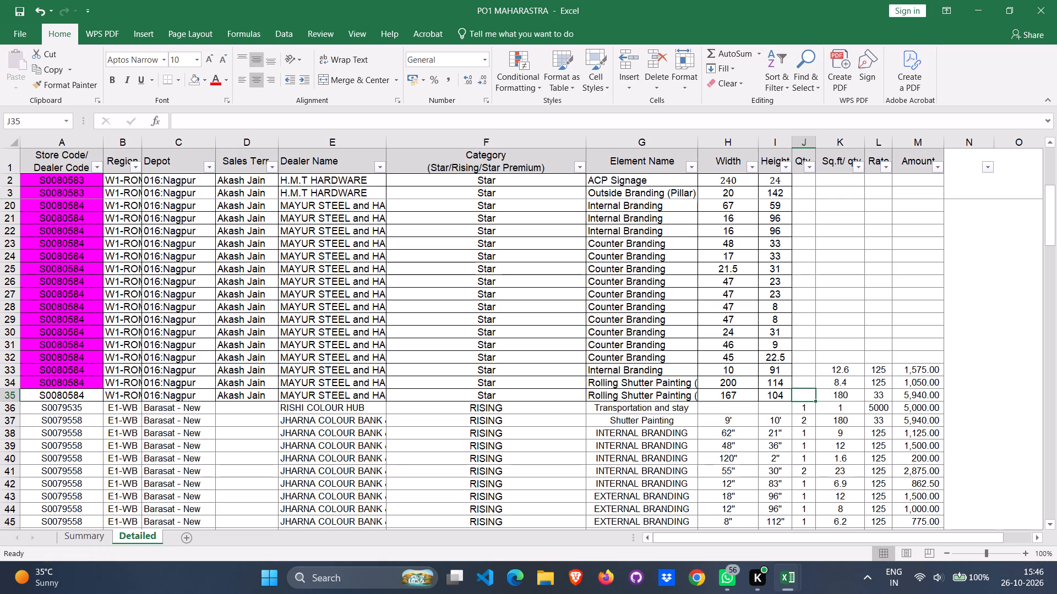
pyautogui.press('Right')
pyautogui.press('Delete')
pyautogui.press('Up')
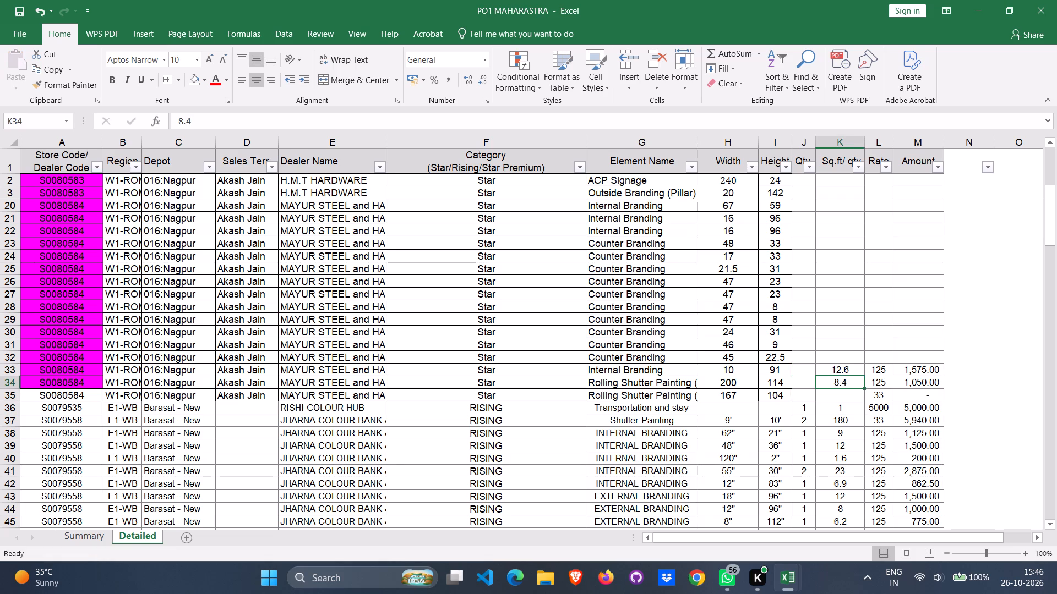
pyautogui.press('Delete')
pyautogui.press('Up')
pyautogui.press('Delete')
pyautogui.press('Right')
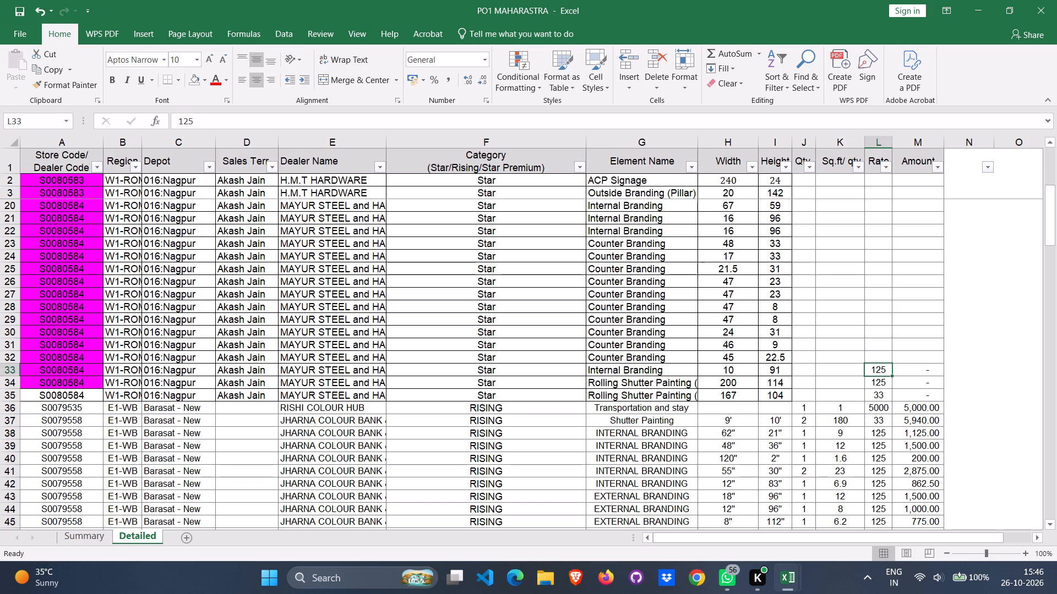
pyautogui.press('Delete')
pyautogui.press('Down')
pyautogui.press('Delete')
pyautogui.press('Down')
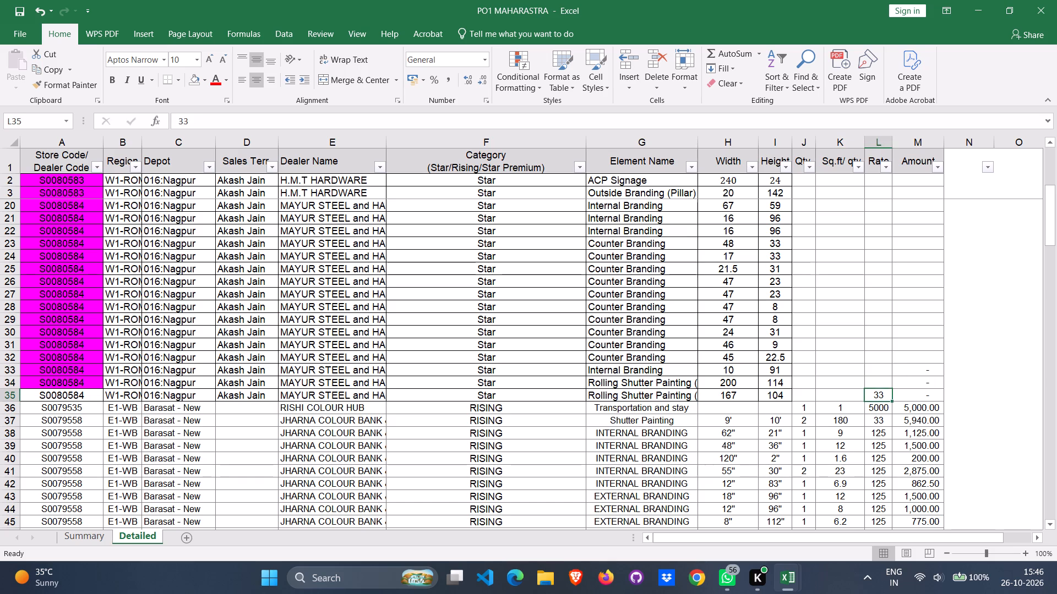
pyautogui.press('Delete')
# Clear the old West Bengal dealer entries below the MAYUR STEEL and HARDWARE rows, from store code through amount (A36:M161).
pyautogui.press('Down')
pyautogui.press('Left')
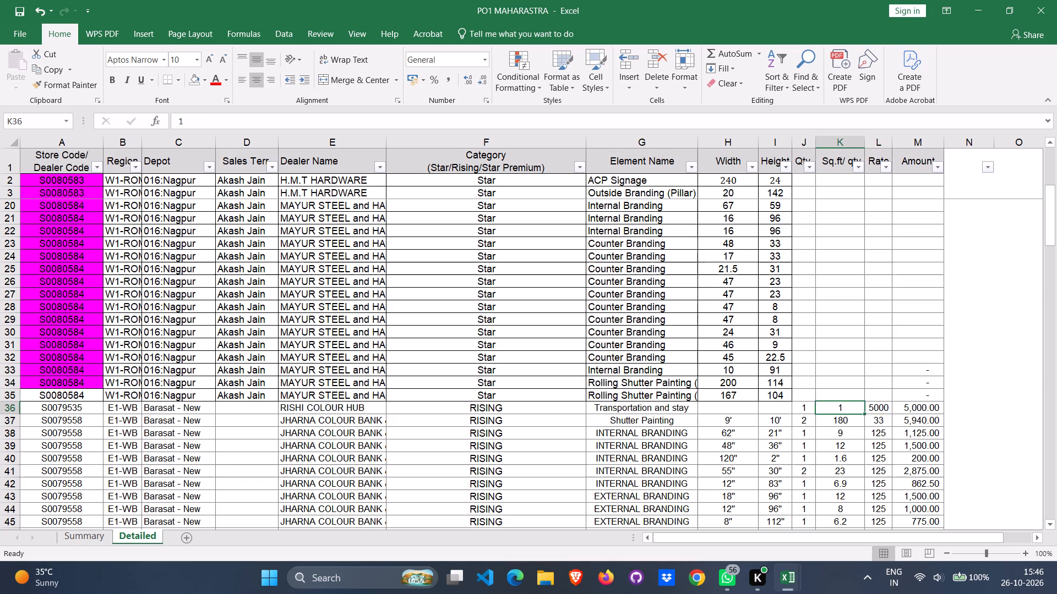
pyautogui.press('Left')
pyautogui.press('Left')
pyautogui.press('Left')
pyautogui.press('Left')
pyautogui.press('Left')
pyautogui.press('Left')
pyautogui.press('Left')
pyautogui.press('Left')
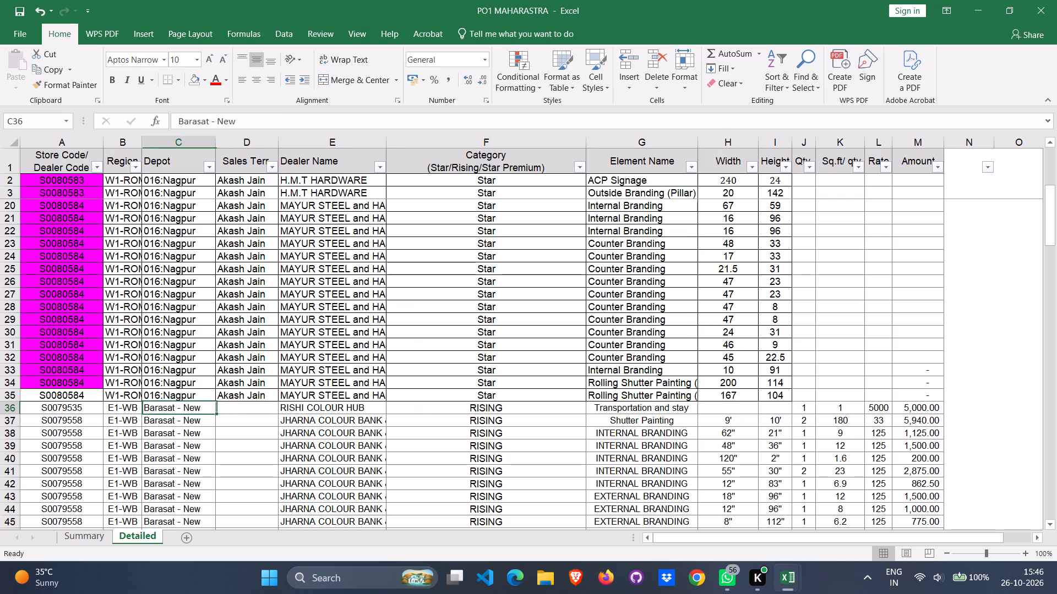
pyautogui.press('Left')
pyautogui.press('Left')
pyautogui.hotkey('shift', 'Right')
pyautogui.hotkey('shift', 'Right')
pyautogui.hotkey('shift', 'Right')
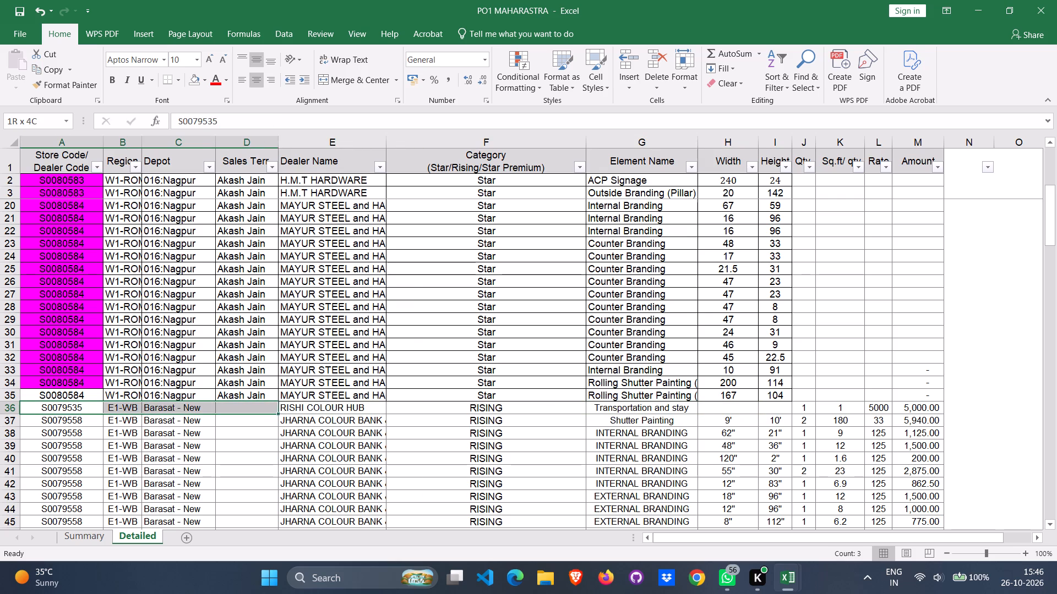
pyautogui.hotkey('shift', 'Right')
pyautogui.hotkey('shift', 'Right')
pyautogui.hotkey('shift', 'Right')
pyautogui.hotkey('shift', 'Right')
pyautogui.hotkey('shift', 'Right')
pyautogui.hotkey('shift', 'Right')
pyautogui.hotkey('shift', 'Right')
pyautogui.hotkey('shift', 'Right')
pyautogui.hotkey('shift', 'Right')
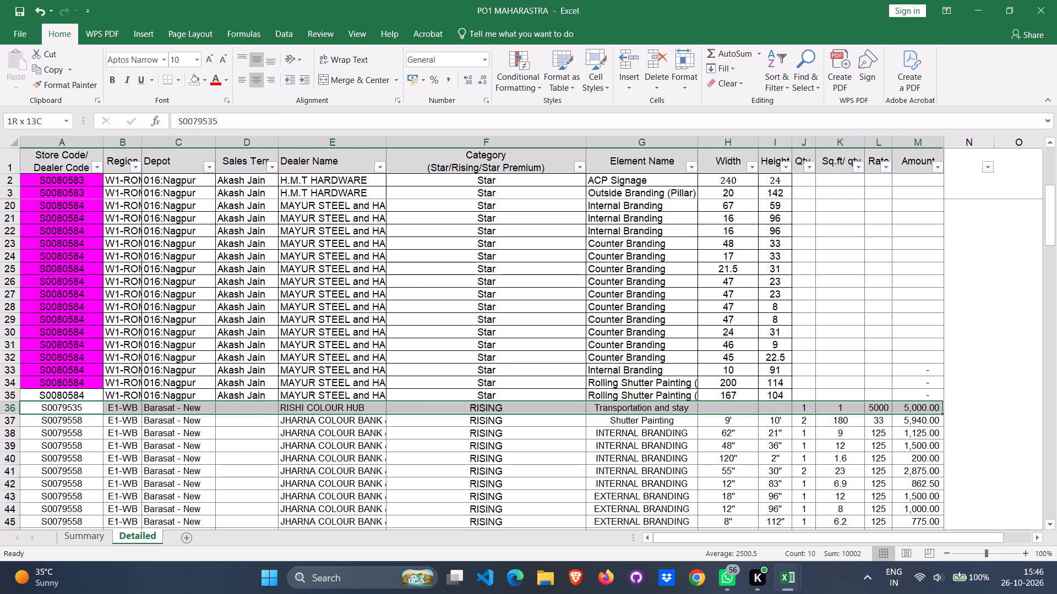
pyautogui.hotkey('shift', 'Down')
pyautogui.hotkey('shift', 'Down')
pyautogui.hotkey('shift', 'Down')
pyautogui.hotkey('shift', 'Down')
pyautogui.hotkey('shift', 'Down')
pyautogui.hotkey('shift', 'Down')
pyautogui.hotkey('shift', 'Down')
pyautogui.hotkey('shift', 'Down')
pyautogui.hotkey('shift', 'Down')
pyautogui.hotkey('shift', 'Down')
pyautogui.hotkey('shift', 'Down')
pyautogui.hotkey('shift', 'Down')
pyautogui.hotkey('shift', 'Down')
pyautogui.hotkey('shift', 'Down')
pyautogui.hotkey('shift', 'Down')
pyautogui.hotkey('shift', 'Down')
pyautogui.hotkey('shift', 'Down')
pyautogui.hotkey('shift', 'Down')
pyautogui.hotkey('shift', 'Down')
pyautogui.hotkey('shift', 'Down')
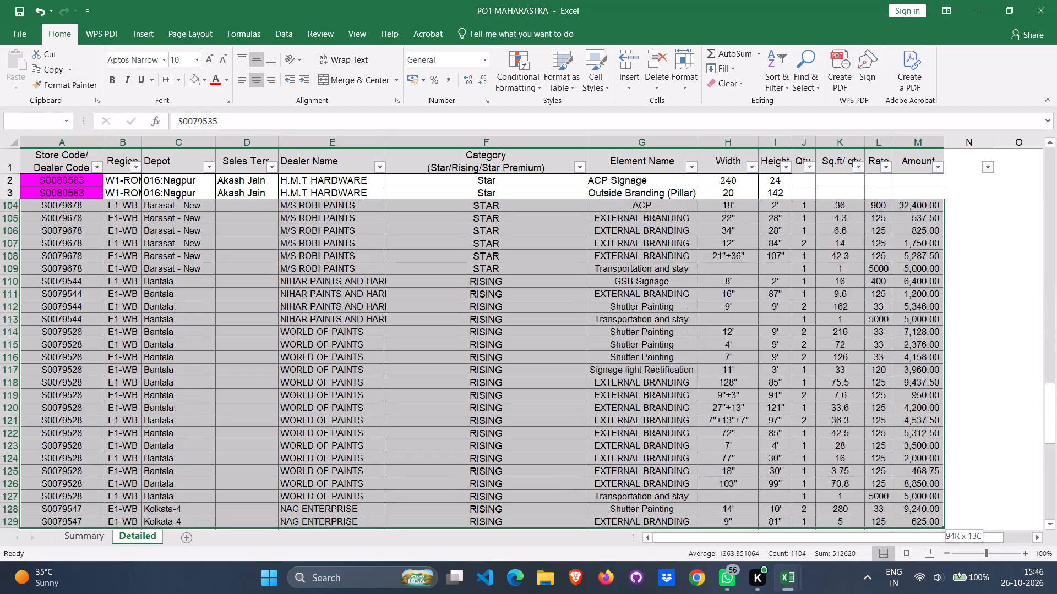
pyautogui.hotkey('shift', 'Up')
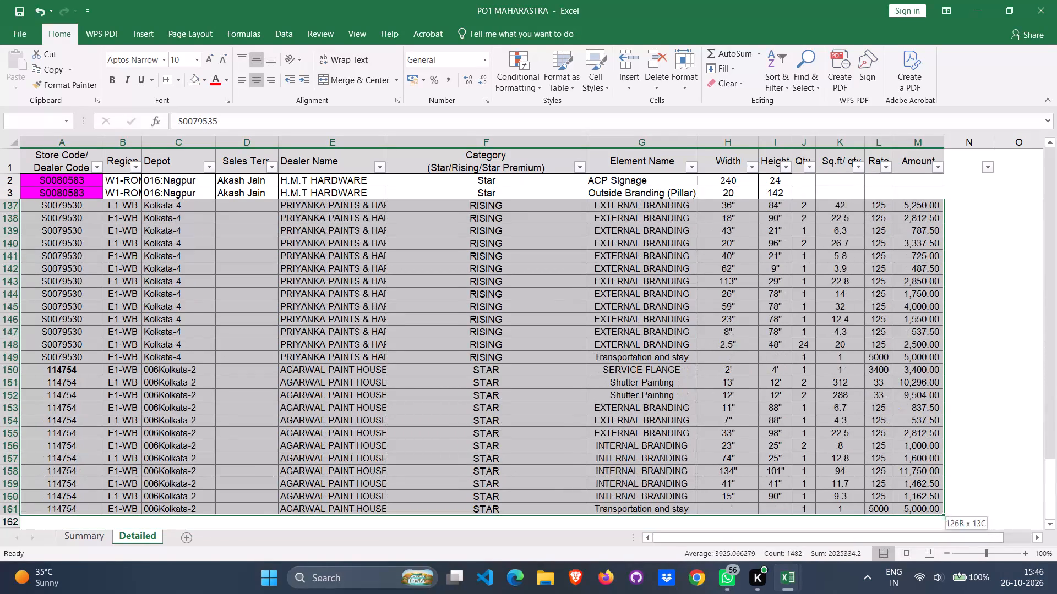
pyautogui.press('Delete')
# Copy the POURNIMA TRADERS rows, store code through quantity (A43:J45), from PO2 MAHARASTRA's Detailed sheet to A36 on PO1 MAHARASTRA's Detailed sheet.
pyautogui.scroll(5, 805, 371)
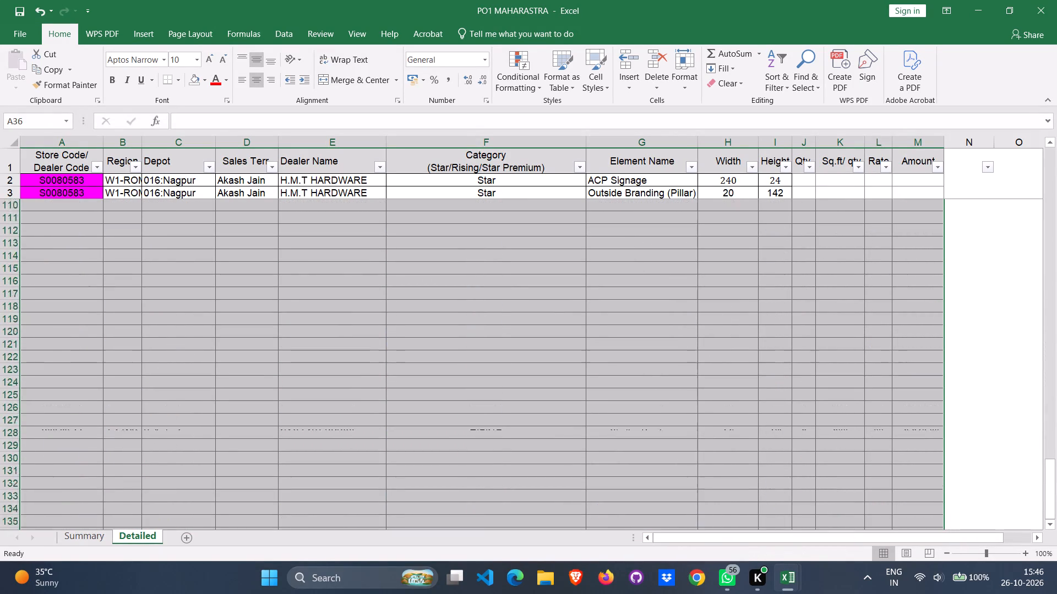
pyautogui.scroll(5, 777, 347)
pyautogui.scroll(-6, 777, 347)
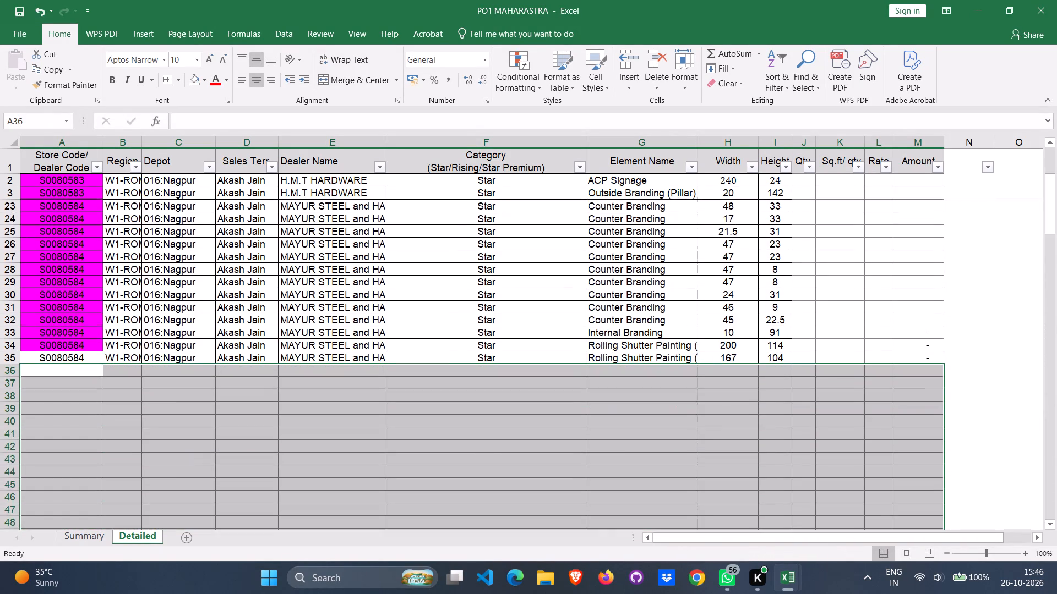
pyautogui.scroll(-1, 767, 349)
pyautogui.click(67, 308)
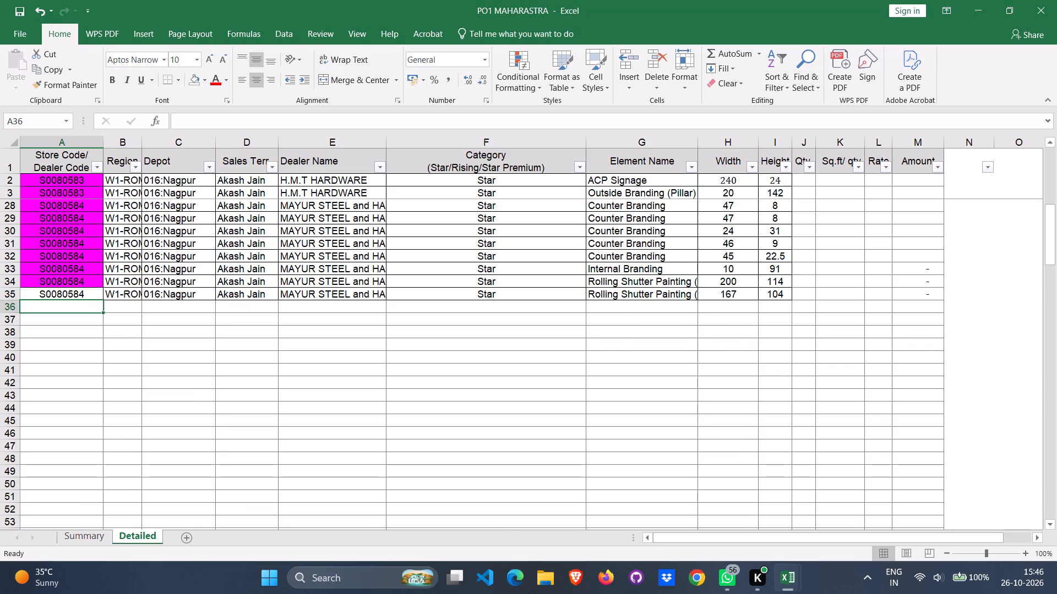
pyautogui.hotkey('alt', 'Tab')
pyautogui.hotkey('alt', 'Tab')
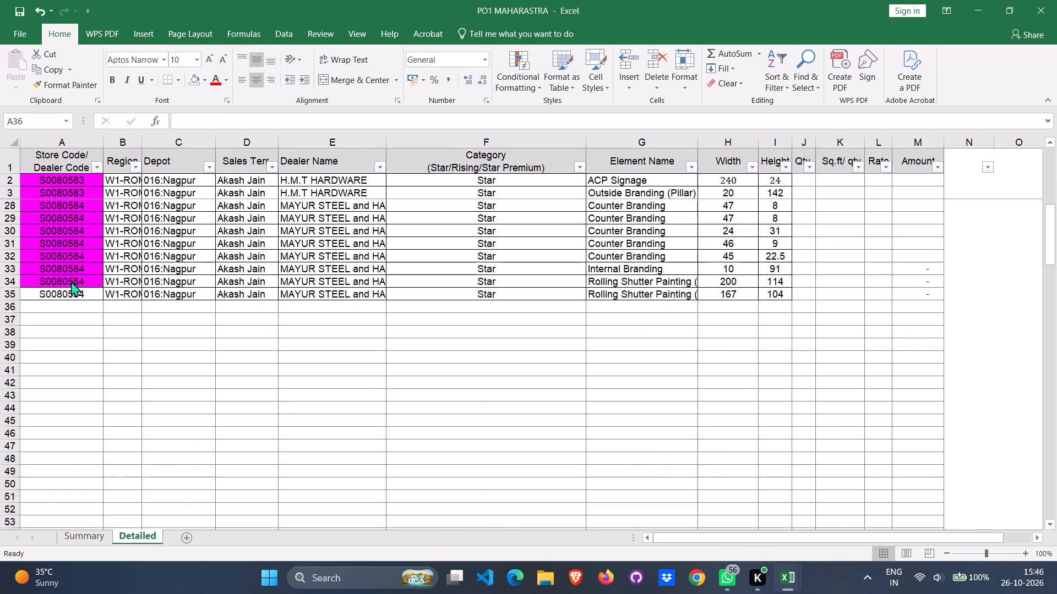
pyautogui.hotkey('alt', 'Tab')
pyautogui.scroll(-10, 261, 351)
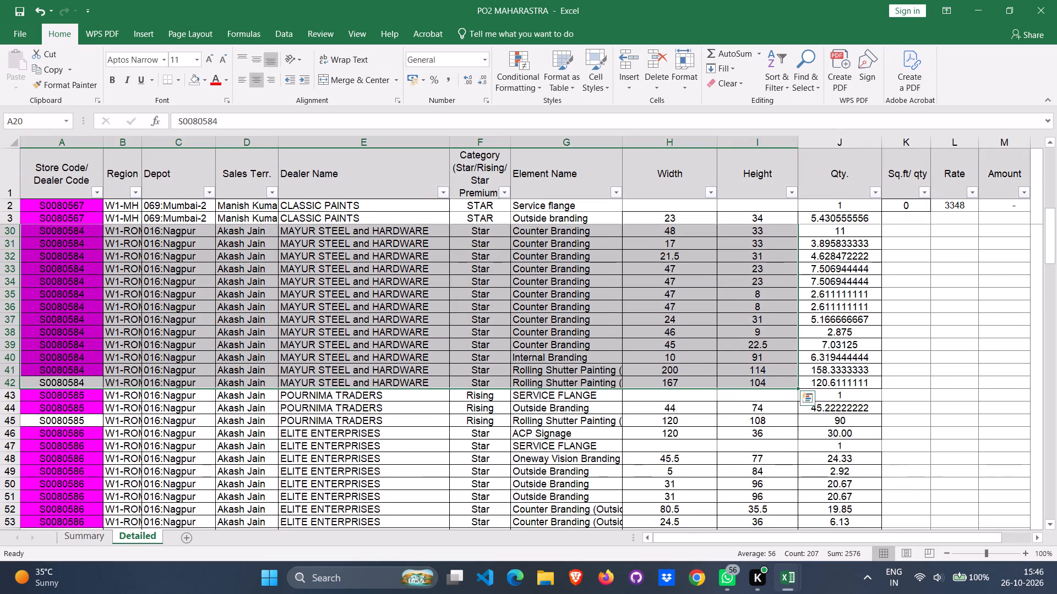
pyautogui.hotkey('alt', 'Tab')
pyautogui.click(80, 530)
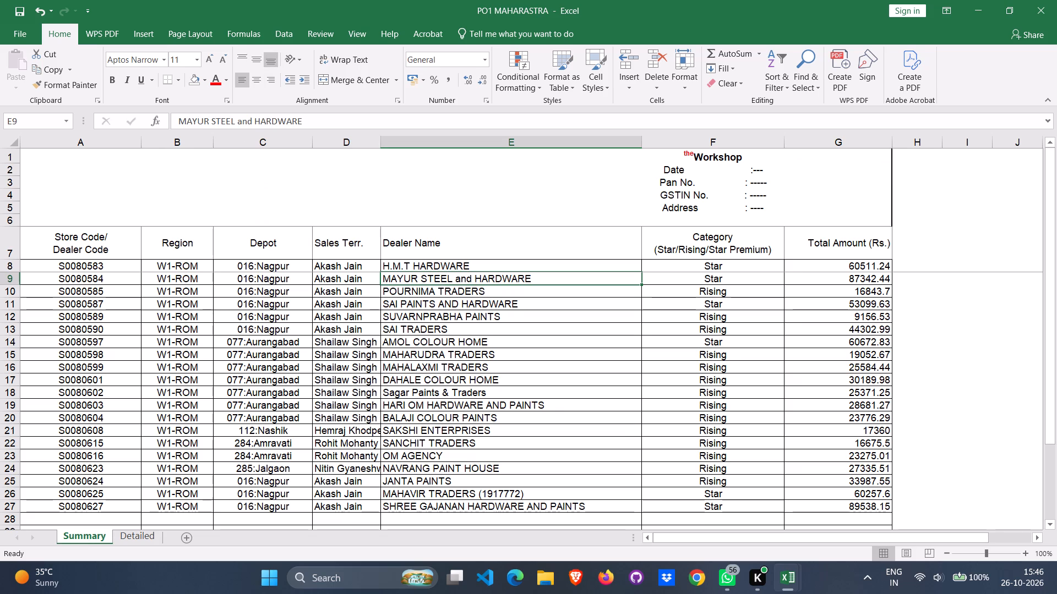
pyautogui.hotkey('alt', 'Tab')
pyautogui.scroll(-6, 378, 360)
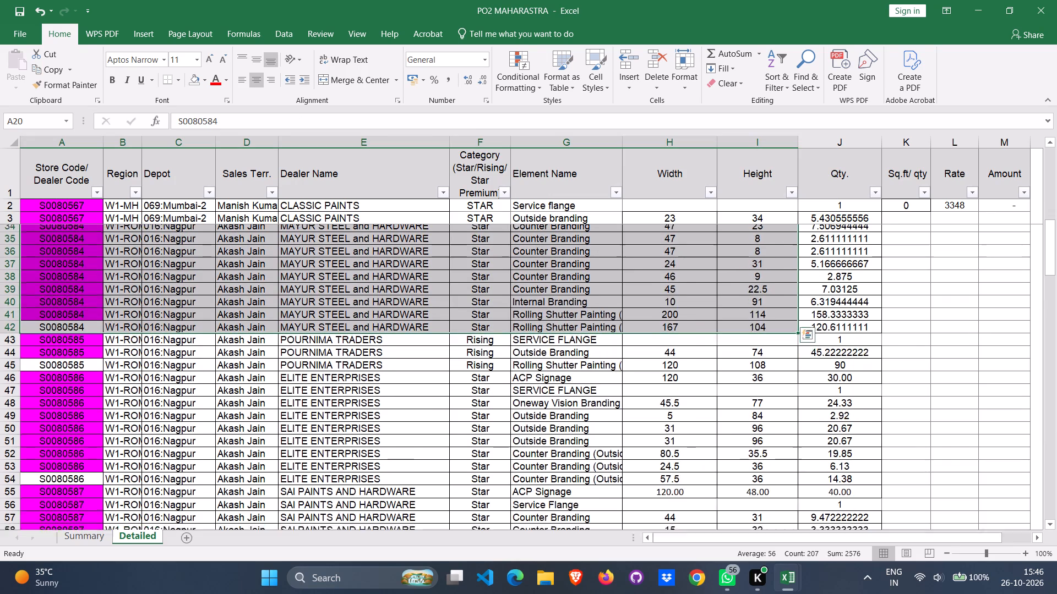
pyautogui.scroll(-2, 378, 360)
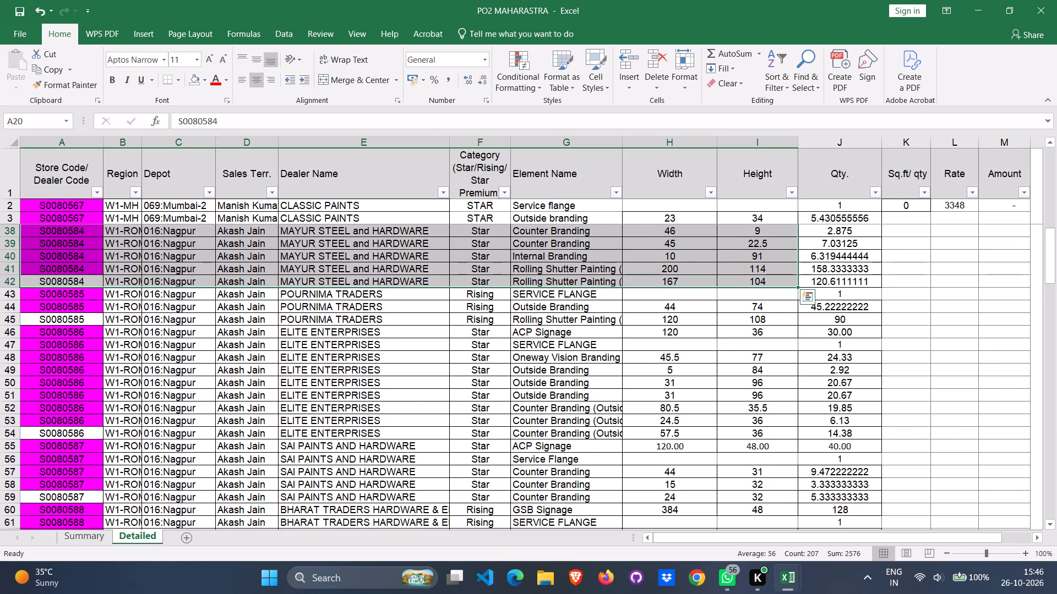
pyautogui.click(70, 295)
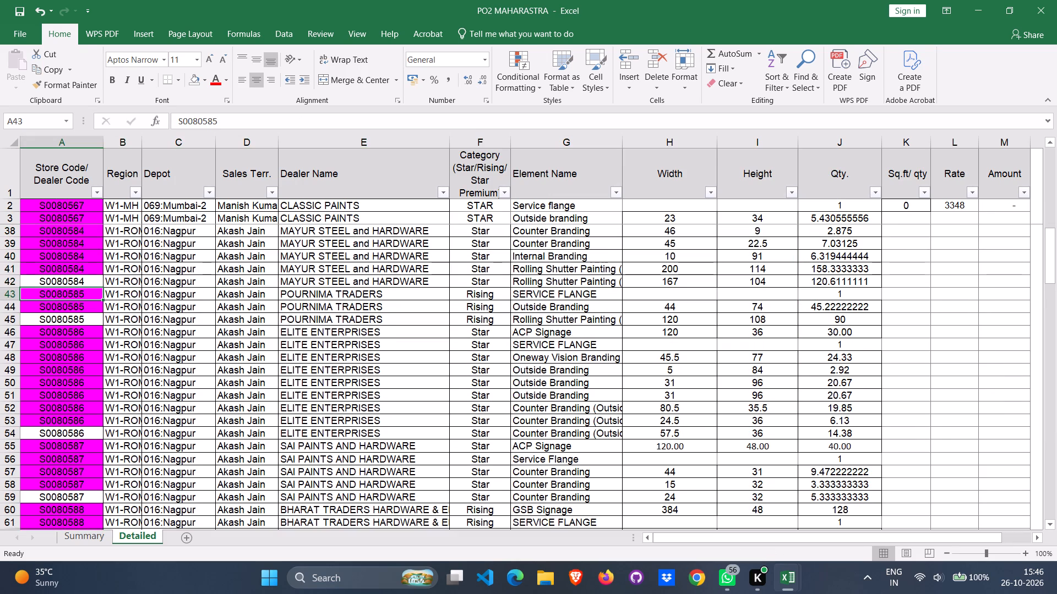
pyautogui.hotkey('shift', 'Right')
pyautogui.hotkey('shift', 'Right')
pyautogui.hotkey('shift', 'Right')
pyautogui.hotkey('shift', 'Right')
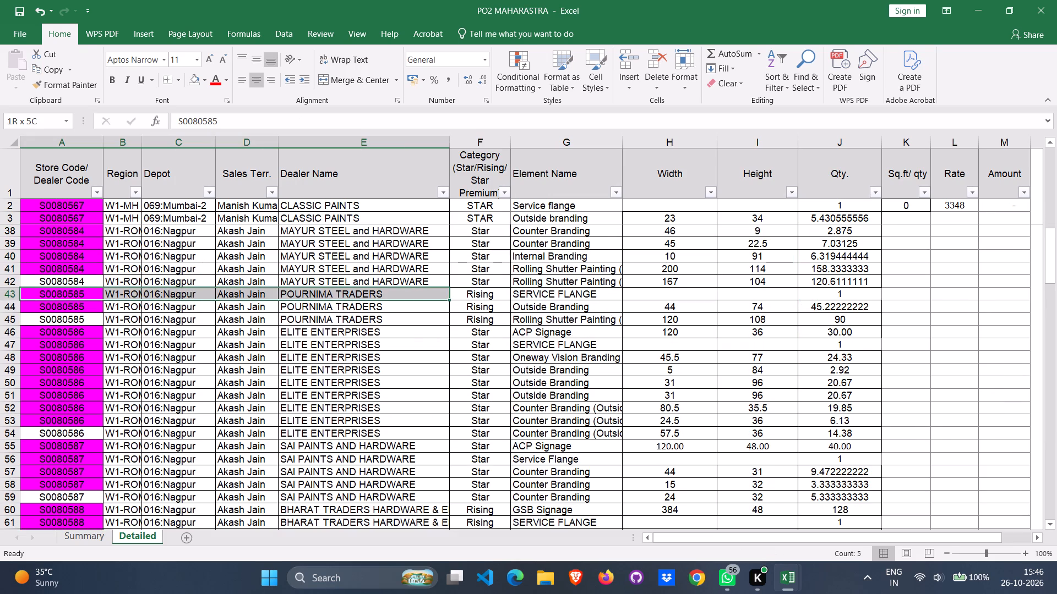
pyautogui.hotkey('shift', 'Right')
pyautogui.hotkey('shift', 'Right')
pyautogui.hotkey('shift', 'Right')
pyautogui.hotkey('shift', 'Right')
pyautogui.hotkey('shift', 'Right')
pyautogui.hotkey('shift', 'Down')
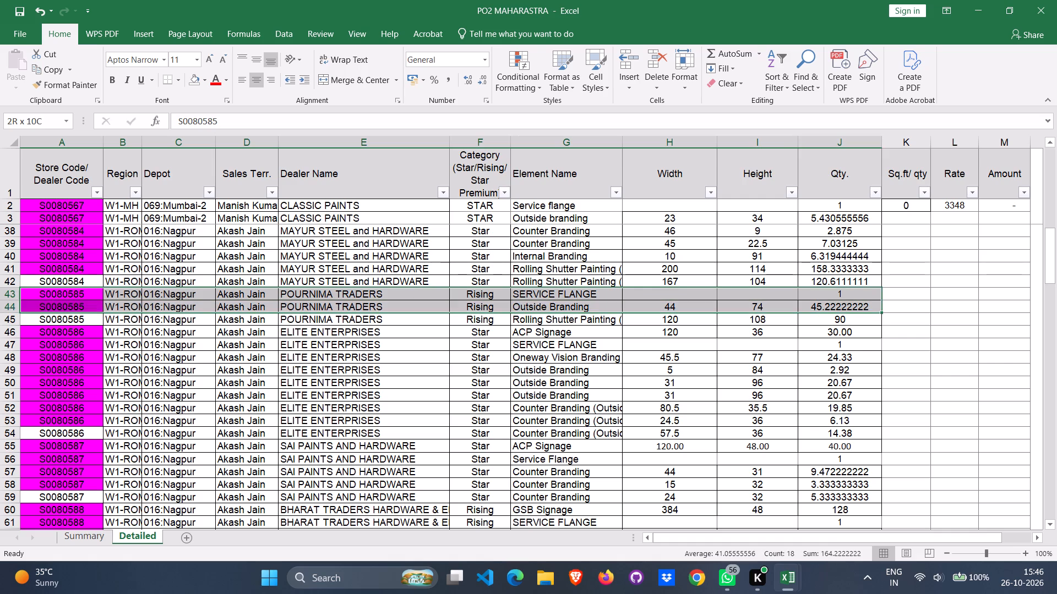
pyautogui.hotkey('shift', 'Down')
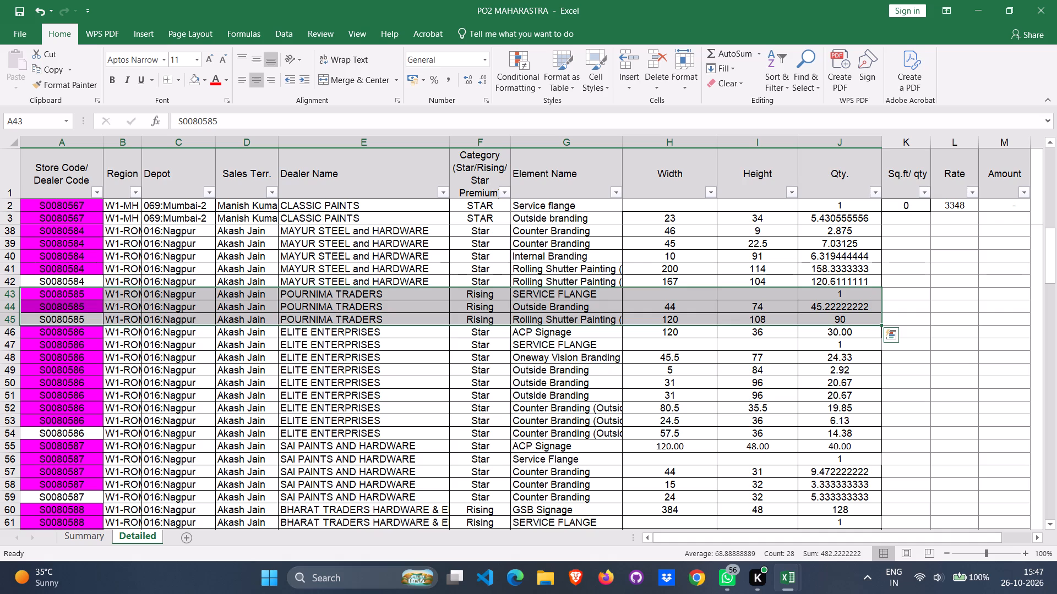
pyautogui.hotkey('ctrl', 'c')
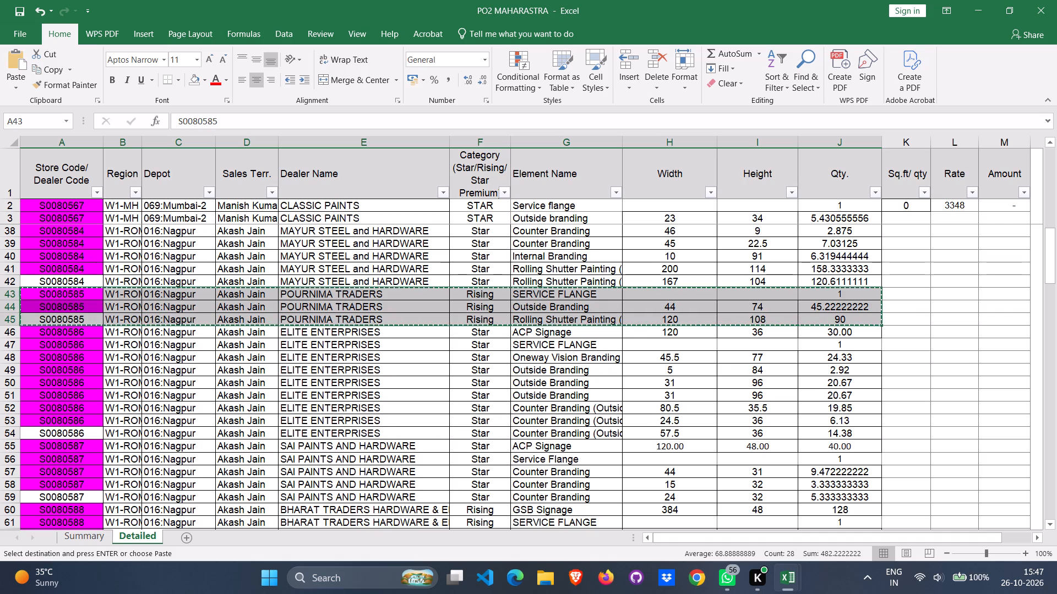
pyautogui.hotkey('alt', 'Tab')
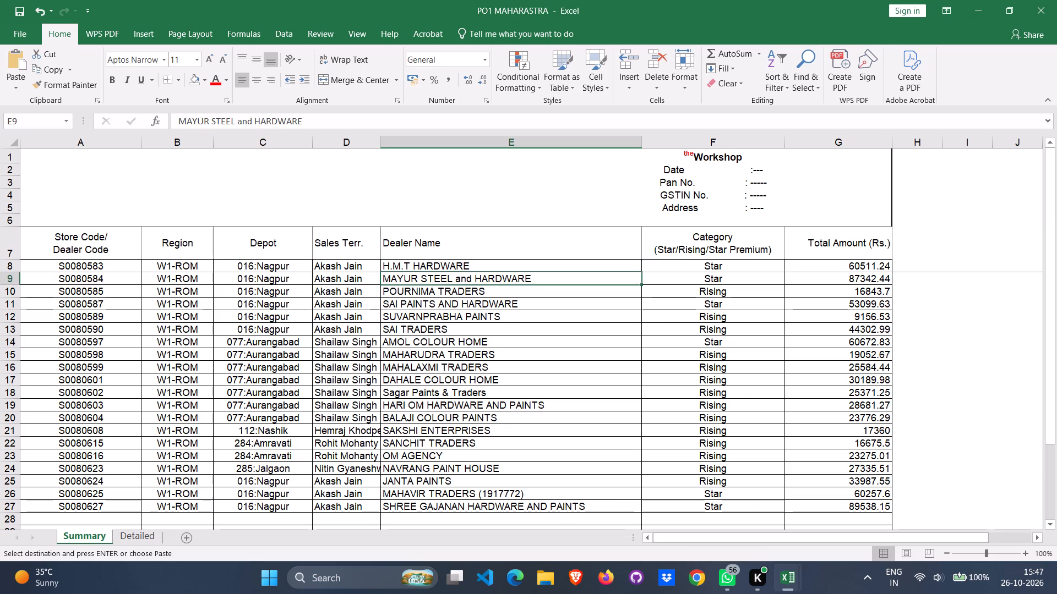
pyautogui.click(423, 298)
pyautogui.click(419, 291)
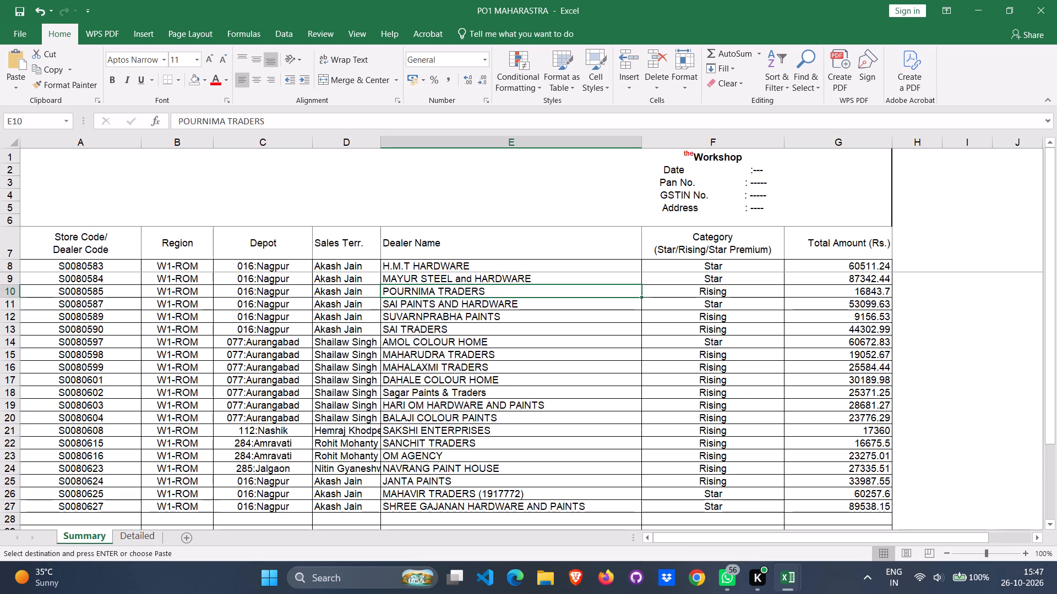
pyautogui.click(134, 538)
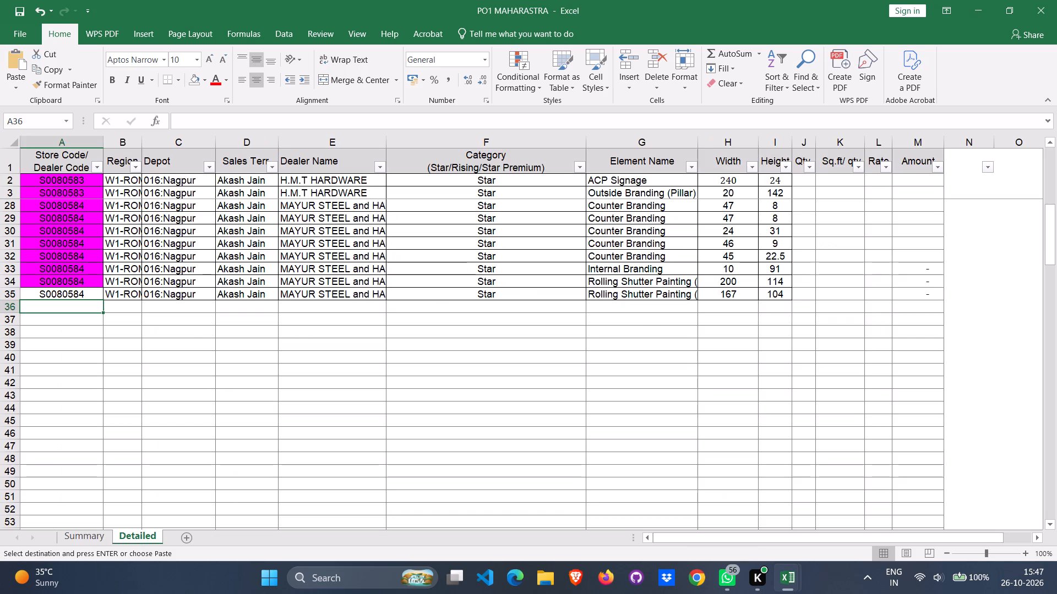
pyautogui.hotkey('ctrl', 'v')
# Copy the SAI PAINTS AND HARDWARE rows, store code through height (A55:I59), from PO2 MAHARASTRA's Detailed sheet to A39 on PO1 MAHARASTRA's Detailed sheet.
pyautogui.click(70, 348)
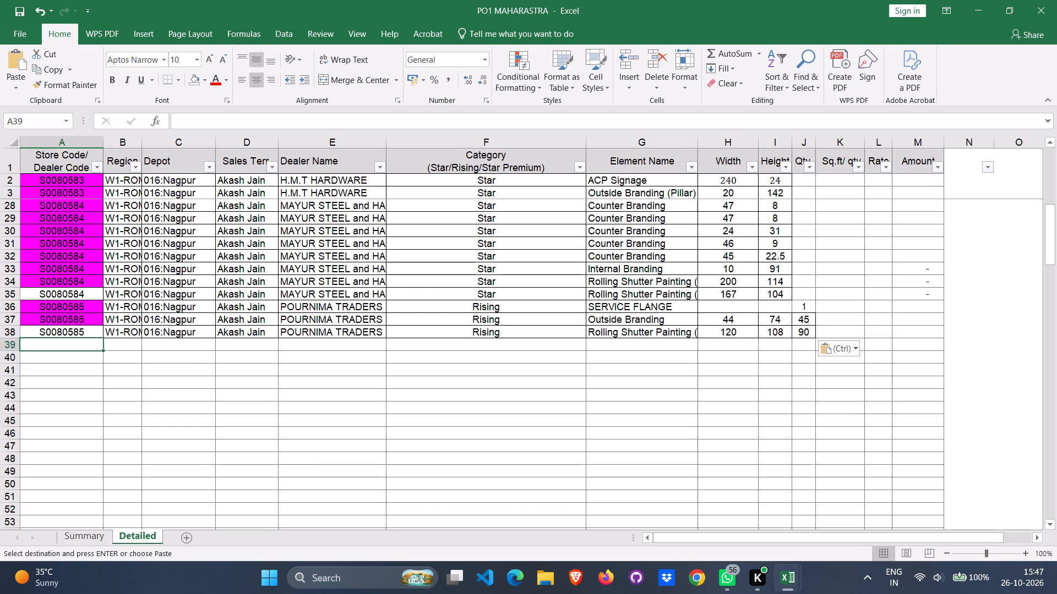
pyautogui.click(74, 531)
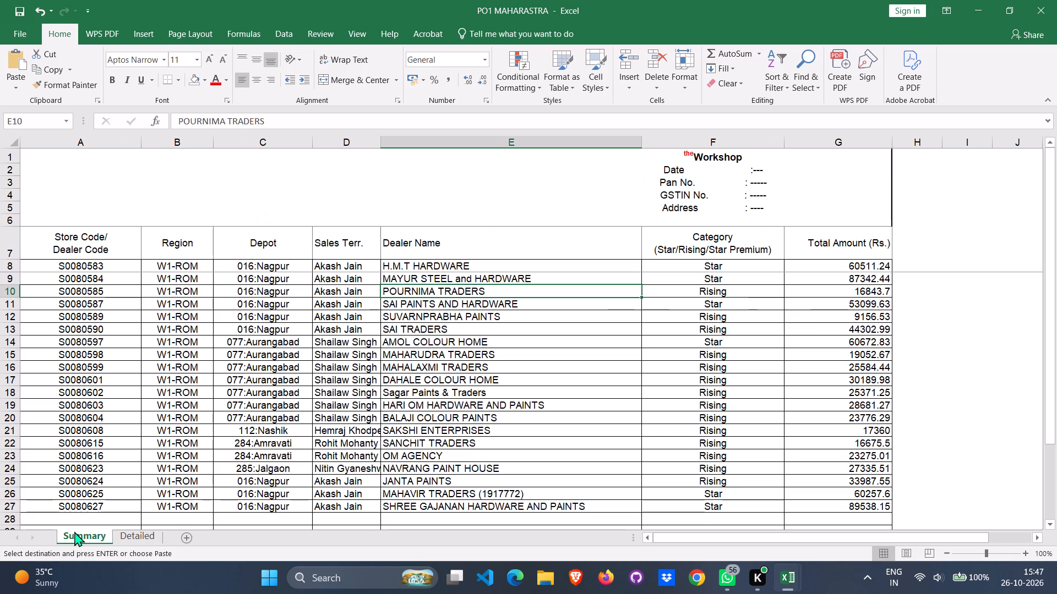
pyautogui.hotkey('alt', 'Tab')
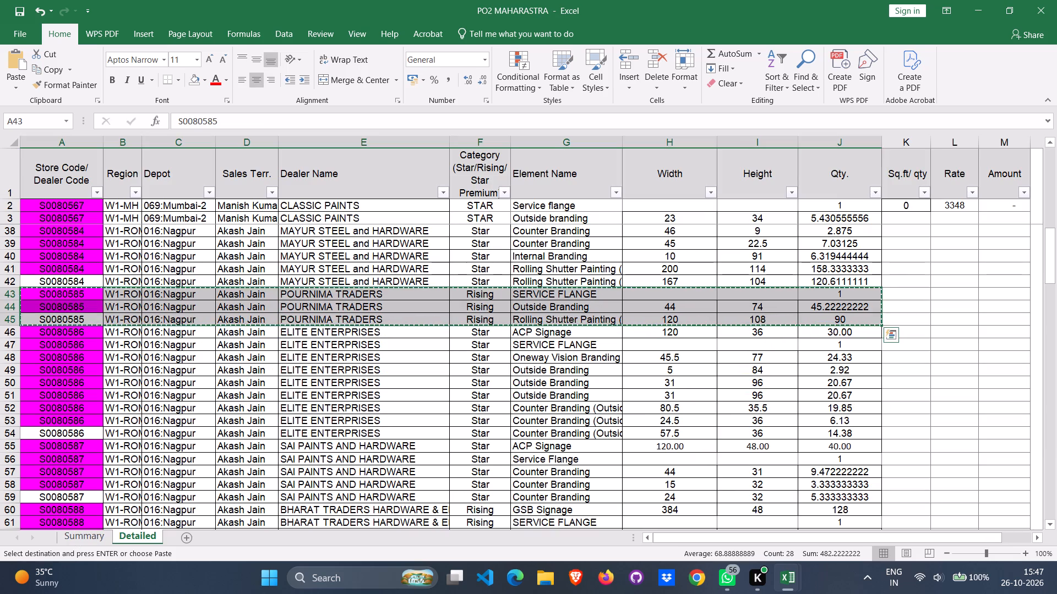
pyautogui.scroll(-7, 249, 435)
pyautogui.hotkey('alt', 'Tab')
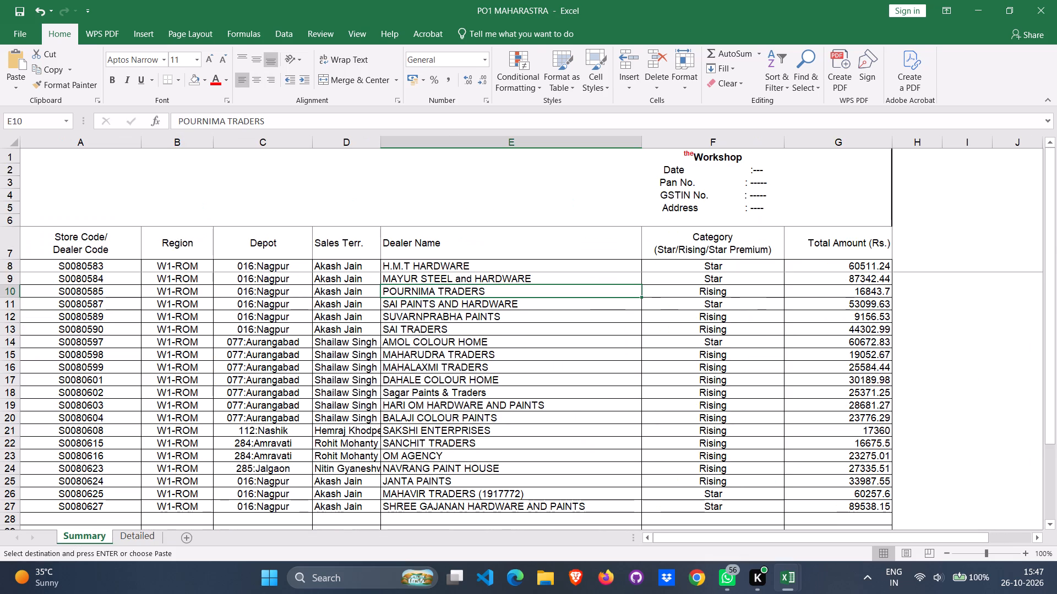
pyautogui.hotkey('alt', 'Tab')
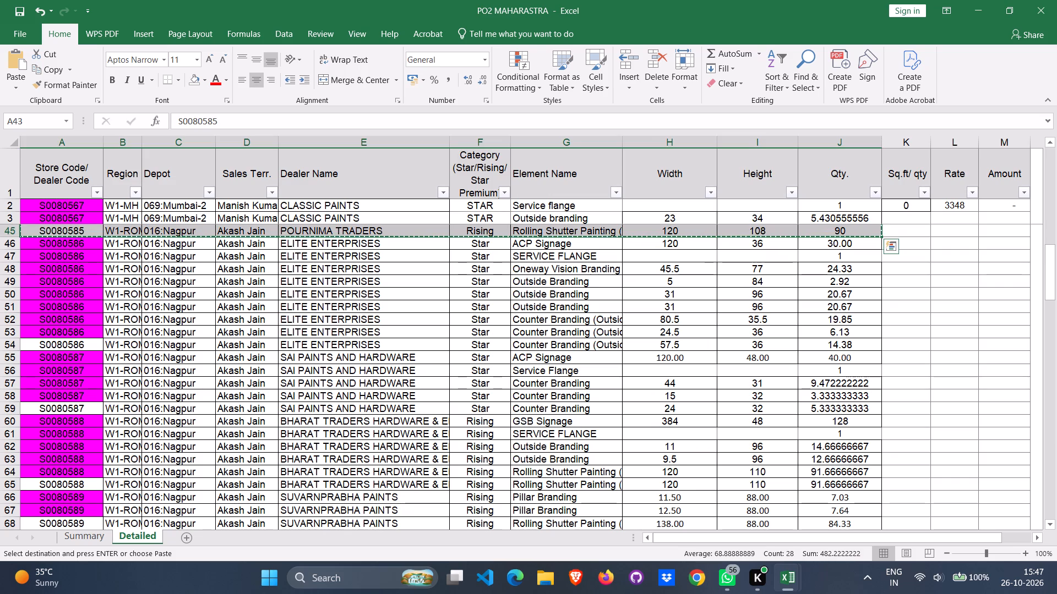
pyautogui.click(298, 360)
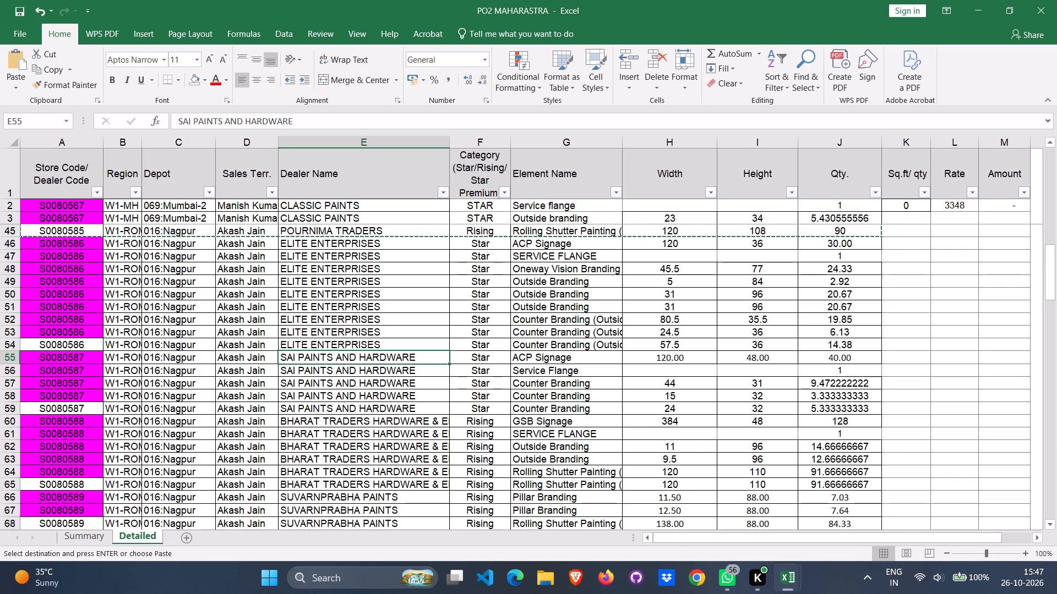
pyautogui.click(45, 358)
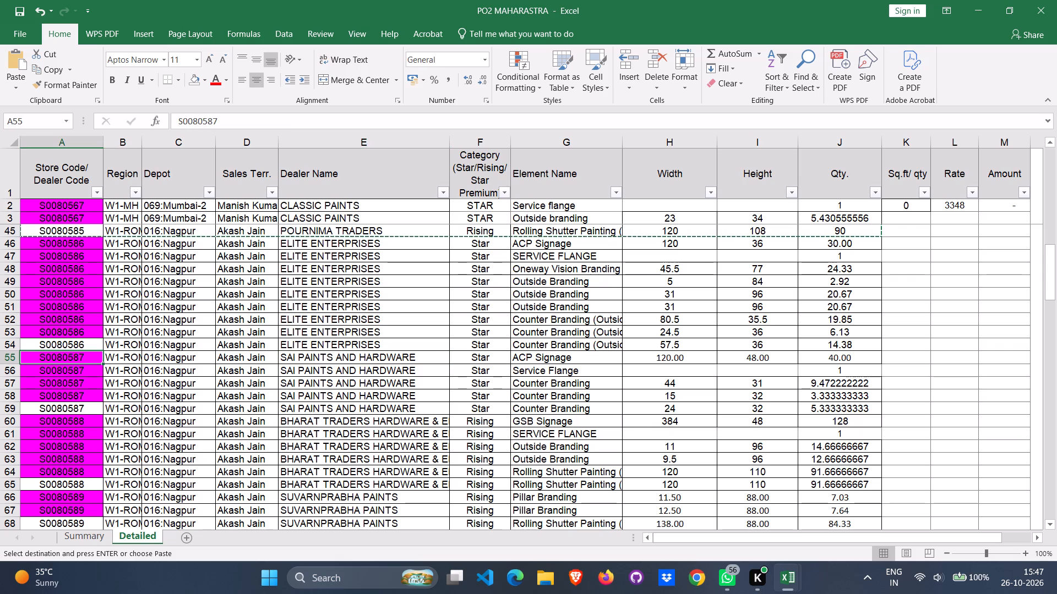
pyautogui.hotkey('shift', 'Right')
pyautogui.hotkey('shift', 'Right')
pyautogui.hotkey('shift', 'Right')
pyautogui.hotkey('shift', 'Right')
pyautogui.hotkey('shift', 'Right')
pyautogui.hotkey('shift', 'Right')
pyautogui.hotkey('shift', 'Right')
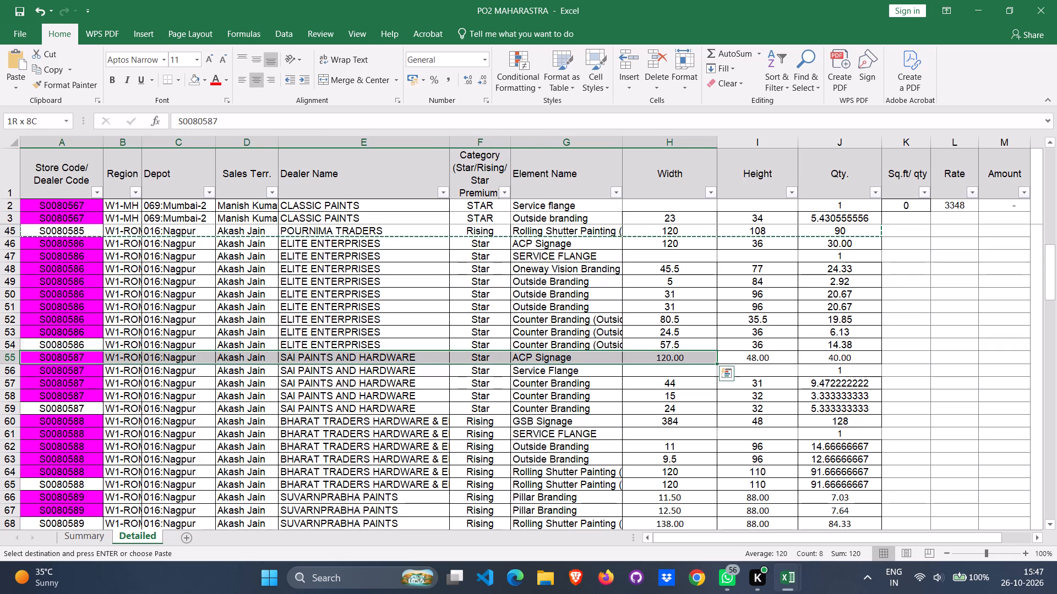
pyautogui.hotkey('shift', 'Right')
pyautogui.hotkey('shift', 'Down')
pyautogui.hotkey('shift', 'Down')
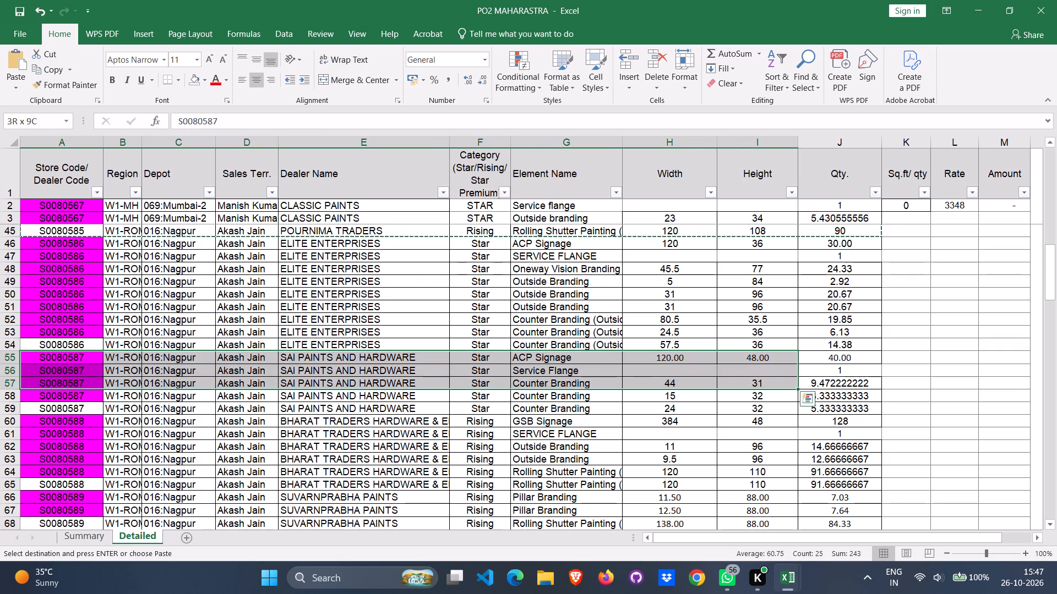
pyautogui.hotkey('shift', 'Down')
pyautogui.hotkey('shift', 'Down')
pyautogui.hotkey('shift', 'Down')
pyautogui.hotkey('shift', 'Down')
pyautogui.hotkey('shift', 'Down')
pyautogui.hotkey('shift', 'Down')
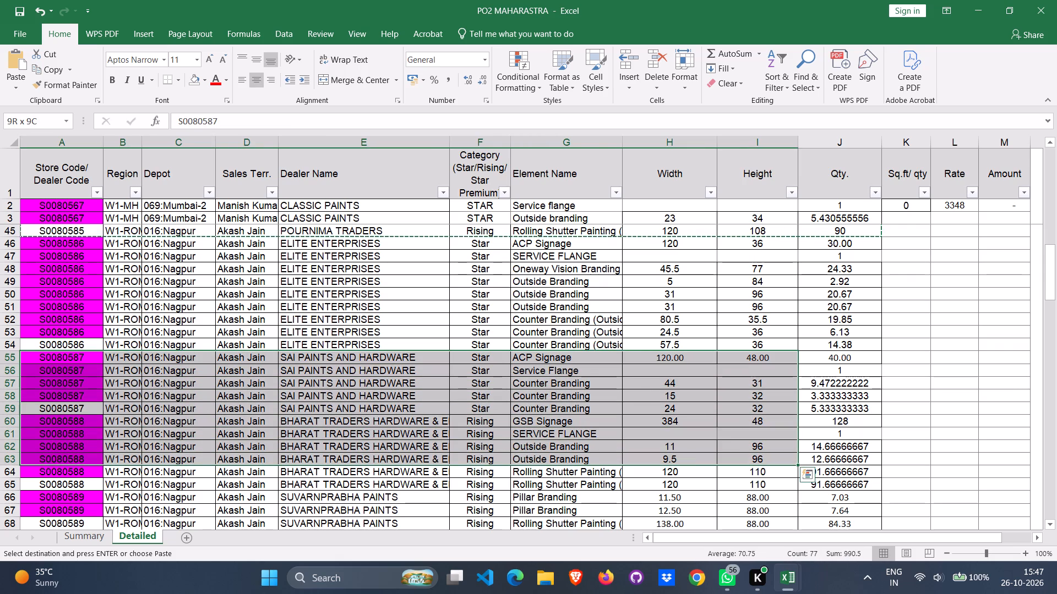
pyautogui.hotkey('shift', 'Up')
pyautogui.hotkey('shift', 'Up')
pyautogui.hotkey('shift', 'Up')
pyautogui.hotkey('shift', 'Up')
pyautogui.hotkey('shift', 'Up')
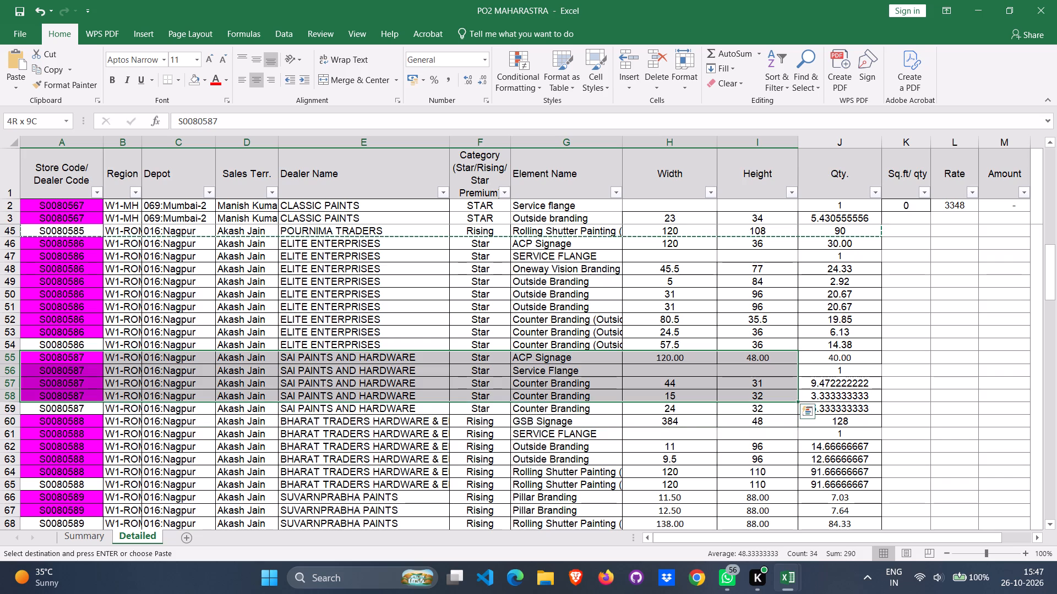
pyautogui.hotkey('shift', 'Down')
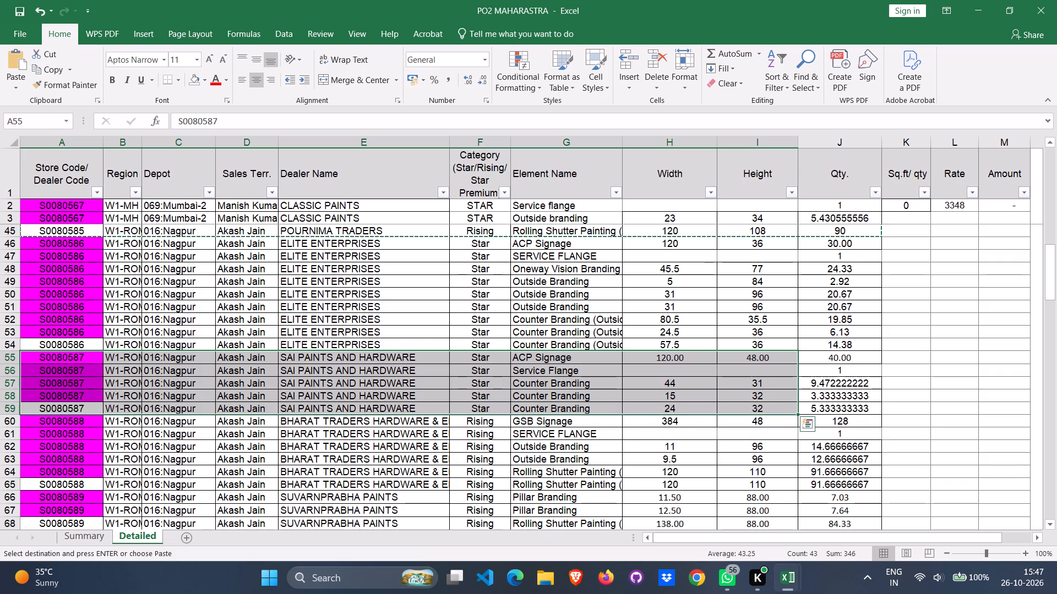
pyautogui.hotkey('ctrl', 'c')
pyautogui.hotkey('alt', 'Tab')
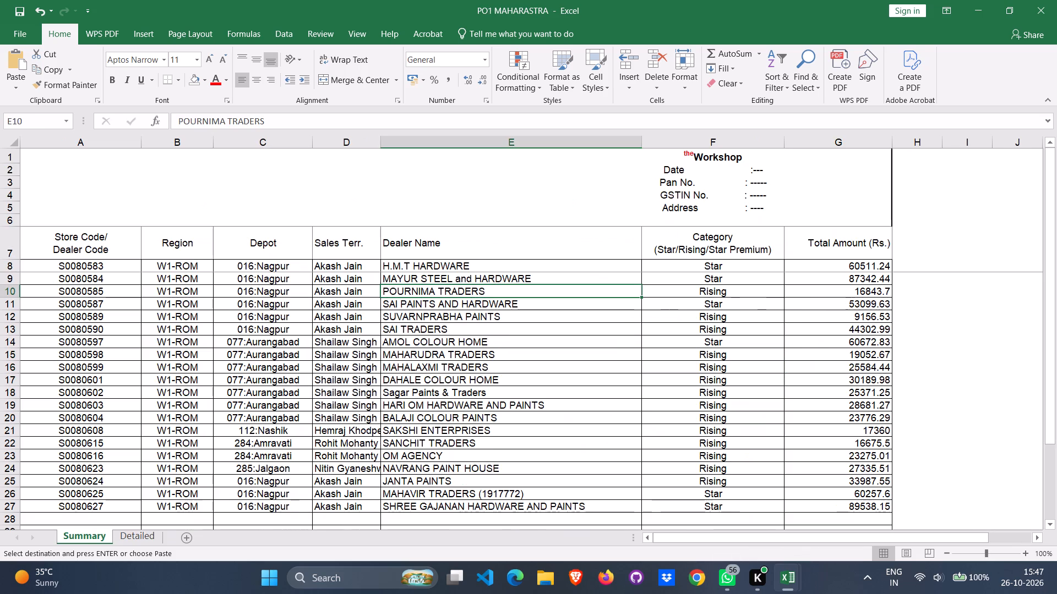
pyautogui.click(421, 306)
pyautogui.scroll(-4, 456, 345)
pyautogui.scroll(3, 456, 349)
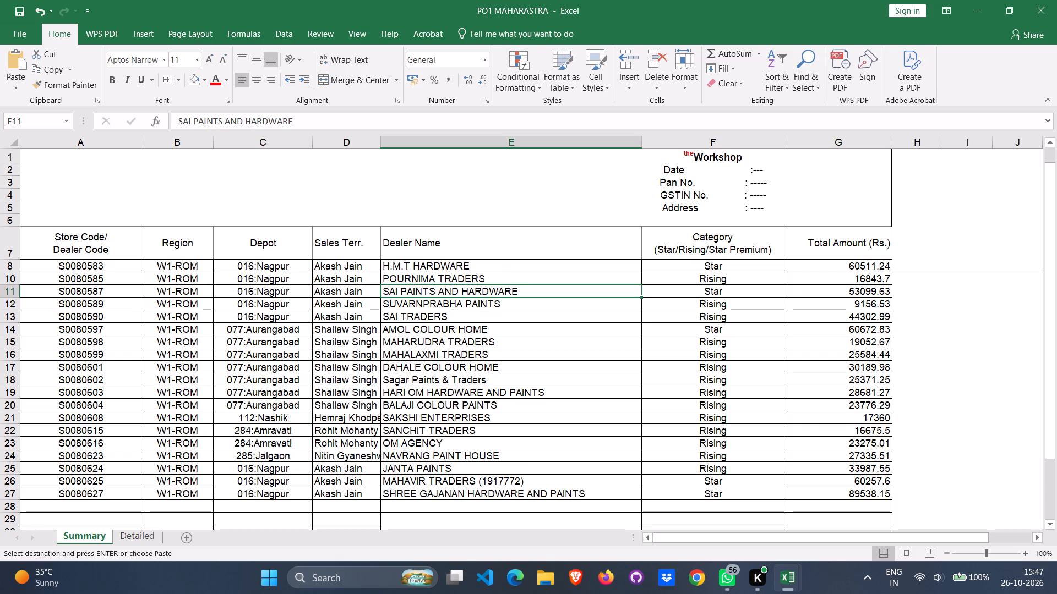
pyautogui.click(12, 293)
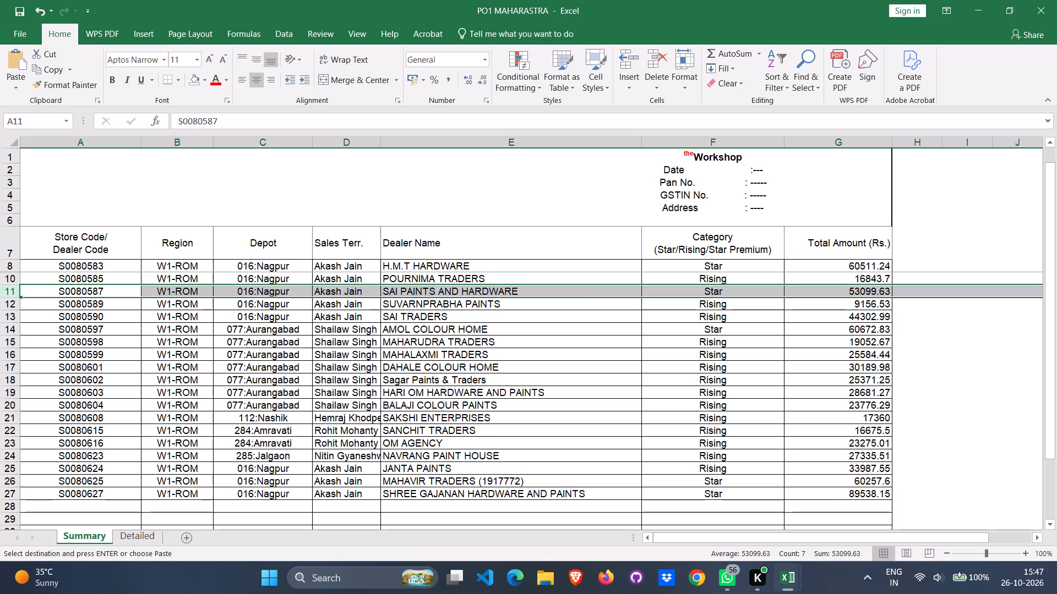
pyautogui.click(140, 535)
pyautogui.hotkey('ctrl', 'v')
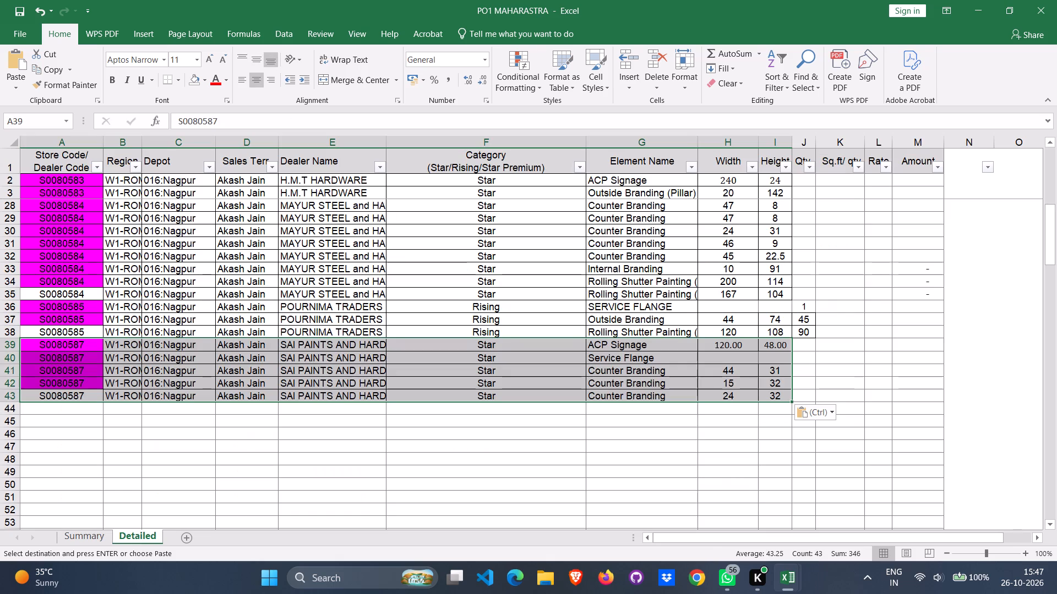
pyautogui.click(47, 411)
pyautogui.click(78, 529)
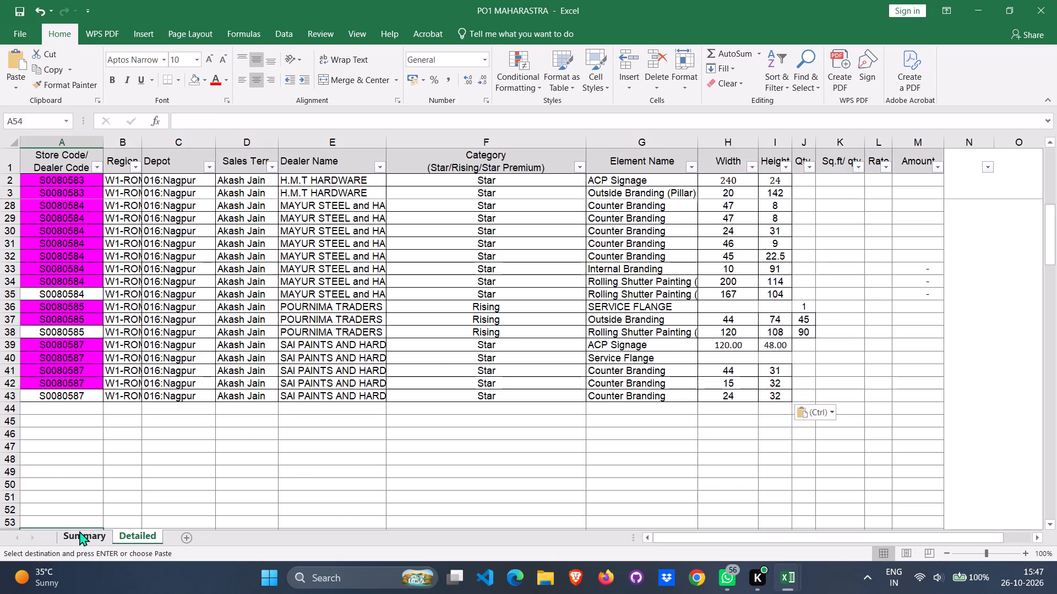
pyautogui.click(84, 535)
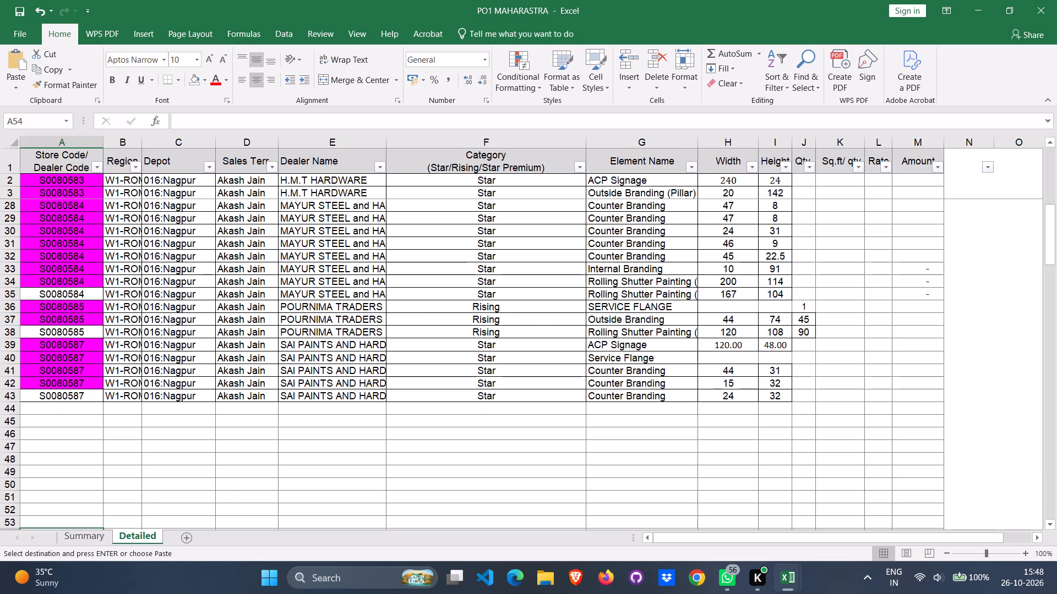
pyautogui.click(44, 409)
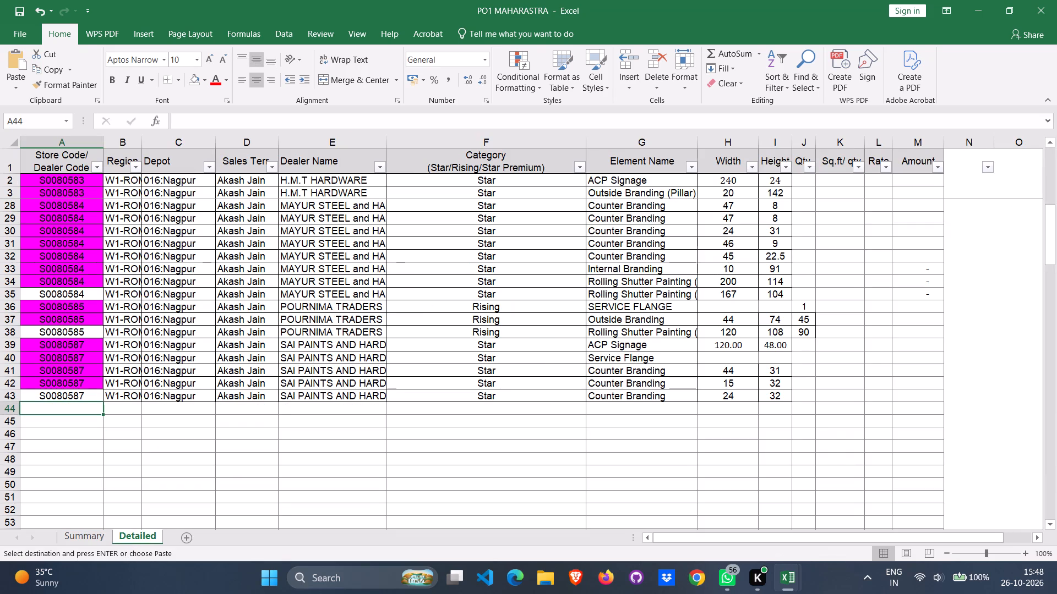
pyautogui.hotkey('ctrl', 'v')
# Copy the next Summary dealer's rows, SAI TRADERS (A69:I73), from PO2 MAHARASTRA's Detailed sheet to A47 on PO1 MAHARASTRA's Detailed sheet.
pyautogui.click(52, 450)
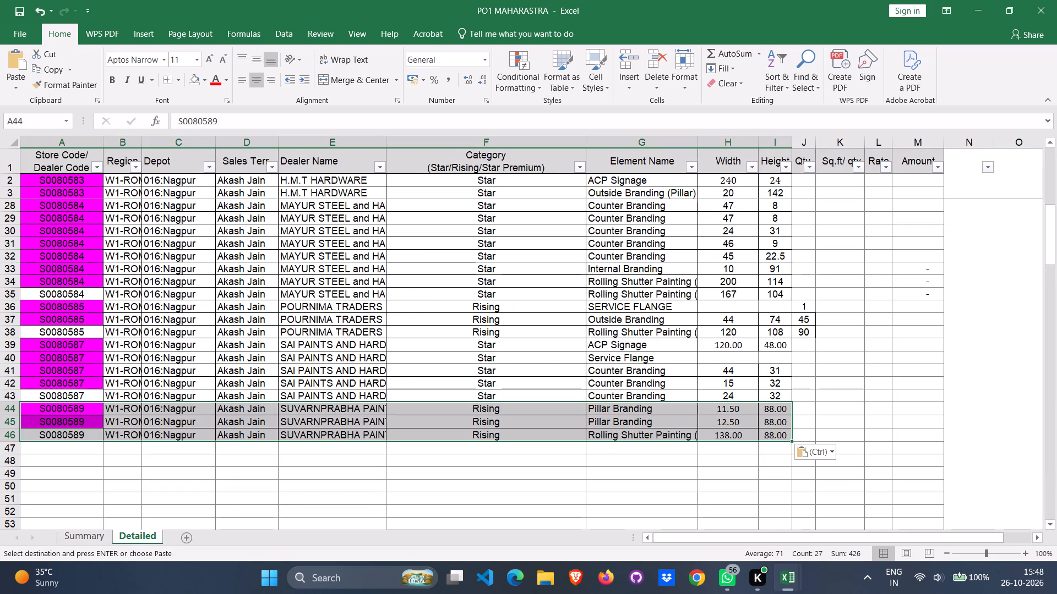
pyautogui.scroll(-11, 52, 450)
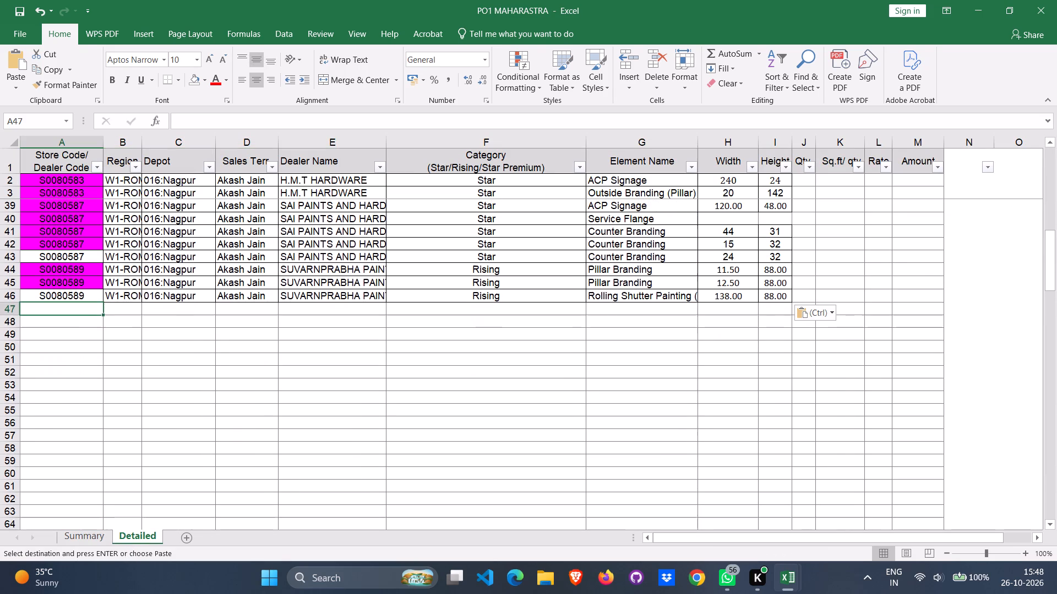
pyautogui.click(80, 535)
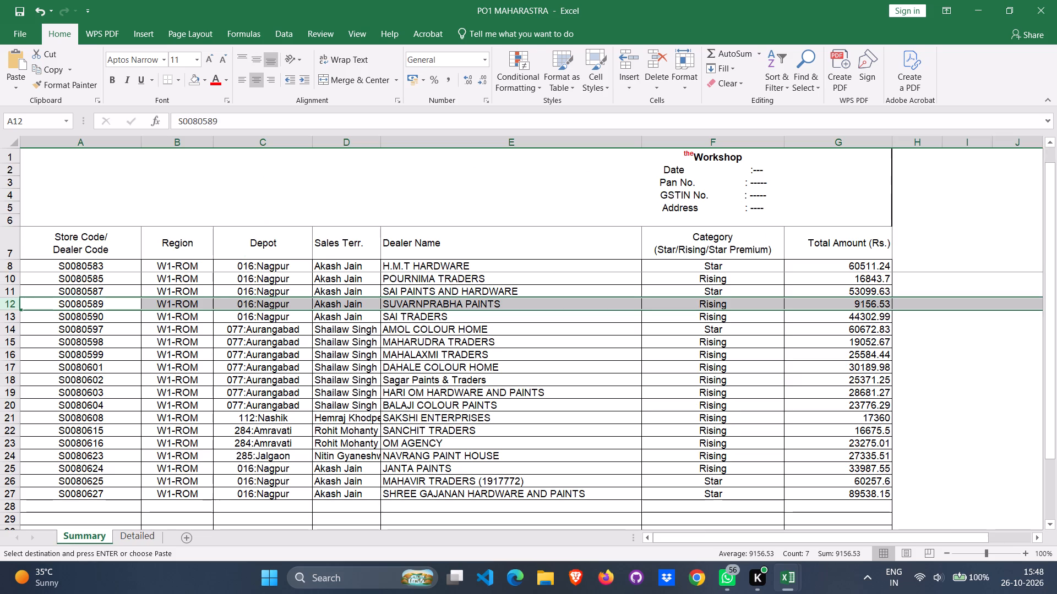
pyautogui.click(14, 317)
pyautogui.hotkey('alt', 'Tab')
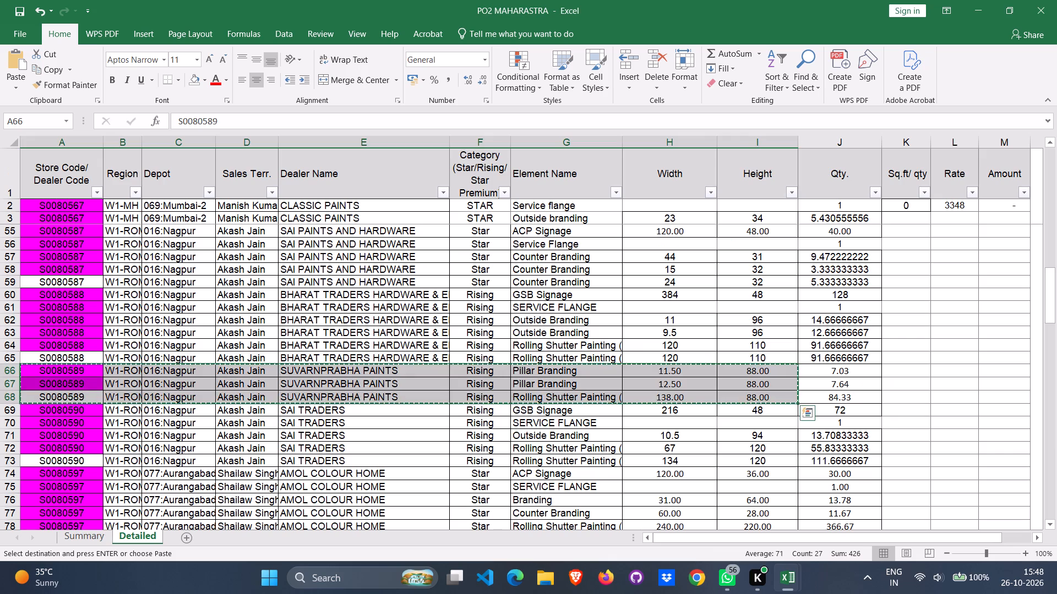
pyautogui.click(42, 412)
pyautogui.hotkey('shift', 'Right')
pyautogui.hotkey('shift', 'Right')
pyautogui.hotkey('shift', 'Right')
pyautogui.hotkey('shift', 'Right')
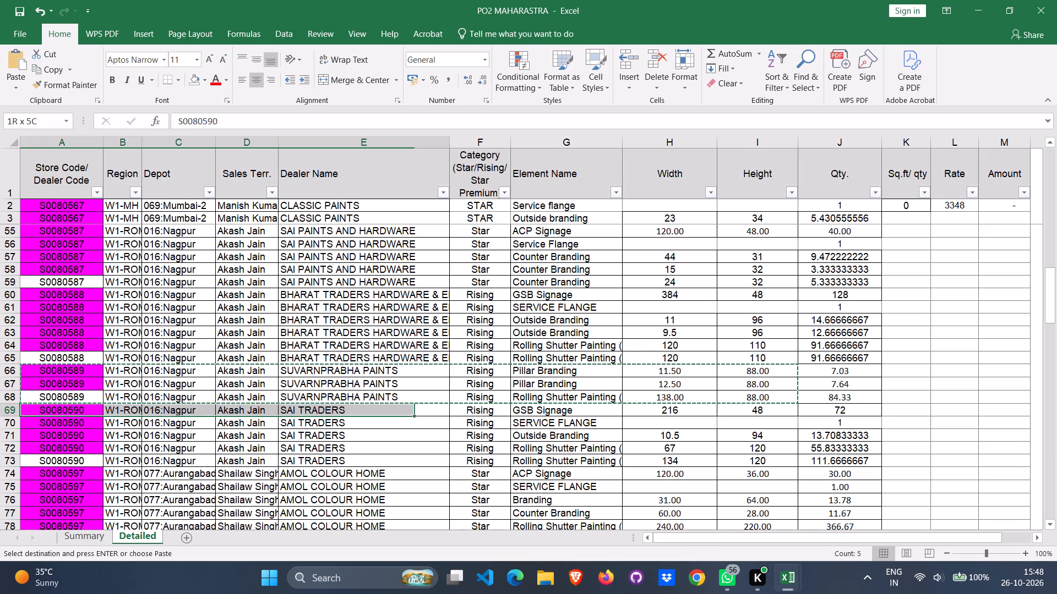
pyautogui.hotkey('shift', 'Right')
pyautogui.hotkey('shift', 'Right')
pyautogui.hotkey('shift', 'Right')
pyautogui.hotkey('shift', 'Right')
pyautogui.hotkey('shift', 'Down')
pyautogui.hotkey('shift', 'Down')
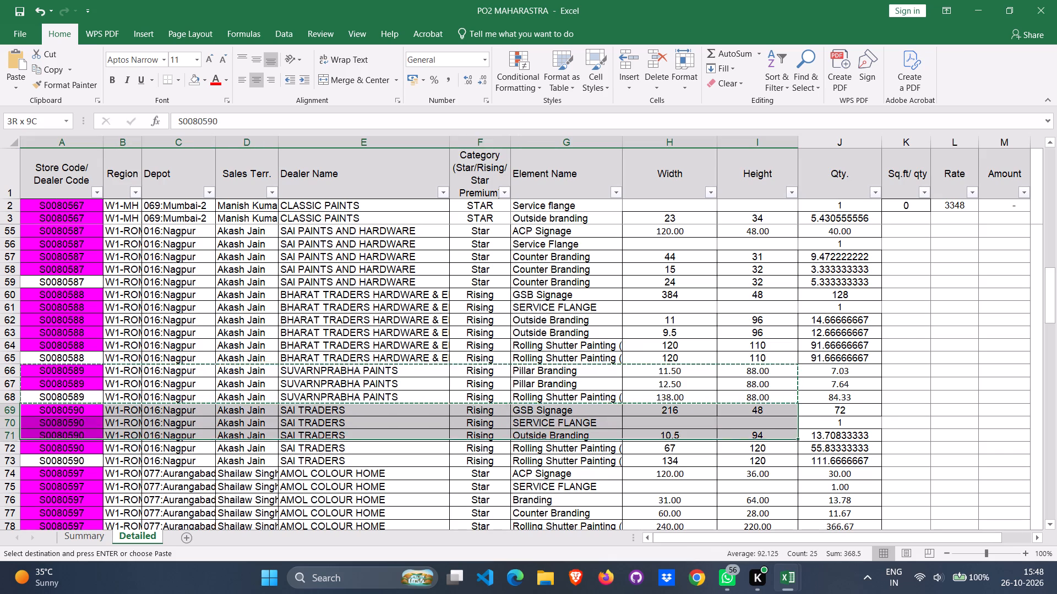
pyautogui.hotkey('shift', 'Down')
pyautogui.hotkey('shift', 'Down')
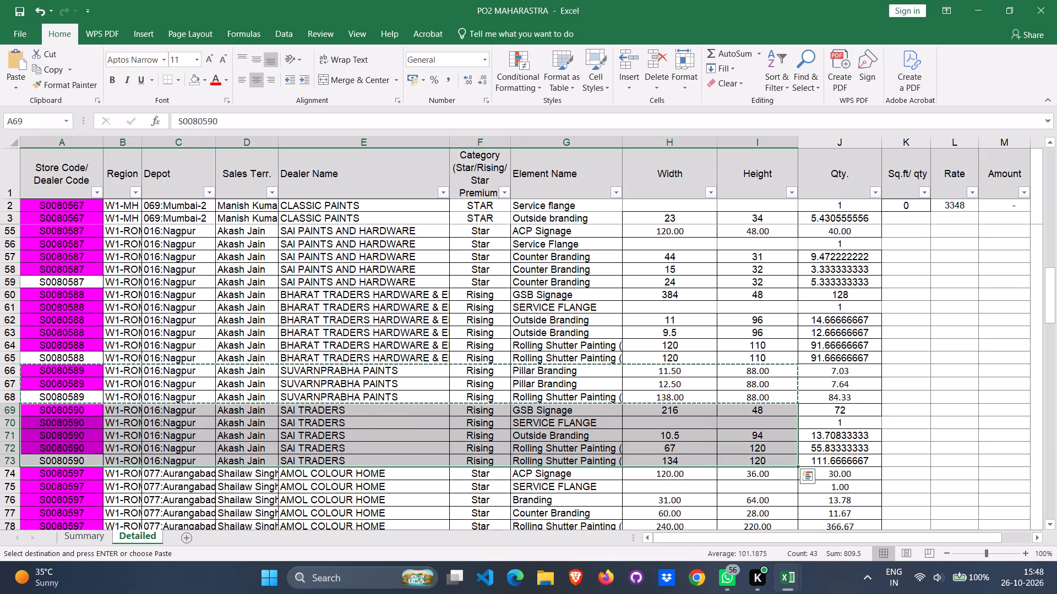
pyautogui.hotkey('ctrl', 'c')
pyautogui.hotkey('alt', 'Tab')
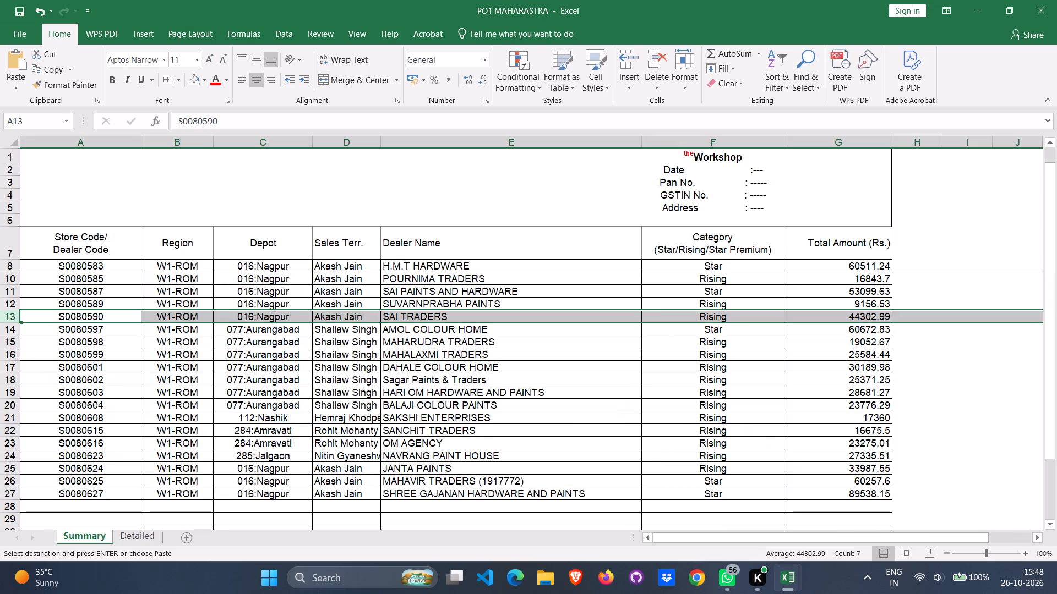
pyautogui.click(134, 540)
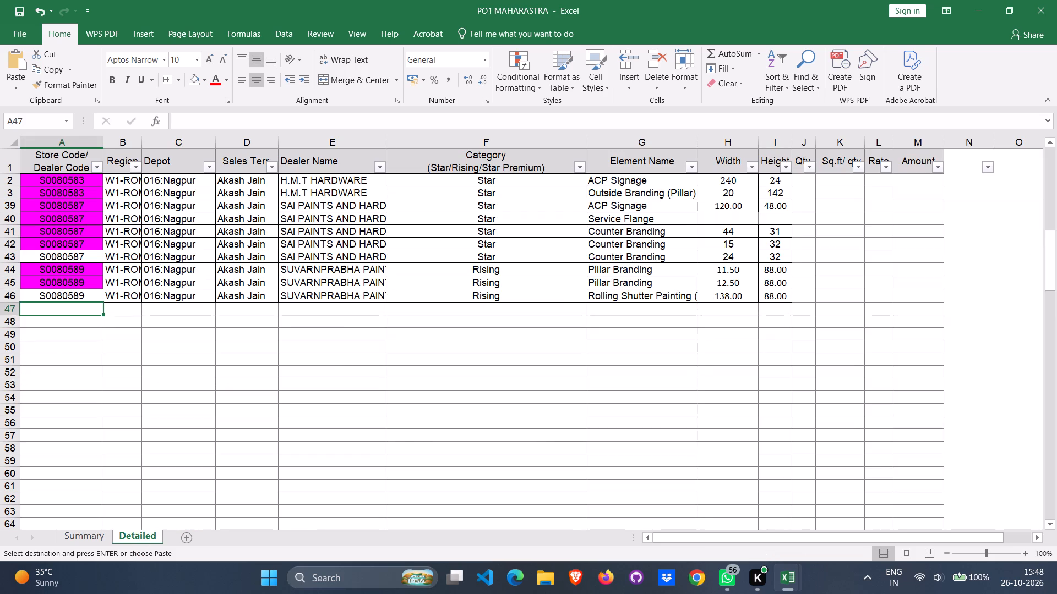
pyautogui.hotkey('ctrl', 'v')
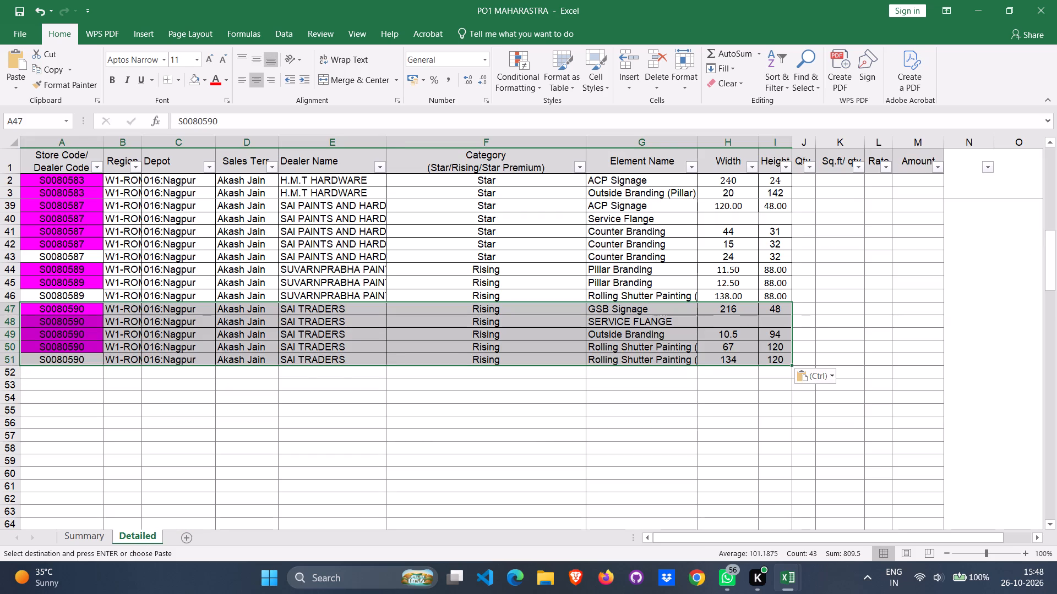
# Copy the AMOL COLOUR HOME rows, store code through height (A74:I80), from PO2 MAHARASTRA's Detailed sheet to A52 on PO1 MAHARASTRA's Detailed sheet.
pyautogui.click(62, 373)
pyautogui.click(73, 534)
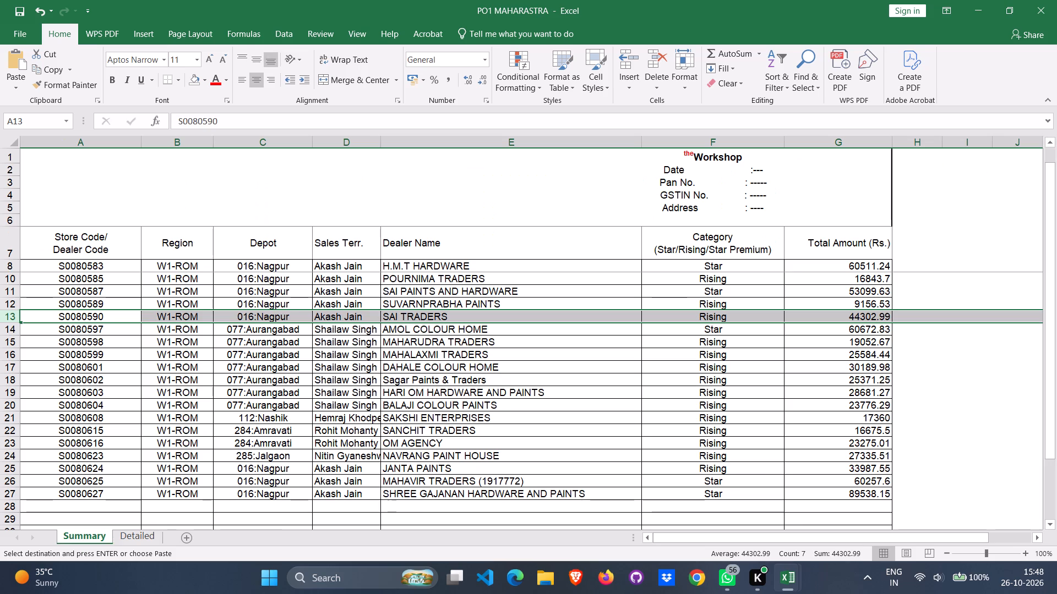
pyautogui.click(13, 327)
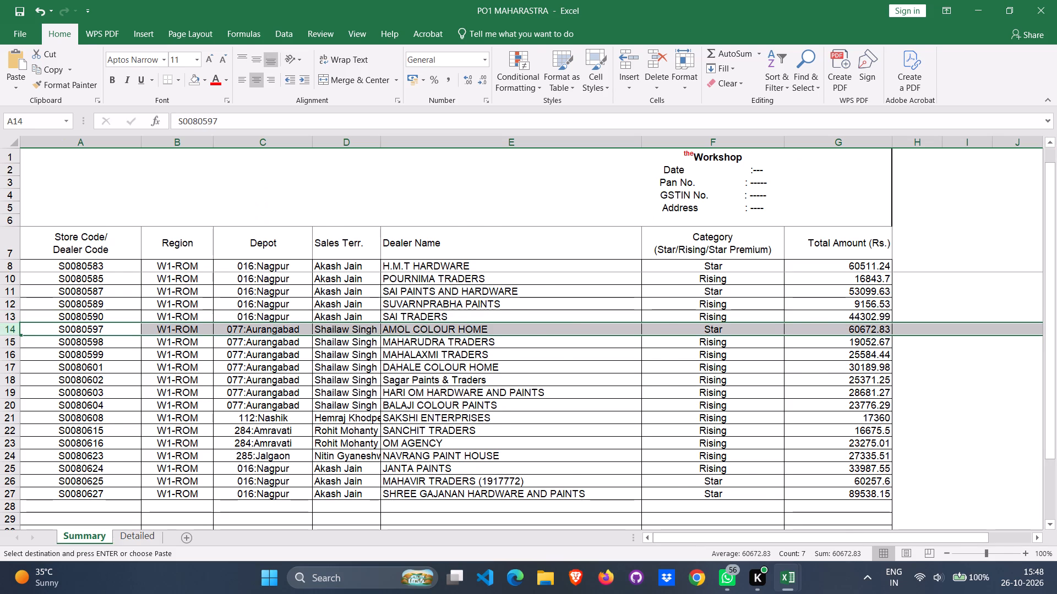
pyautogui.hotkey('alt', 'Tab')
pyautogui.scroll(-8, 226, 372)
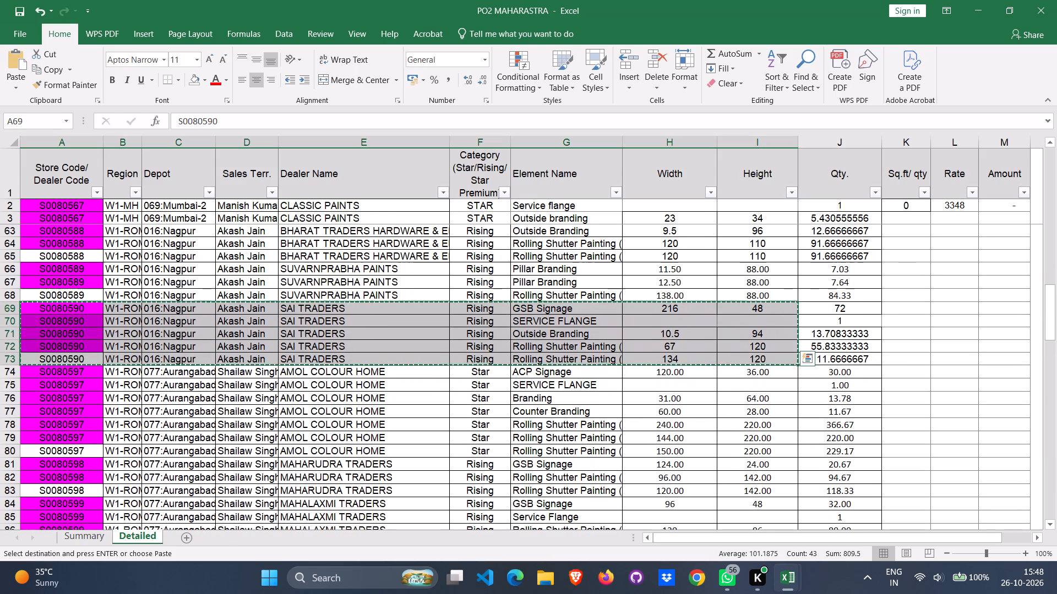
pyautogui.click(39, 376)
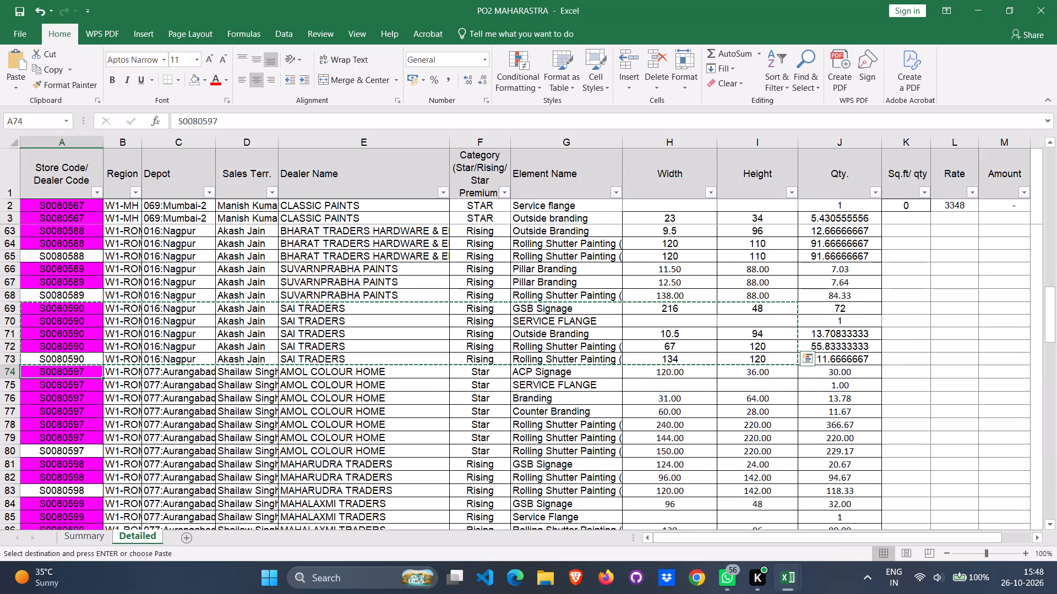
pyautogui.hotkey('shift', 'Right')
pyautogui.hotkey('shift', 'Right')
pyautogui.hotkey('shift', 'Right')
pyautogui.hotkey('shift', 'Right')
pyautogui.hotkey('shift', 'Right')
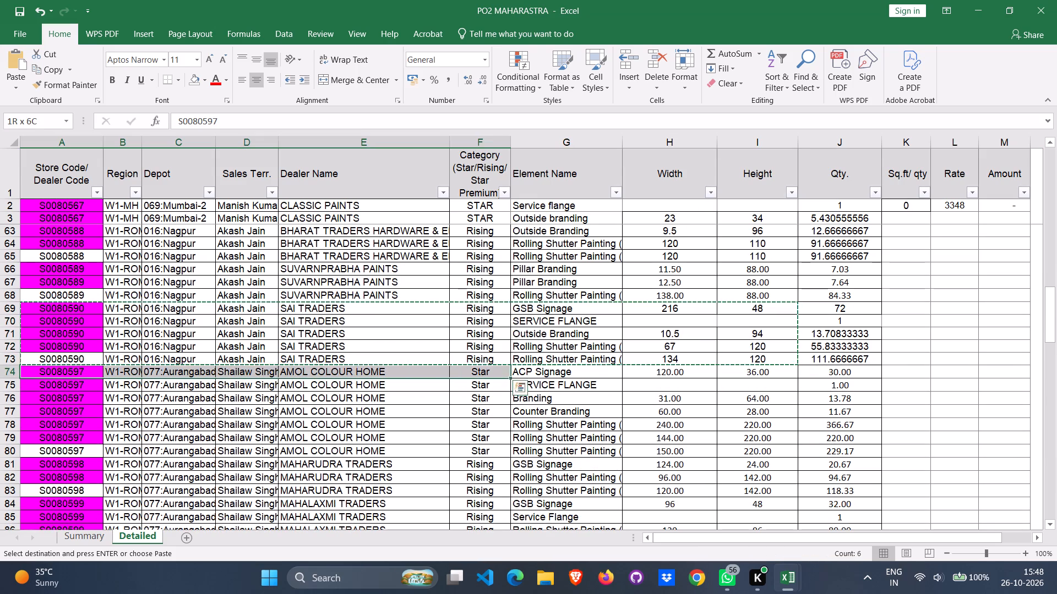
pyautogui.hotkey('shift', 'Right')
pyautogui.hotkey('shift', 'Right')
pyautogui.hotkey('shift', 'Right')
pyautogui.hotkey('shift', 'Down')
pyautogui.hotkey('shift', 'Down')
pyautogui.hotkey('shift', 'Down')
pyautogui.hotkey('shift', 'Down')
pyautogui.hotkey('shift', 'Down')
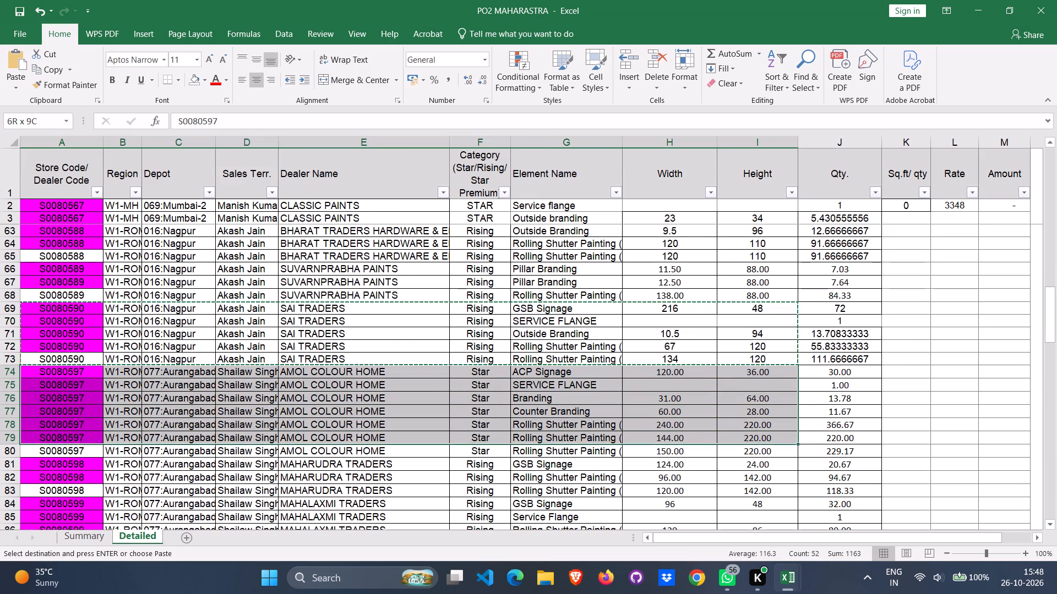
pyautogui.hotkey('shift', 'Down')
pyautogui.hotkey('ctrl', 'c')
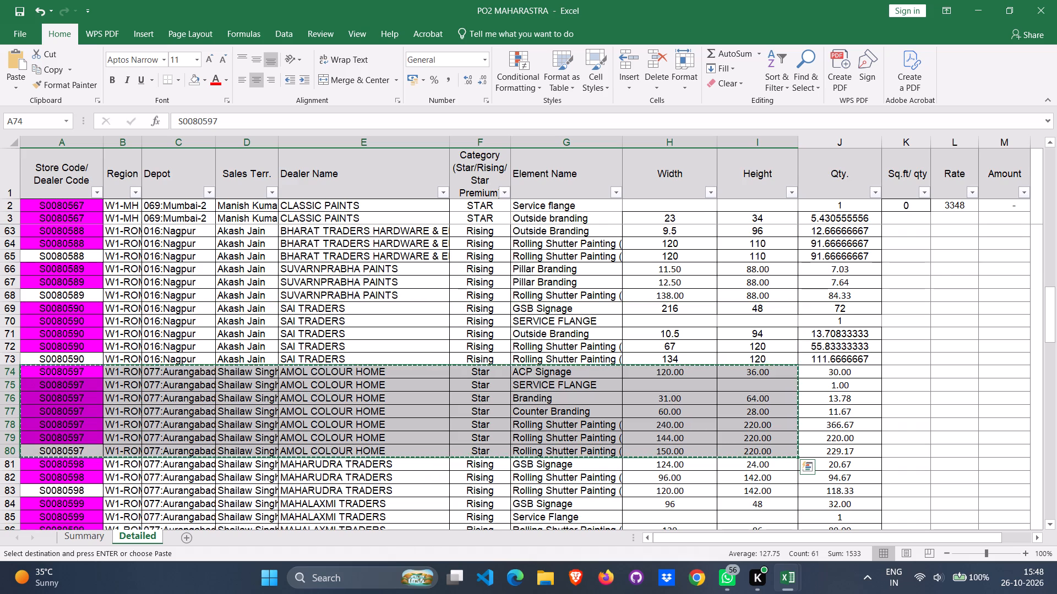
pyautogui.hotkey('alt', 'Tab')
pyautogui.click(132, 539)
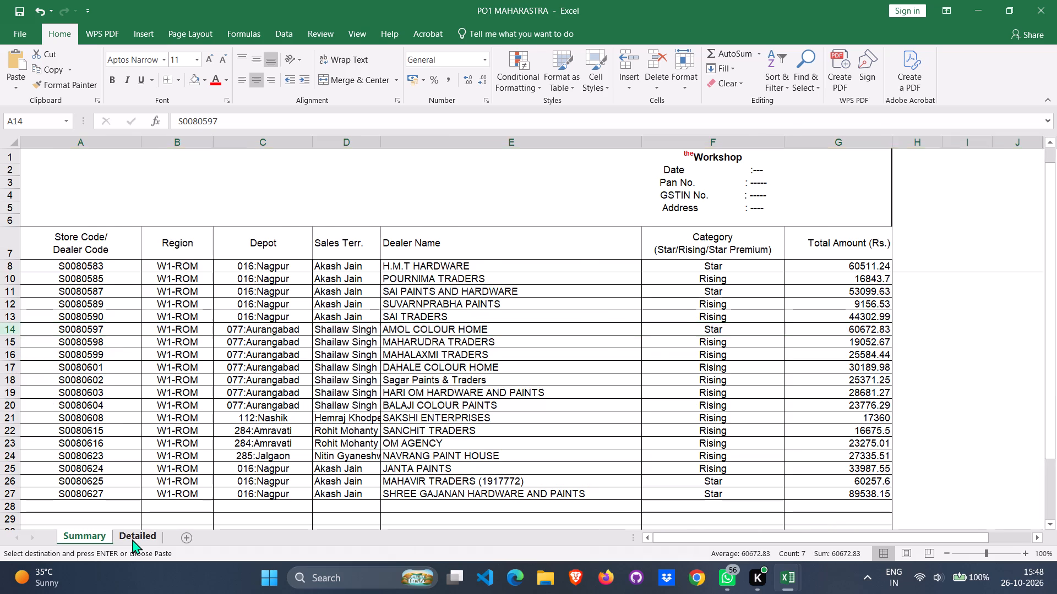
pyautogui.hotkey('ctrl', 'v')
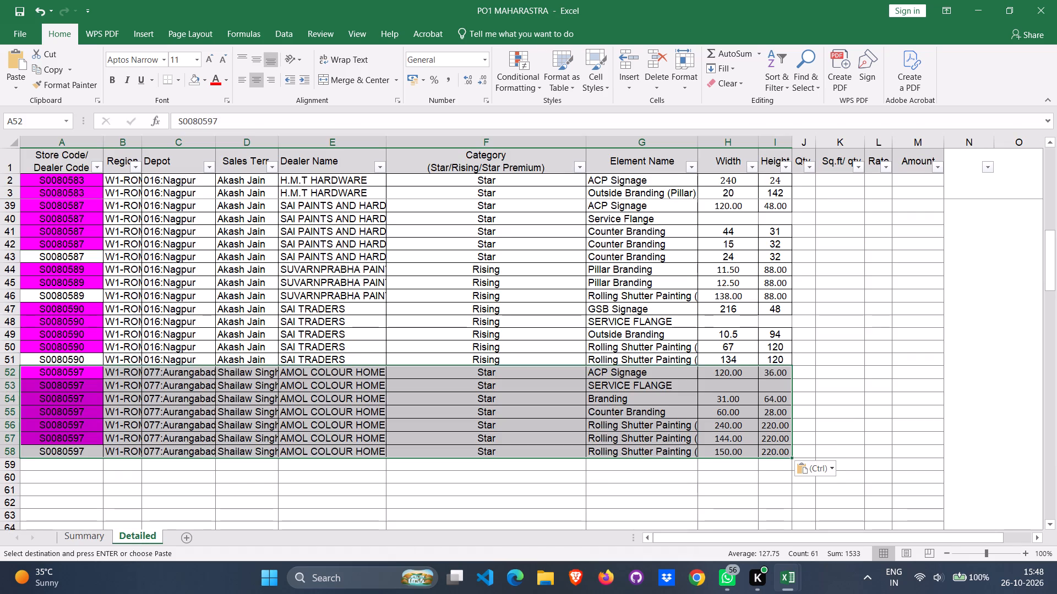
# Copy the MAHARUDRA TRADERS rows, store code through height (A81:I83), from PO2 MAHARASTRA's Detailed sheet to A59 on PO1 MAHARASTRA's Detailed sheet.
pyautogui.scroll(-10, 91, 373)
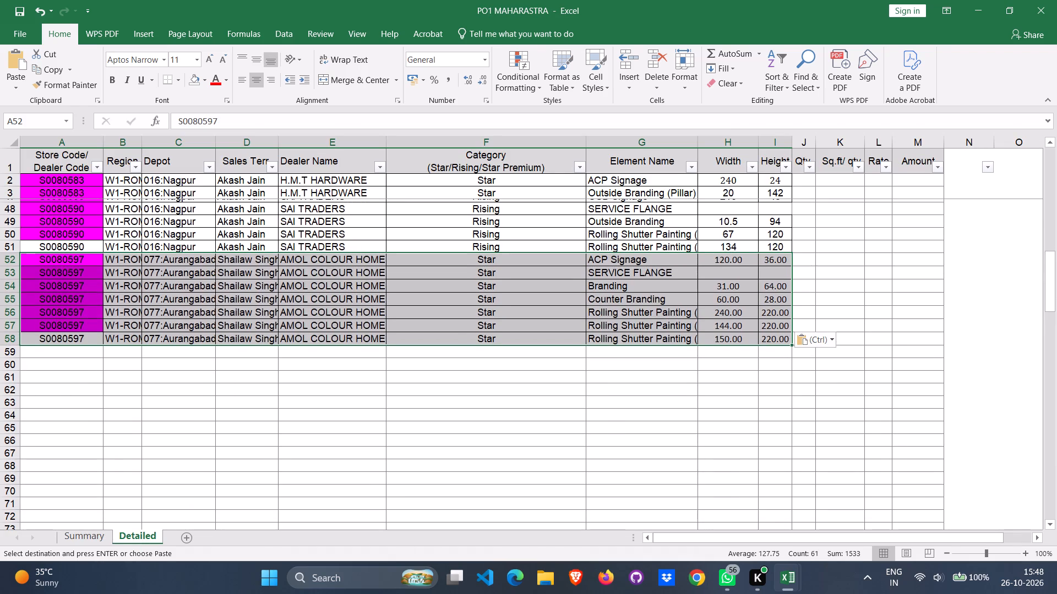
pyautogui.click(69, 337)
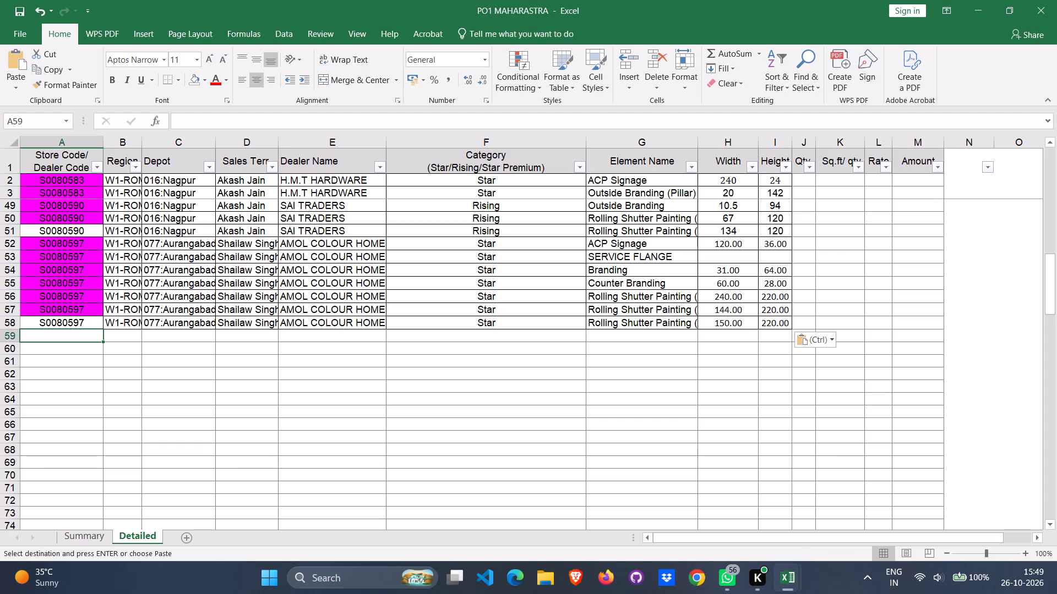
pyautogui.click(91, 537)
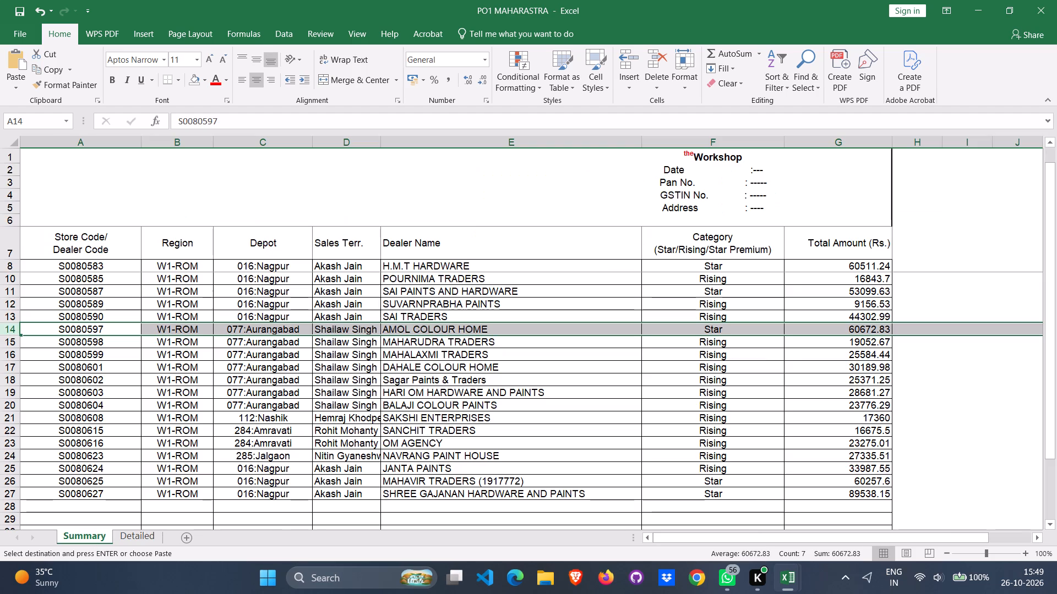
pyautogui.click(10, 343)
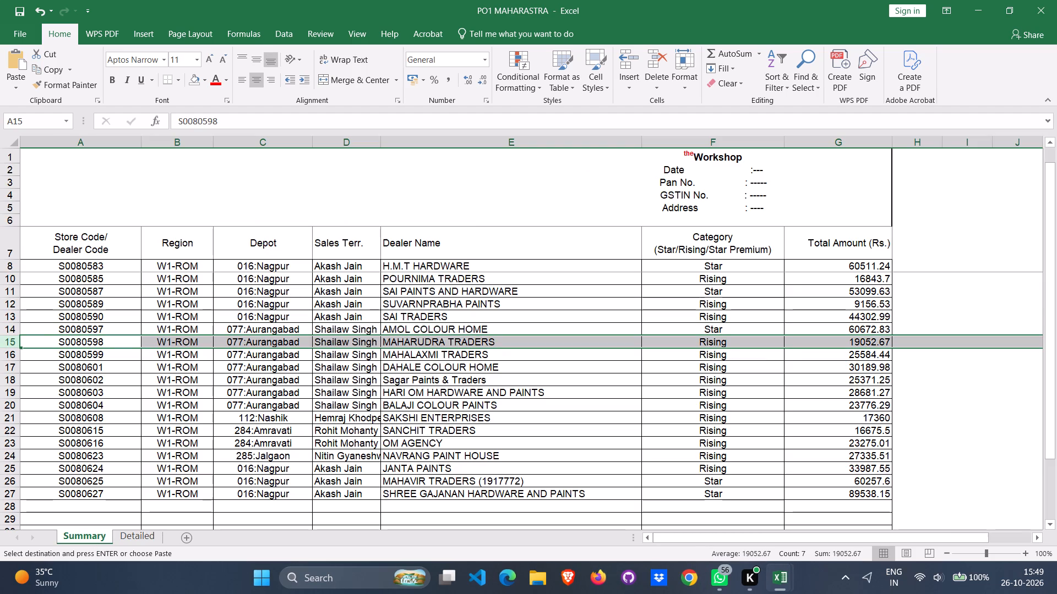
pyautogui.hotkey('alt', 'Tab')
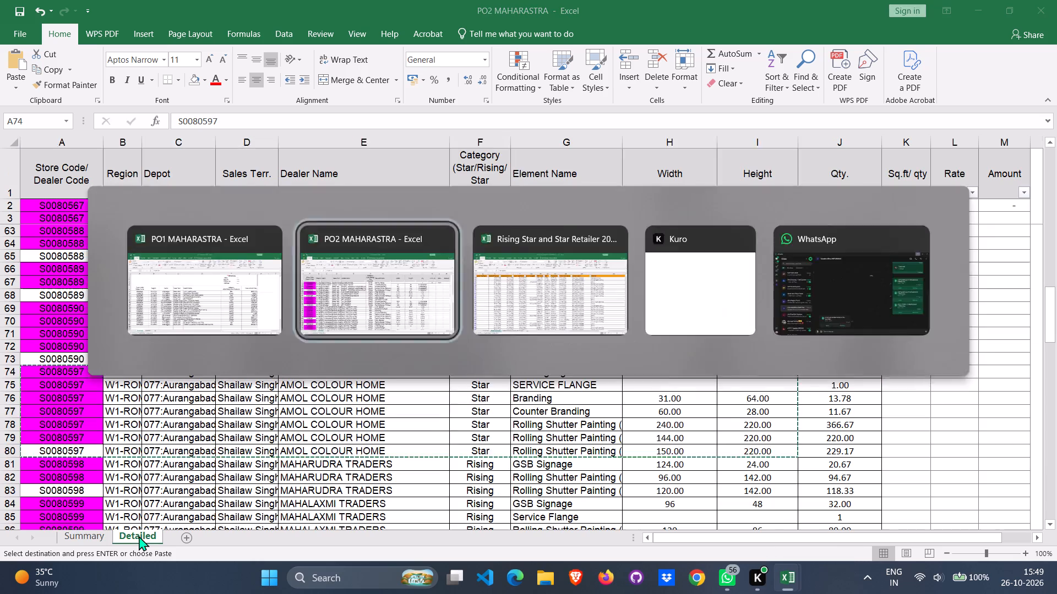
pyautogui.scroll(-9, 322, 380)
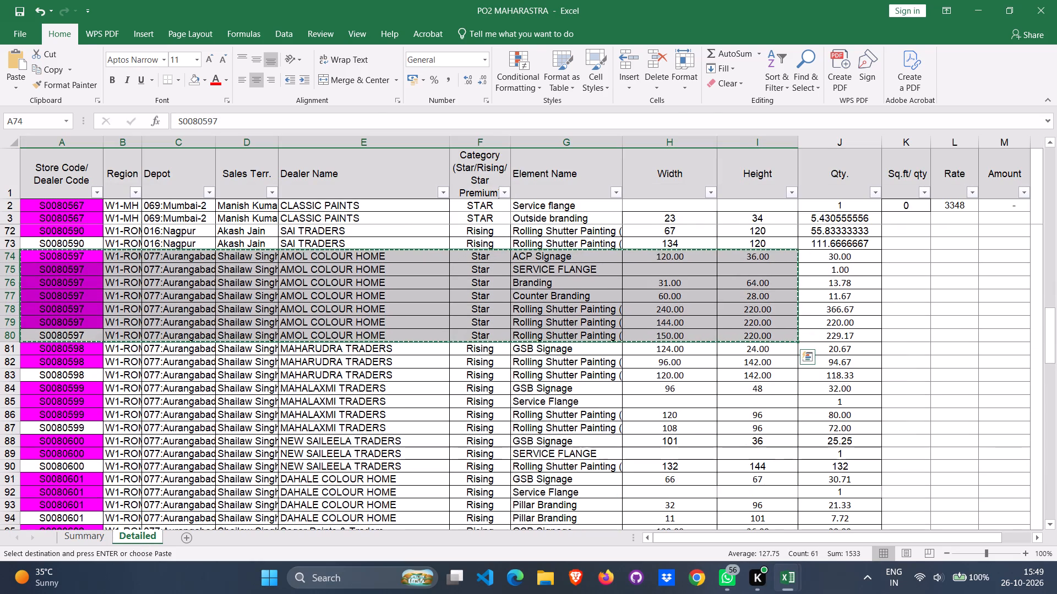
pyautogui.click(63, 348)
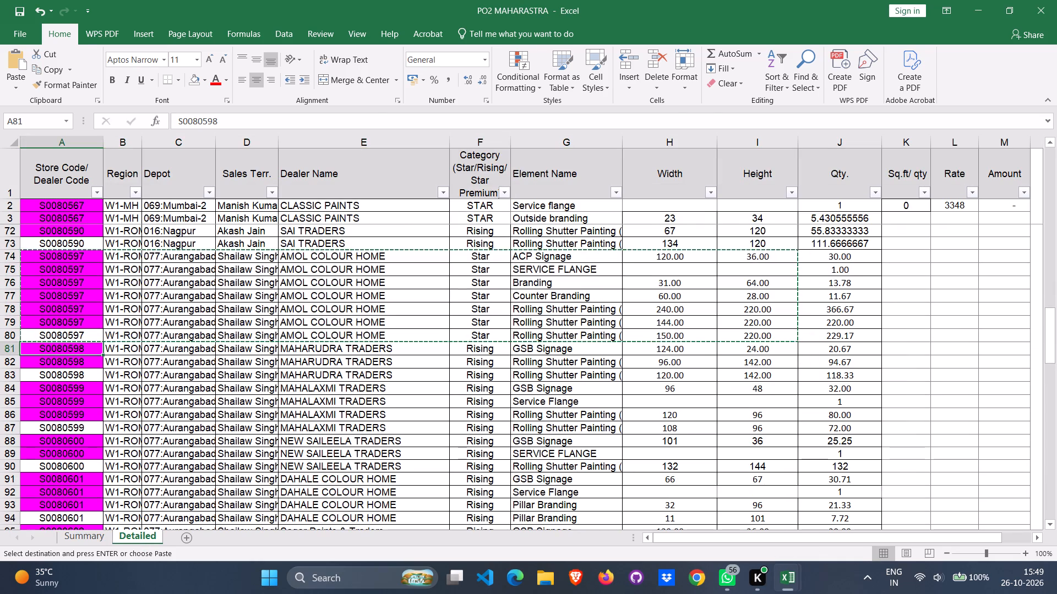
pyautogui.hotkey('shift', 'Right')
pyautogui.hotkey('shift', 'Right')
pyautogui.hotkey('shift', 'Right')
pyautogui.hotkey('shift', 'Right')
pyautogui.hotkey('shift', 'Right')
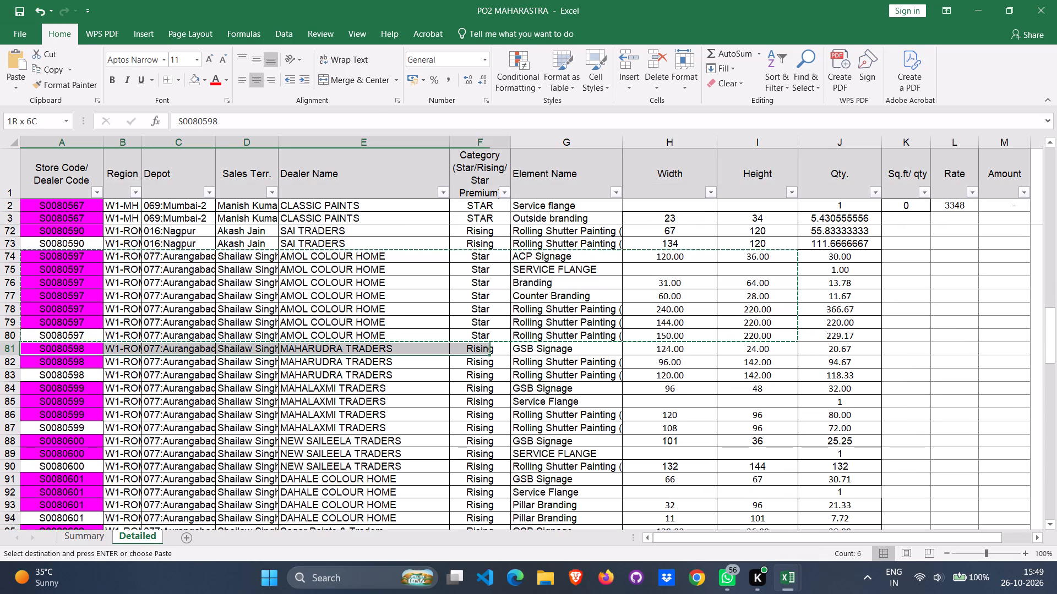
pyautogui.hotkey('shift', 'Right')
pyautogui.hotkey('shift', 'Right')
pyautogui.hotkey('shift', 'Right')
pyautogui.hotkey('shift', 'Down')
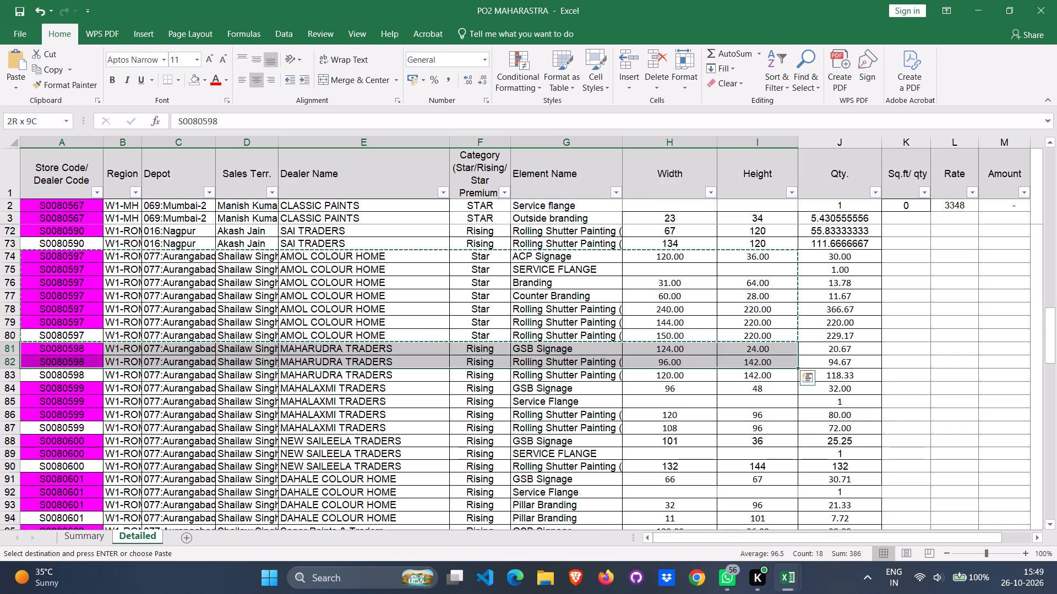
pyautogui.hotkey('shift', 'Down')
pyautogui.hotkey('ctrl', 'c')
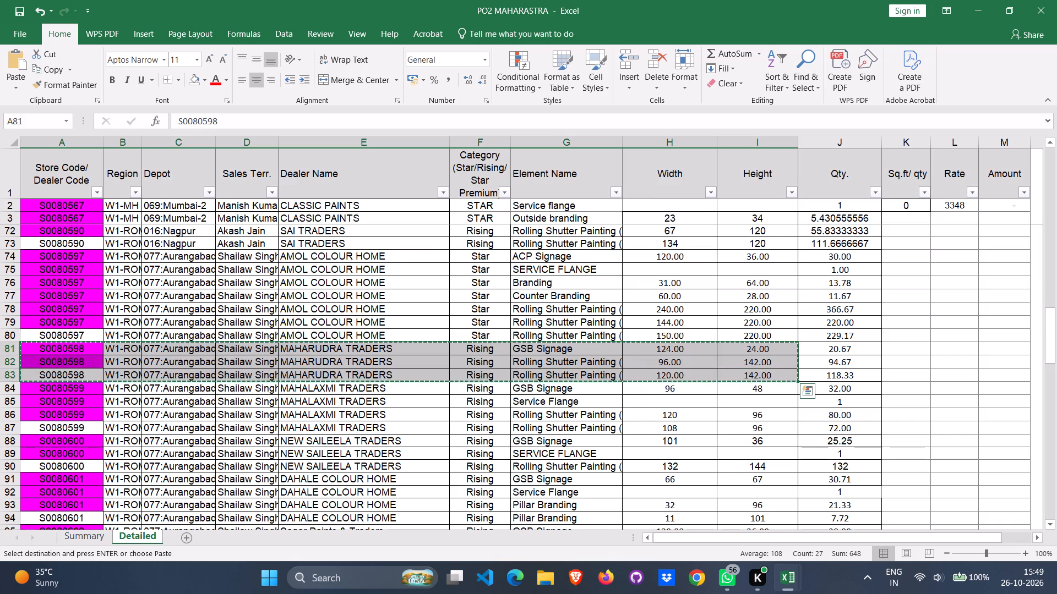
pyautogui.hotkey('alt', 'Tab')
pyautogui.click(146, 535)
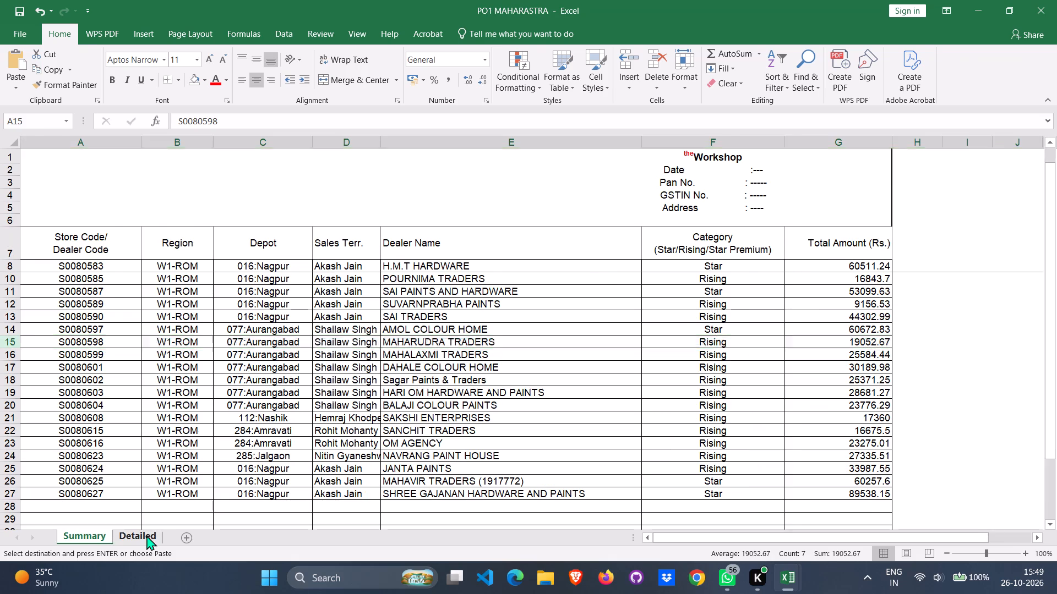
pyautogui.hotkey('ctrl', 'v')
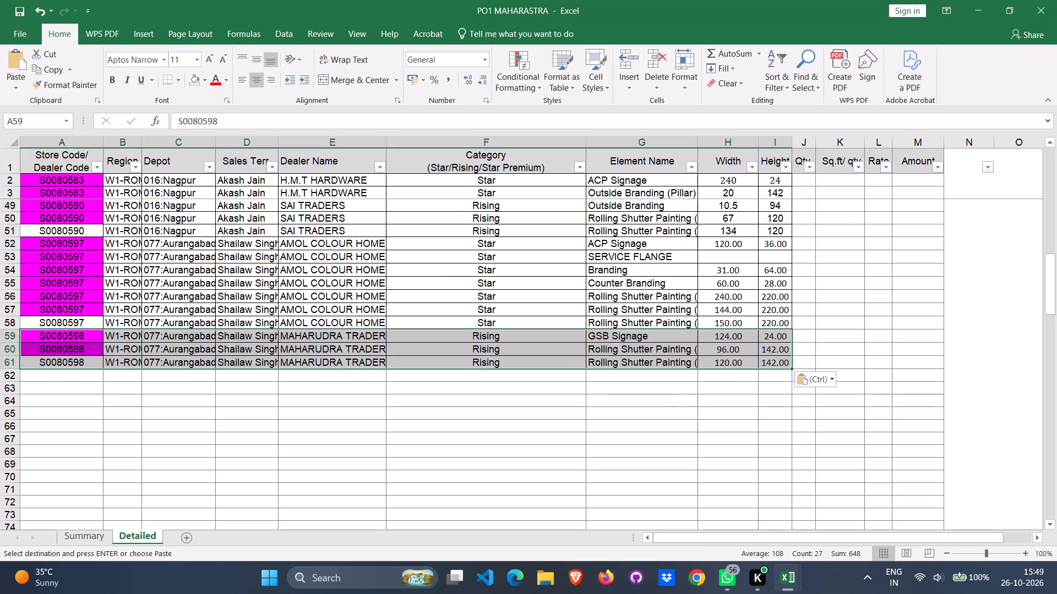
# Copy the next Summary dealer's rows, MAHALAXMI TRADERS (A84:I87), from PO2 MAHARASTRA's Detailed sheet to A62 on PO1 MAHARASTRA's Detailed sheet.
pyautogui.click(53, 376)
pyautogui.click(90, 533)
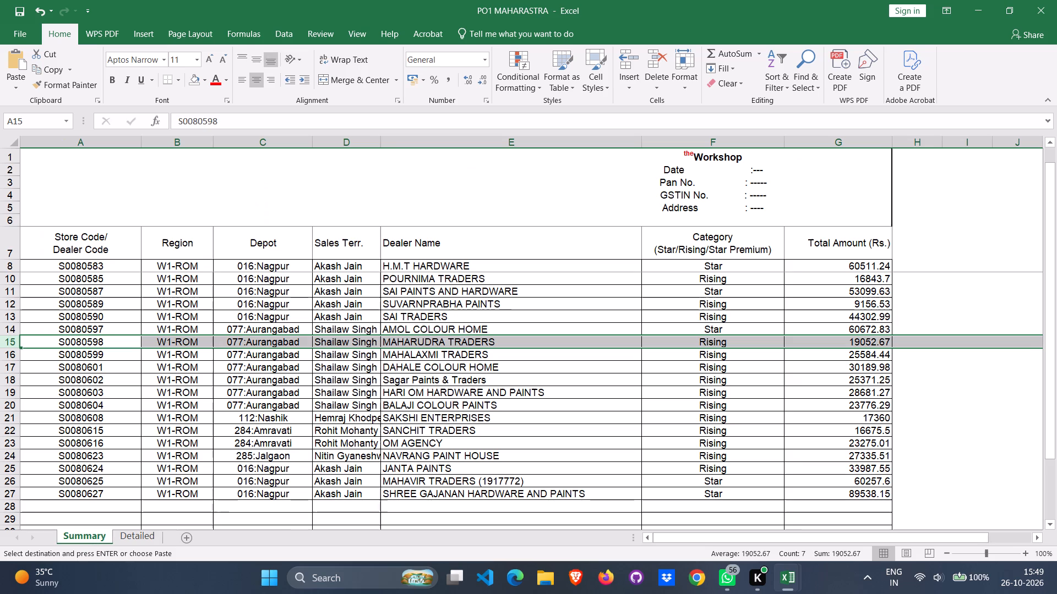
pyautogui.click(9, 354)
pyautogui.hotkey('alt', 'Tab')
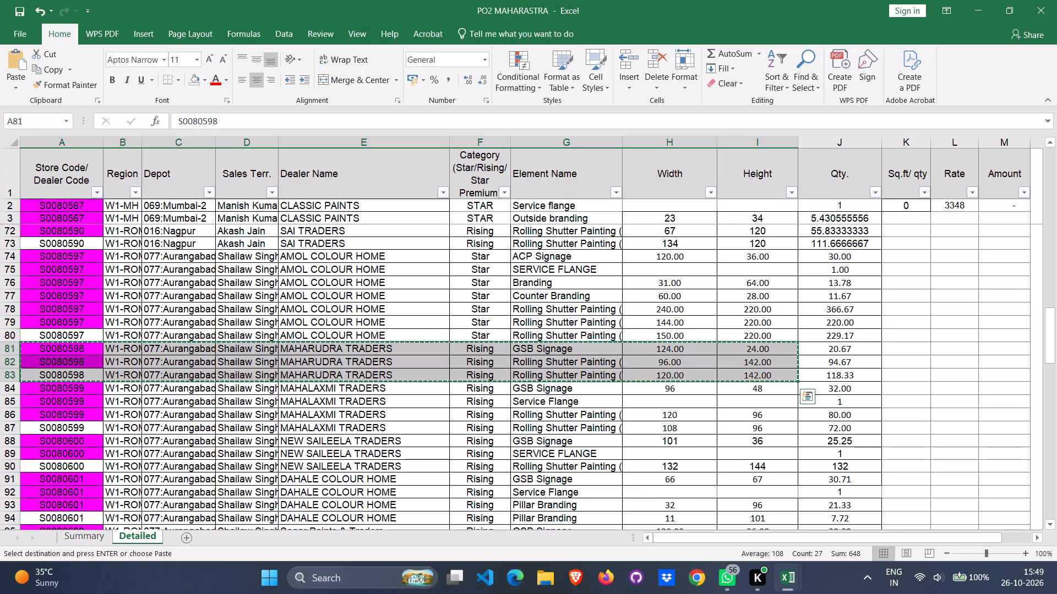
pyautogui.click(56, 391)
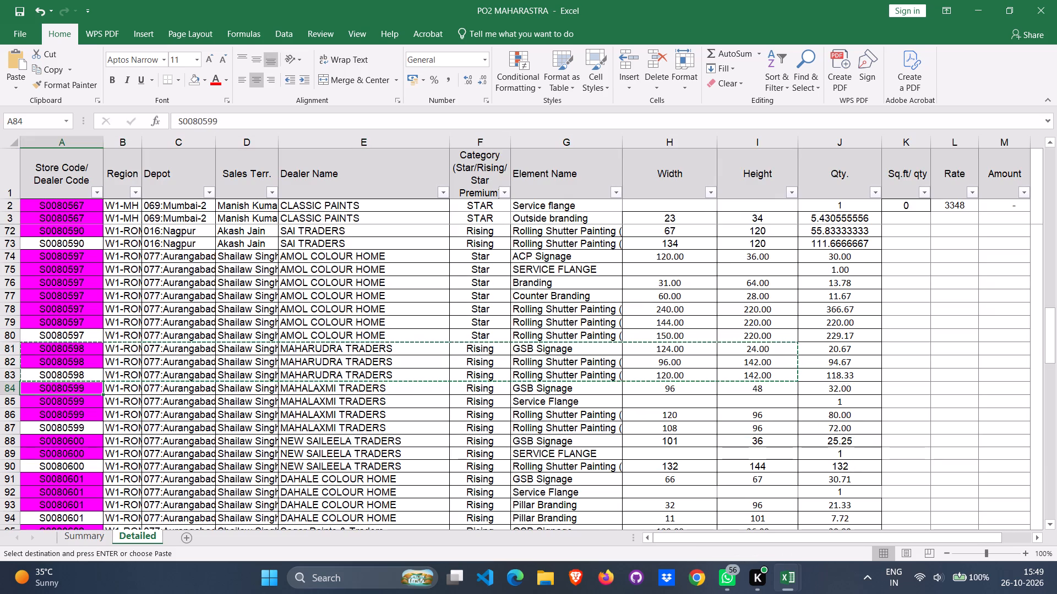
pyautogui.hotkey('shift', 'Right')
pyautogui.hotkey('shift', 'Right')
pyautogui.hotkey('shift', 'Right')
pyautogui.hotkey('shift', 'Right')
pyautogui.hotkey('shift', 'Right')
pyautogui.hotkey('shift', 'Right')
pyautogui.hotkey('shift', 'Right')
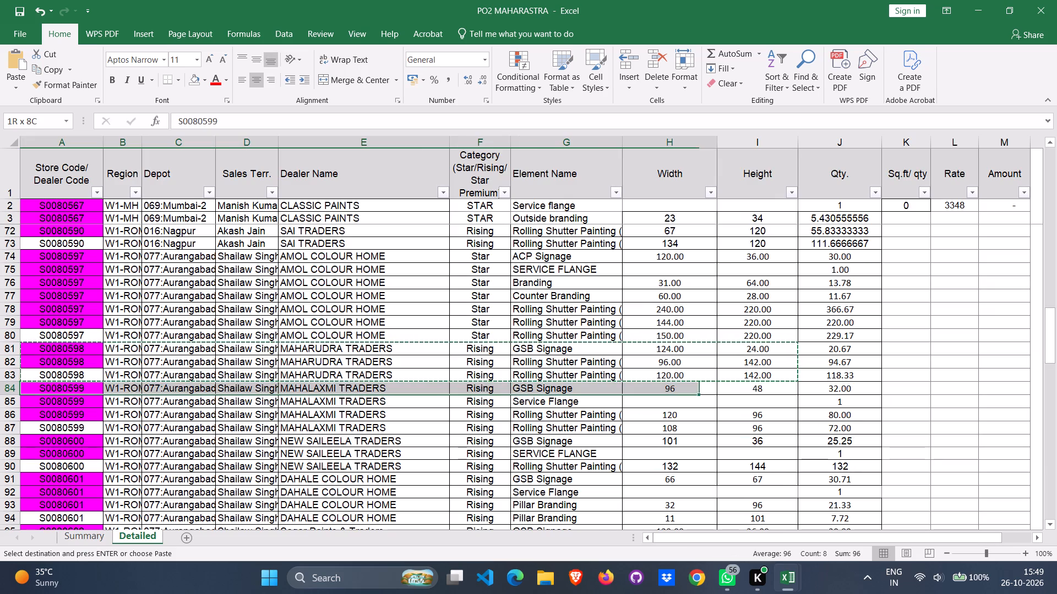
pyautogui.hotkey('shift', 'Right')
pyautogui.hotkey('shift', 'Down')
pyautogui.hotkey('shift', 'Down')
pyautogui.hotkey('shift', 'Down')
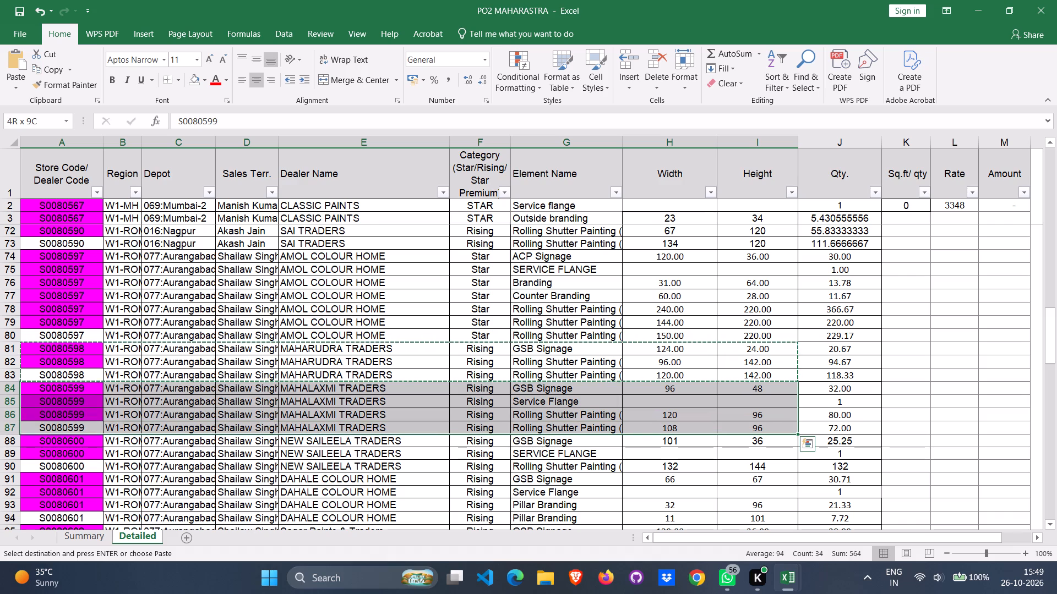
pyautogui.hotkey('ctrl', 'c')
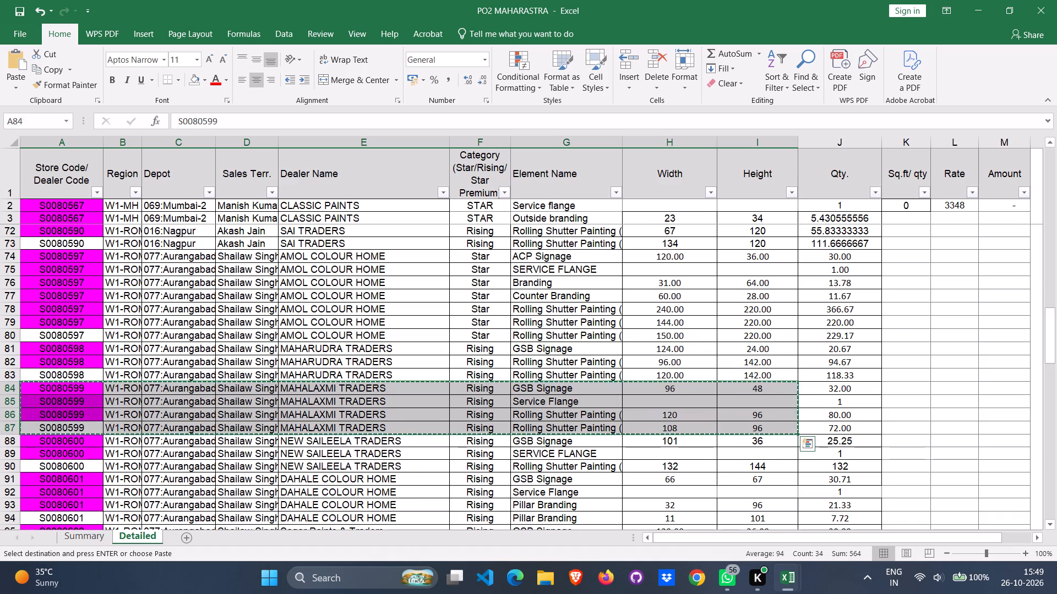
pyautogui.hotkey('alt', 'Tab')
pyautogui.click(141, 532)
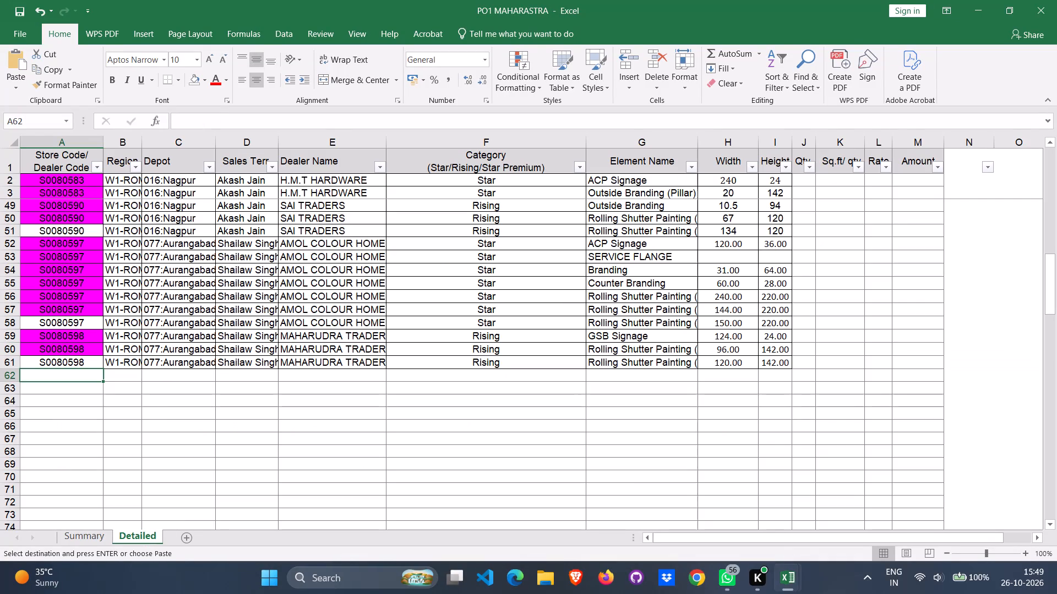
pyautogui.hotkey('ctrl', 'v')
# Copy the next Summary dealer's rows, DAHALE COLOUR HOME (A91:I94), from PO2 MAHARASTRA's Detailed sheet to A66 on PO1 MAHARASTRA's Detailed sheet.
pyautogui.scroll(-8, 83, 360)
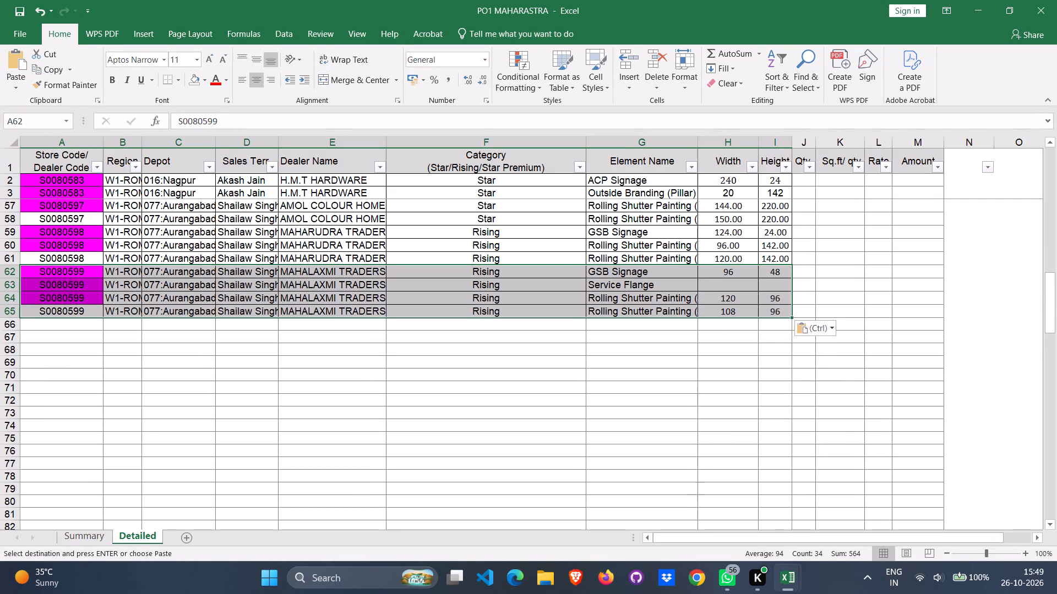
pyautogui.scroll(-2, 83, 360)
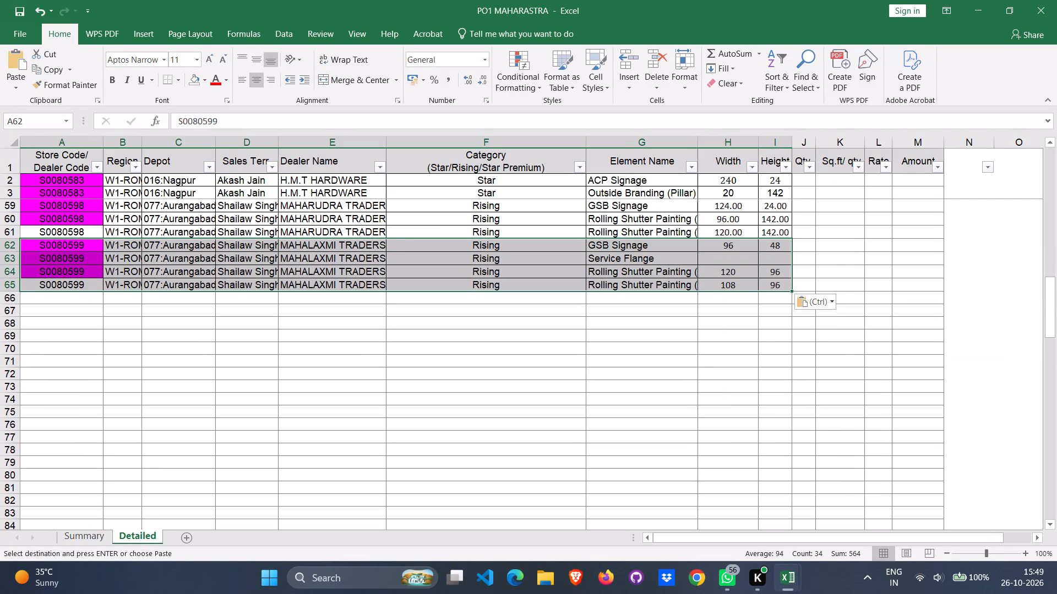
pyautogui.click(67, 299)
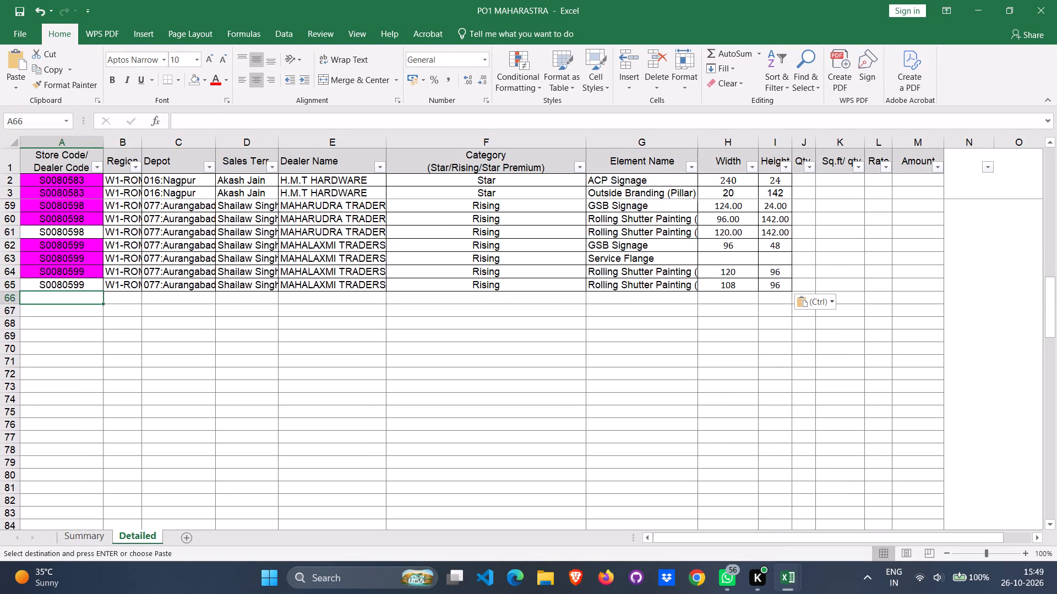
pyautogui.click(88, 535)
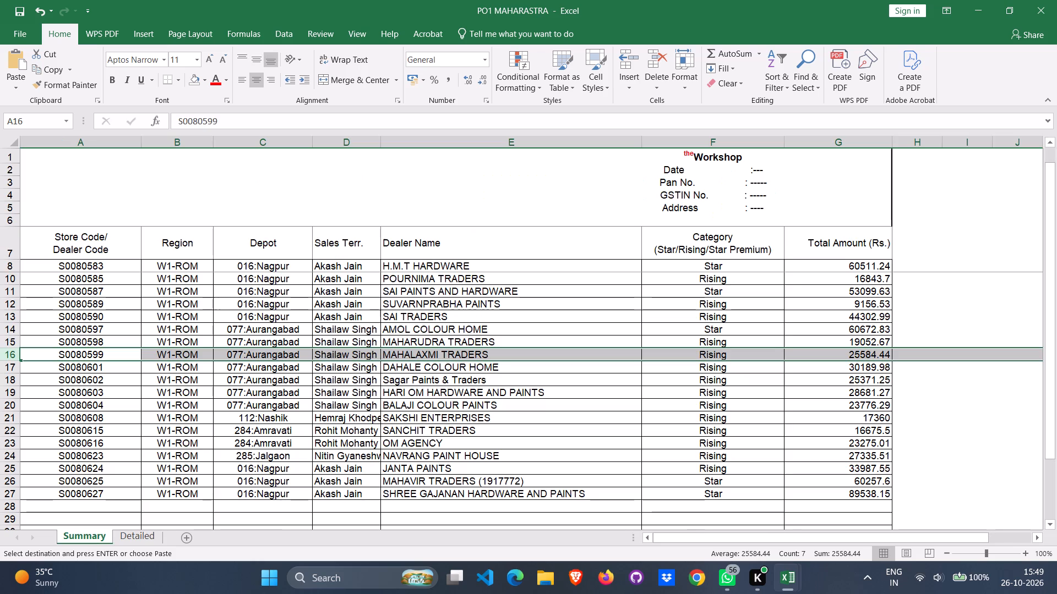
pyautogui.click(8, 369)
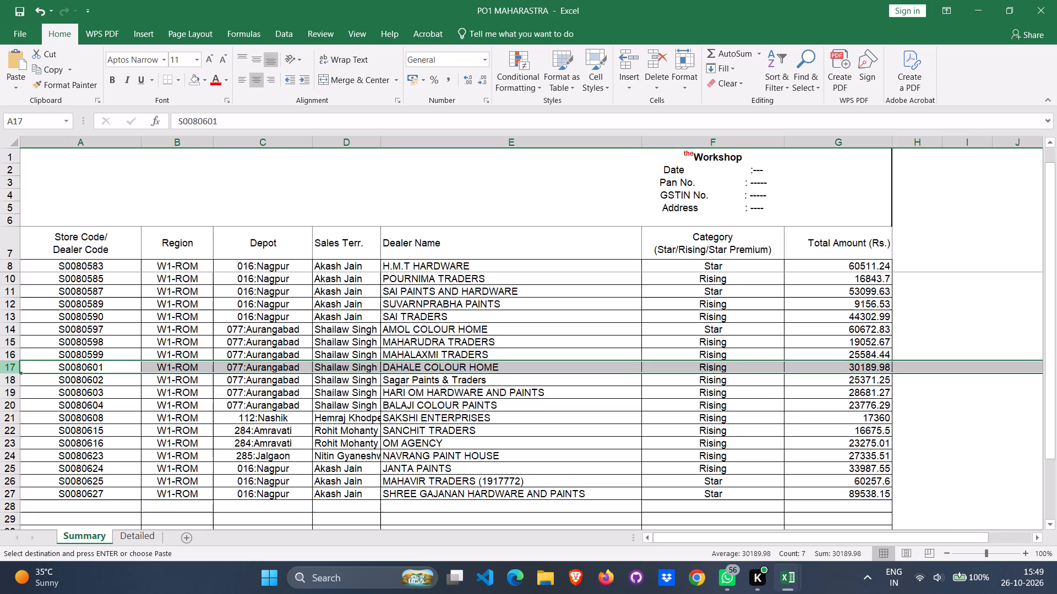
pyautogui.hotkey('alt', 'Tab')
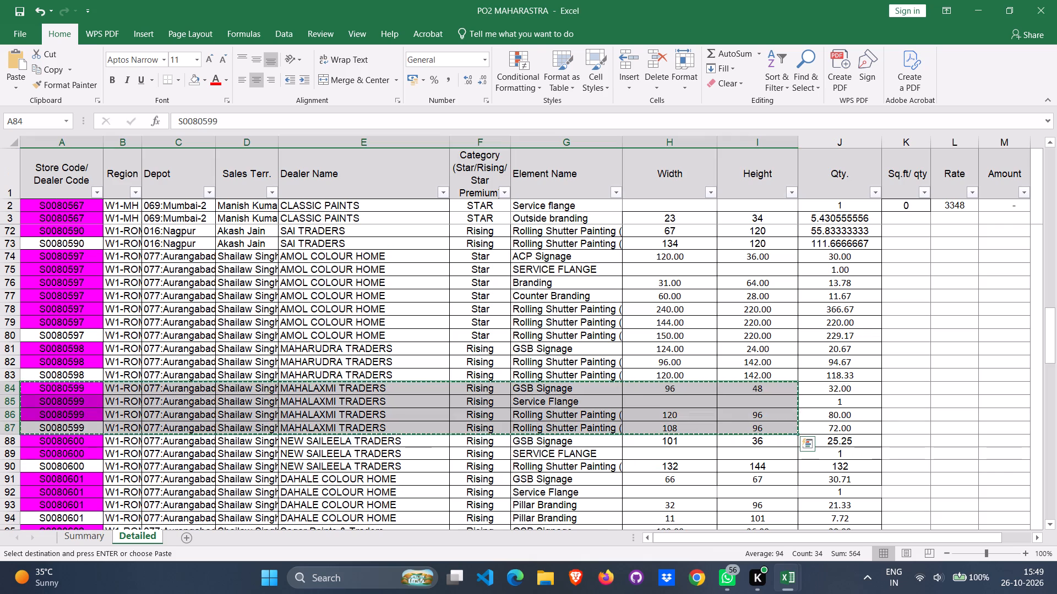
pyautogui.scroll(-8, 284, 380)
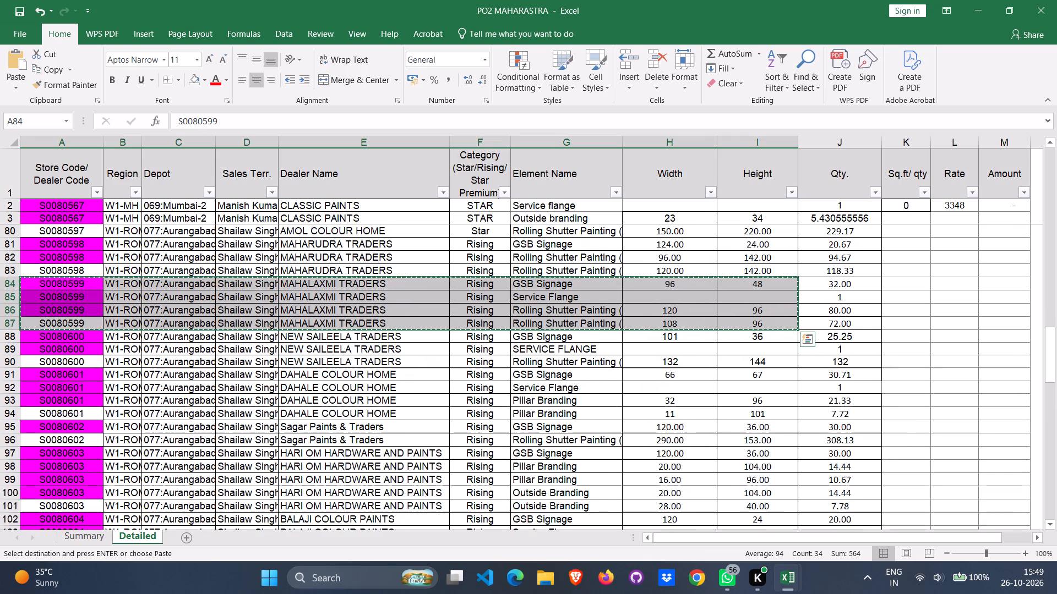
pyautogui.scroll(-3, 284, 380)
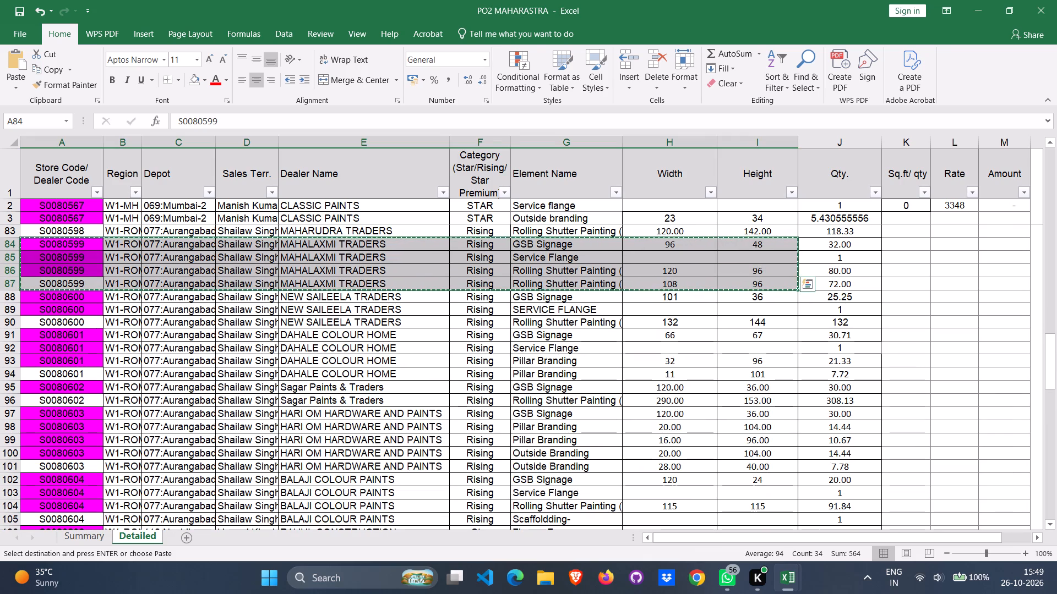
pyautogui.click(306, 335)
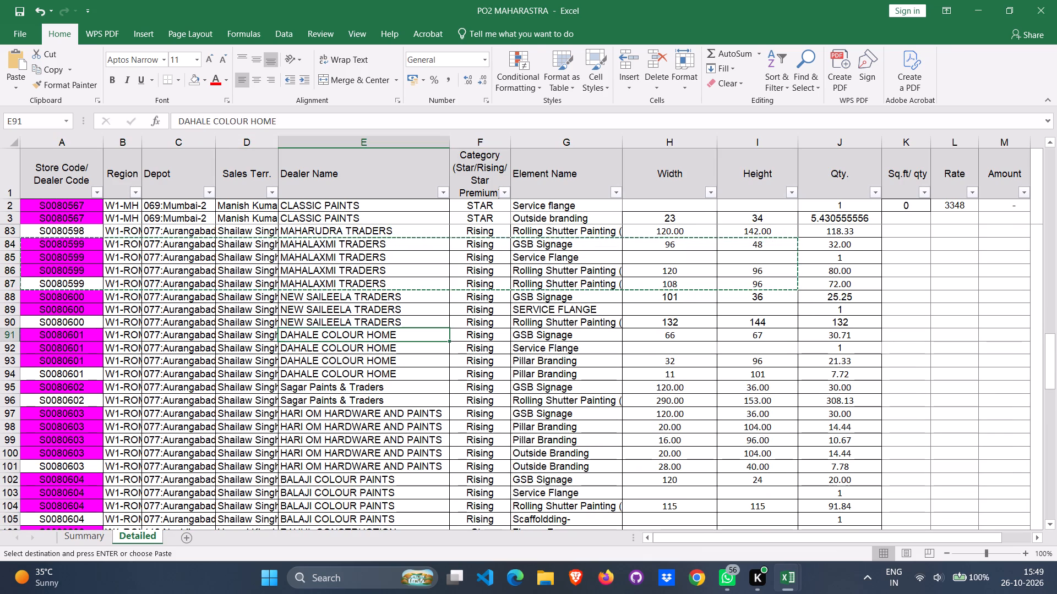
pyautogui.click(10, 334)
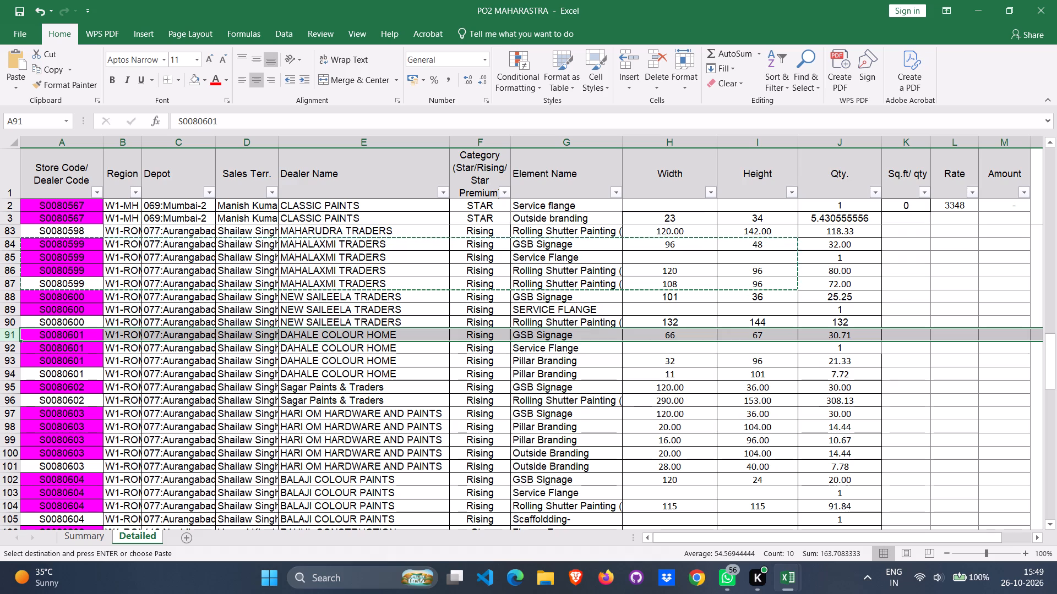
pyautogui.click(46, 336)
pyautogui.hotkey('shift', 'Right')
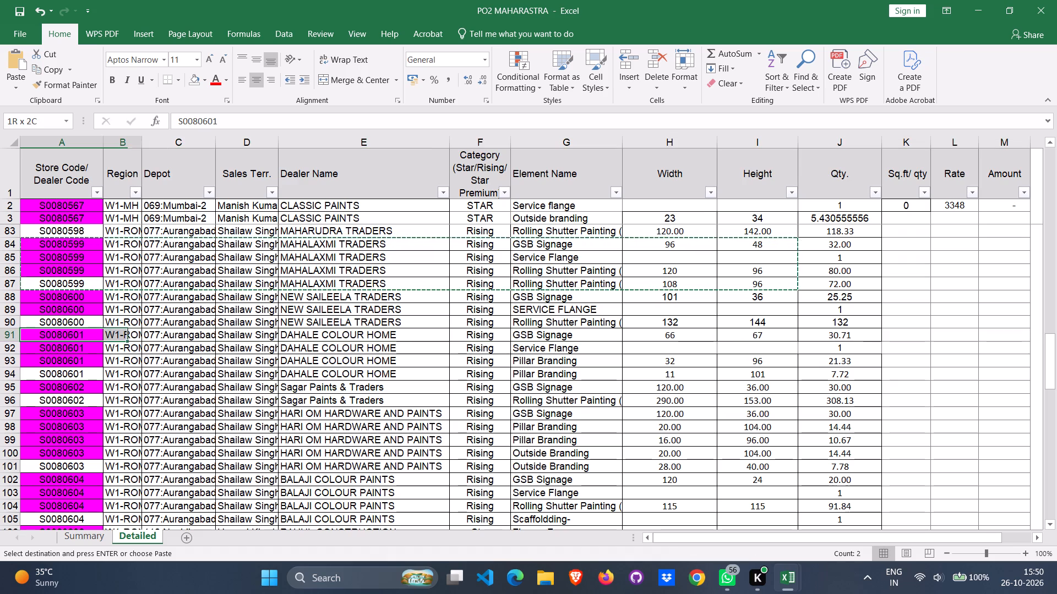
pyautogui.hotkey('shift', 'Right')
pyautogui.hotkey('shift', 'Right')
pyautogui.hotkey('shift', 'Right')
pyautogui.hotkey('shift', 'Right')
pyautogui.hotkey('shift', 'Right')
pyautogui.hotkey('shift', 'Right')
pyautogui.hotkey('shift', 'Right')
pyautogui.hotkey('shift', 'Down')
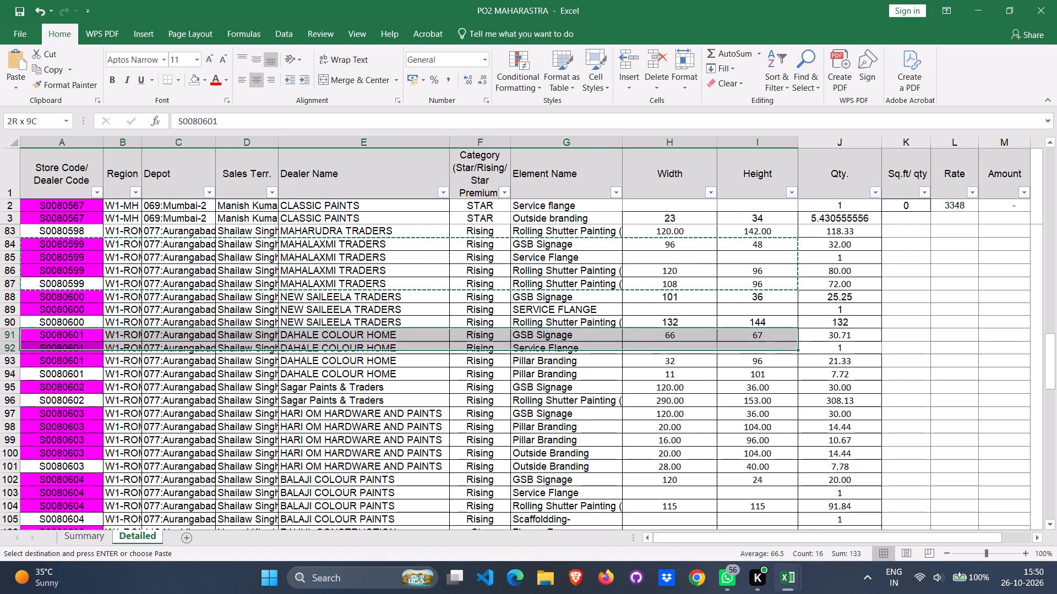
pyautogui.hotkey('shift', 'Down')
pyautogui.hotkey('shift', 'Down')
pyautogui.hotkey('ctrl', 'c')
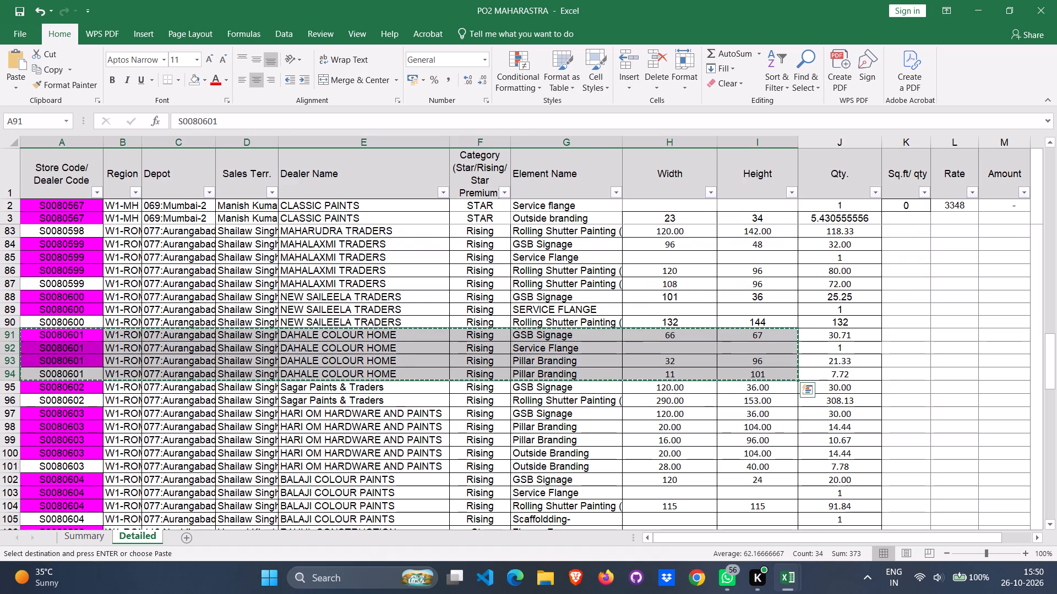
pyautogui.hotkey('alt', 'Tab')
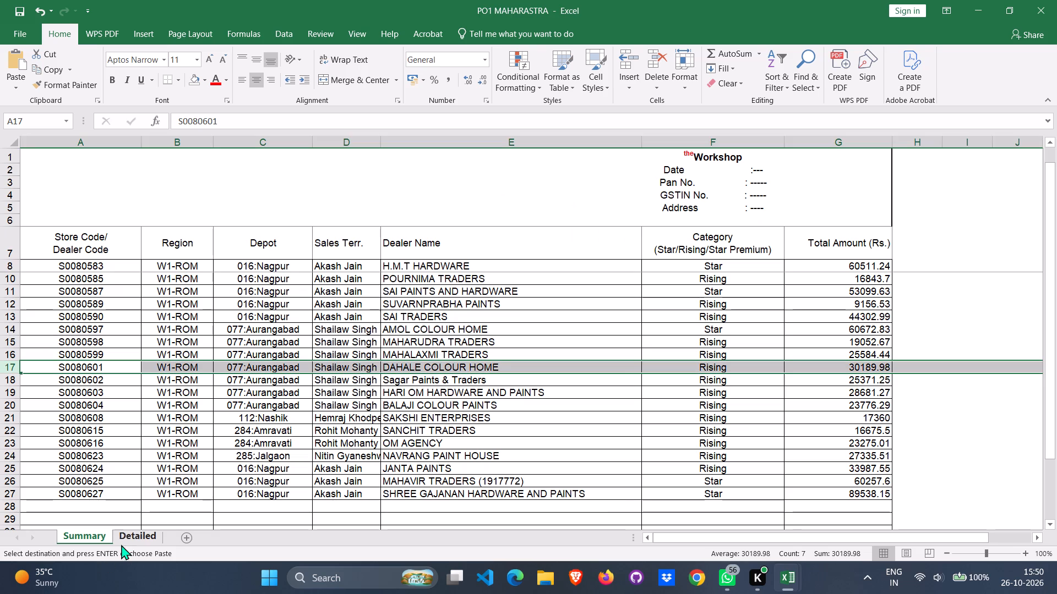
pyautogui.click(130, 536)
pyautogui.hotkey('ctrl', 'v')
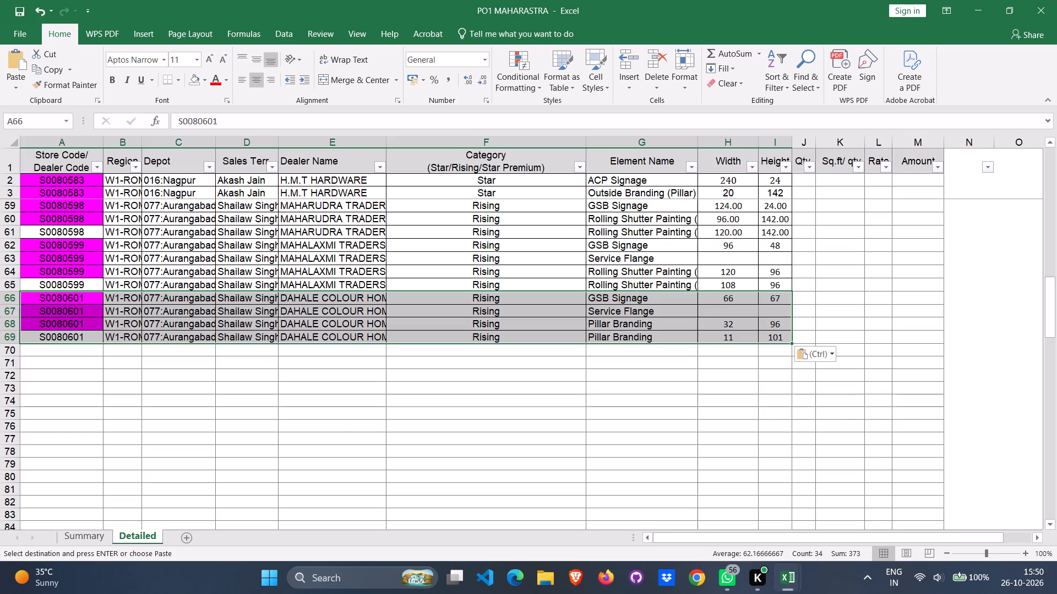
# Copy the next Summary dealer's rows, Sagar Paints & Traders (A95:I96), from PO2 MAHARASTRA's Detailed sheet to A70 on PO1 MAHARASTRA's Detailed sheet.
pyautogui.click(74, 354)
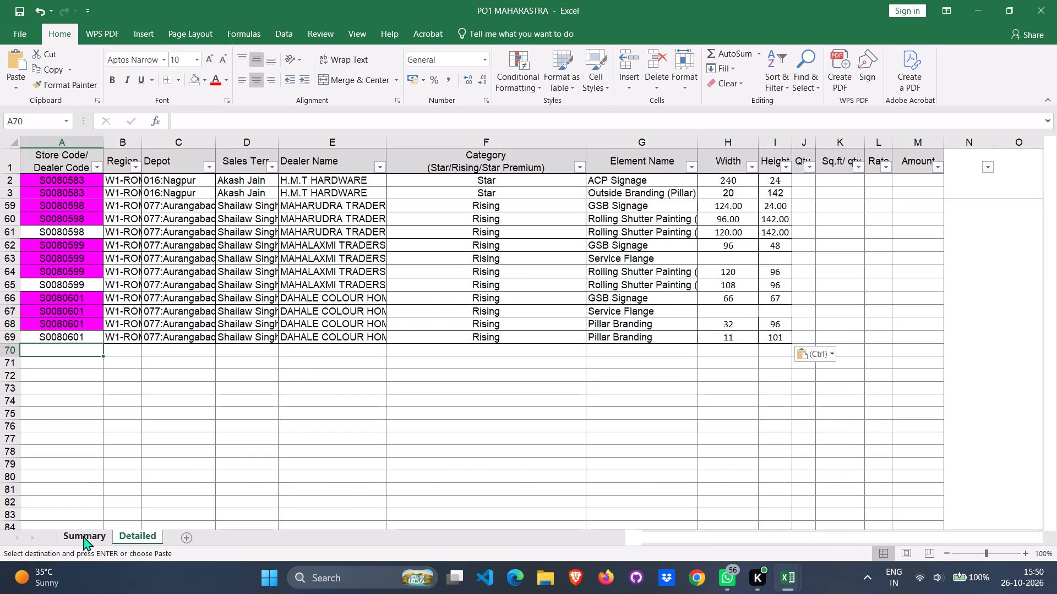
pyautogui.click(83, 536)
pyautogui.click(15, 382)
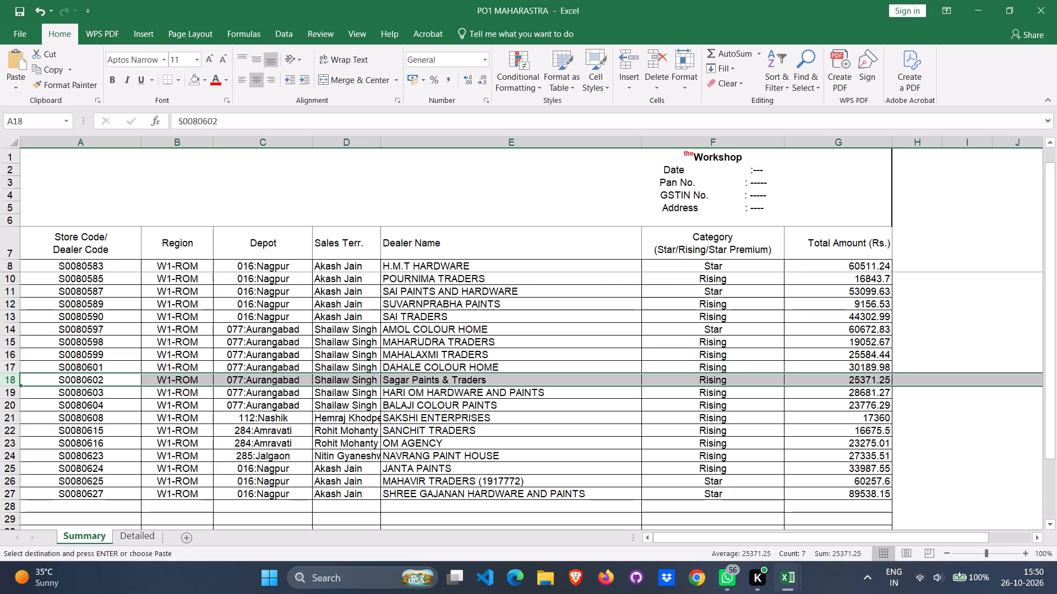
pyautogui.hotkey('alt', 'Tab')
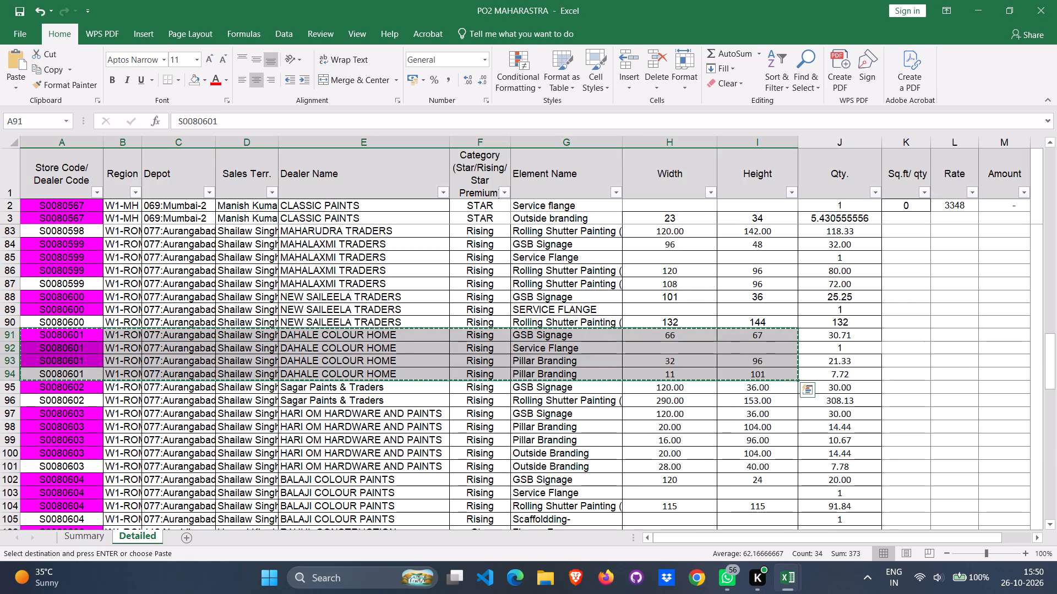
pyautogui.click(73, 389)
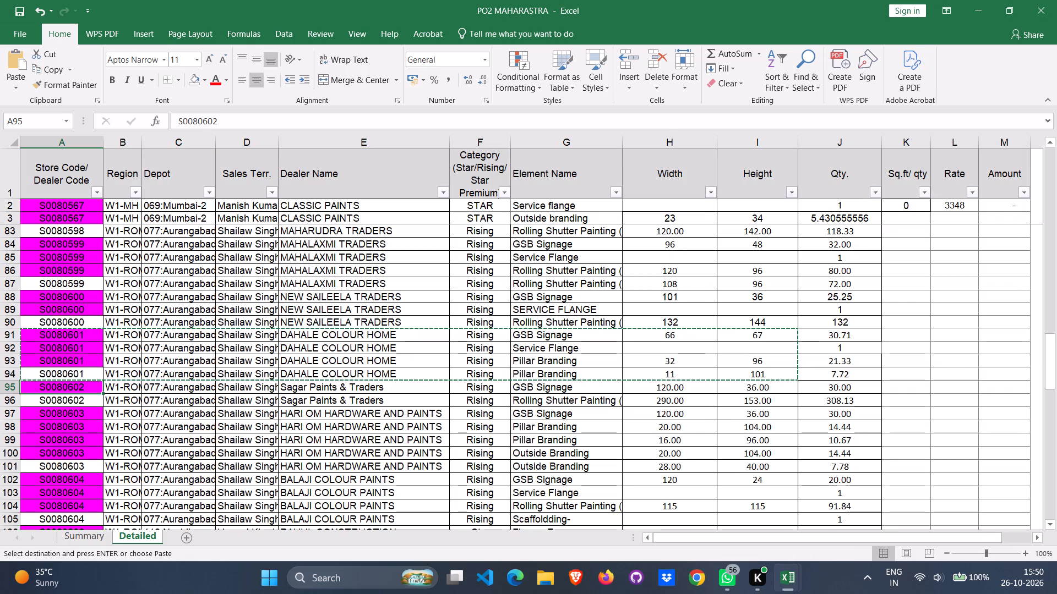
pyautogui.hotkey('shift', 'Down')
pyautogui.hotkey('shift', 'Right')
pyautogui.hotkey('shift', 'Right')
pyautogui.hotkey('shift', 'Right')
pyautogui.hotkey('shift', 'Right')
pyautogui.hotkey('shift', 'Right')
pyautogui.hotkey('shift', 'Right')
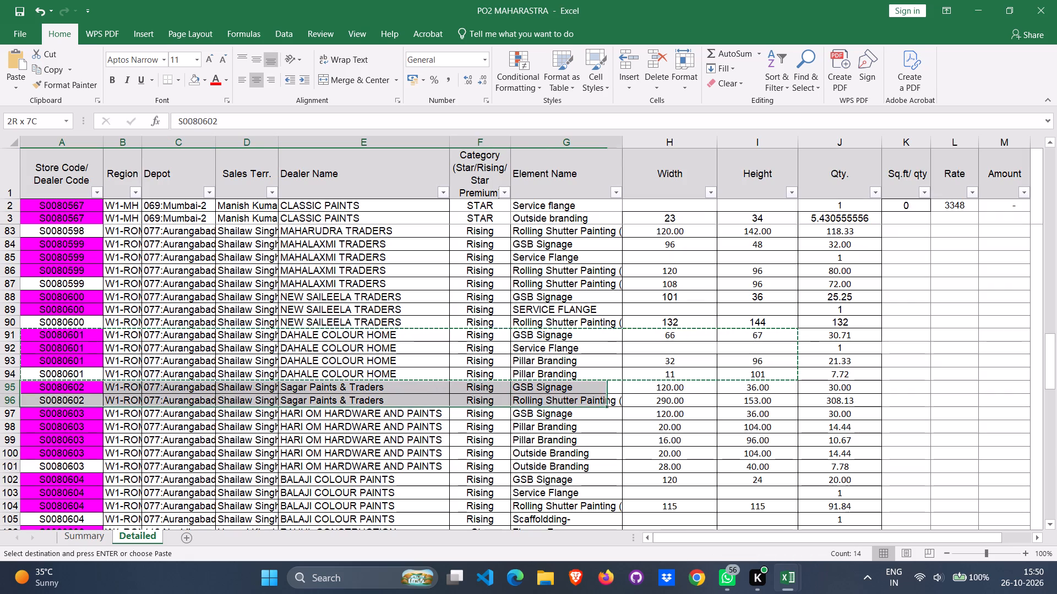
pyautogui.hotkey('shift', 'Right')
pyautogui.hotkey('shift', 'Right')
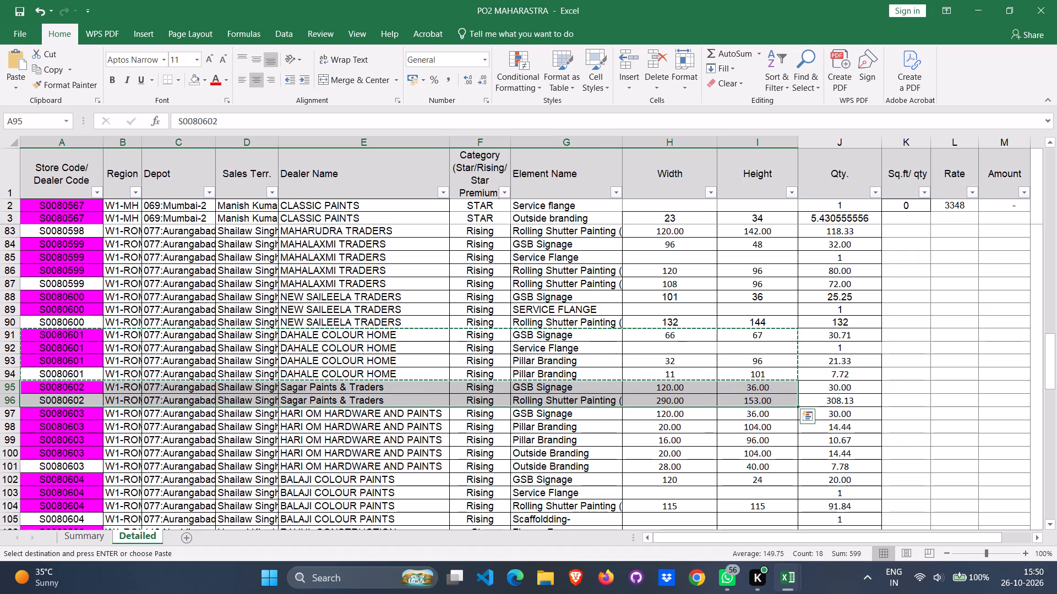
pyautogui.hotkey('ctrl', 'c')
pyautogui.hotkey('alt', 'Tab')
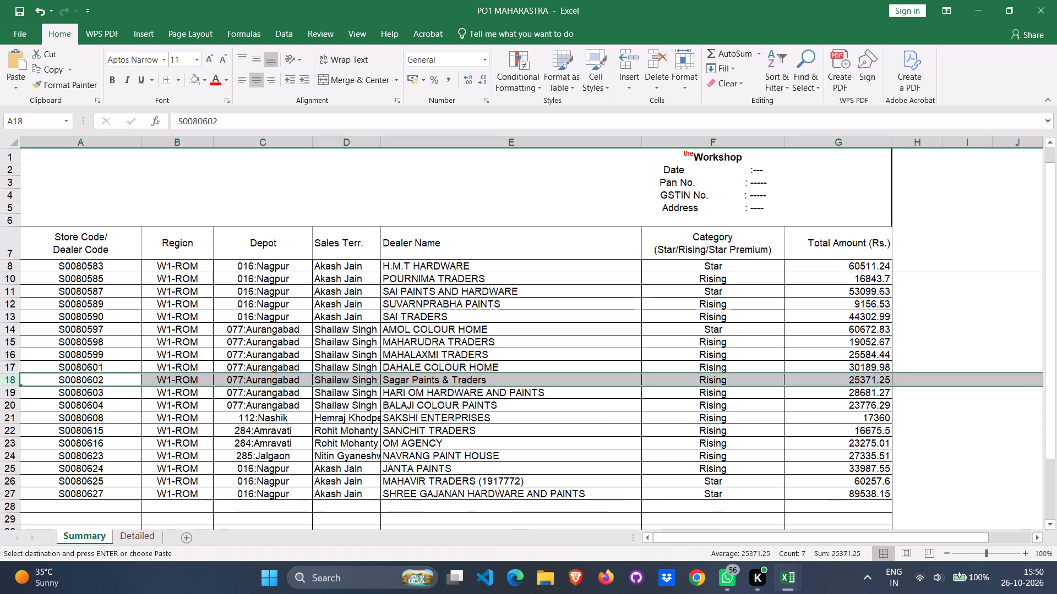
pyautogui.click(138, 530)
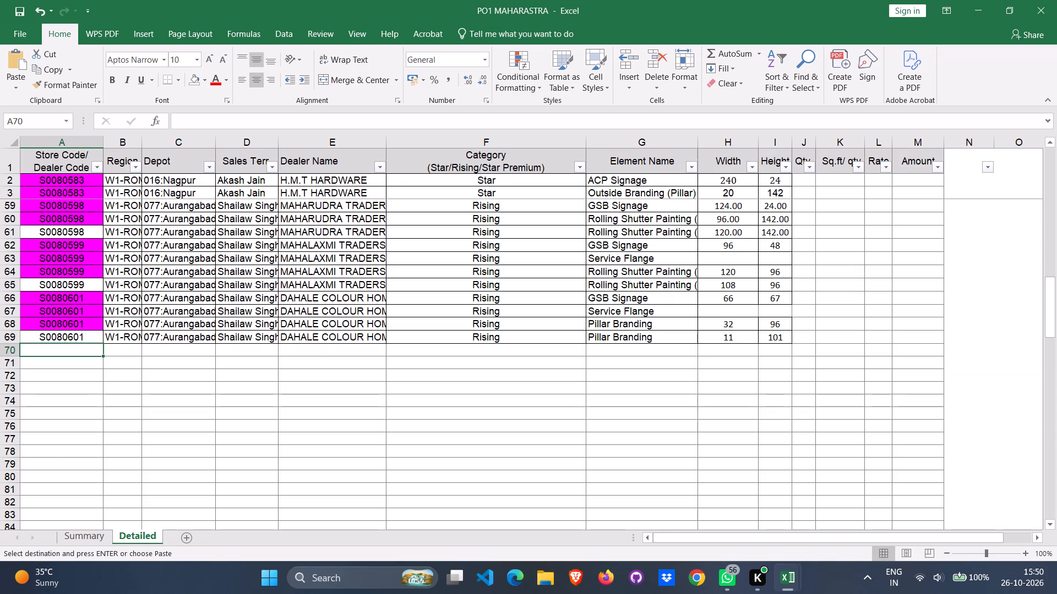
pyautogui.hotkey('ctrl', 'v')
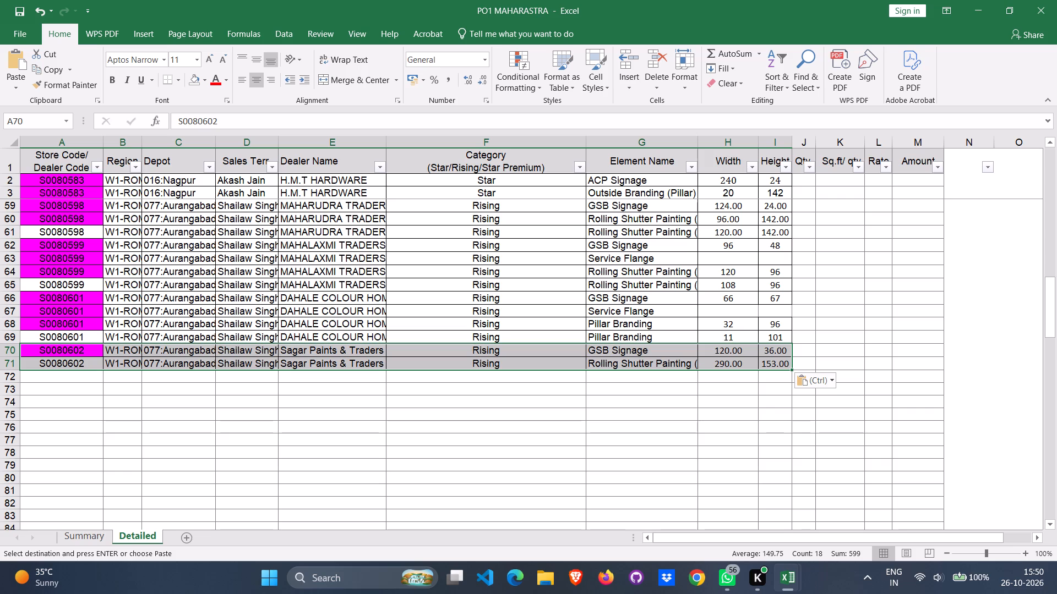
# Look back over the dealer rows already pasted on PO1 MAHARASTRA's Detailed sheet.
pyautogui.scroll(17, 244, 340)
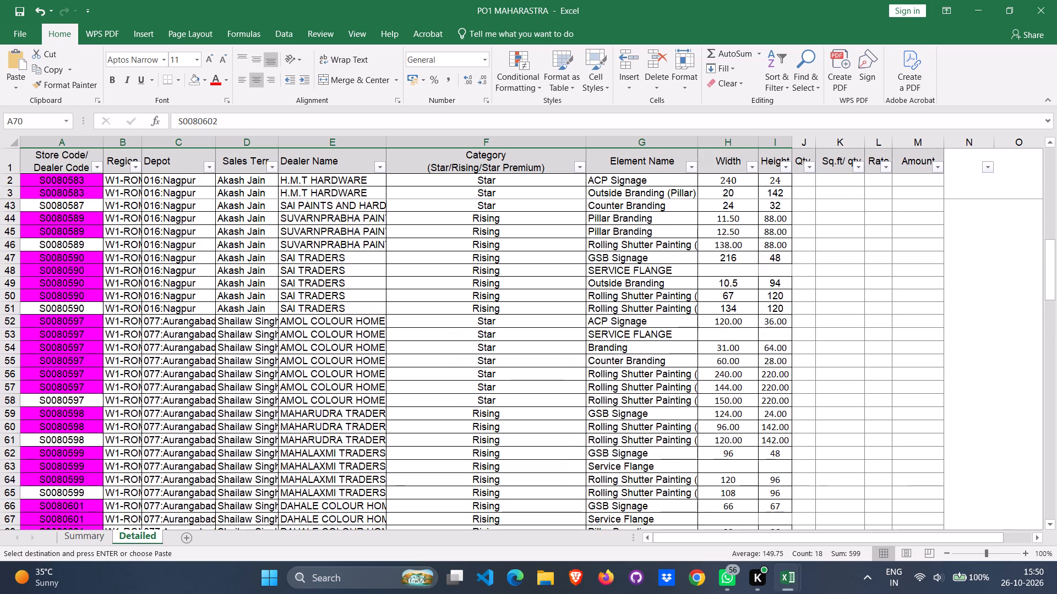
pyautogui.scroll(18, 252, 335)
pyautogui.scroll(-10, 252, 337)
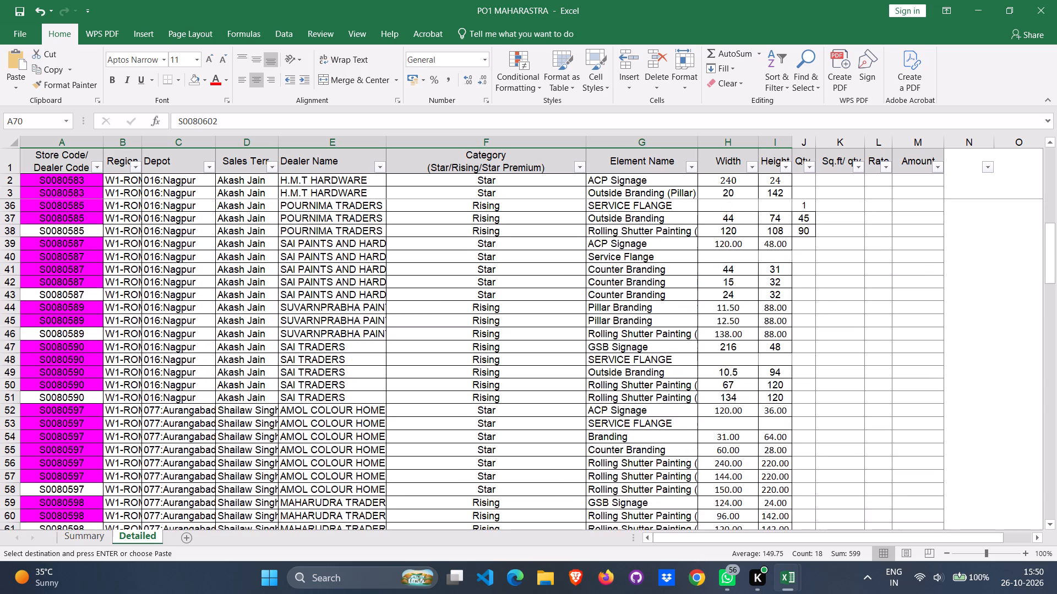
pyautogui.scroll(-20, 251, 338)
pyautogui.scroll(-11, 251, 338)
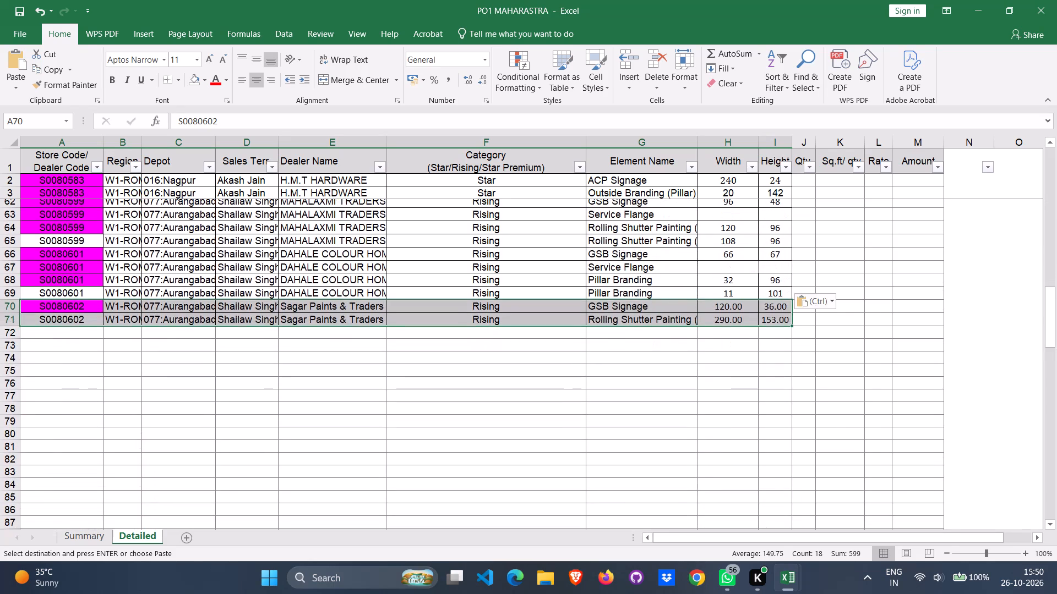
# Copy the next Summary dealer's entire rows, HARI OM HARDWARE AND PAINTS (rows 97–101), from PO2 MAHARASTRA's Detailed sheet to A72 on PO1 MAHARASTRA's Detailed sheet.
pyautogui.click(69, 540)
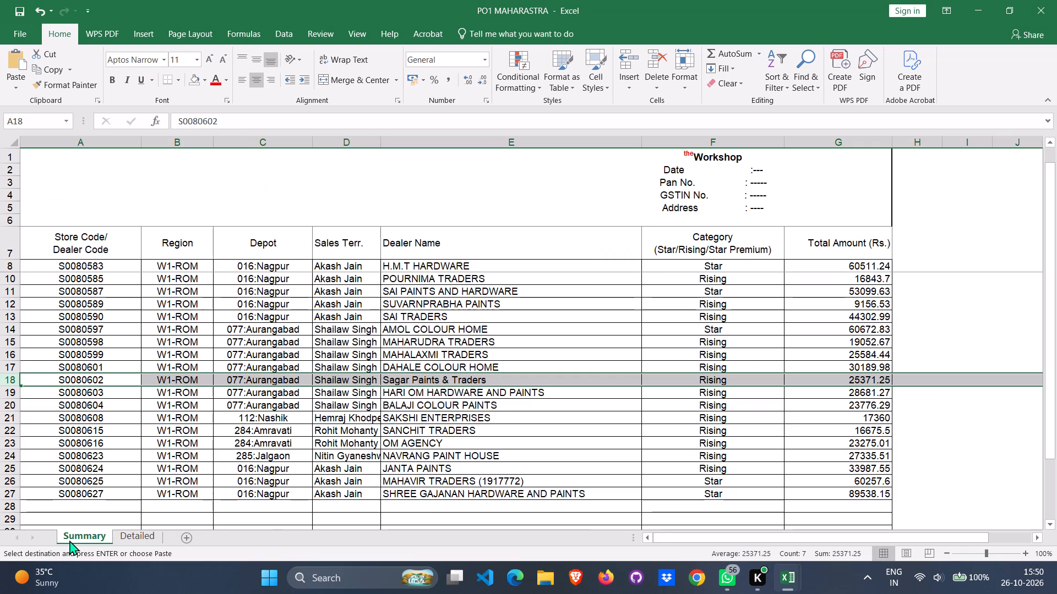
pyautogui.click(16, 393)
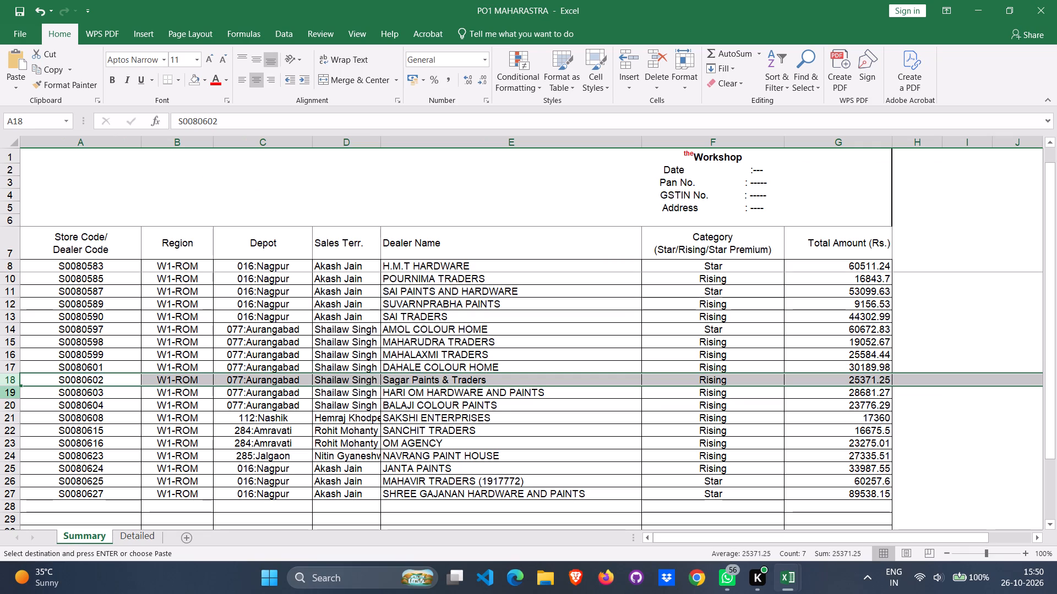
pyautogui.hotkey('alt', 'Tab')
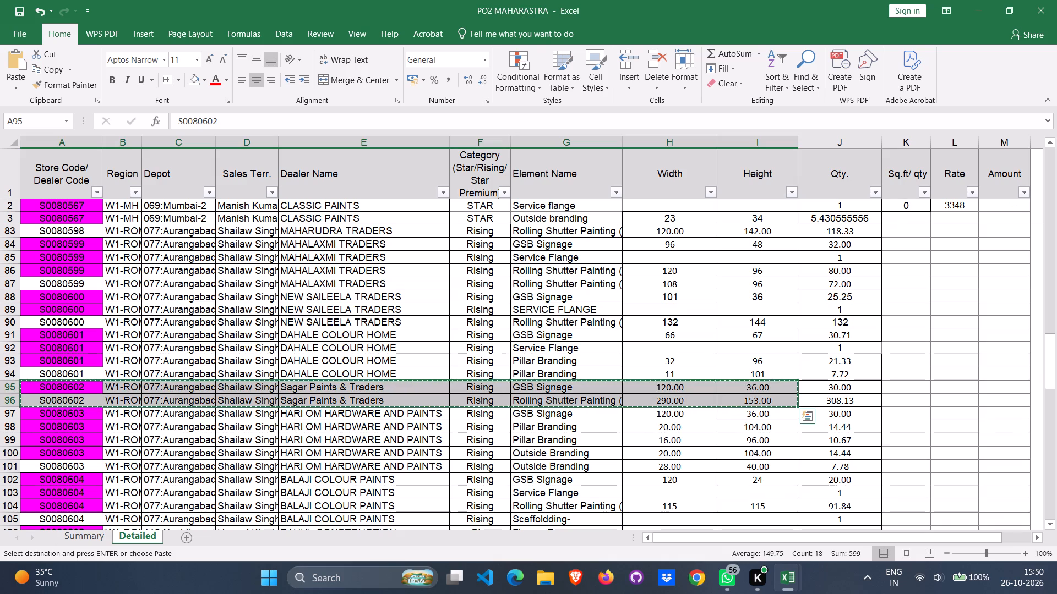
pyautogui.scroll(-2, 129, 372)
pyautogui.click(9, 388)
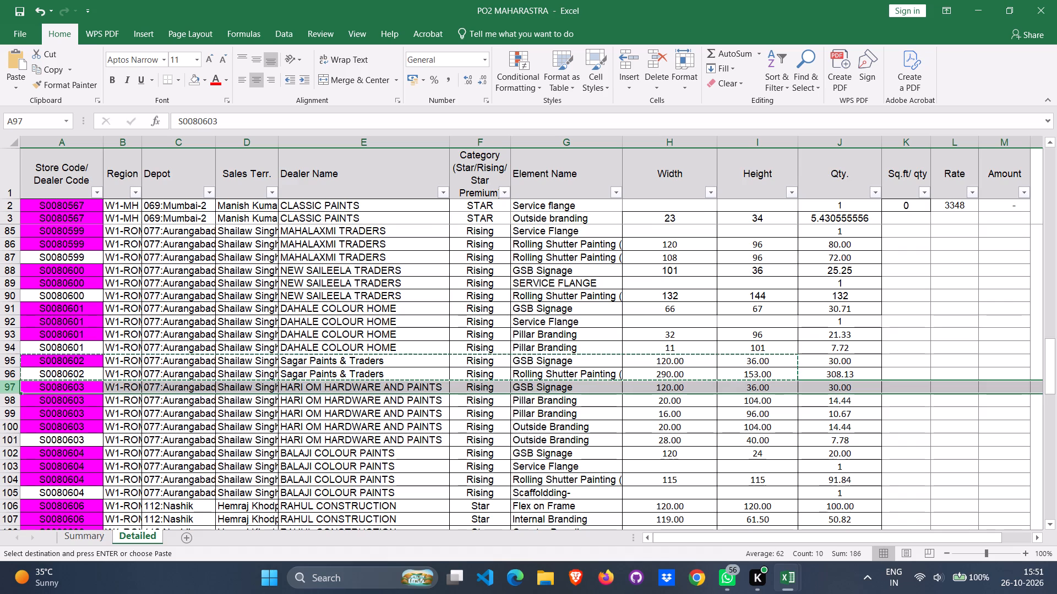
pyautogui.hotkey('shift', 'Down')
pyautogui.hotkey('shift', 'Down')
pyautogui.hotkey('shift', 'Down')
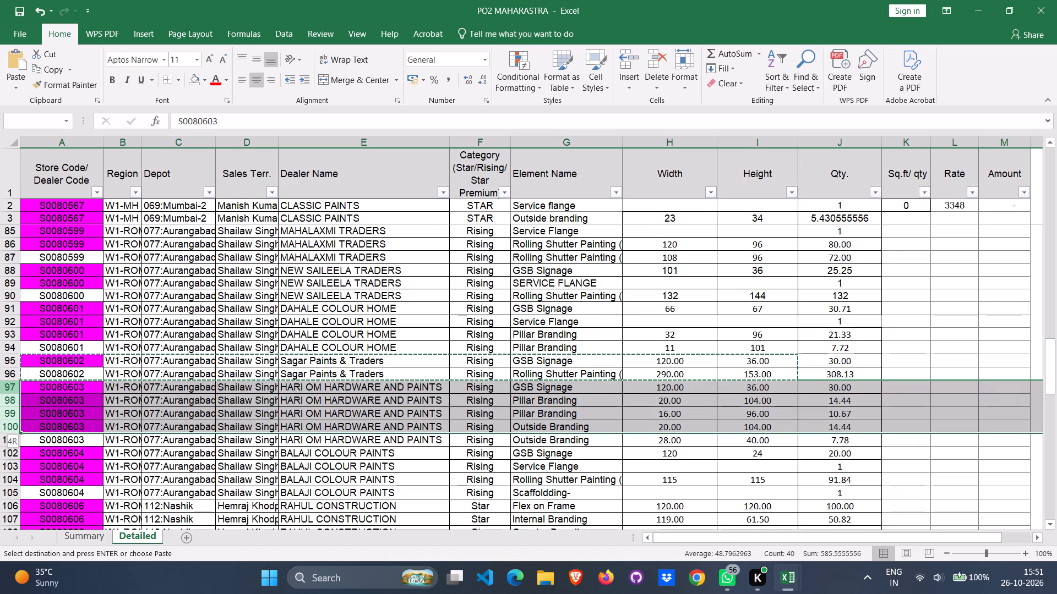
pyautogui.hotkey('shift', 'Down')
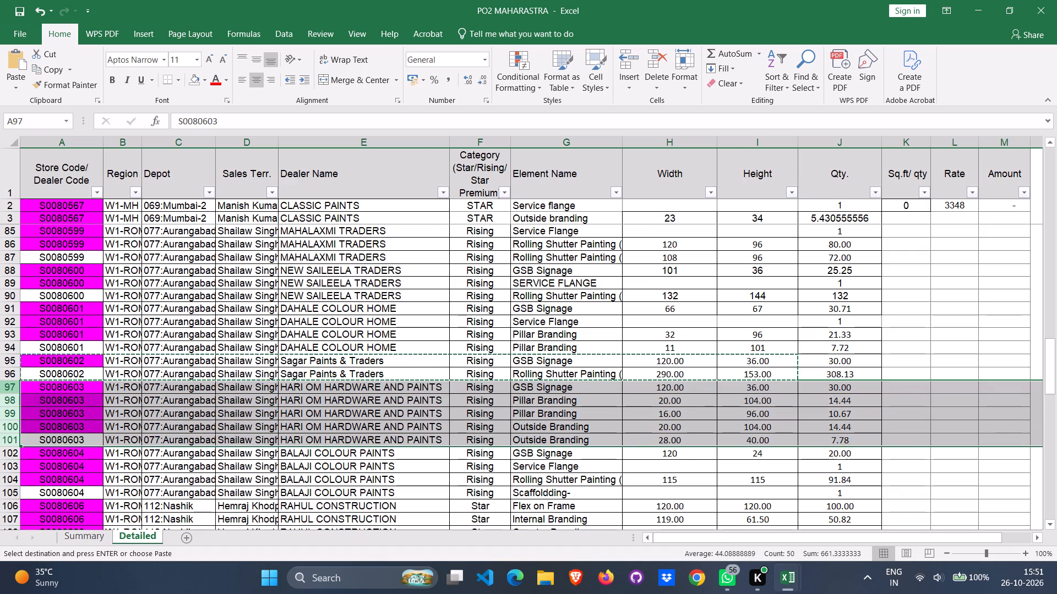
pyautogui.hotkey('ctrl', 'c')
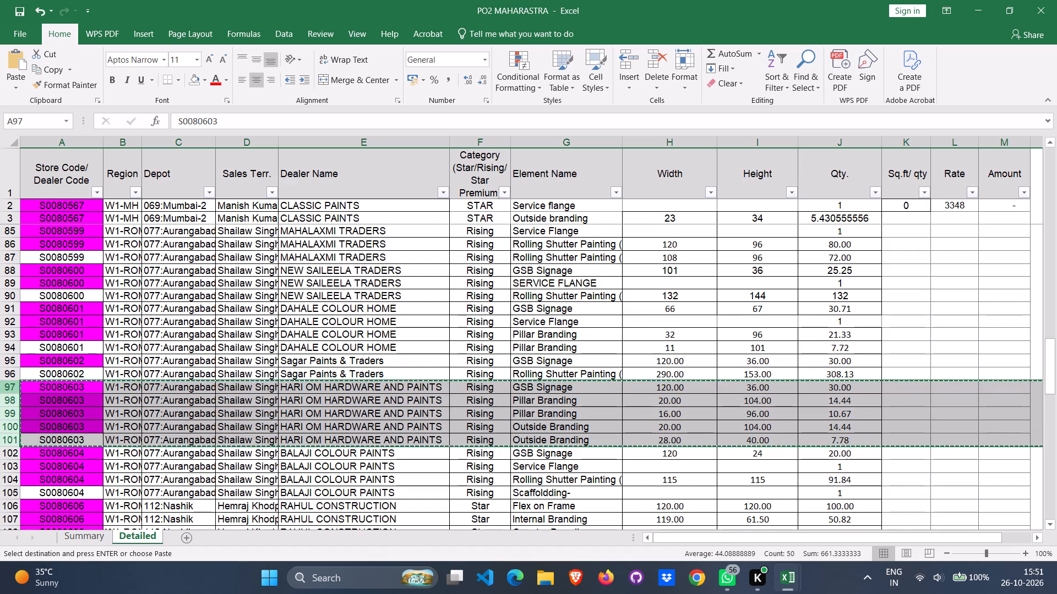
pyautogui.hotkey('alt', 'Tab')
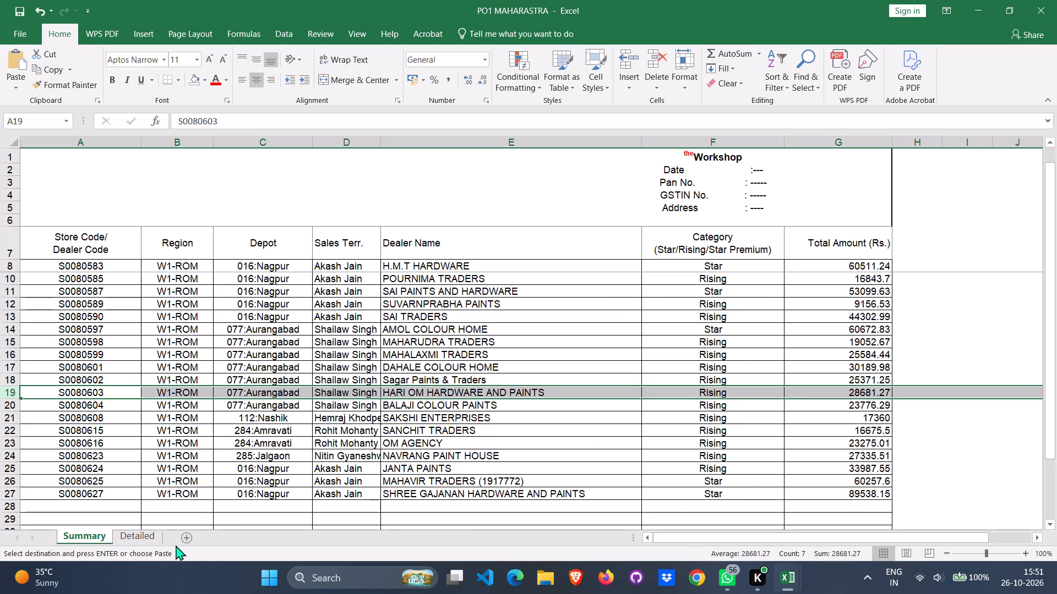
pyautogui.click(132, 533)
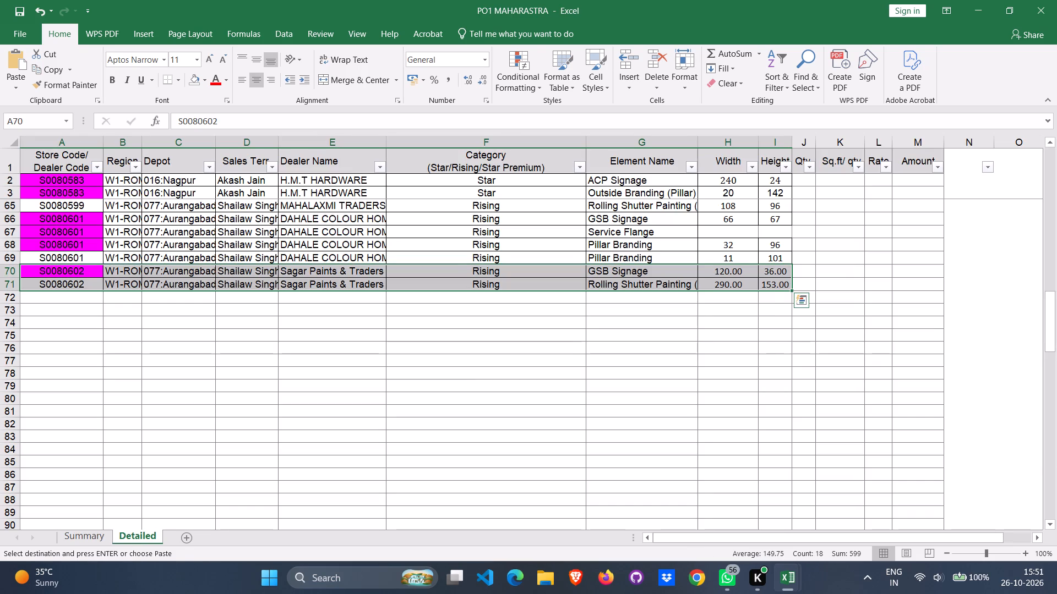
pyautogui.click(81, 298)
pyautogui.hotkey('ctrl', 'v')
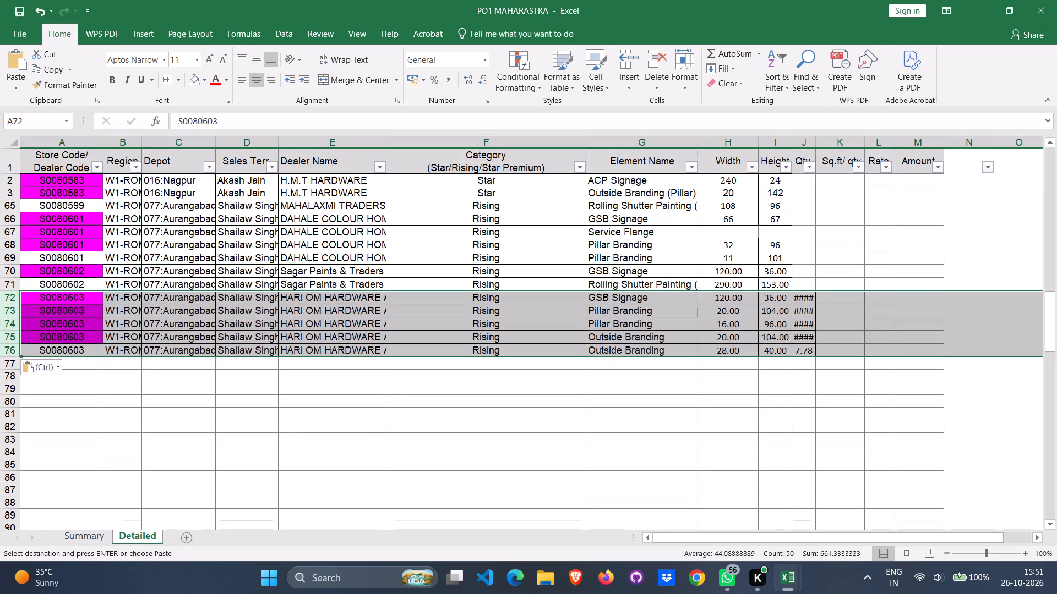
# Copy the next Summary dealer's rows, BALAJI COLOUR PAINTS (A102:I105), from PO2 MAHARASTRA's Detailed sheet to A77 on PO1 MAHARASTRA's Detailed sheet.
pyautogui.click(79, 364)
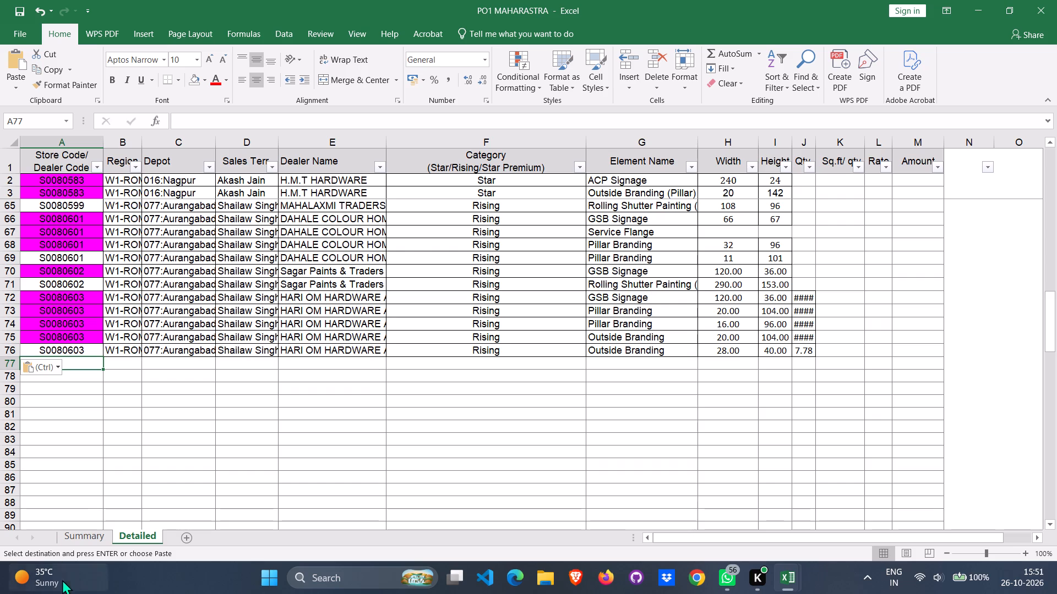
pyautogui.click(75, 537)
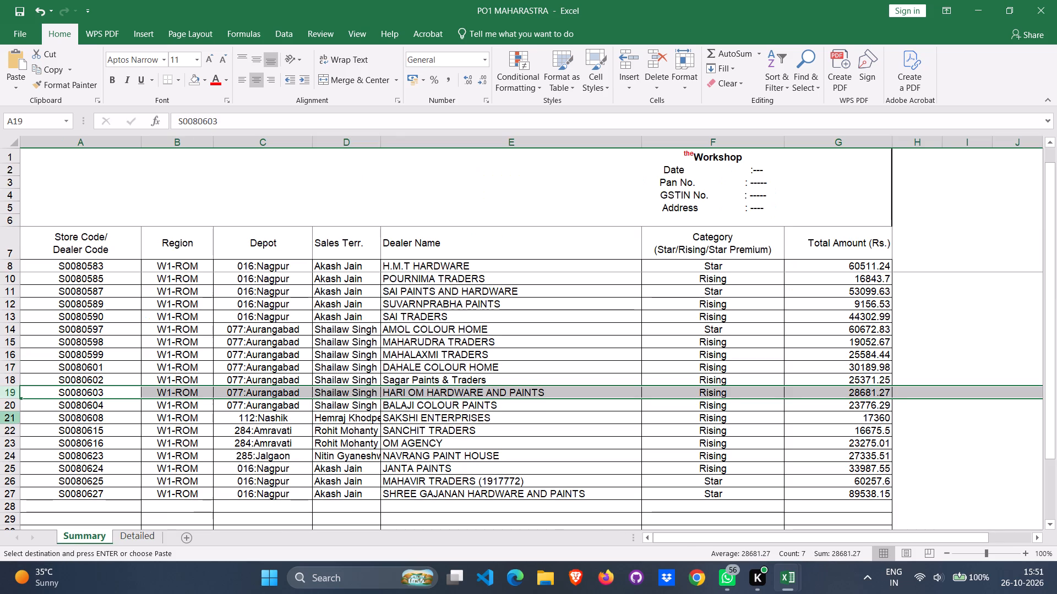
pyautogui.click(14, 406)
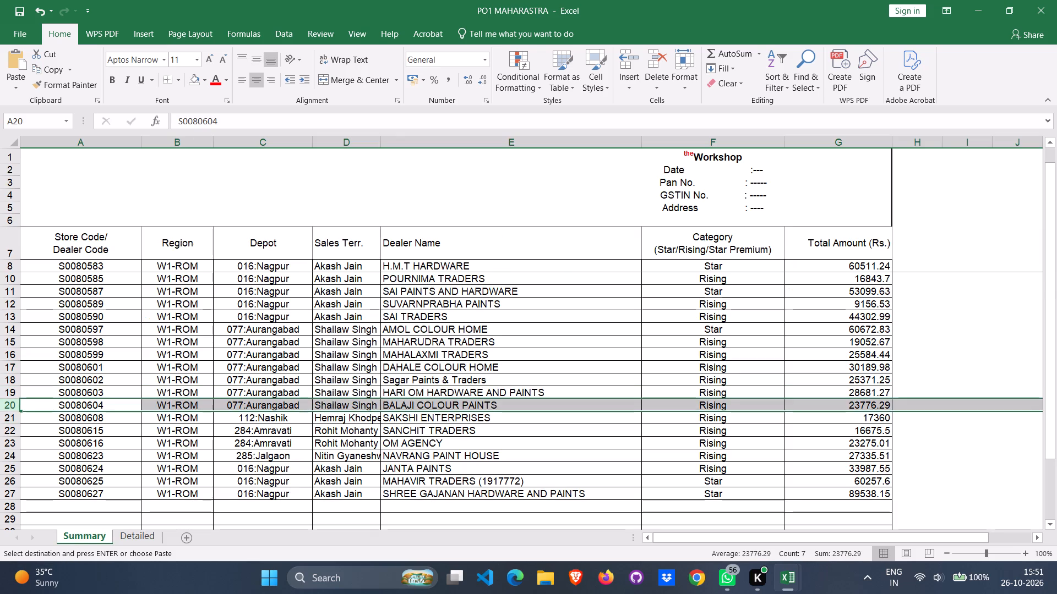
pyautogui.hotkey('alt', 'Tab')
pyautogui.scroll(-4, 220, 413)
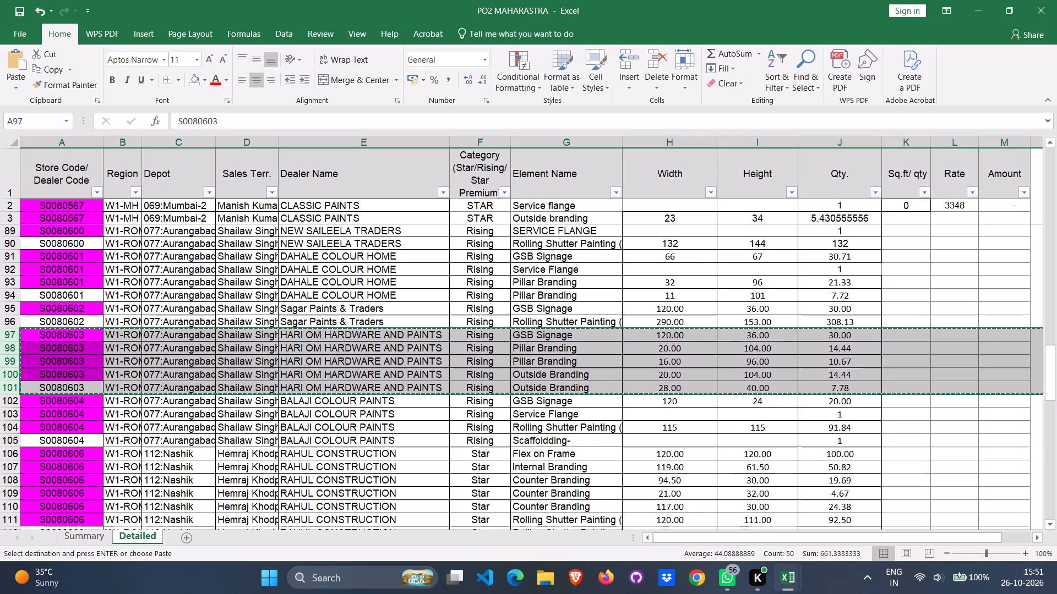
pyautogui.scroll(-7, 220, 413)
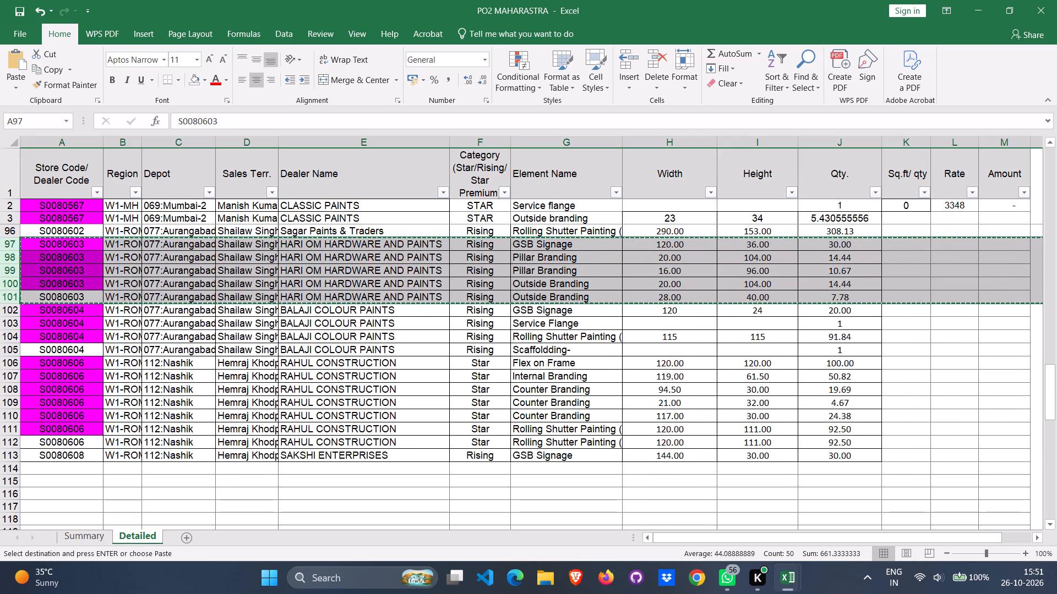
pyautogui.click(72, 311)
pyautogui.hotkey('shift', 'Right')
pyautogui.hotkey('shift', 'Right')
pyautogui.hotkey('shift', 'Right')
pyautogui.hotkey('shift', 'Right')
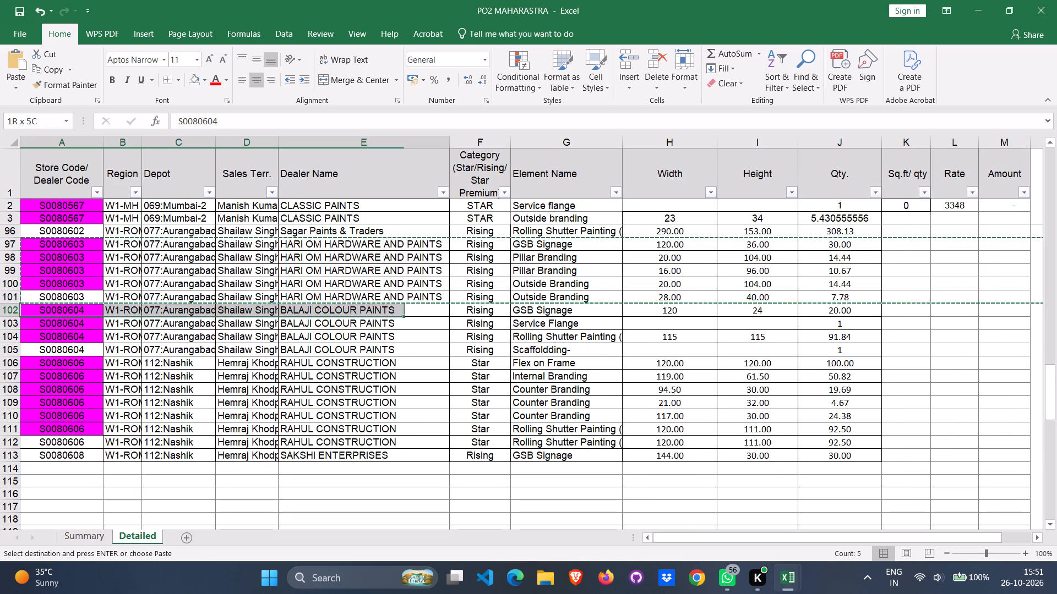
pyautogui.hotkey('shift', 'Right')
pyautogui.hotkey('shift', 'Right')
pyautogui.hotkey('shift', 'Right')
pyautogui.hotkey('shift', 'Right')
pyautogui.hotkey('shift', 'Down')
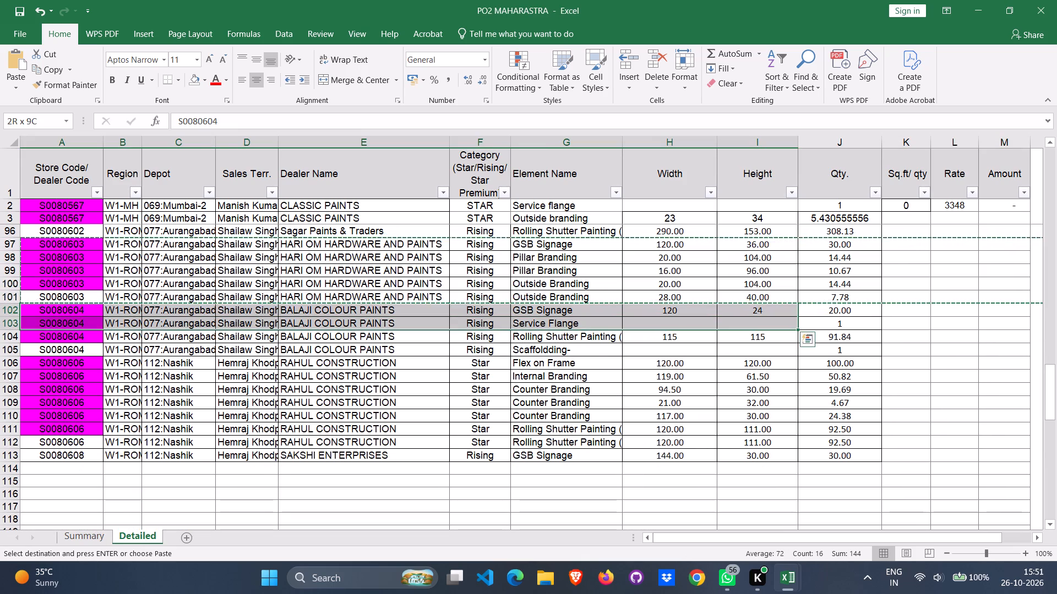
pyautogui.hotkey('shift', 'Down')
pyautogui.hotkey('shift', 'Down')
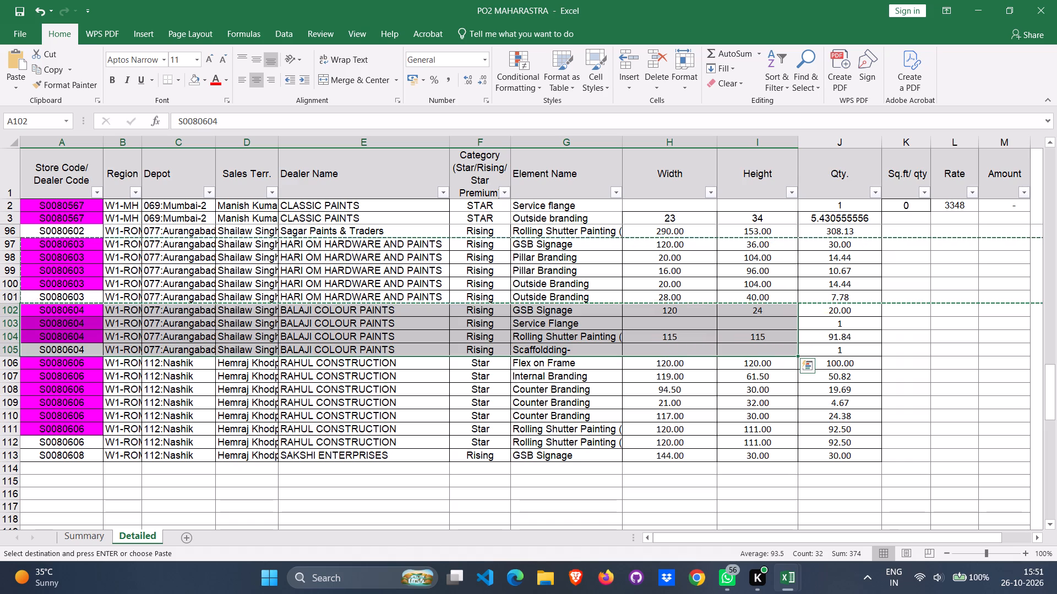
pyautogui.hotkey('ctrl', 'c')
pyautogui.hotkey('alt', 'Tab')
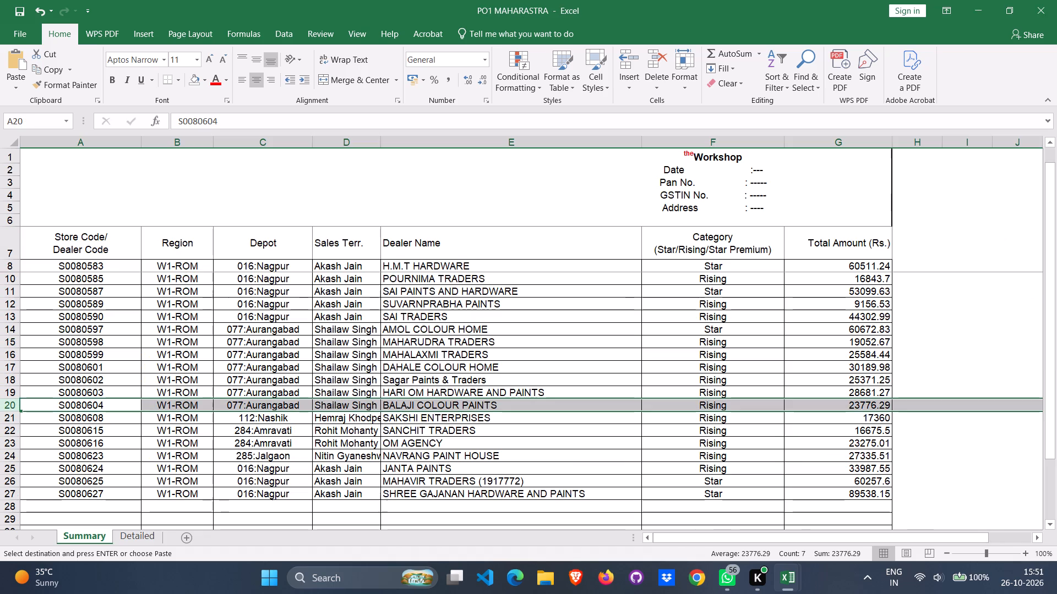
pyautogui.click(127, 533)
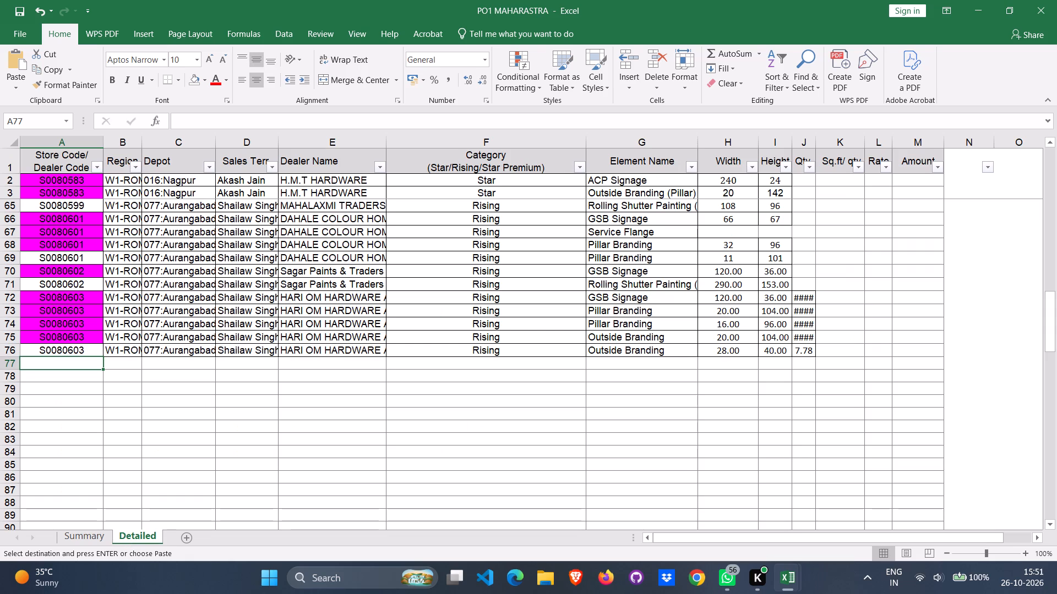
pyautogui.hotkey('ctrl', 'v')
# Mark the next dealer, SAKSHI ENTERPRISES (row 21), on PO1 MAHARASTRA's Summary sheet.
pyautogui.click(72, 417)
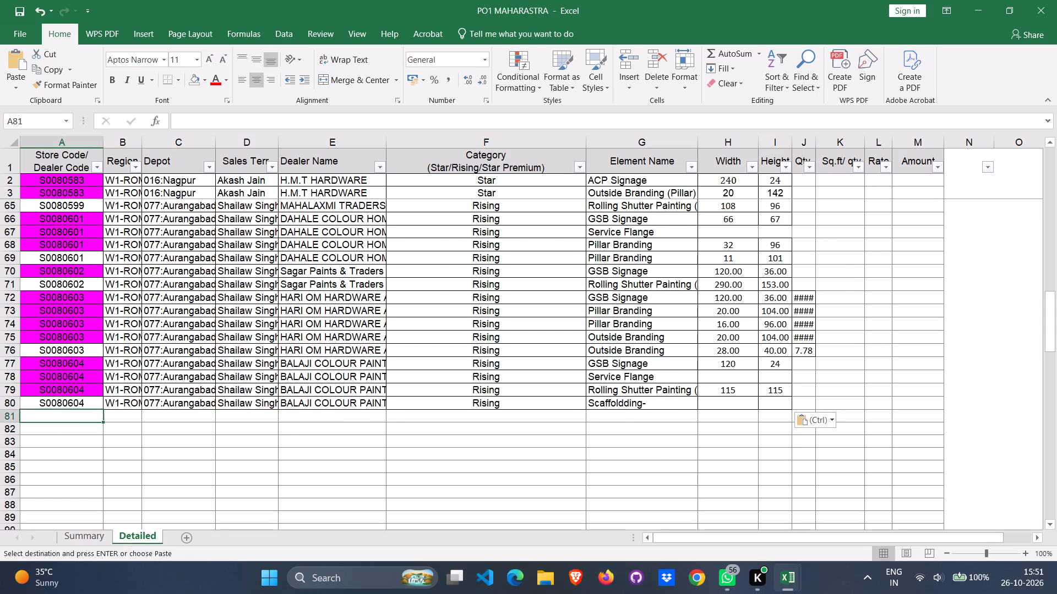
pyautogui.hotkey('alt', 'Tab')
pyautogui.hotkey('alt', 'Tab')
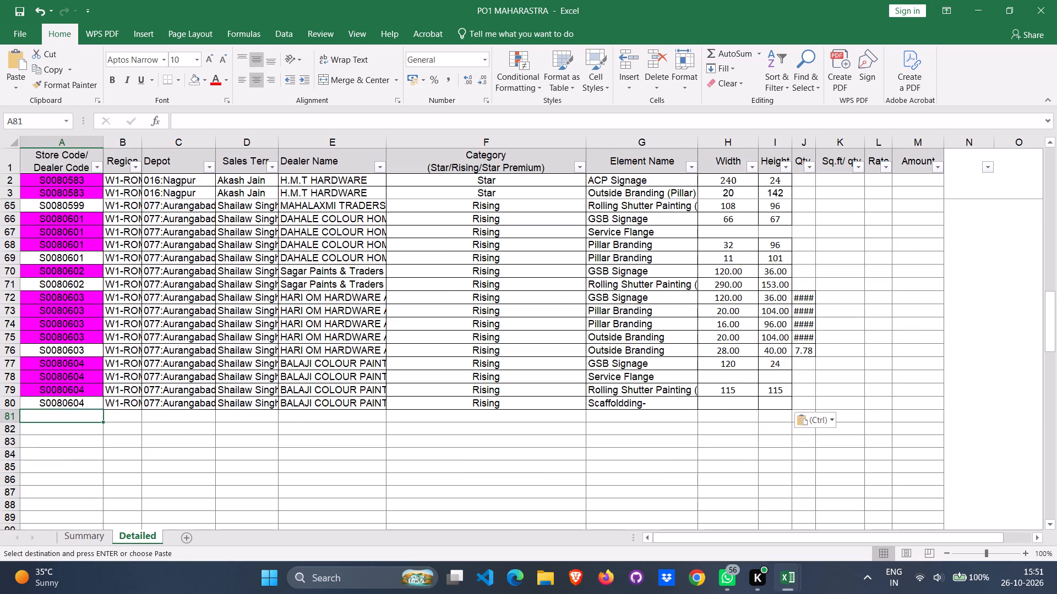
pyautogui.click(90, 542)
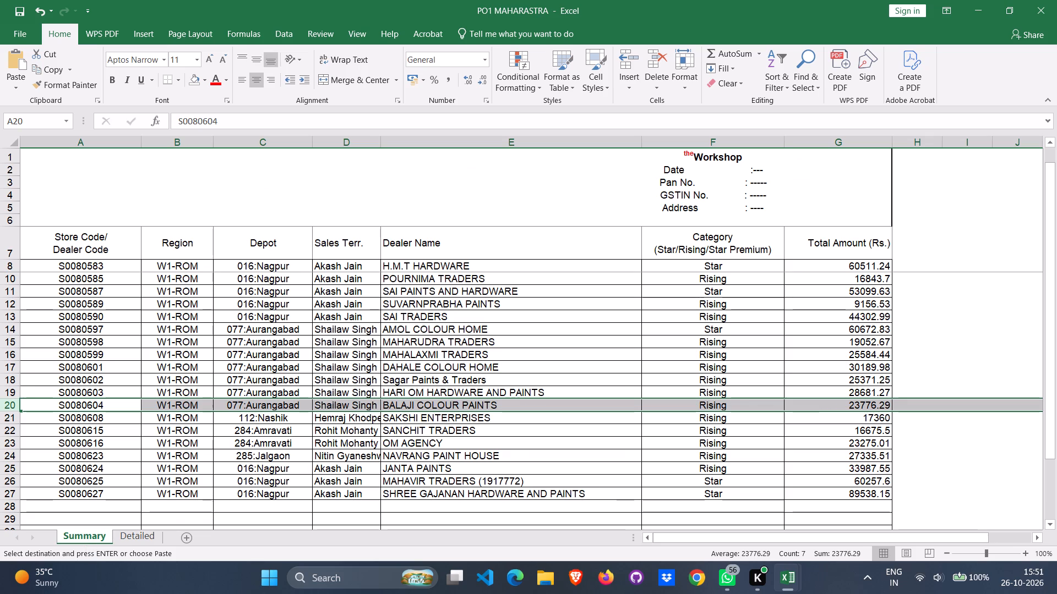
pyautogui.click(15, 420)
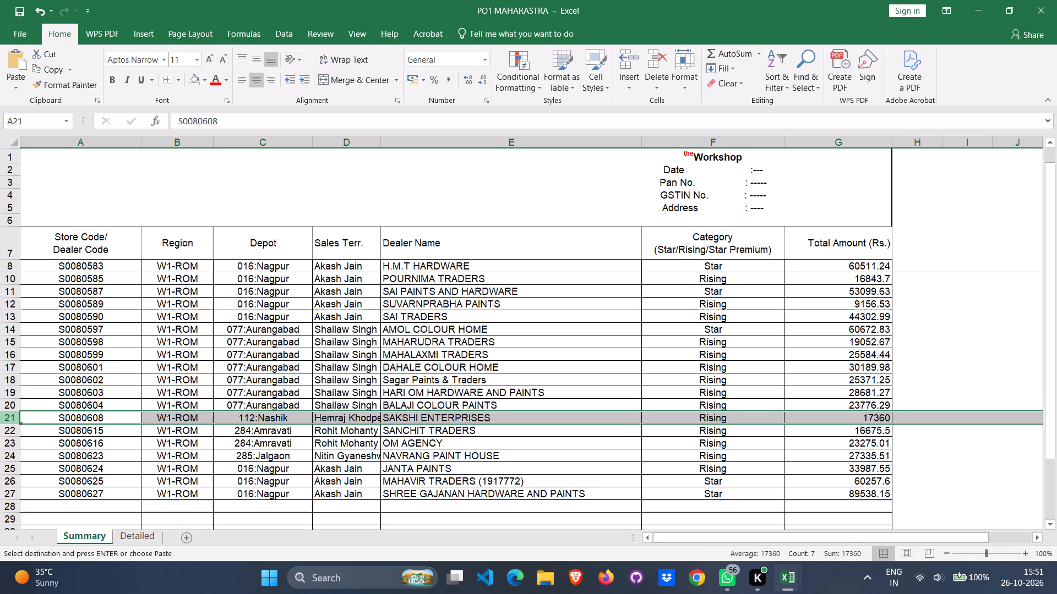
# Close the PO2 MAHARASTRA workbook, saving its changes.
pyautogui.hotkey('alt', 'Tab')
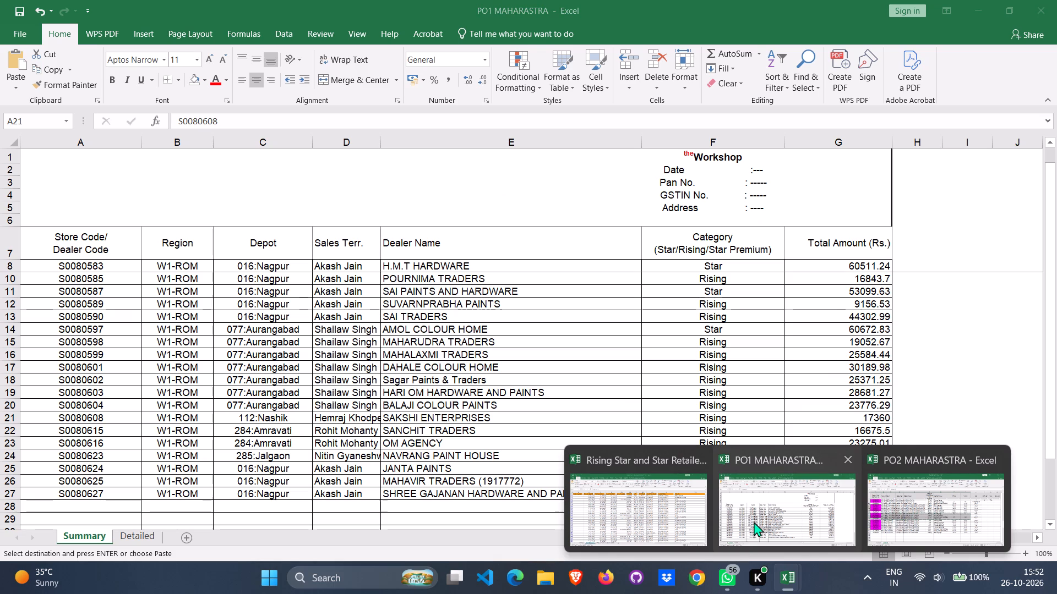
pyautogui.click(945, 496)
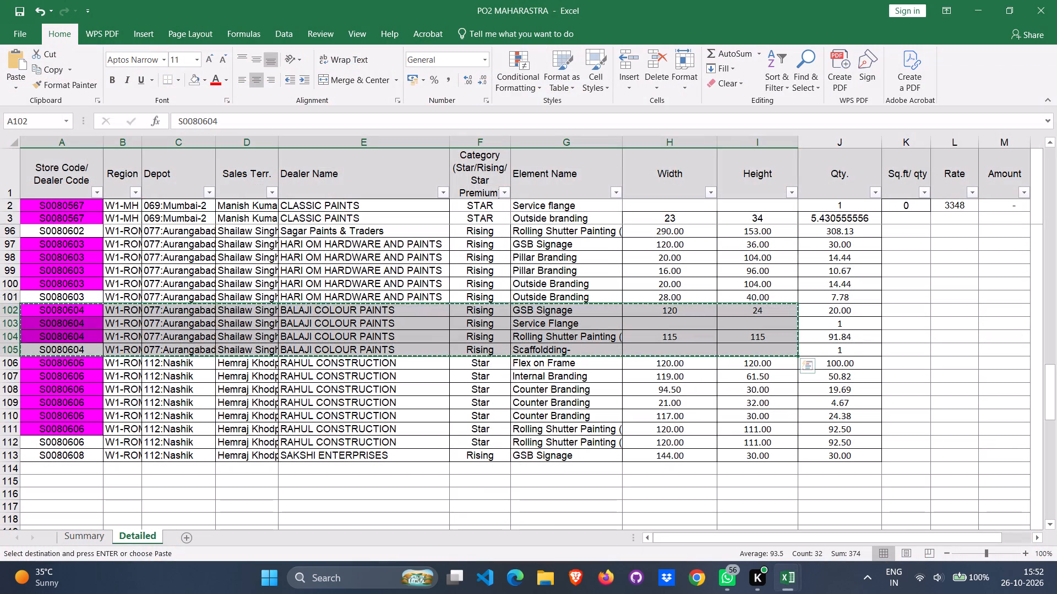
pyautogui.click(1041, 15)
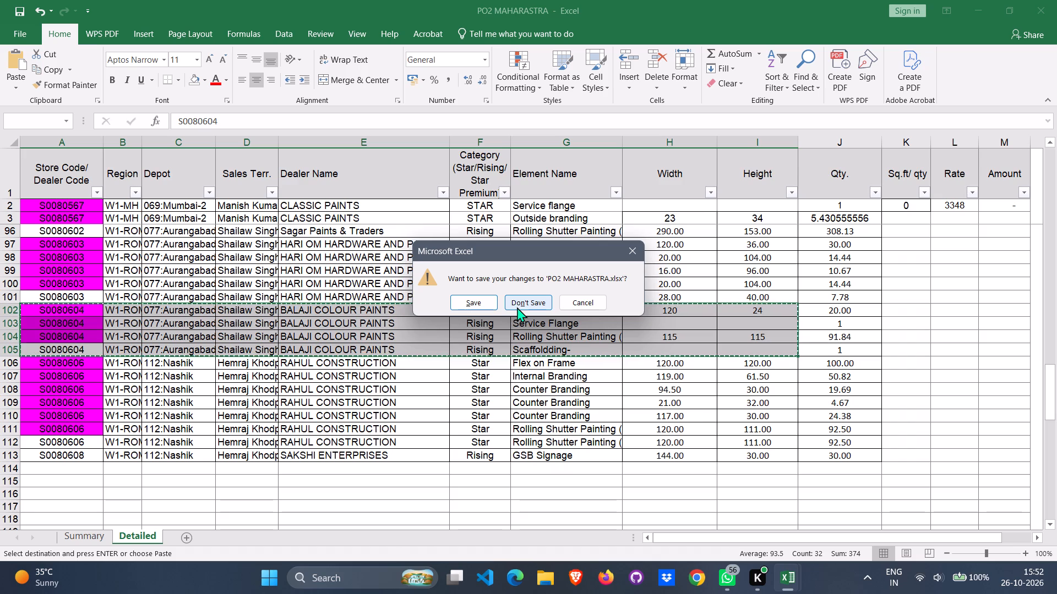
pyautogui.click(476, 303)
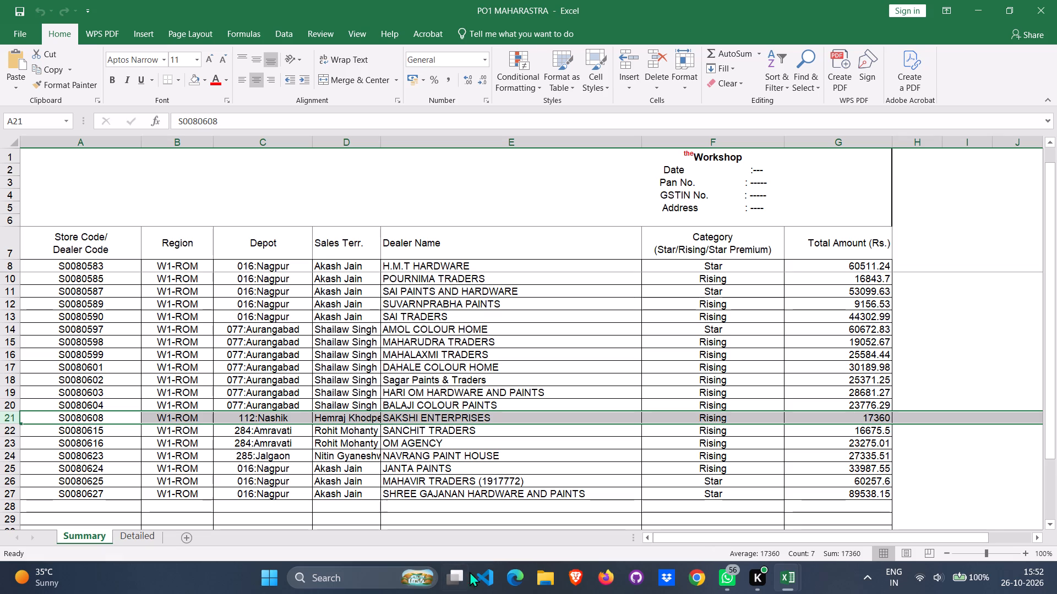
# Find the SAKSHI ENTERPRISES workbook in the Documents folder Berger 2026 > SEPARATAION ESTIMATE by searching for SAKSHI, and open it.
pyautogui.click(547, 579)
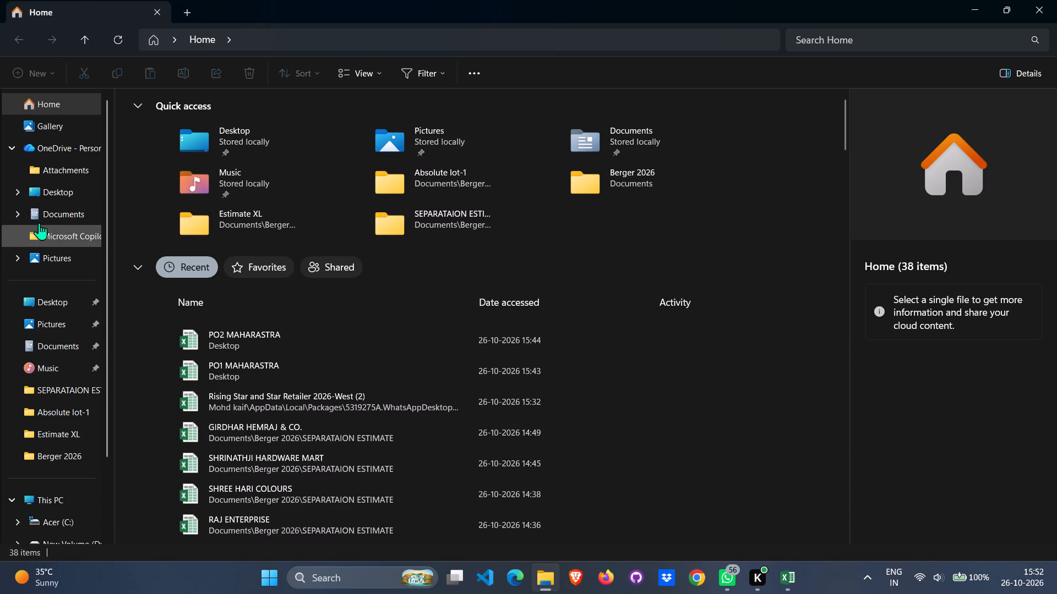
pyautogui.click(46, 203)
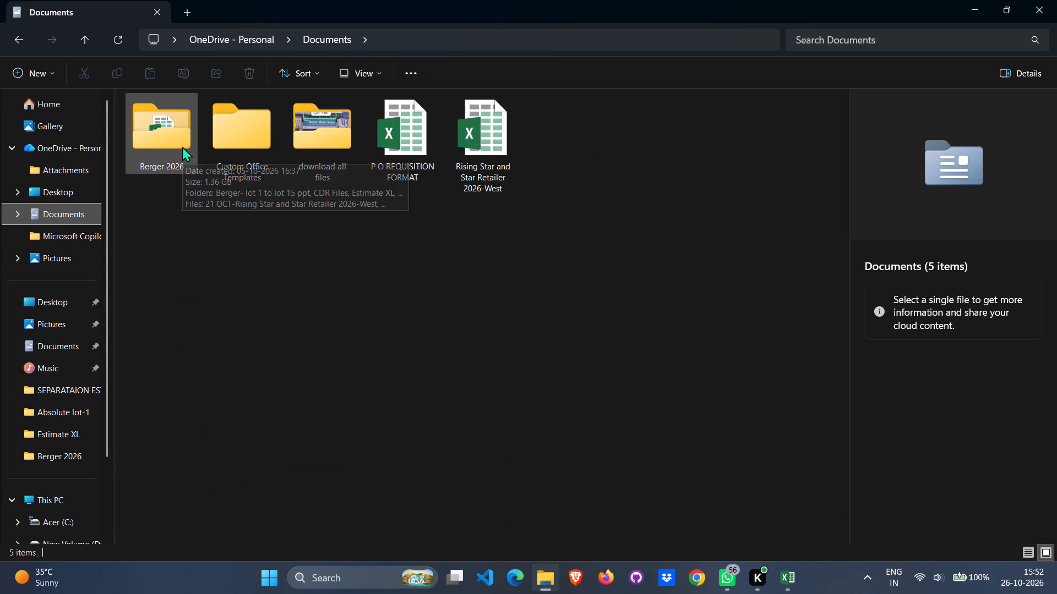
pyautogui.doubleClick(182, 146)
pyautogui.doubleClick(220, 202)
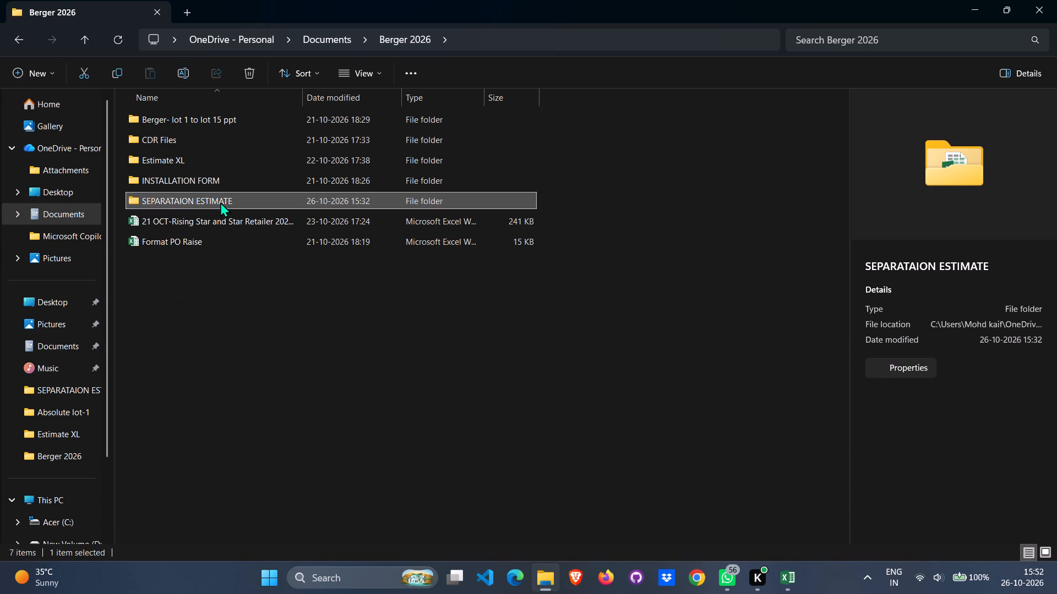
pyautogui.click(930, 36)
pyautogui.write('SAKSHI')
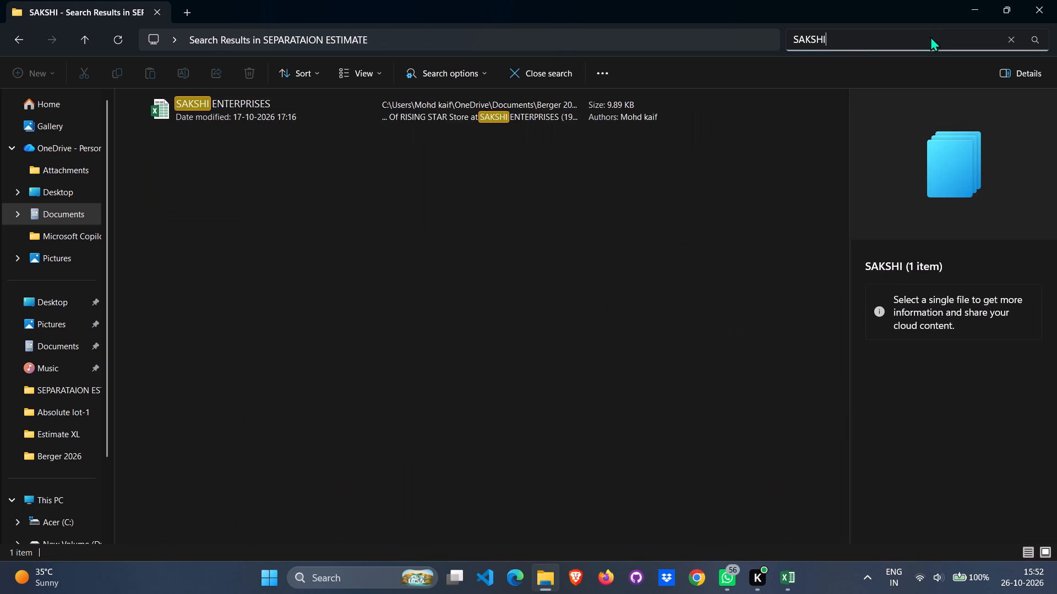
pyautogui.doubleClick(337, 107)
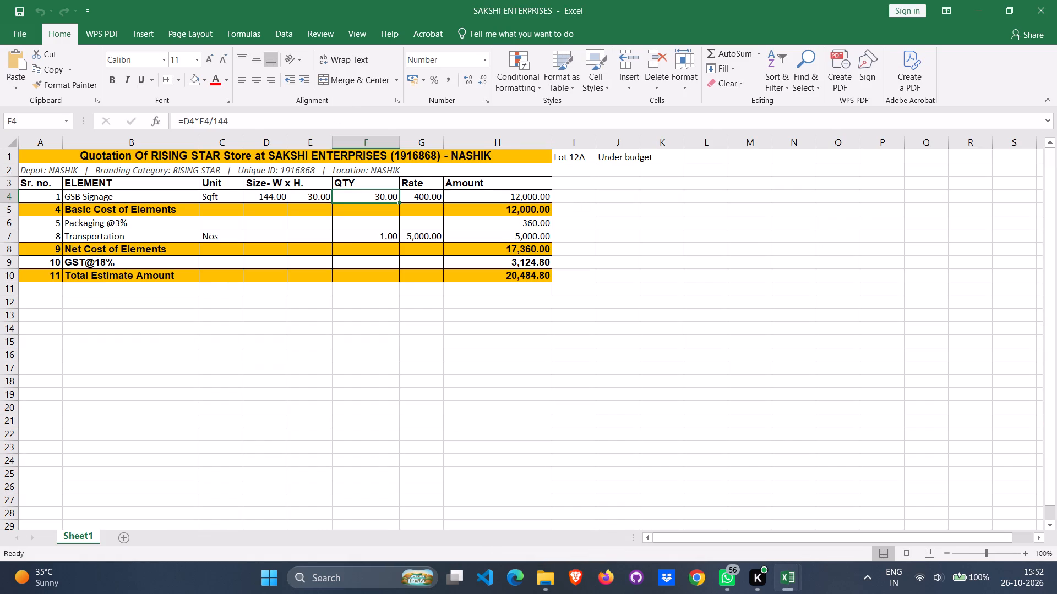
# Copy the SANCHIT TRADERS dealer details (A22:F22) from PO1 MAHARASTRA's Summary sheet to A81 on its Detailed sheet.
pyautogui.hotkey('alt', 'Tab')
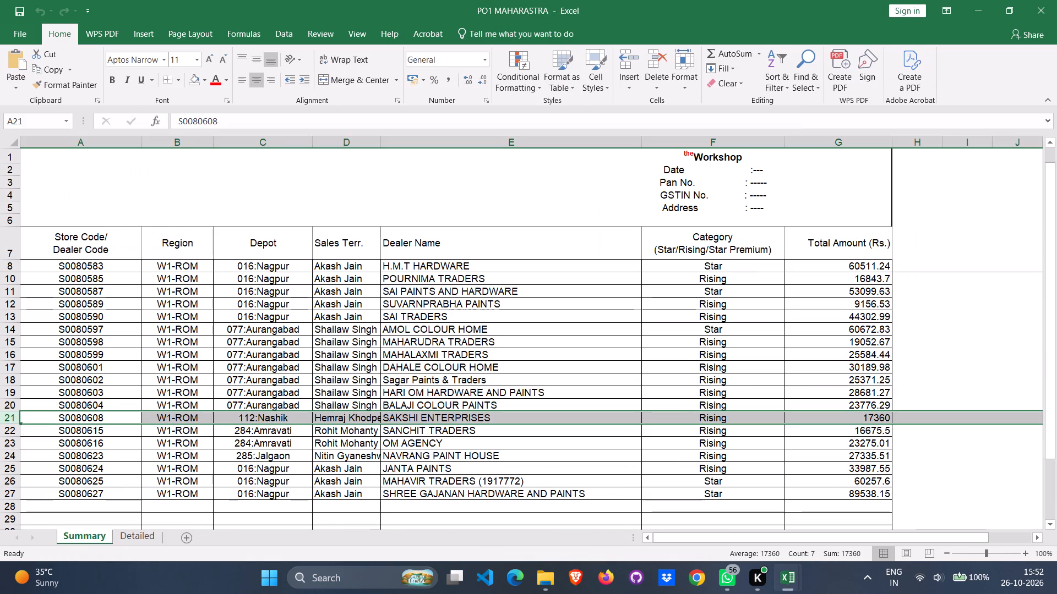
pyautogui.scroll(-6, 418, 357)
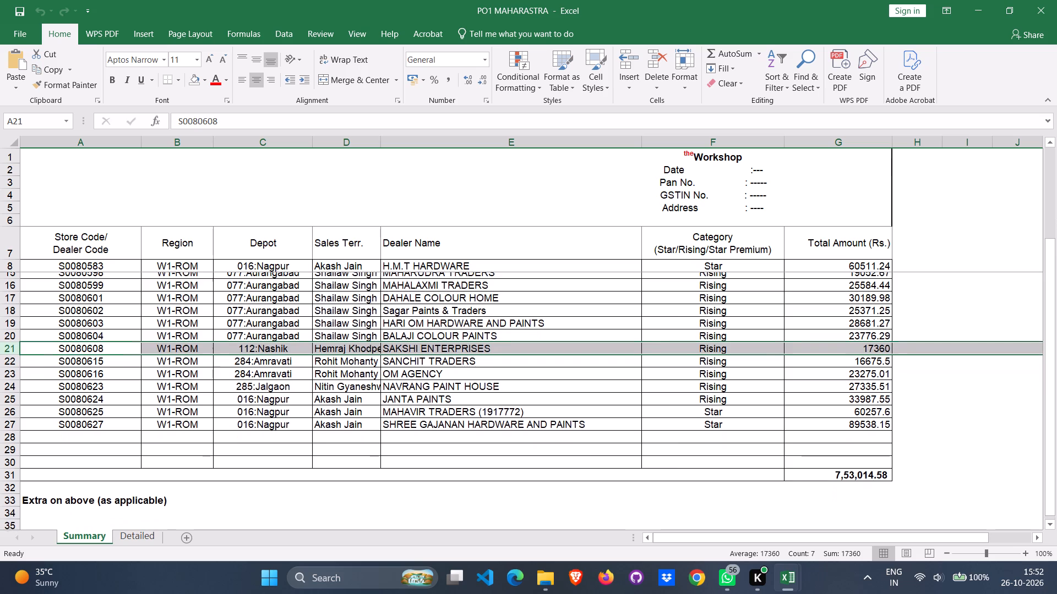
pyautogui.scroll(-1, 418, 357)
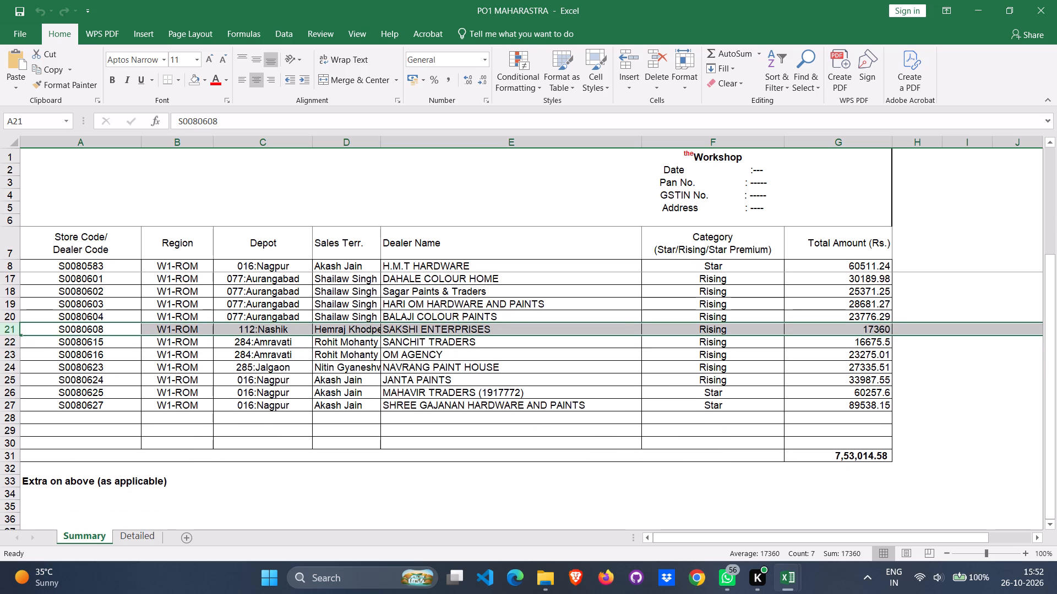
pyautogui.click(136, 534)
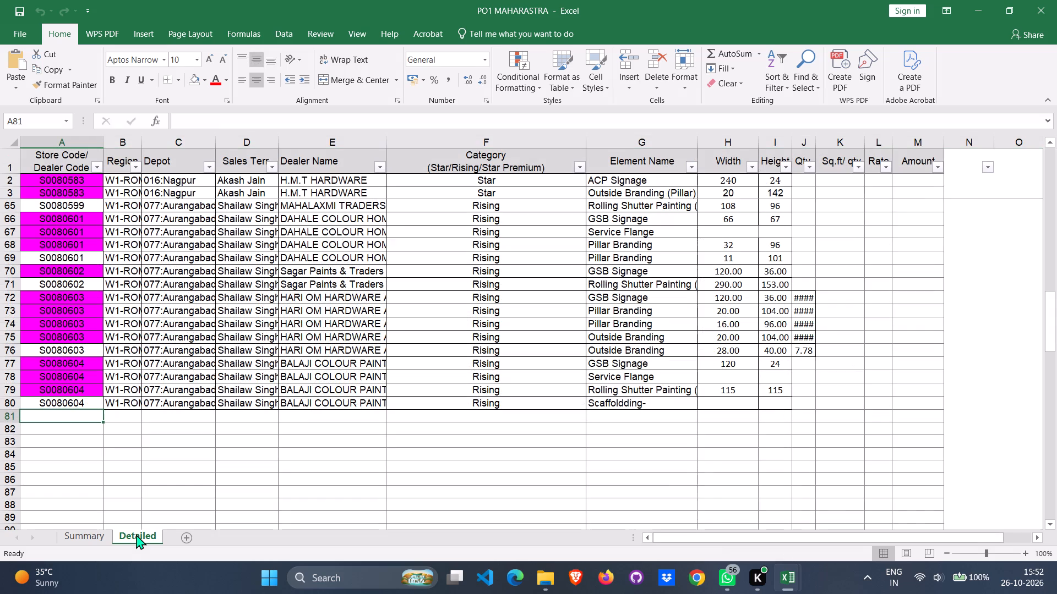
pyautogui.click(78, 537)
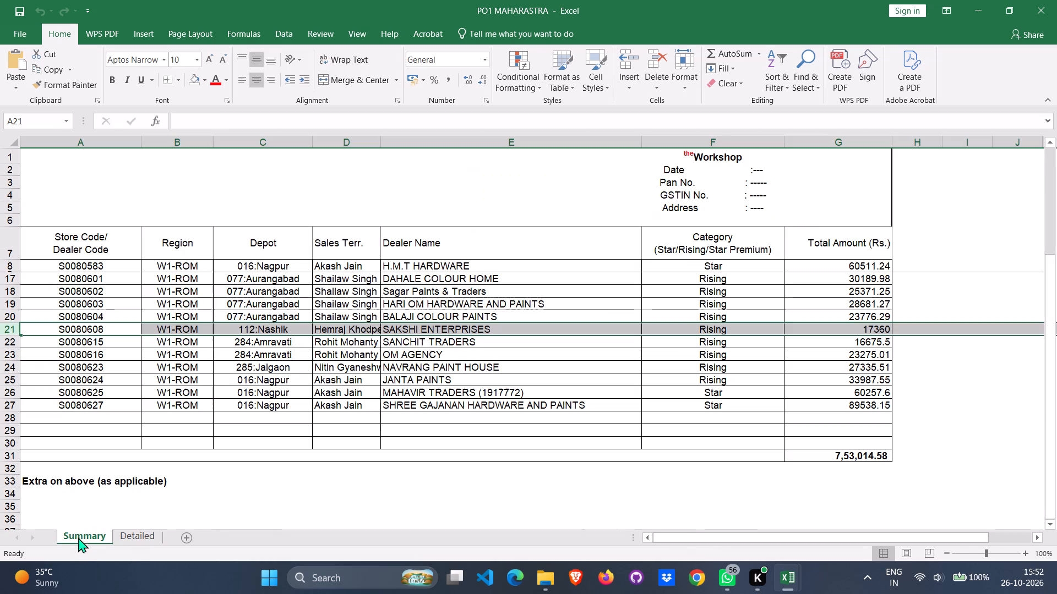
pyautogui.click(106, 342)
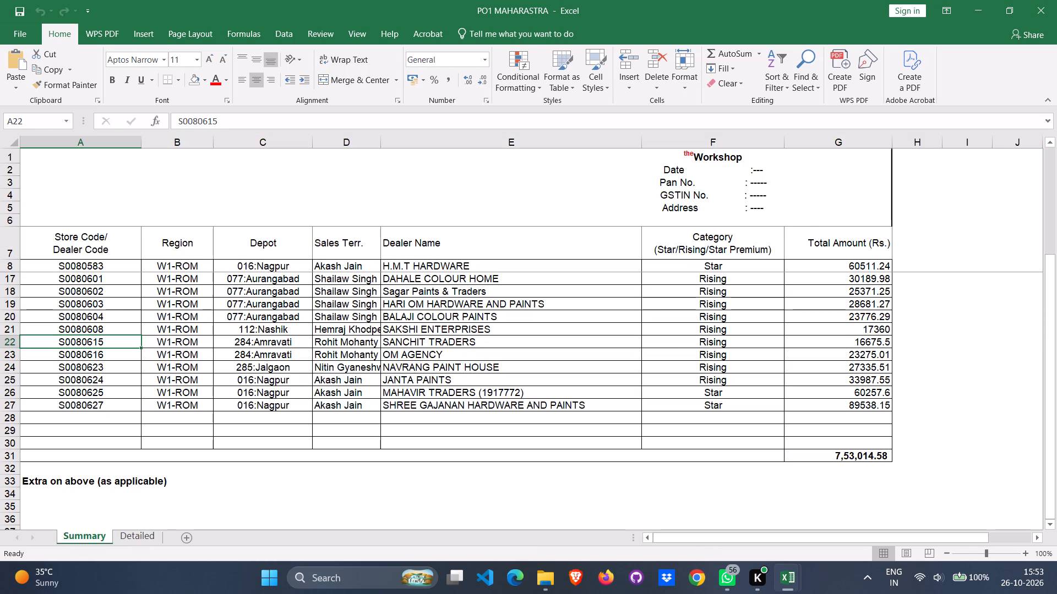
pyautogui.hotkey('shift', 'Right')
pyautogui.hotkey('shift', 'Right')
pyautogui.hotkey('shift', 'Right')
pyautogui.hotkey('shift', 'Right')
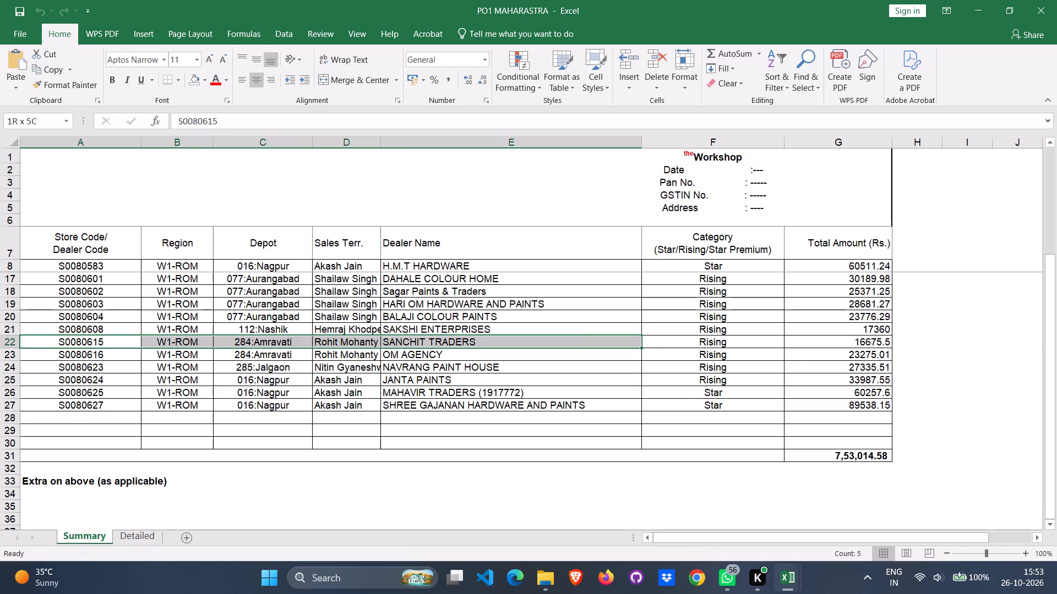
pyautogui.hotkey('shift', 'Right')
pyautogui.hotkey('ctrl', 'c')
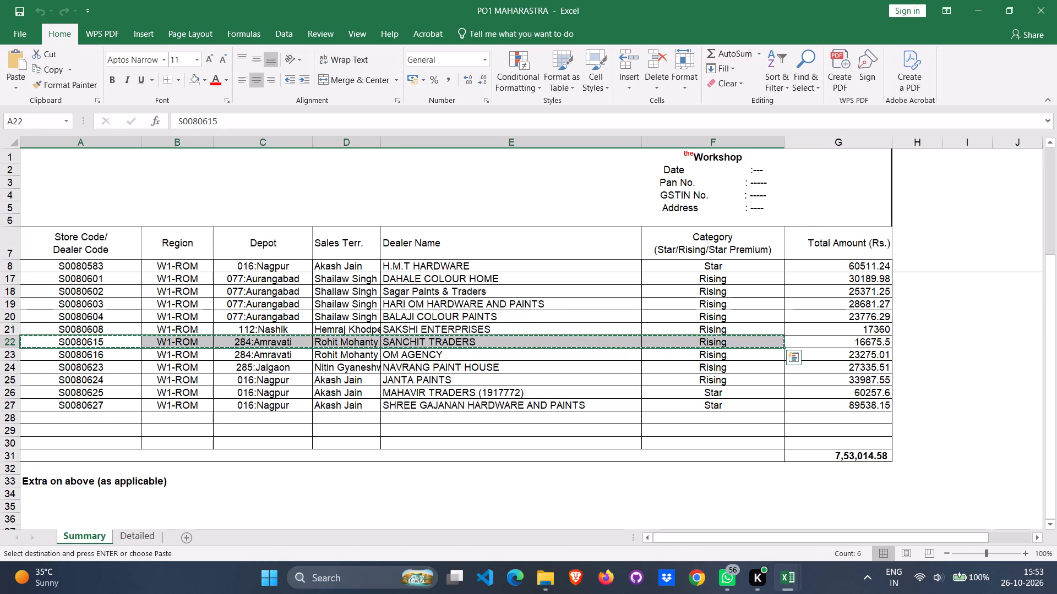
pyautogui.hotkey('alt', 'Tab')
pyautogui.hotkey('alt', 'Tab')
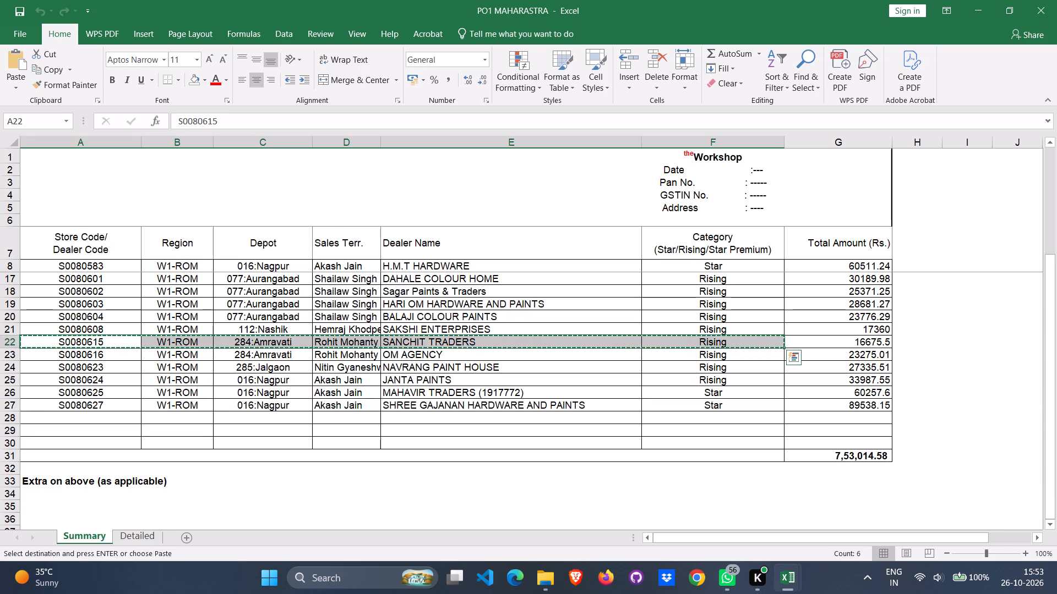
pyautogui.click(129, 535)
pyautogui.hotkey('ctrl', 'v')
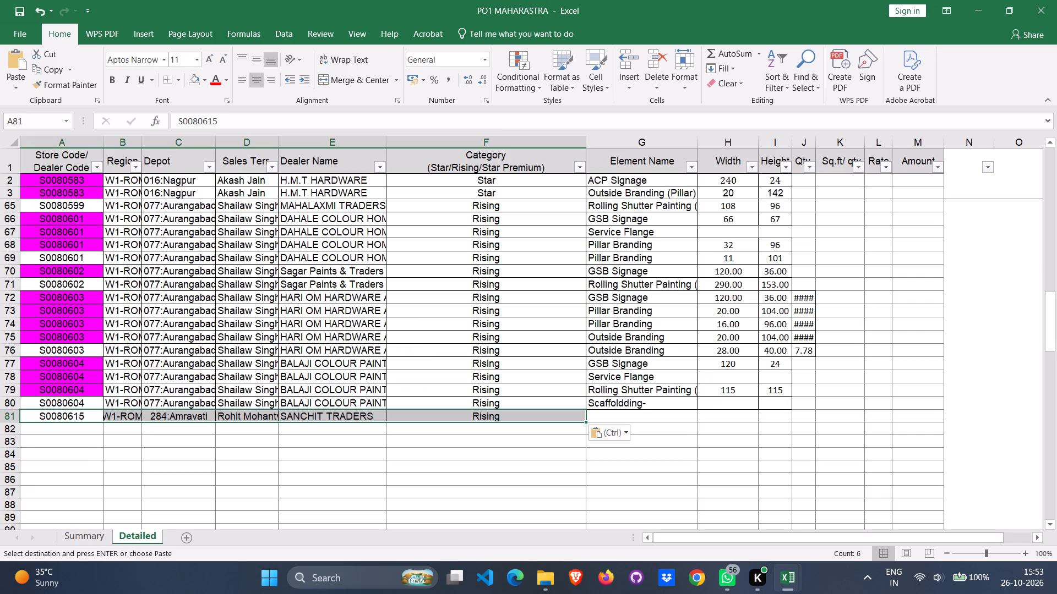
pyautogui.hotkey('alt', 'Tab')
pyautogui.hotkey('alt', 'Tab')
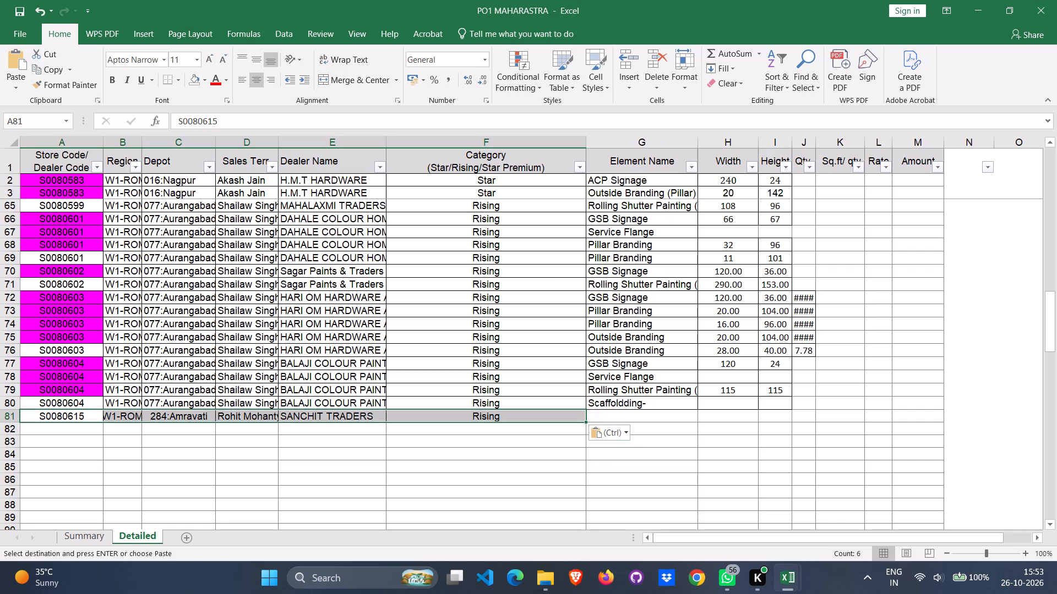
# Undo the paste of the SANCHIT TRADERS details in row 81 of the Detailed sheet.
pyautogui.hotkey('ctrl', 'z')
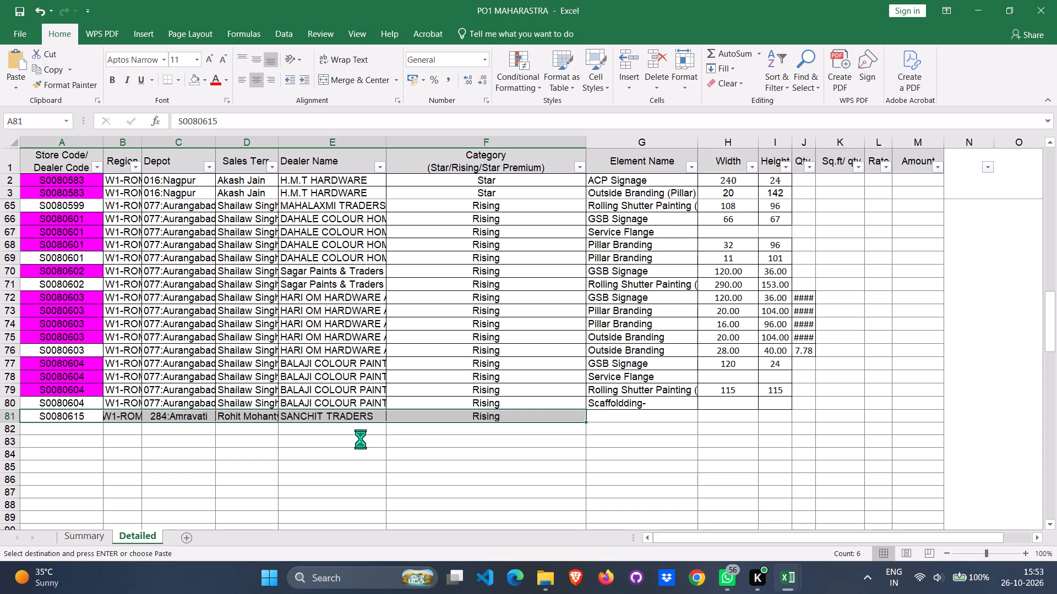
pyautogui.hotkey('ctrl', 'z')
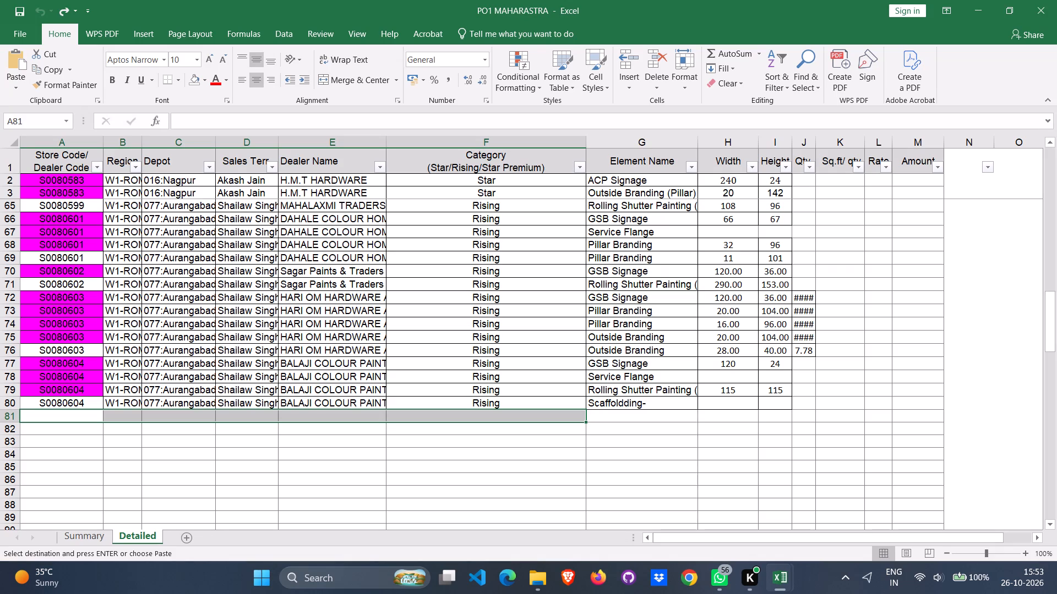
# Copy the SAKSHI ENTERPRISES dealer details (A21:F21) from PO1 MAHARASTRA's Summary sheet to A81 on its Detailed sheet.
pyautogui.click(82, 531)
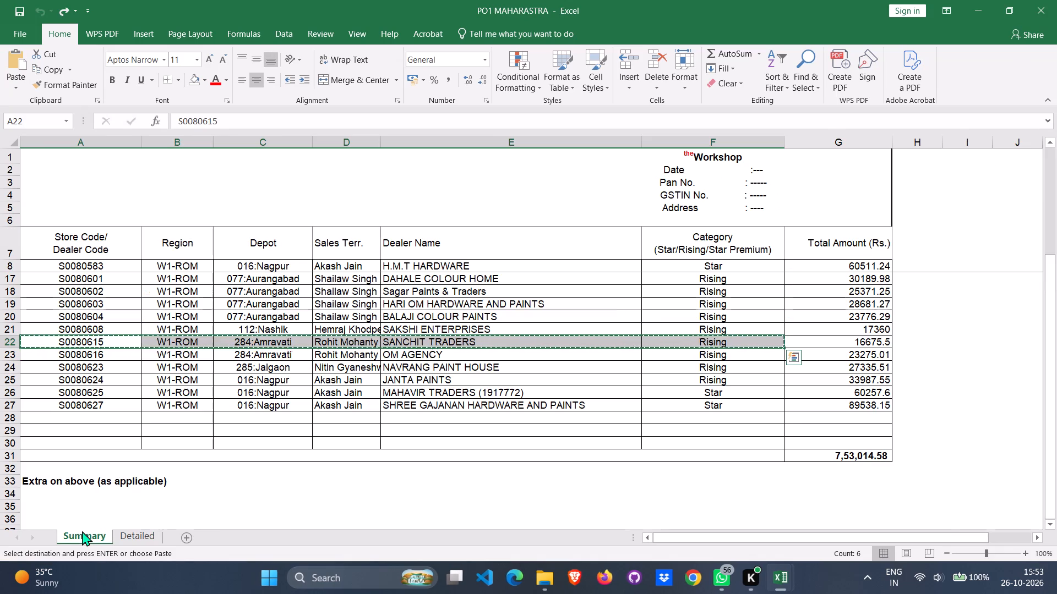
pyautogui.click(460, 327)
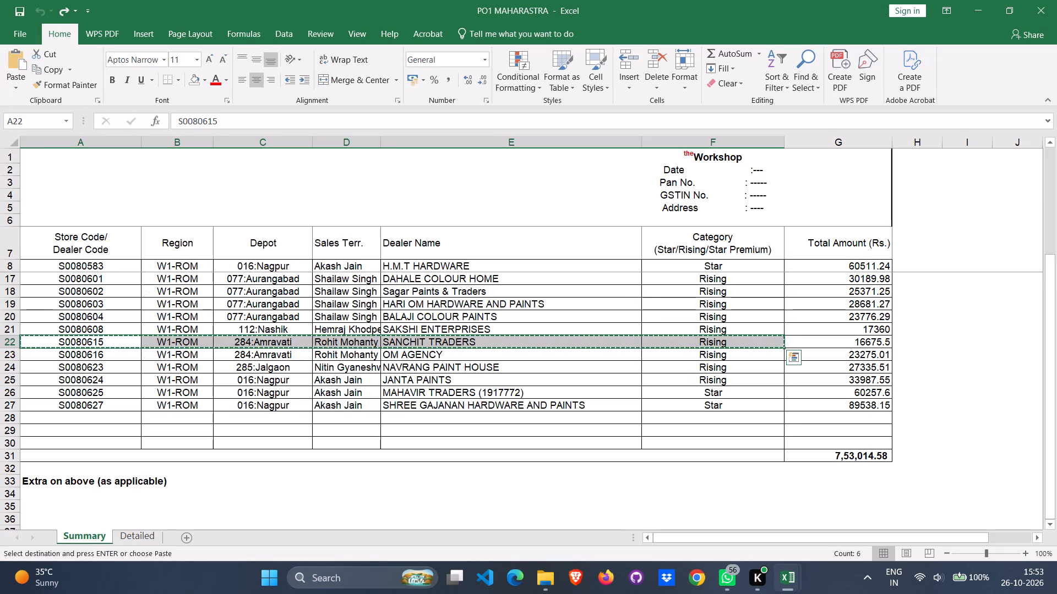
pyautogui.click(90, 328)
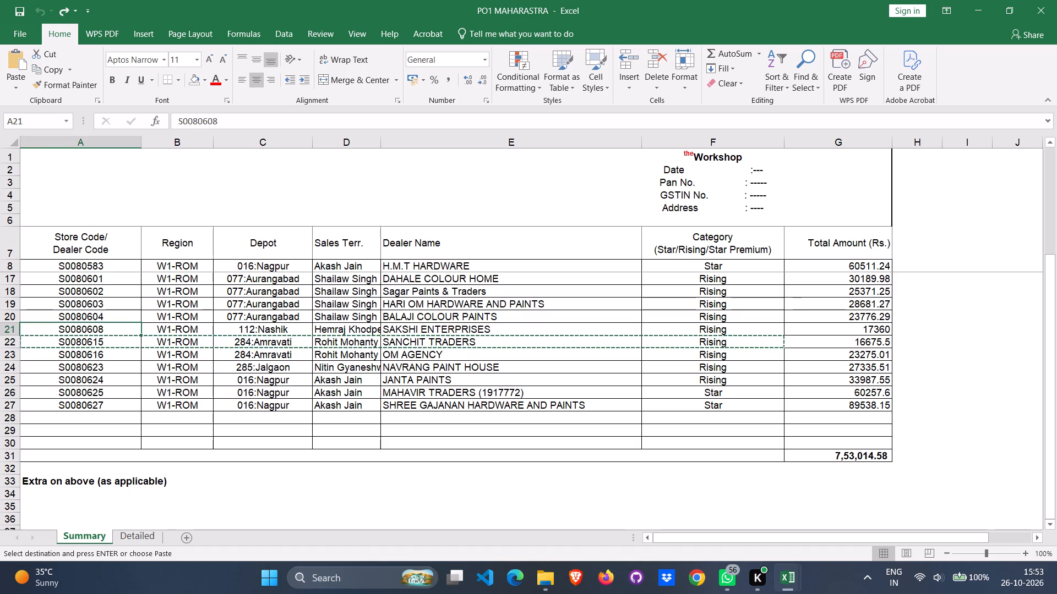
pyautogui.hotkey('shift', 'Right')
pyautogui.hotkey('shift', 'Right')
pyautogui.hotkey('shift', 'Right')
pyautogui.hotkey('shift', 'Right')
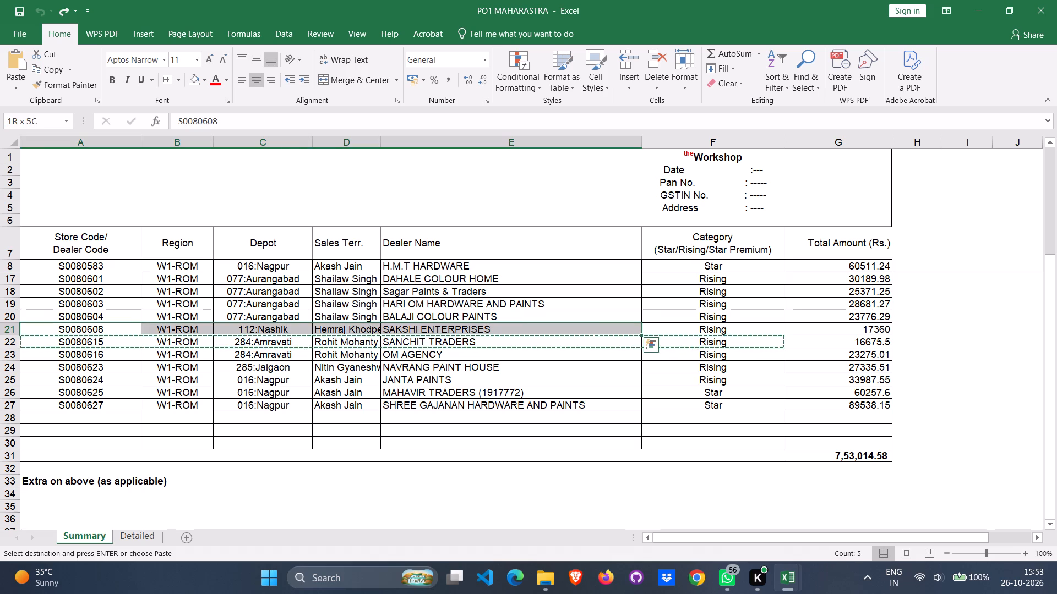
pyautogui.hotkey('shift', 'Right')
pyautogui.hotkey('ctrl', 'c')
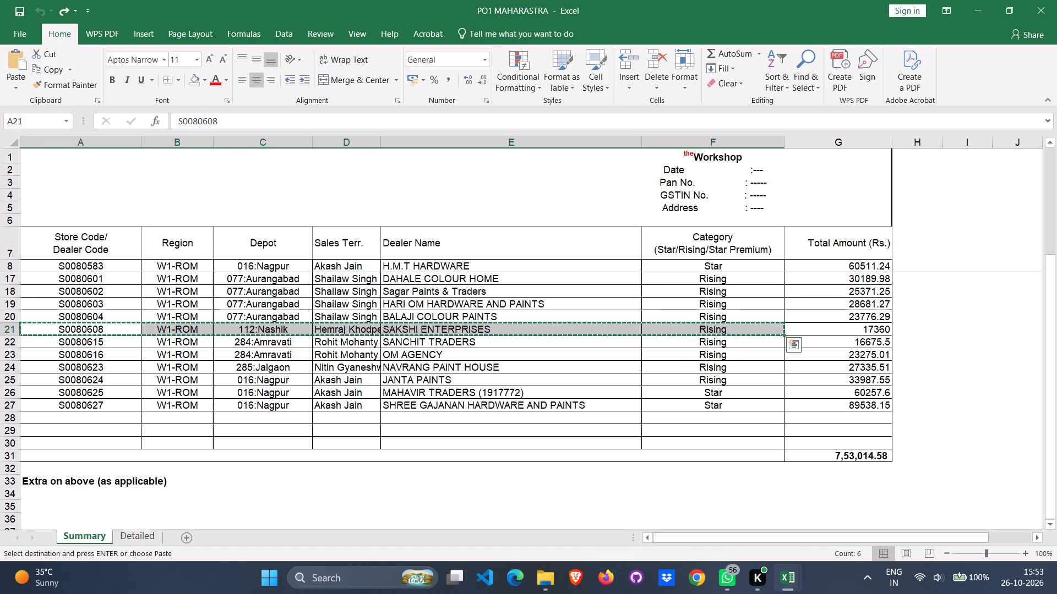
pyautogui.hotkey('alt', 'Tab')
pyautogui.hotkey('alt', 'Tab')
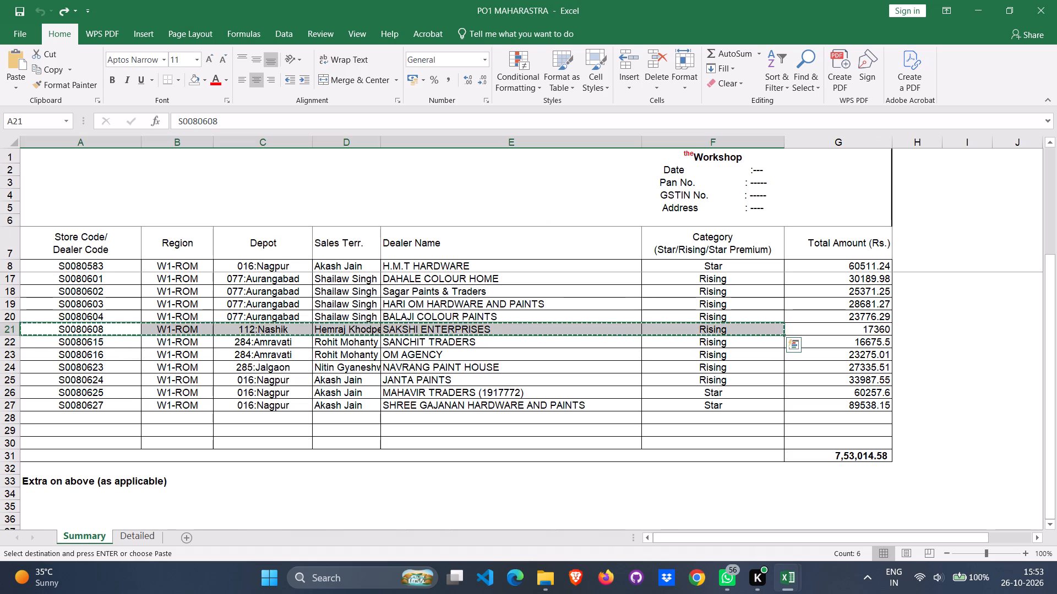
pyautogui.click(138, 537)
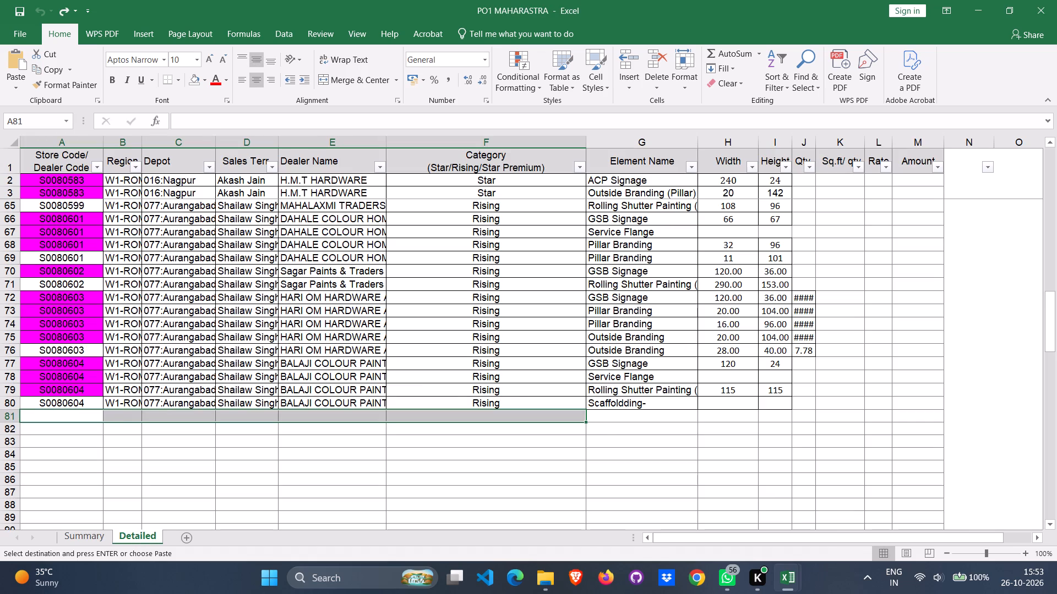
pyautogui.hotkey('ctrl', 'v')
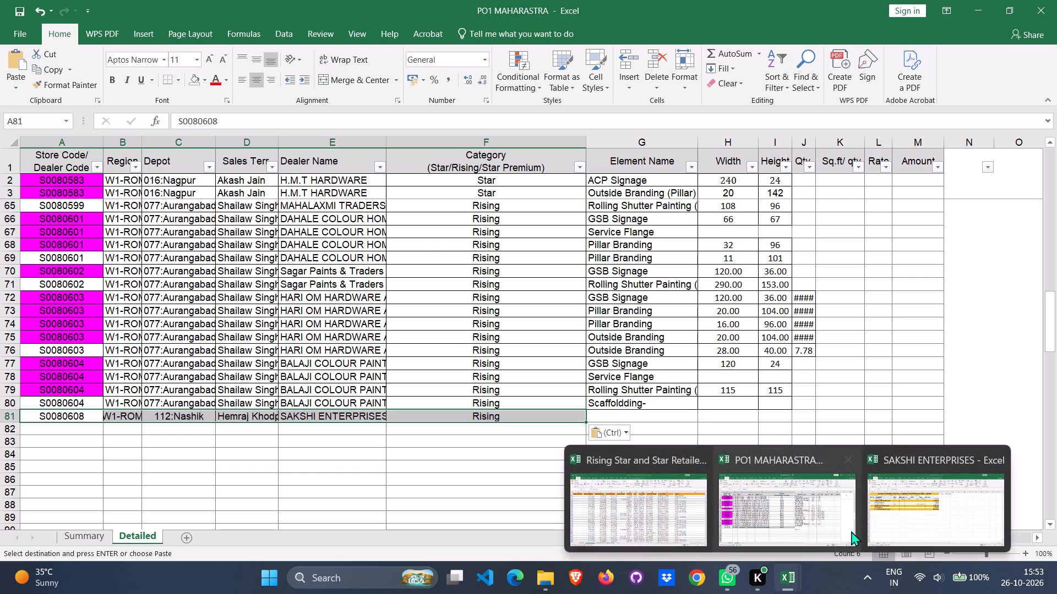
# Copy the element name GSB Signage (B4) from the SAKSHI ENTERPRISES workbook to G81 on PO1 MAHARASTRA's Detailed sheet.
pyautogui.click(925, 506)
pyautogui.click(154, 198)
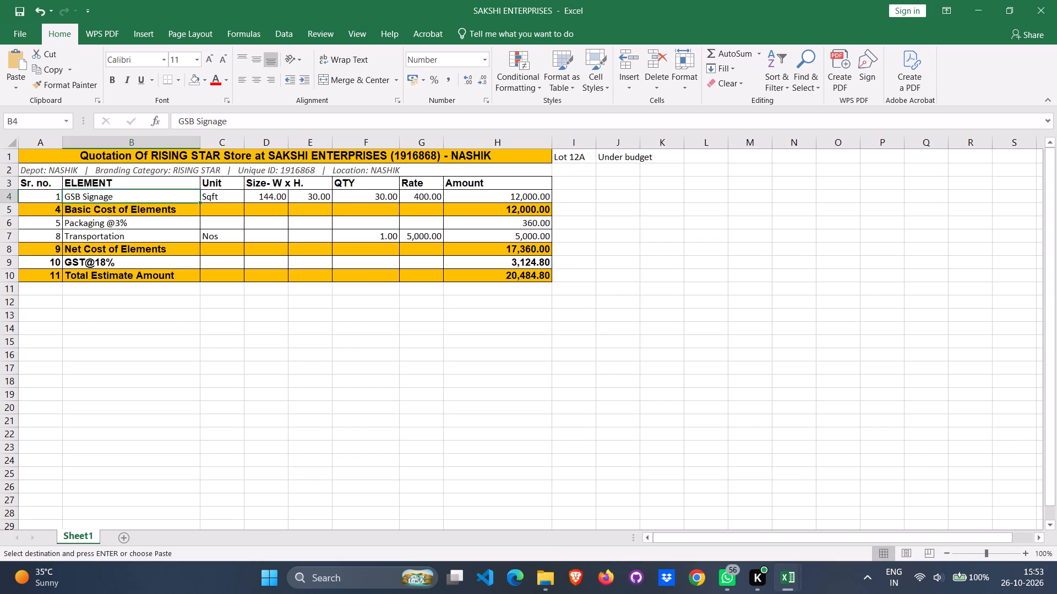
pyautogui.hotkey('ctrl', 'c')
pyautogui.hotkey('alt', 'Tab')
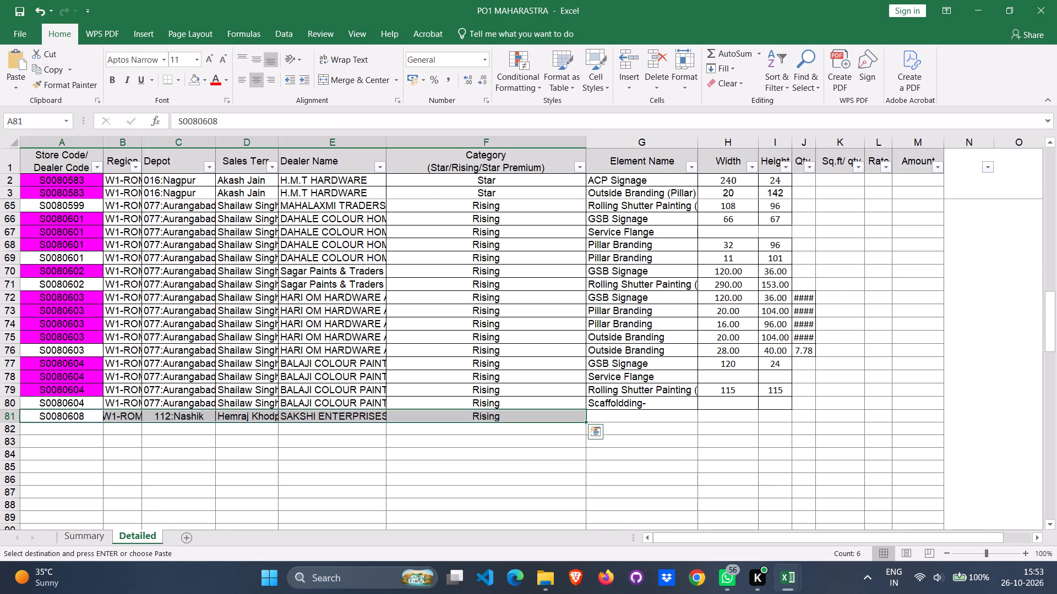
pyautogui.click(637, 417)
pyautogui.hotkey('ctrl', 'v')
# Copy the GSB Signage size, 144 by 30 (D4:E4), from the SAKSHI ENTERPRISES workbook to H81:I81 in PO1 MAHARASTRA, and save PO1 MAHARASTRA.
pyautogui.hotkey('alt', 'Tab')
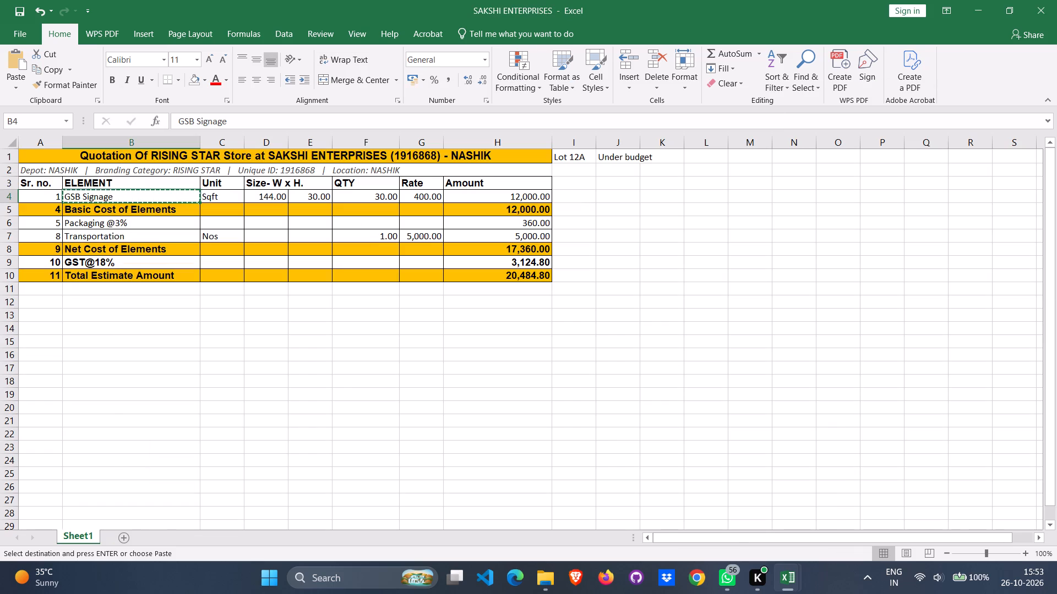
pyautogui.click(262, 197)
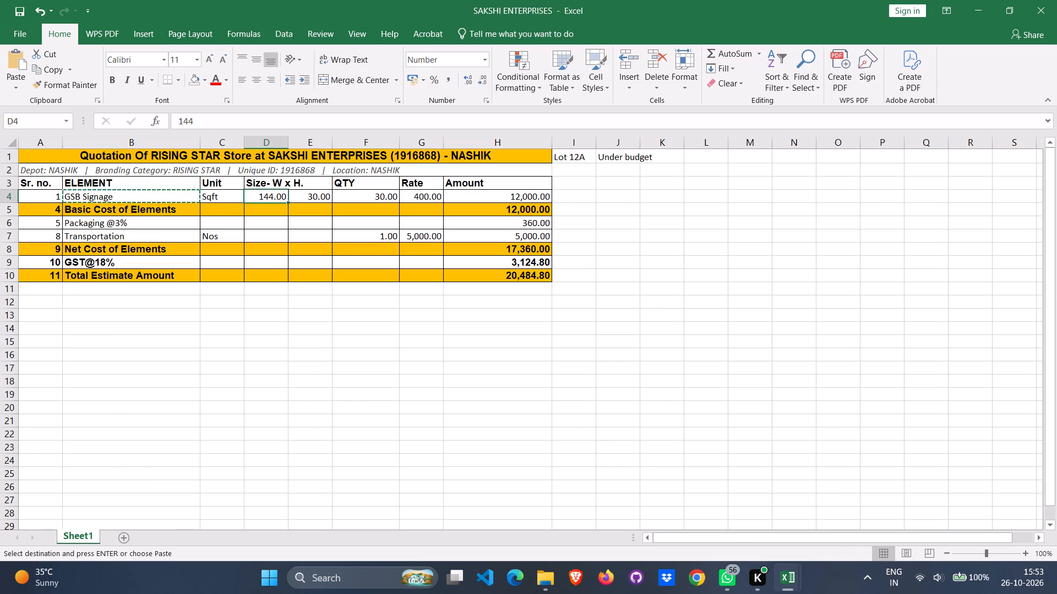
pyautogui.hotkey('shift', 'Right')
pyautogui.hotkey('ctrl', 'c')
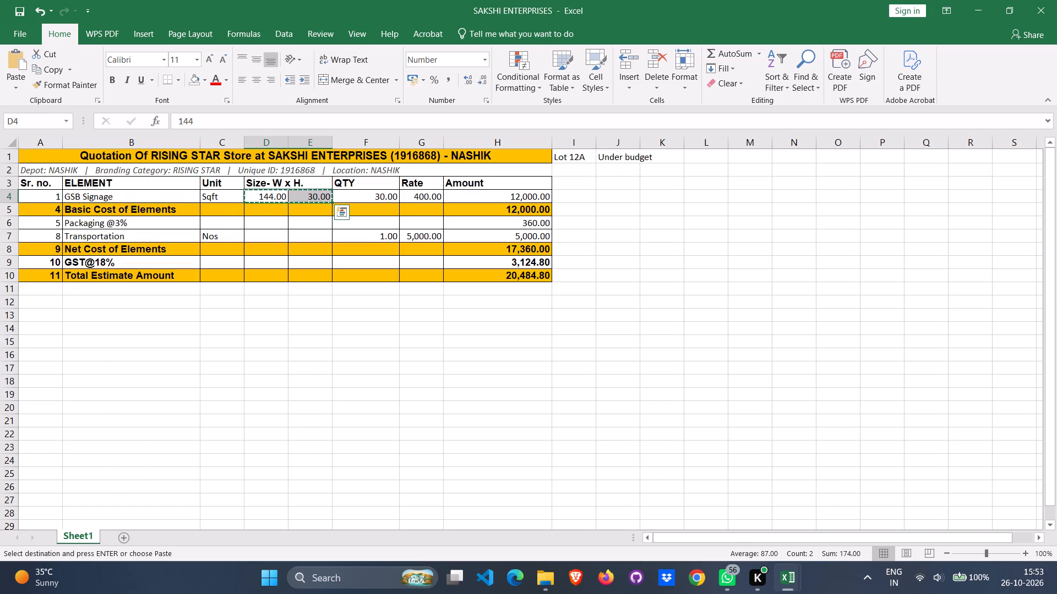
pyautogui.hotkey('alt', 'Tab')
pyautogui.click(733, 424)
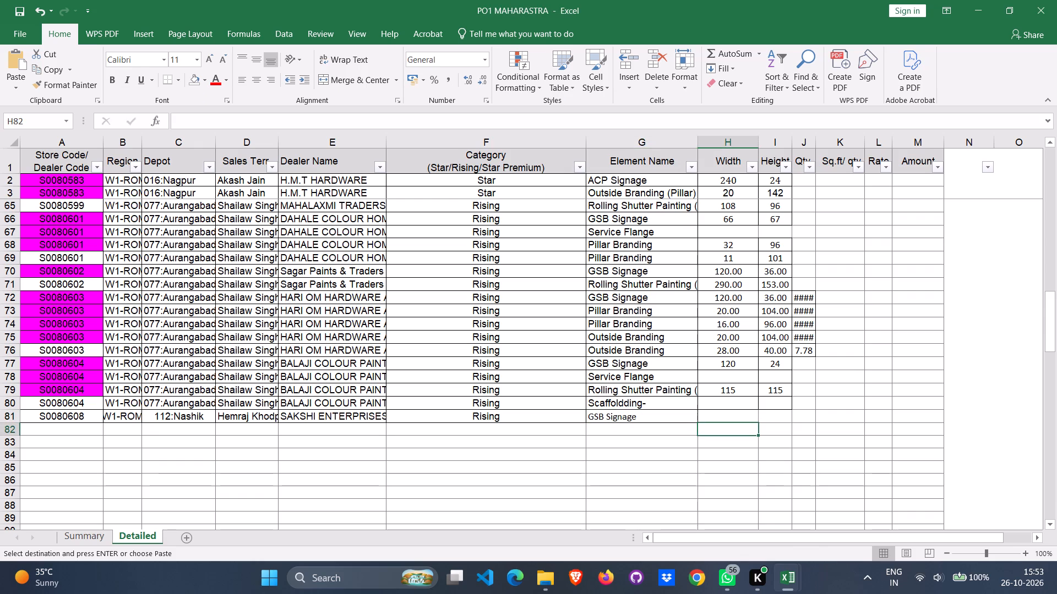
pyautogui.click(731, 420)
pyautogui.hotkey('ctrl', 'v')
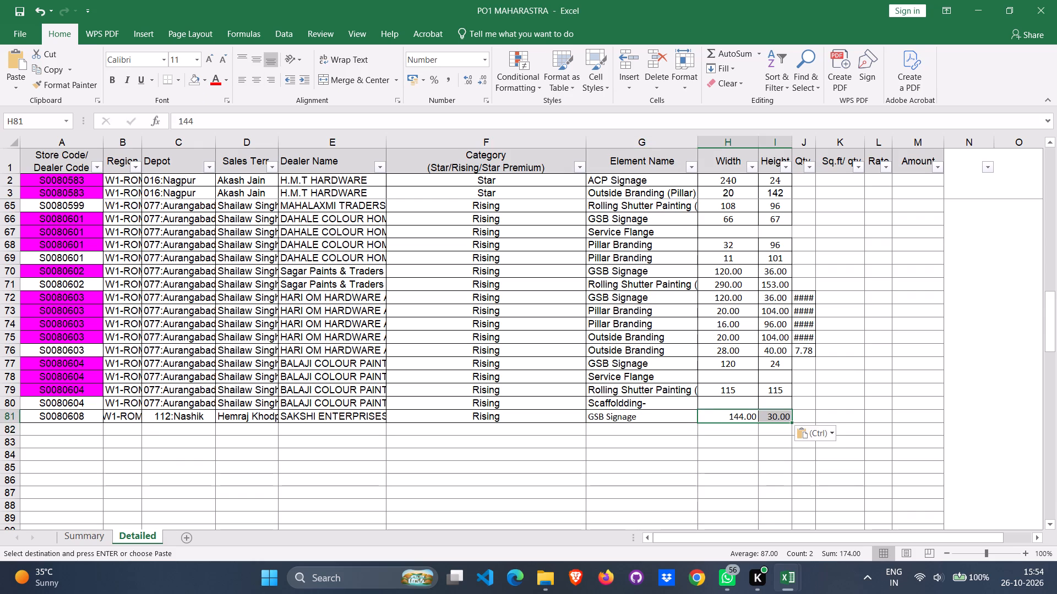
pyautogui.hotkey('ctrl', 's')
# Close the SAKSHI ENTERPRISES workbook.
pyautogui.hotkey('alt', 'Tab')
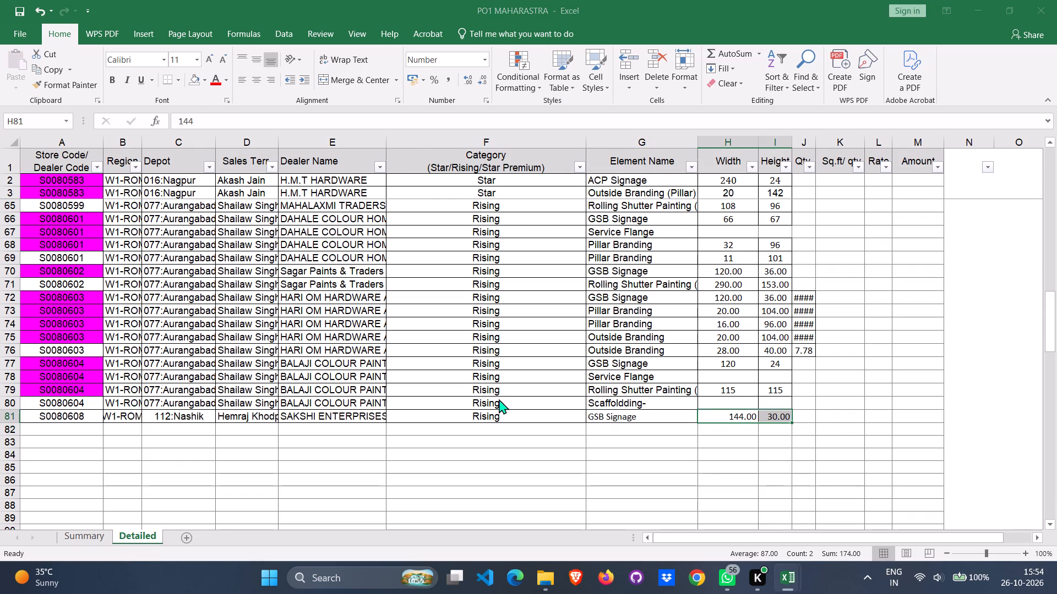
pyautogui.moveTo(1039, 16); pyautogui.dragTo(1039, 11)
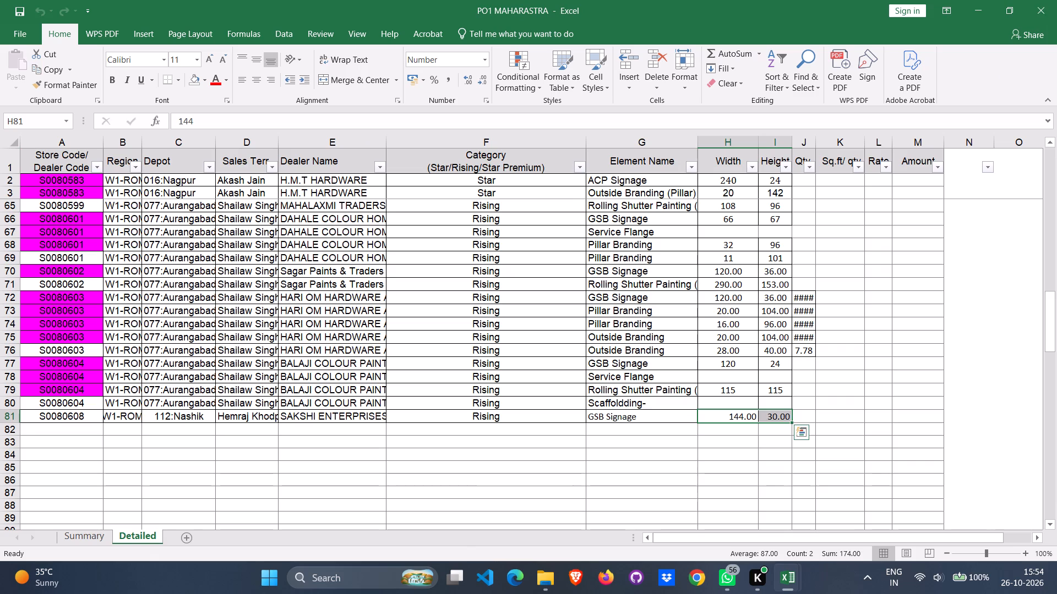
# Search the SEPARATAION ESTIMATE folder for BALAJI C and open the BALAJI COLOUR PAINTS workbook.
pyautogui.hotkey('alt', 'Tab')
pyautogui.click(1009, 36)
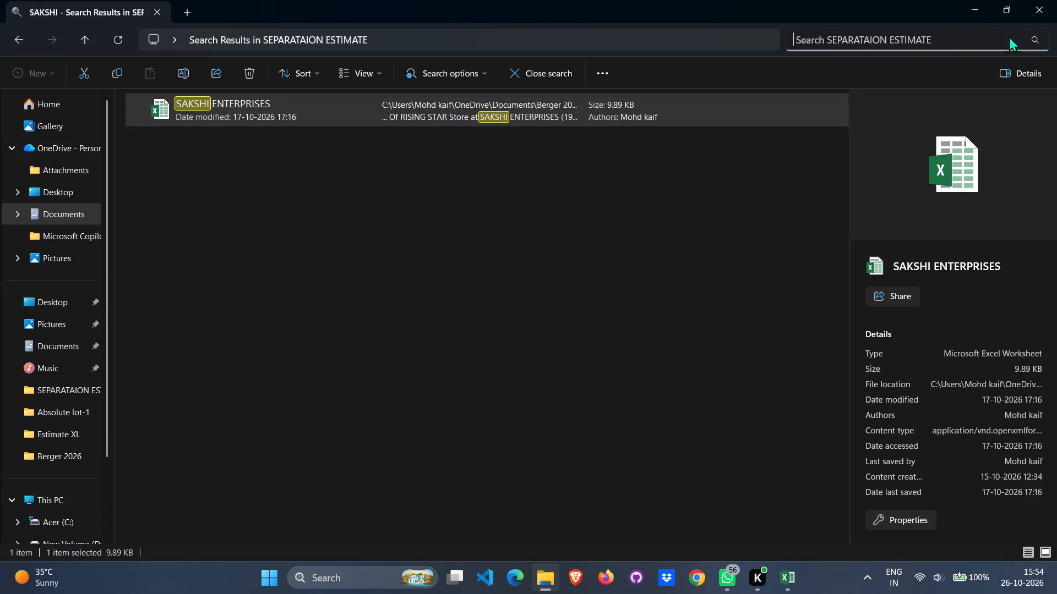
pyautogui.hotkey('alt', 'Tab')
pyautogui.hotkey('alt', 'Tab')
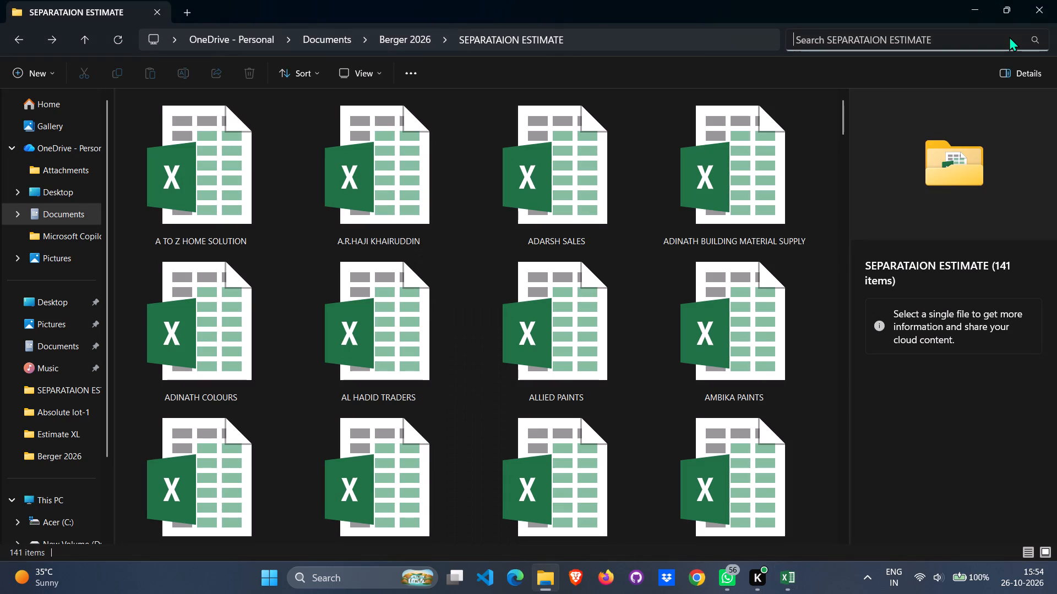
pyautogui.write('BALAJI CLO')
pyautogui.press('BackSpace')
pyautogui.press('BackSpace')
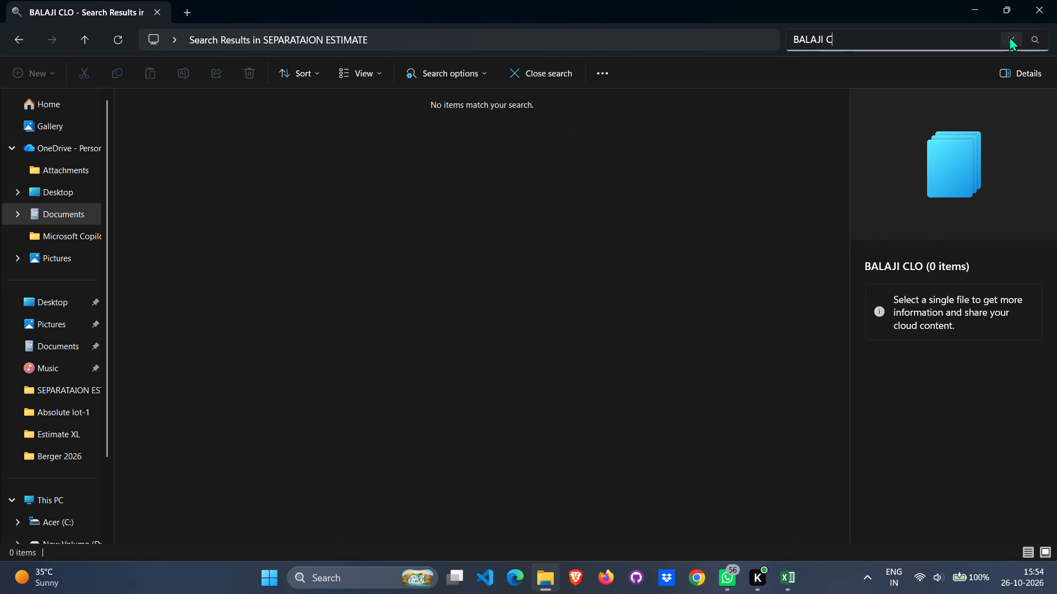
pyautogui.write('LO')
pyautogui.press('BackSpace')
pyautogui.press('BackSpace')
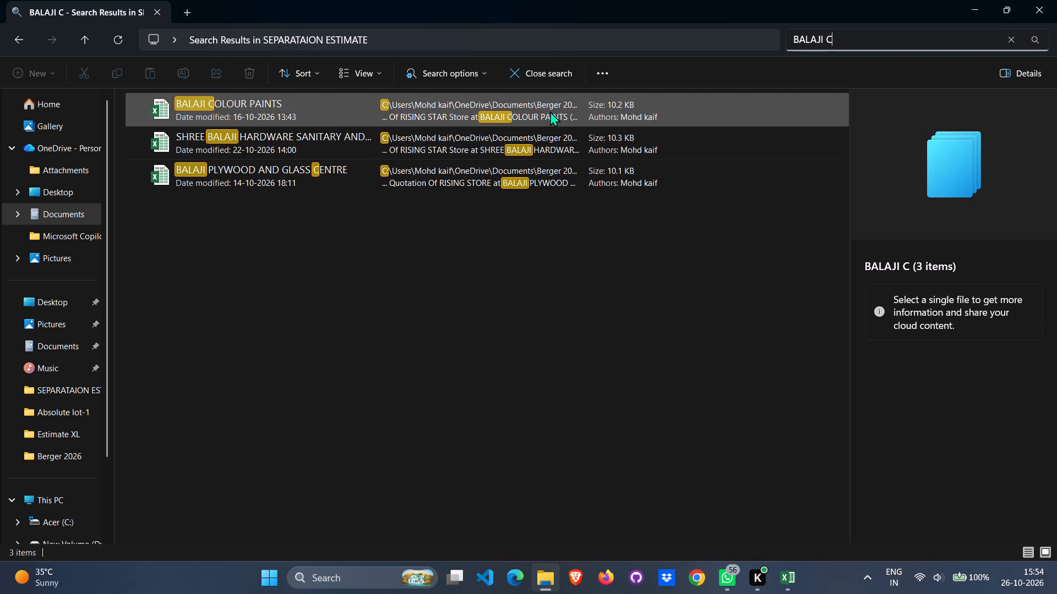
pyautogui.doubleClick(309, 110)
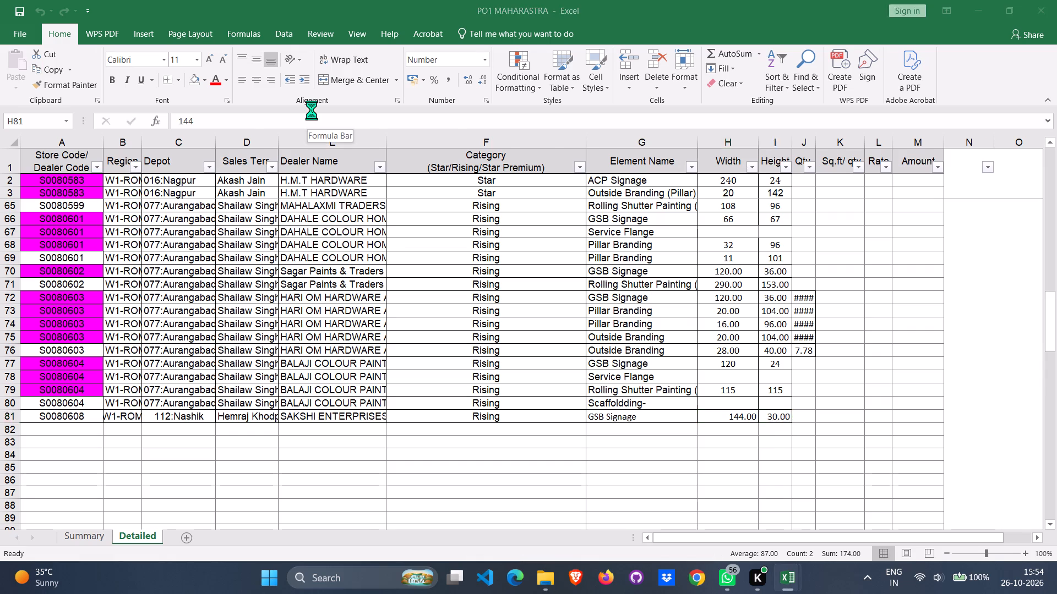
pyautogui.hscroll(8, 226, 252)
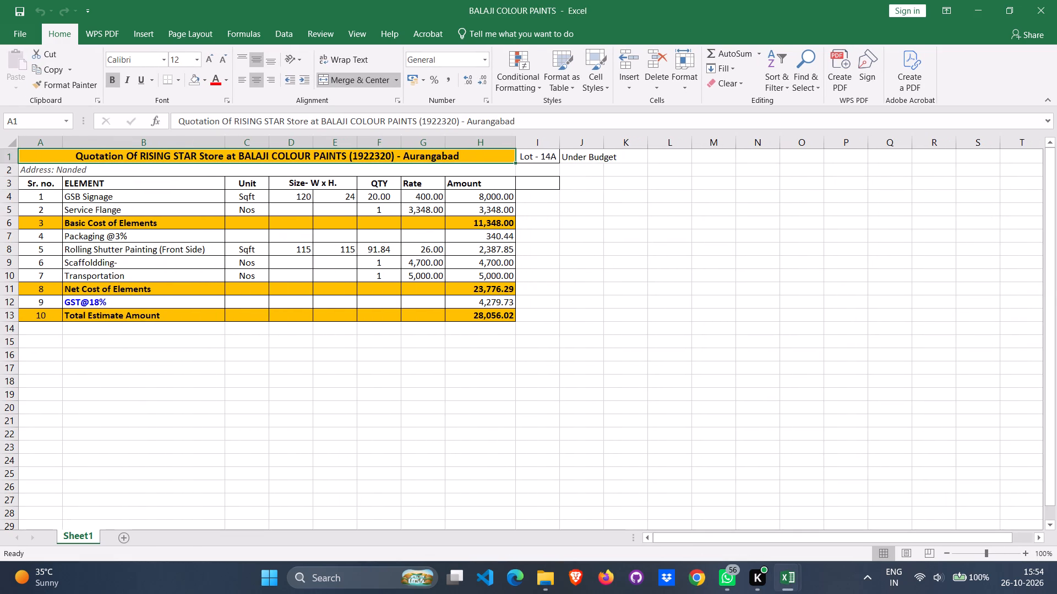
# Enter quantity 1 for BALAJI COLOUR PAINTS' Scaffoldding- row (J80) on PO1 MAHARASTRA's Detailed sheet.
pyautogui.hotkey('alt', 'Tab')
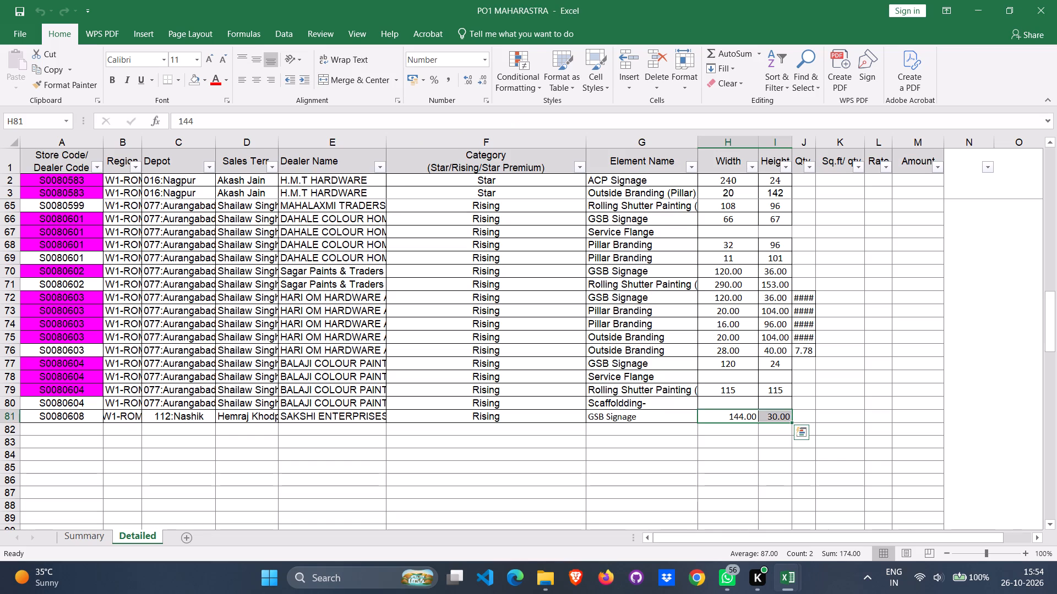
pyautogui.click(808, 405)
pyautogui.press('1')
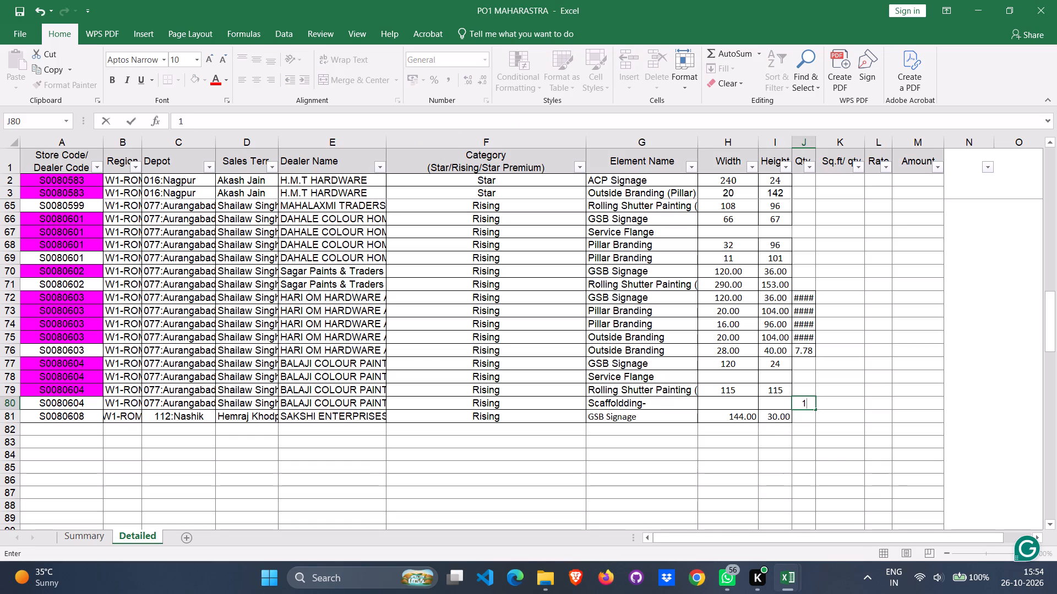
pyautogui.hscroll(1, 806, 442)
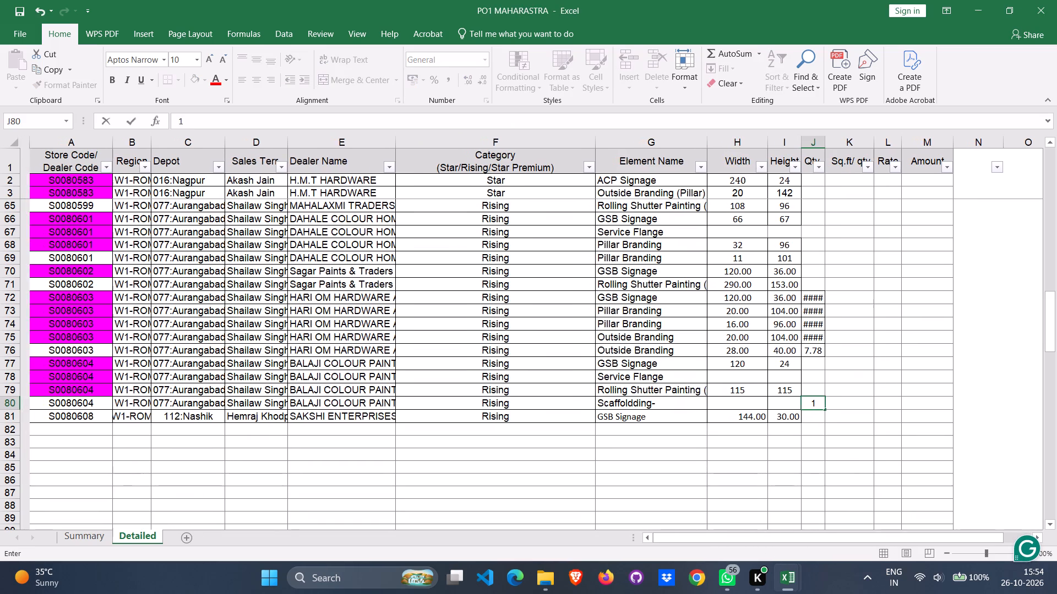
pyautogui.hscroll(1, 806, 442)
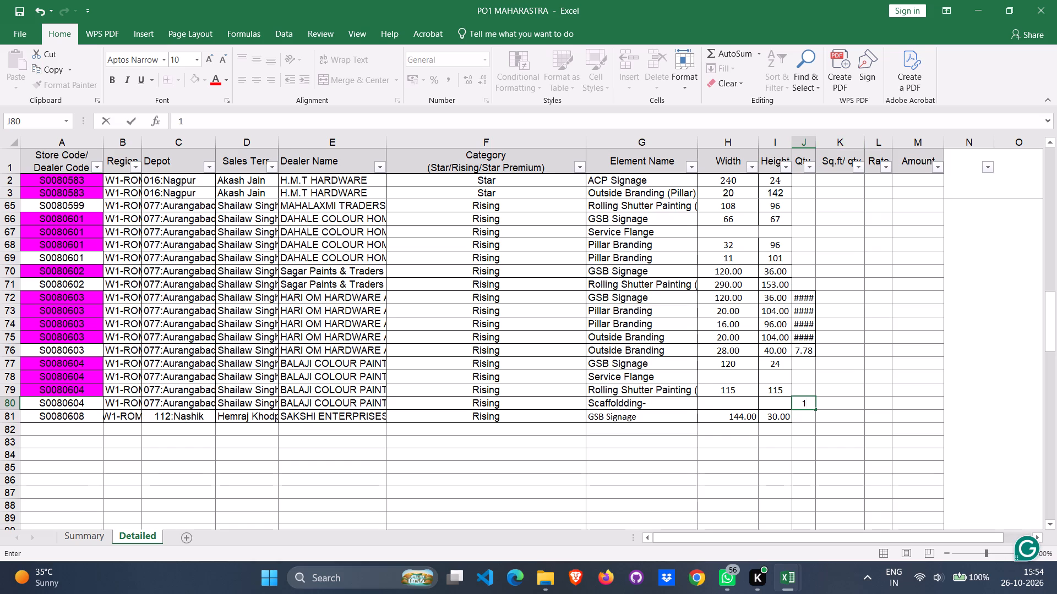
# Widen the Qty. column (J) on the Detailed sheet so its quantities can be read in full.
pyautogui.click(812, 145)
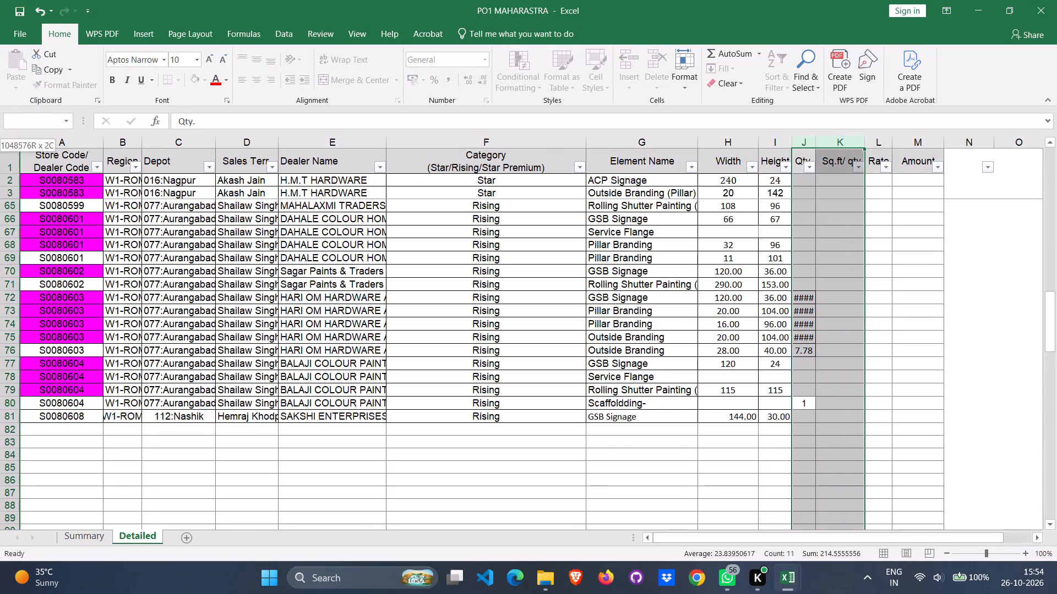
pyautogui.moveTo(793, 140); pyautogui.dragTo(787, 140)
pyautogui.moveTo(807, 140); pyautogui.dragTo(840, 138)
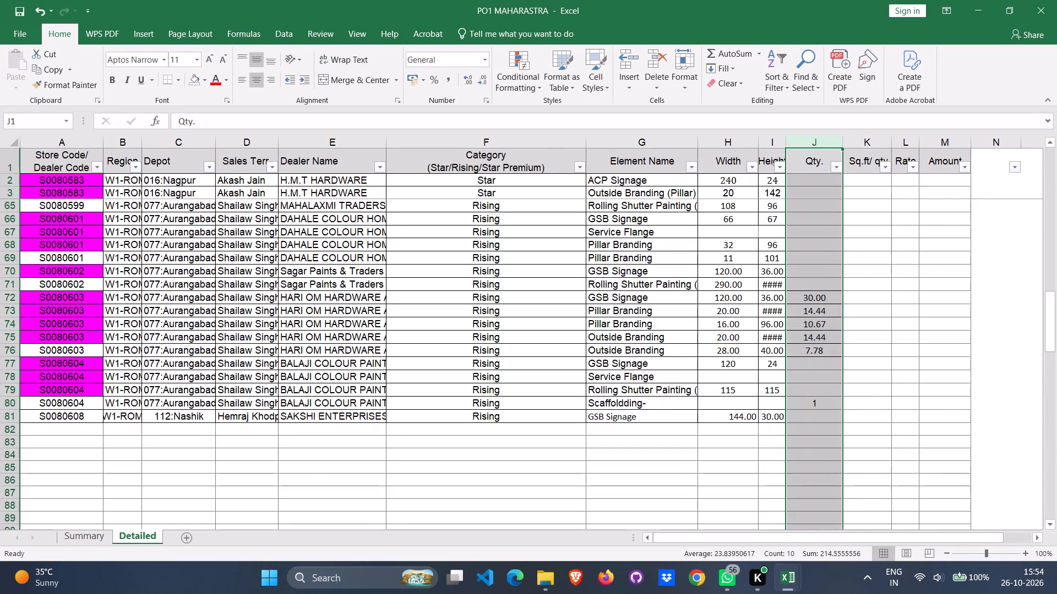
# Review the Qty. column through all dealer rows of the Detailed sheet for filled and missing quantities.
pyautogui.scroll(2, 837, 276)
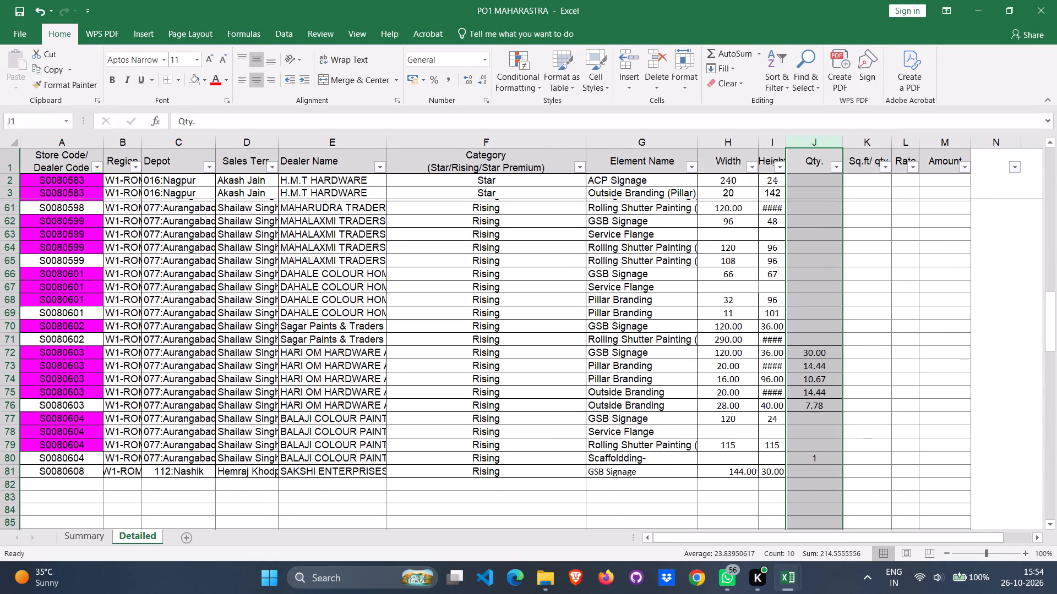
pyautogui.scroll(7, 837, 276)
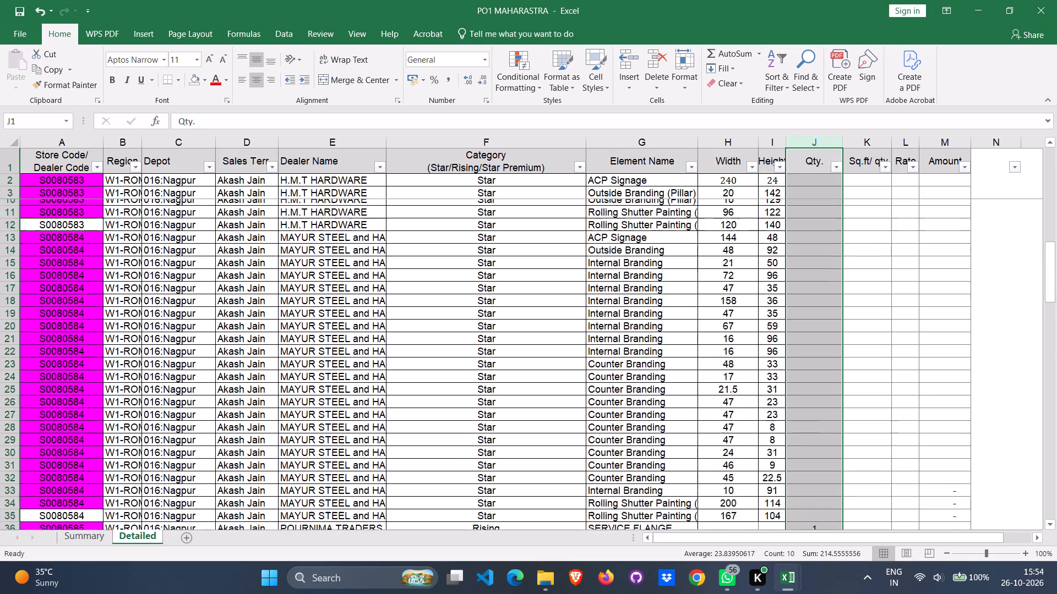
pyautogui.scroll(5, 837, 276)
pyautogui.scroll(-5, 837, 276)
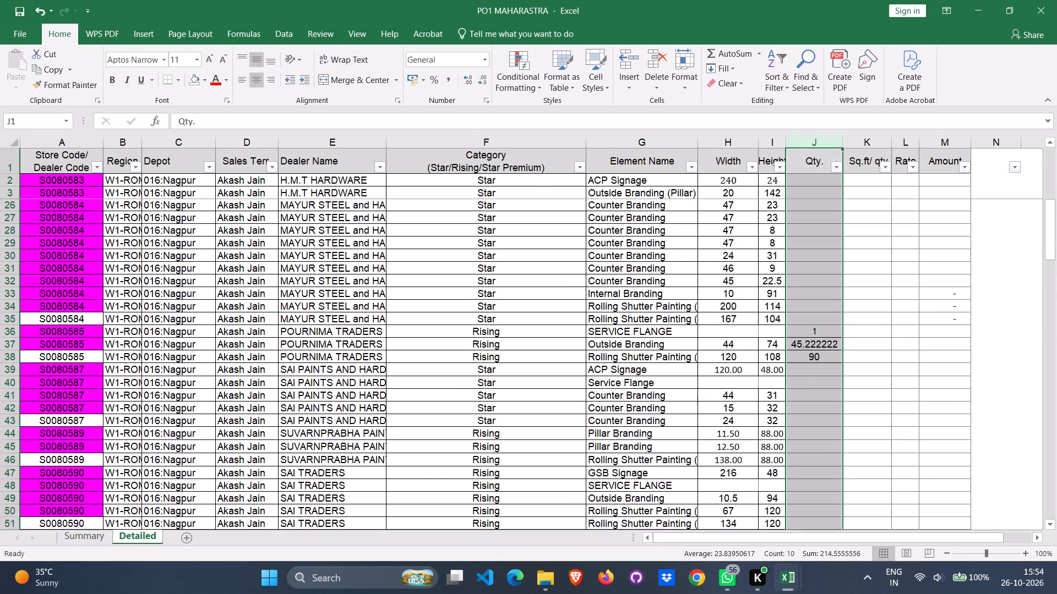
pyautogui.scroll(-1, 837, 276)
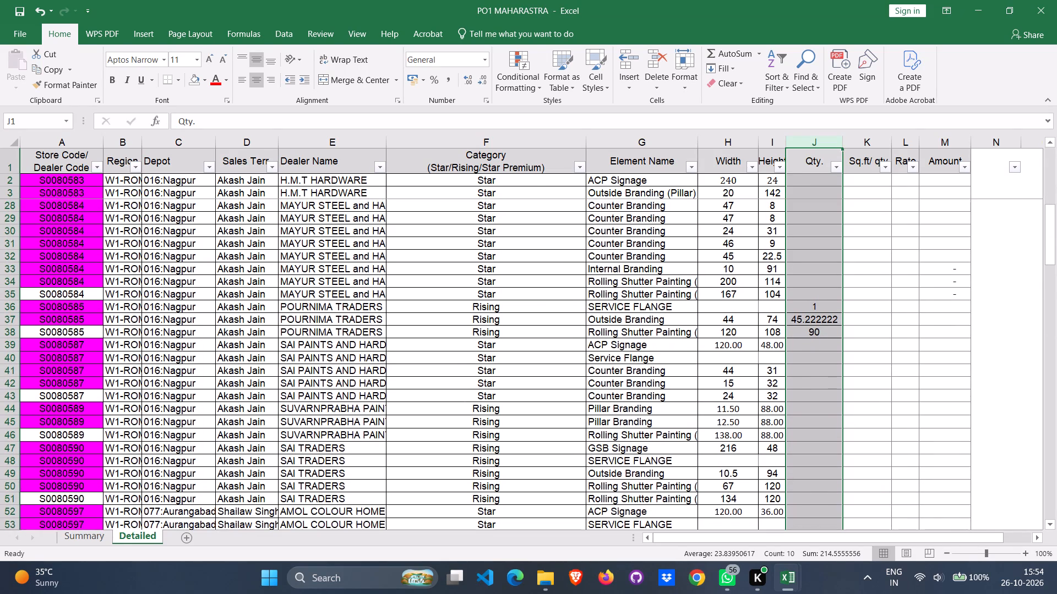
pyautogui.scroll(-1, 837, 276)
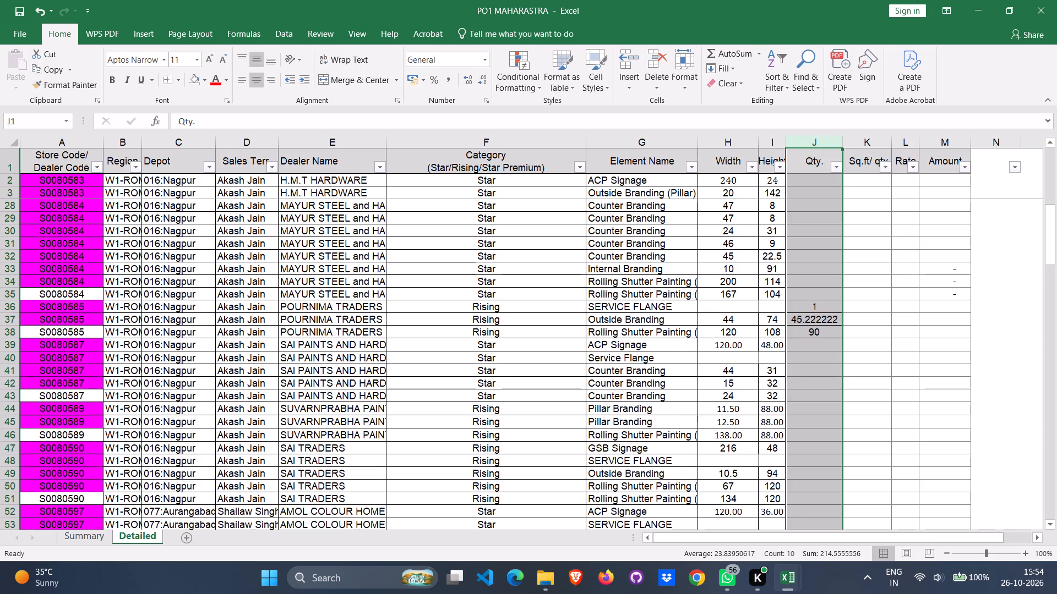
pyautogui.scroll(17, 556, 419)
pyautogui.scroll(12, 559, 416)
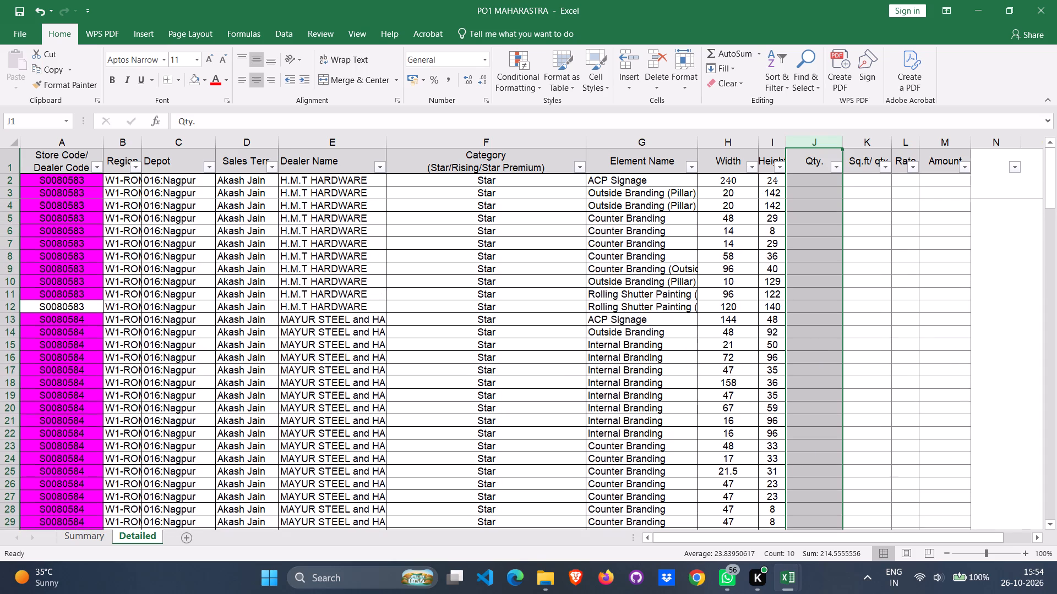
pyautogui.scroll(10, 559, 431)
pyautogui.scroll(-14, 559, 431)
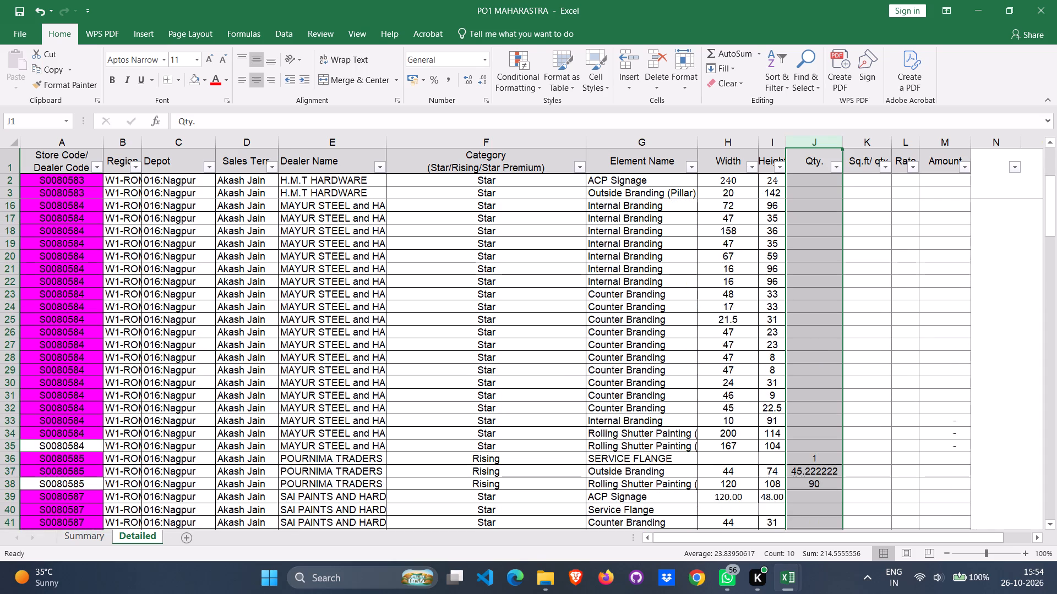
pyautogui.scroll(-20, 559, 431)
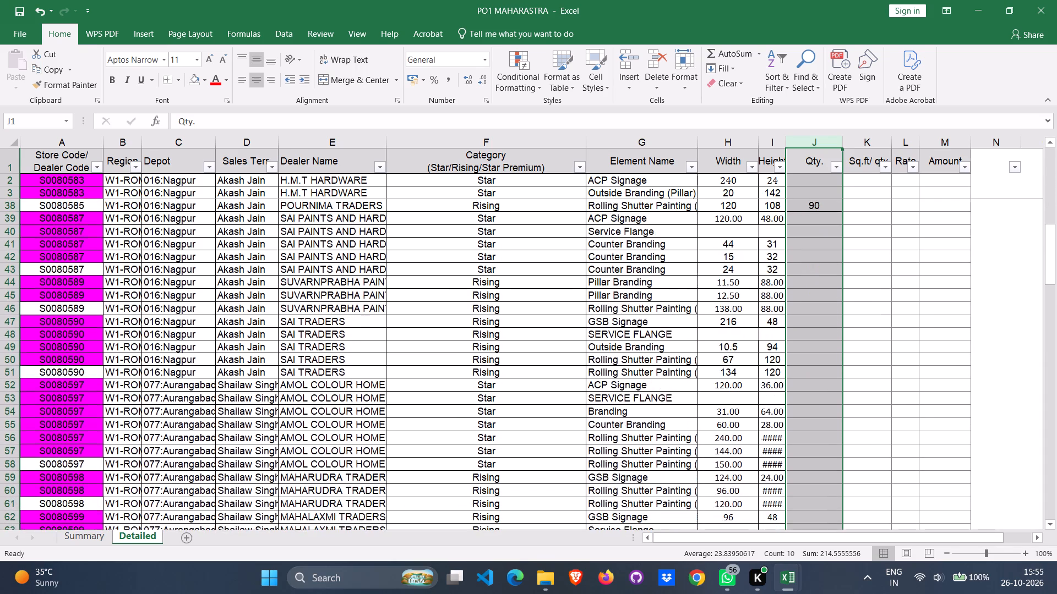
pyautogui.scroll(-20, 558, 432)
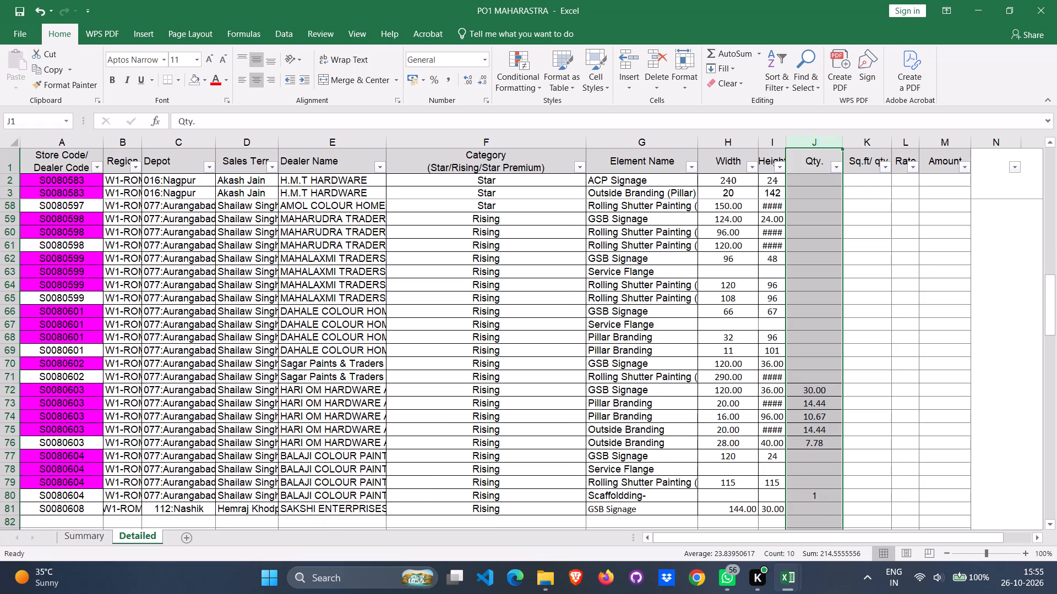
pyautogui.scroll(-3, 558, 432)
pyautogui.scroll(3, 558, 432)
pyautogui.scroll(4, 541, 554)
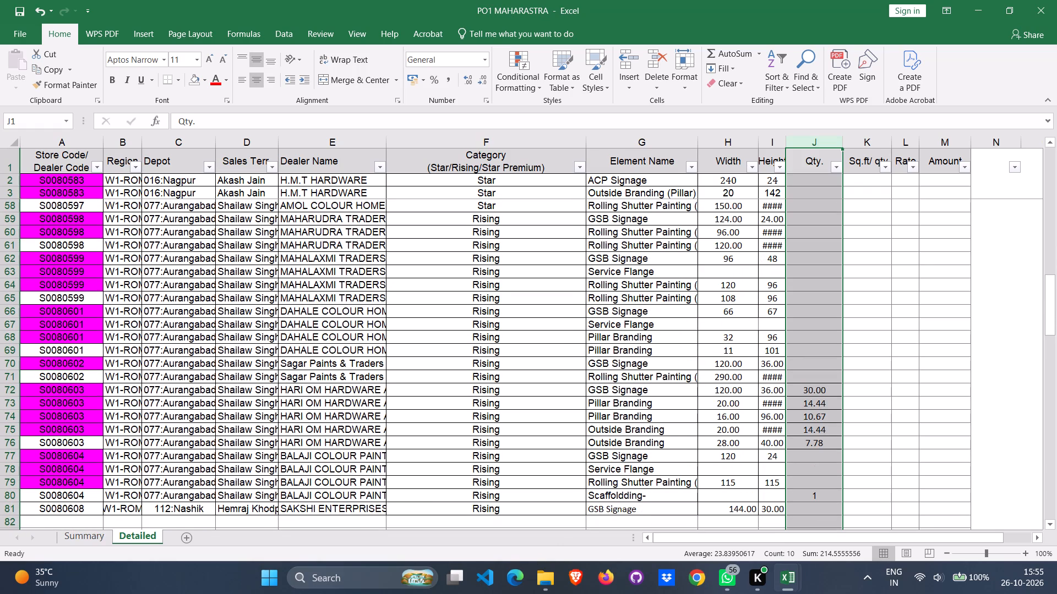
# Narrow the Category column and widen the Height, Width and Dealer Name columns on the Detailed sheet.
pyautogui.moveTo(586, 141); pyautogui.dragTo(585, 141)
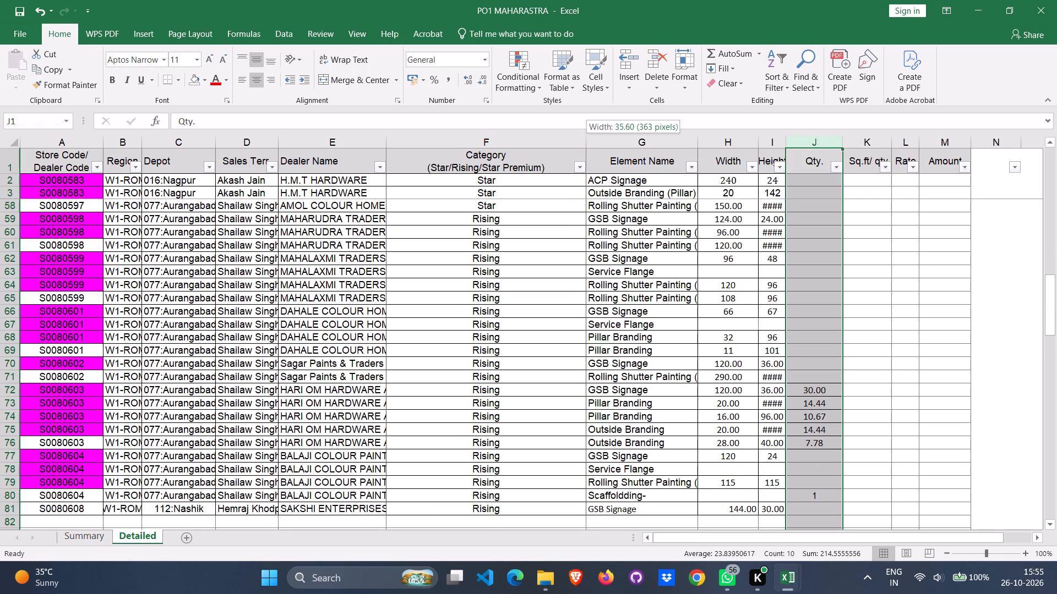
pyautogui.moveTo(585, 141); pyautogui.dragTo(503, 145)
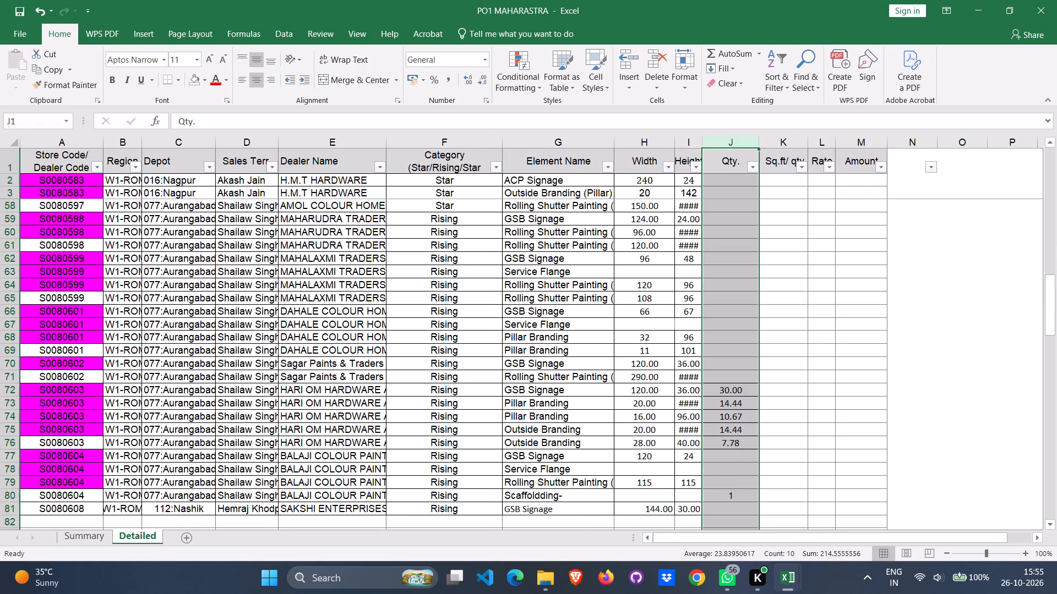
pyautogui.moveTo(700, 141); pyautogui.dragTo(749, 140)
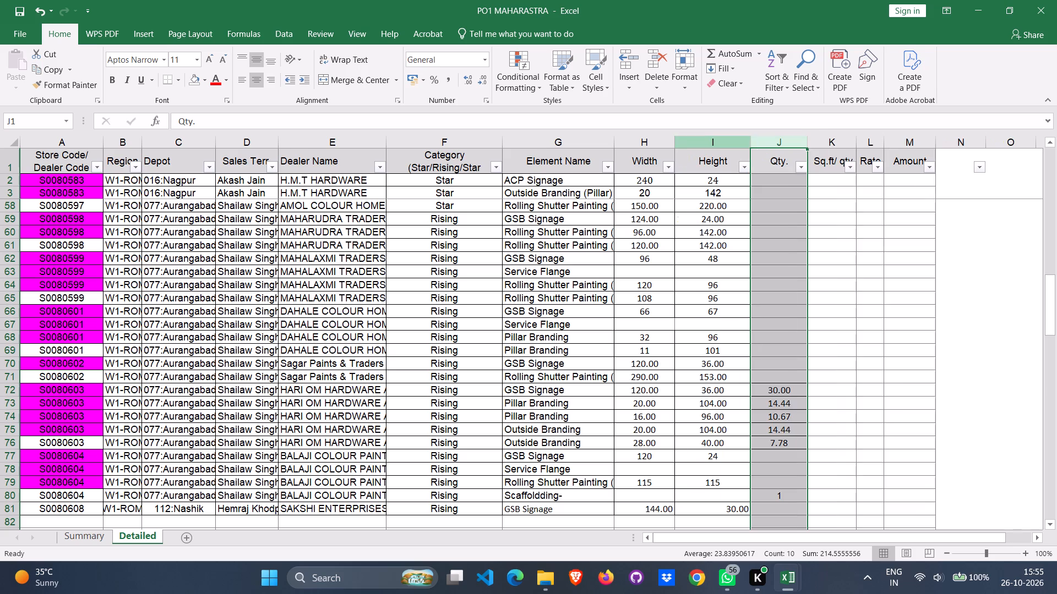
pyautogui.moveTo(673, 142); pyautogui.dragTo(688, 142)
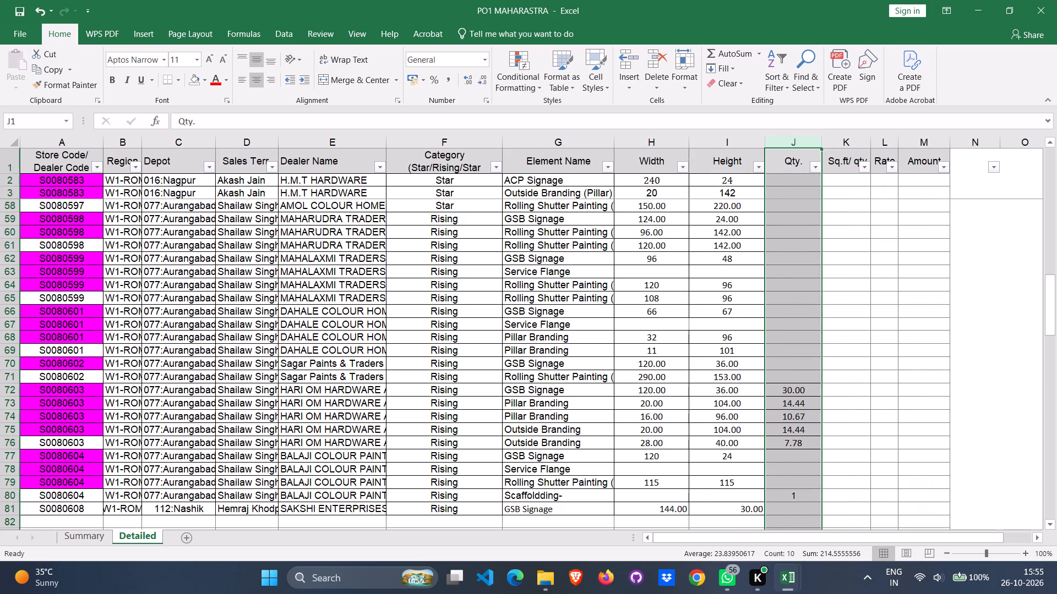
pyautogui.moveTo(385, 136); pyautogui.dragTo(456, 138)
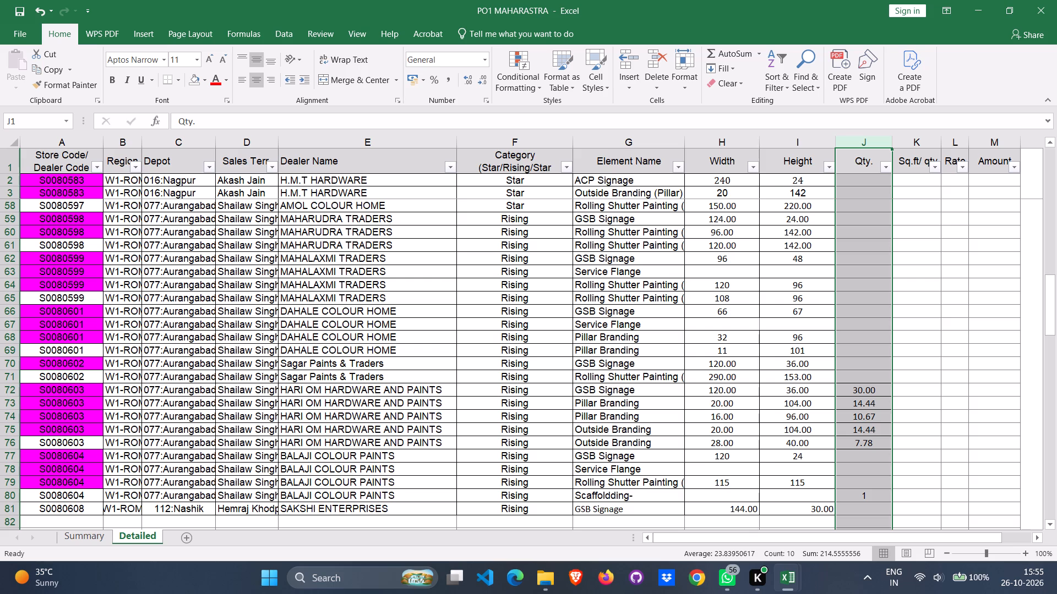
# Enter quantity 1 for BALAJI COLOUR PAINTS' Service Flange (J78) according to its estimate workbook, and save PO1 MAHARASTRA.
pyautogui.scroll(-6, 344, 392)
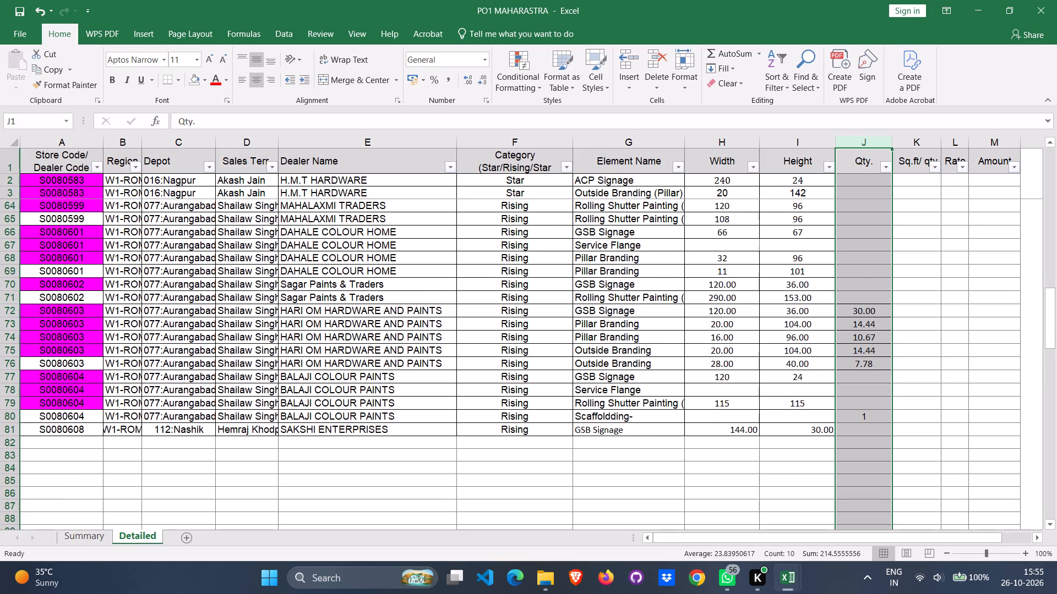
pyautogui.hotkey('alt', 'Tab')
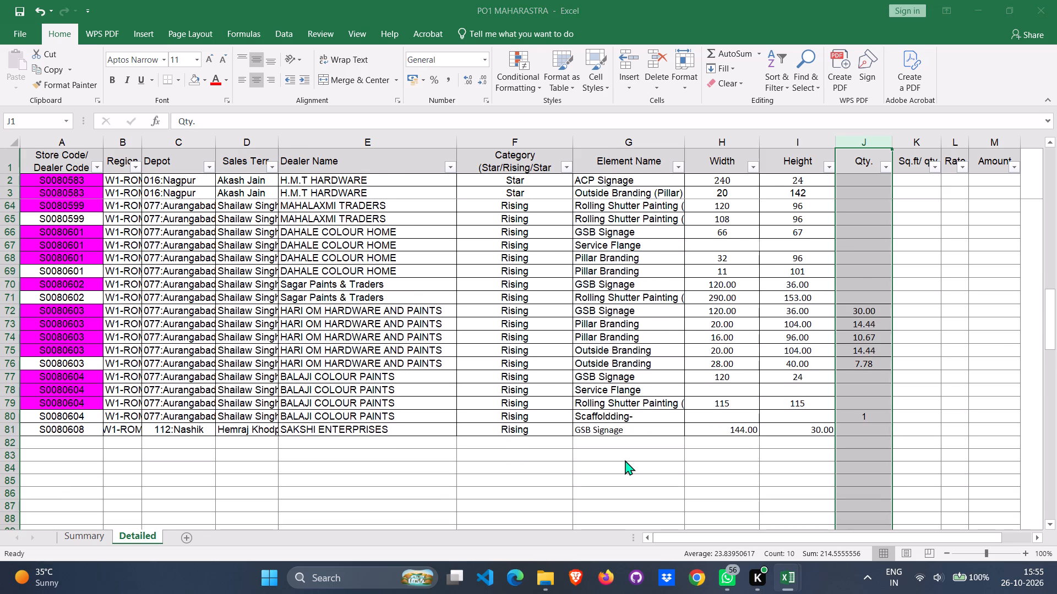
pyautogui.hotkey('alt', 'Tab')
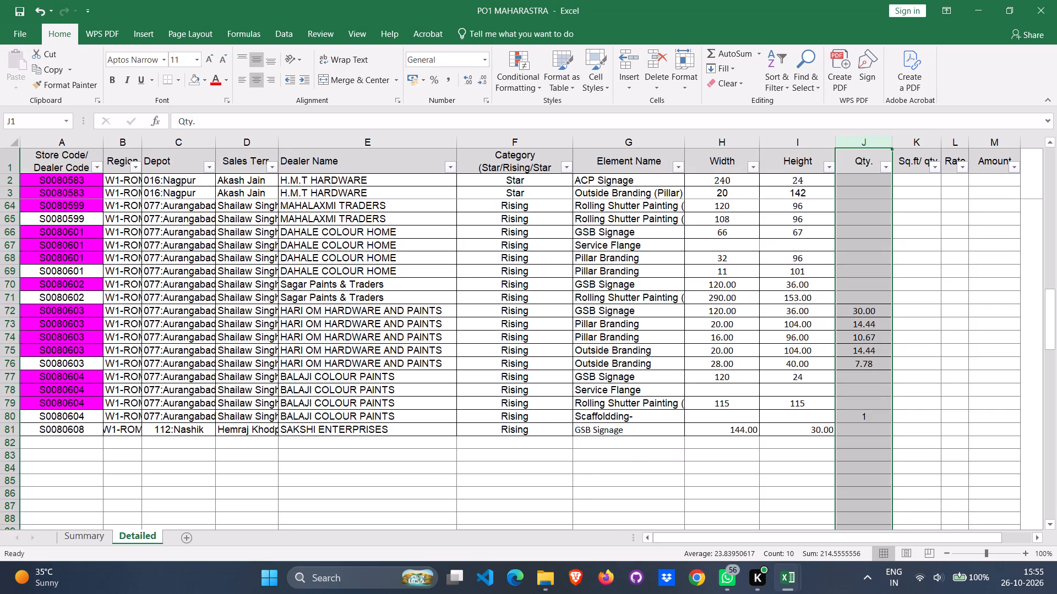
pyautogui.click(380, 388)
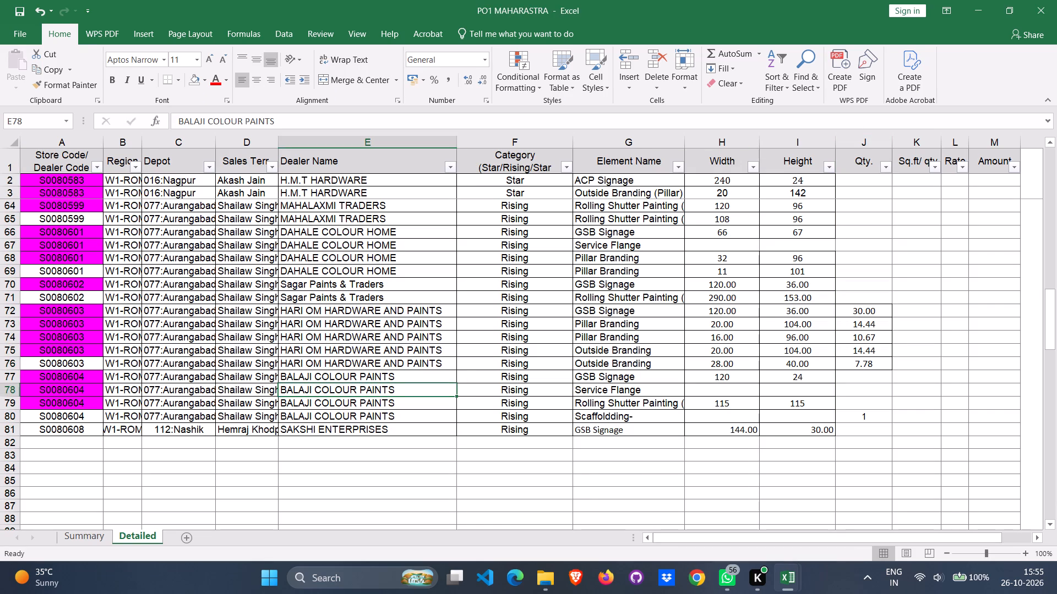
pyautogui.click(869, 394)
pyautogui.hotkey('alt', 'Tab')
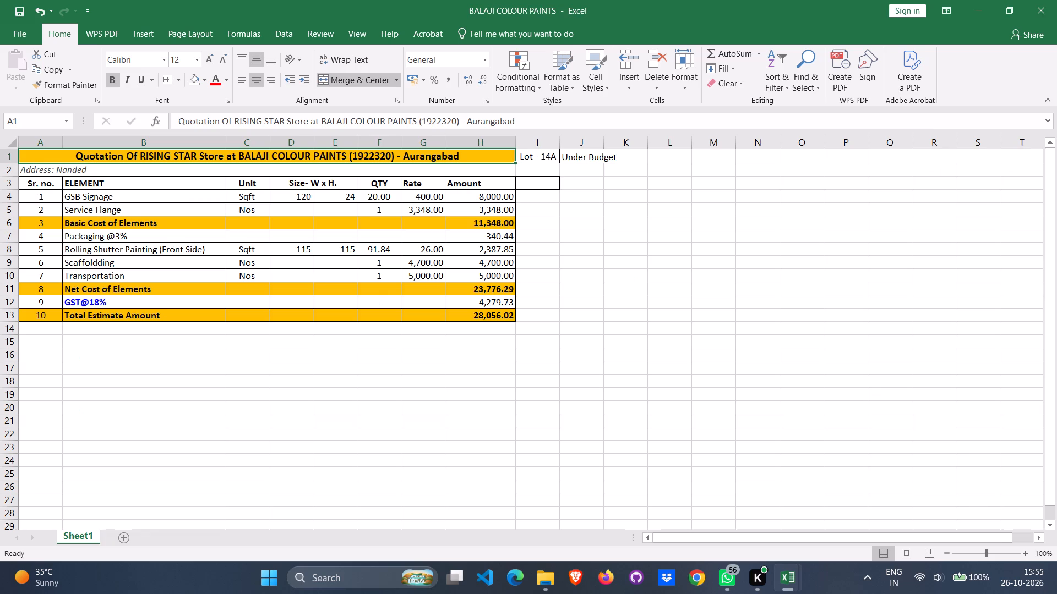
pyautogui.hotkey('alt', 'Tab')
pyautogui.press('1')
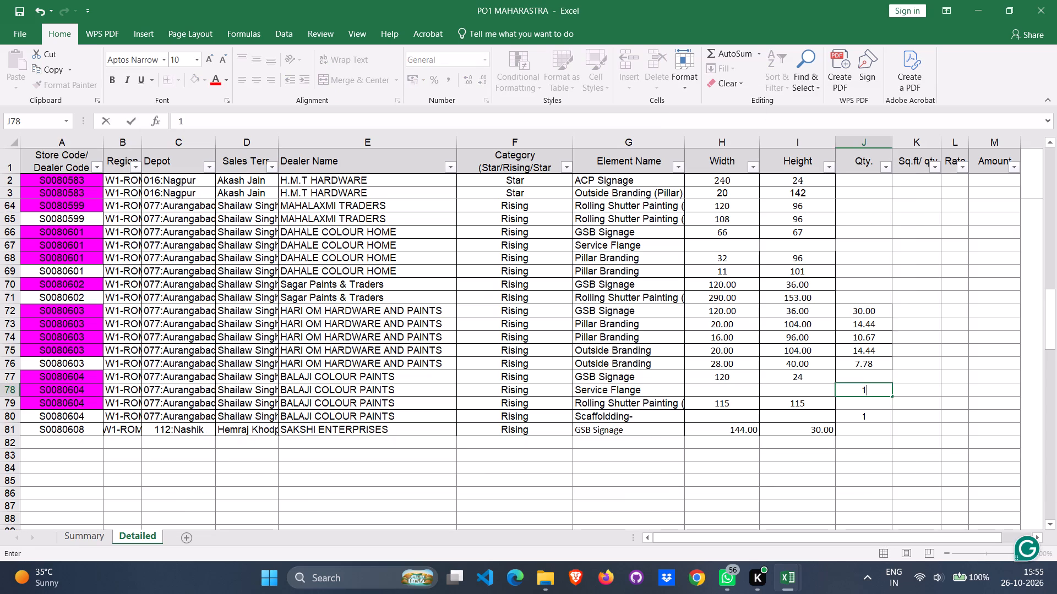
pyautogui.hotkey('ctrl', 's')
# Clear the area-based quantities of HARI OM HARDWARE AND PAINTS' five elements (J72:J76) on the Detailed sheet and save the workbook.
pyautogui.click(727, 377)
pyautogui.hotkey('alt', 'Tab')
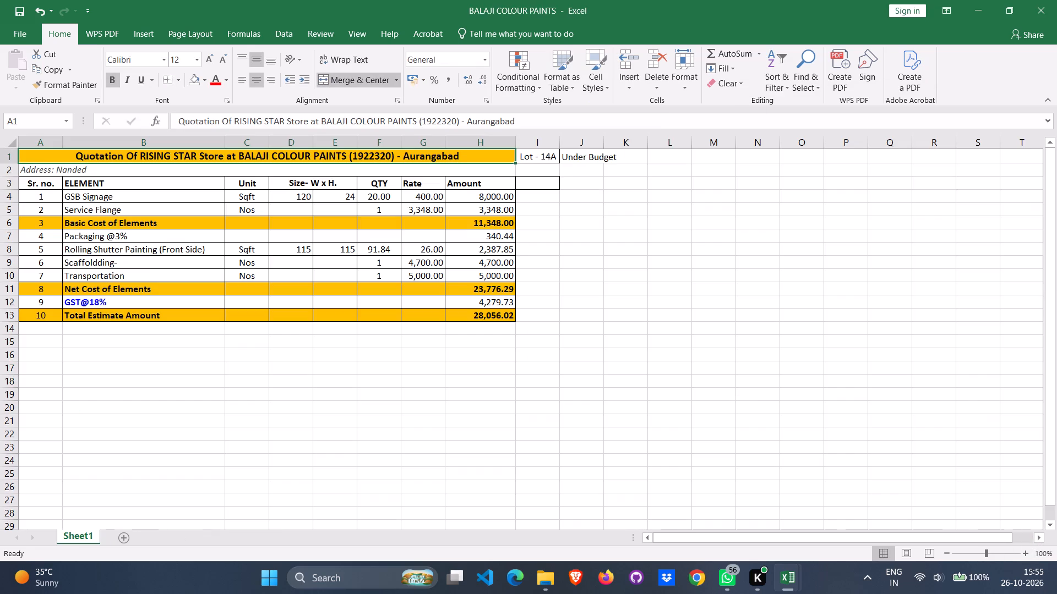
pyautogui.hotkey('alt', 'Tab')
pyautogui.click(871, 364)
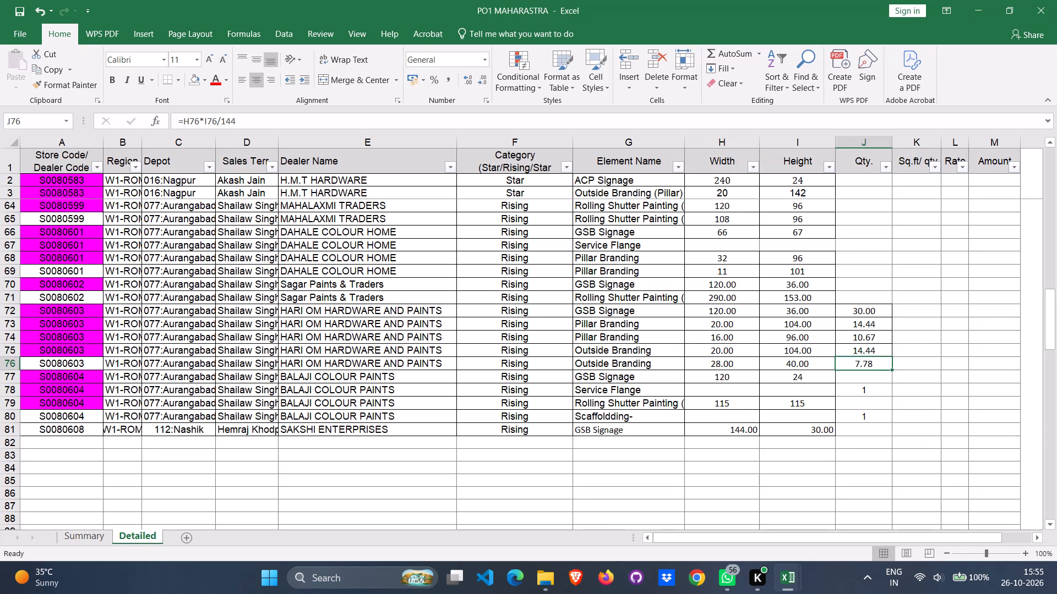
pyautogui.press('Delete')
pyautogui.press('Up')
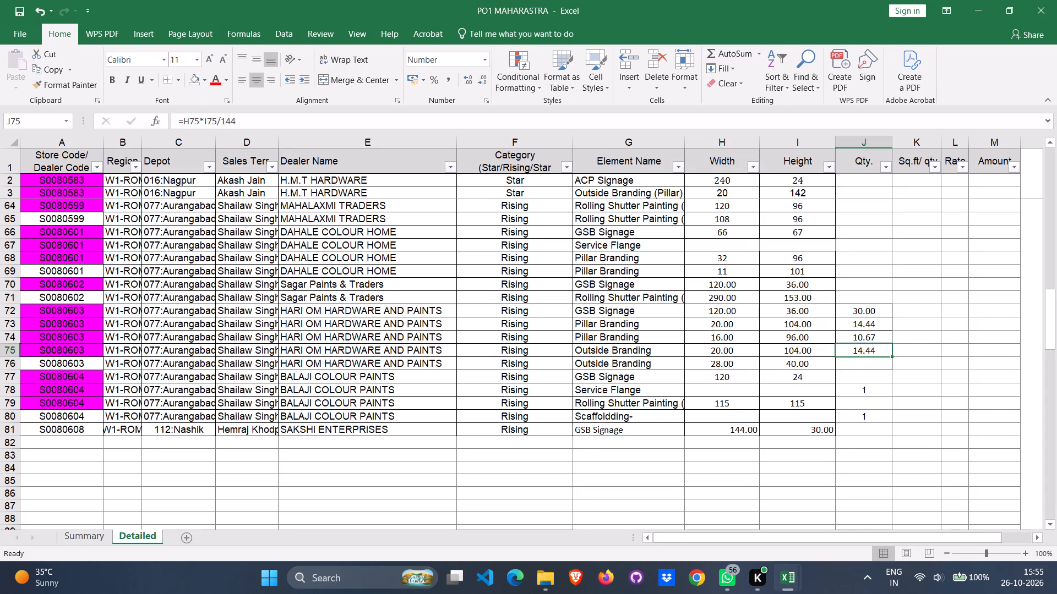
pyautogui.press('Delete')
pyautogui.press('Up')
pyautogui.press('Delete')
pyautogui.press('Up')
pyautogui.press('Delete')
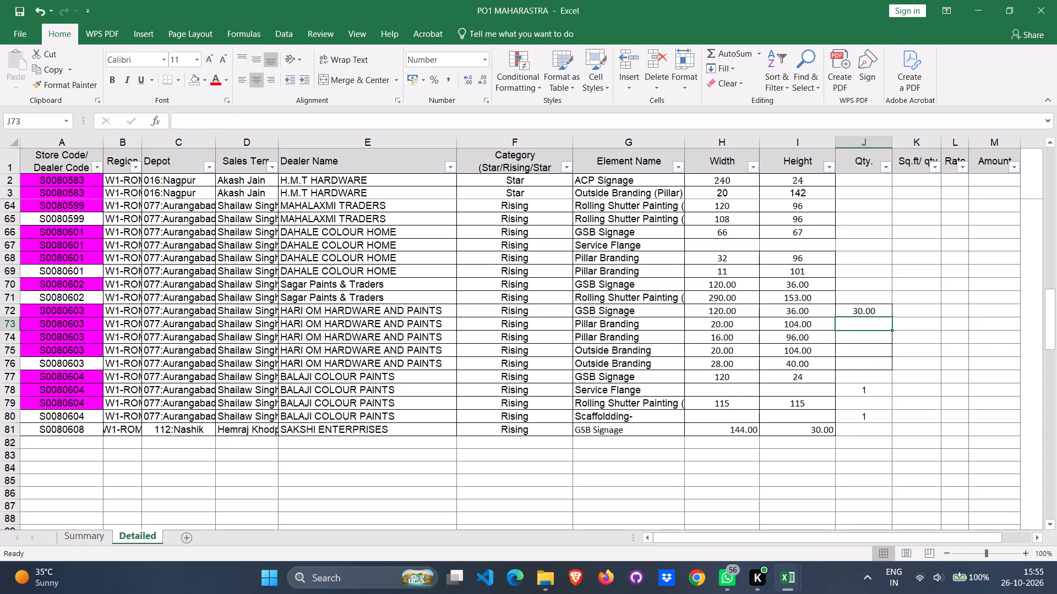
pyautogui.press('Up')
pyautogui.press('Delete')
pyautogui.hotkey('ctrl', 's')
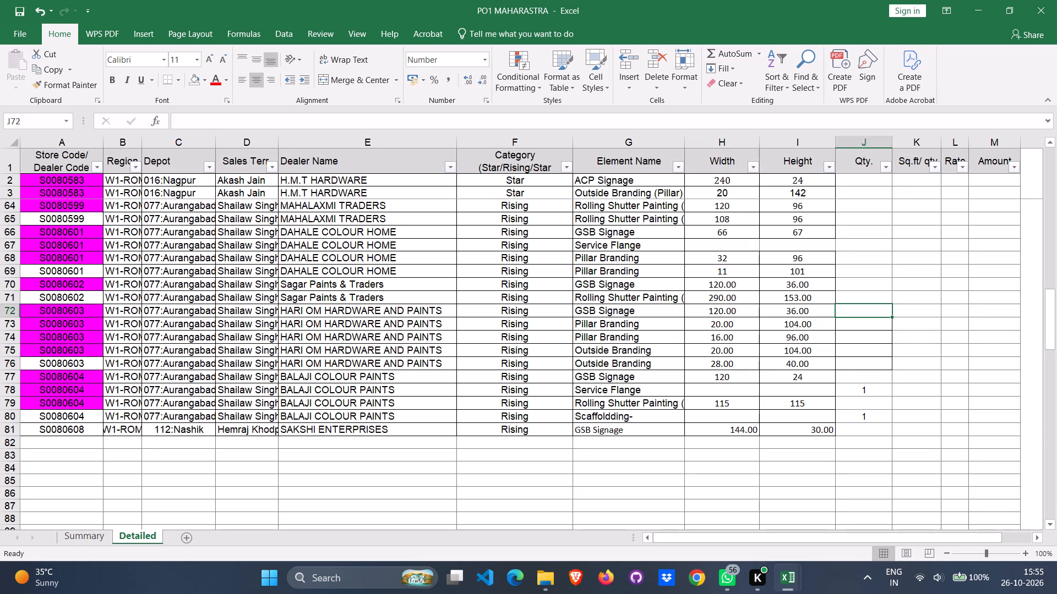
# Clear POURNIMA TRADERS' Outside Branding and Rolling Shutter Painting quantities (J37:J38), keeping the Service Flange quantity, and save.
pyautogui.scroll(5, 874, 355)
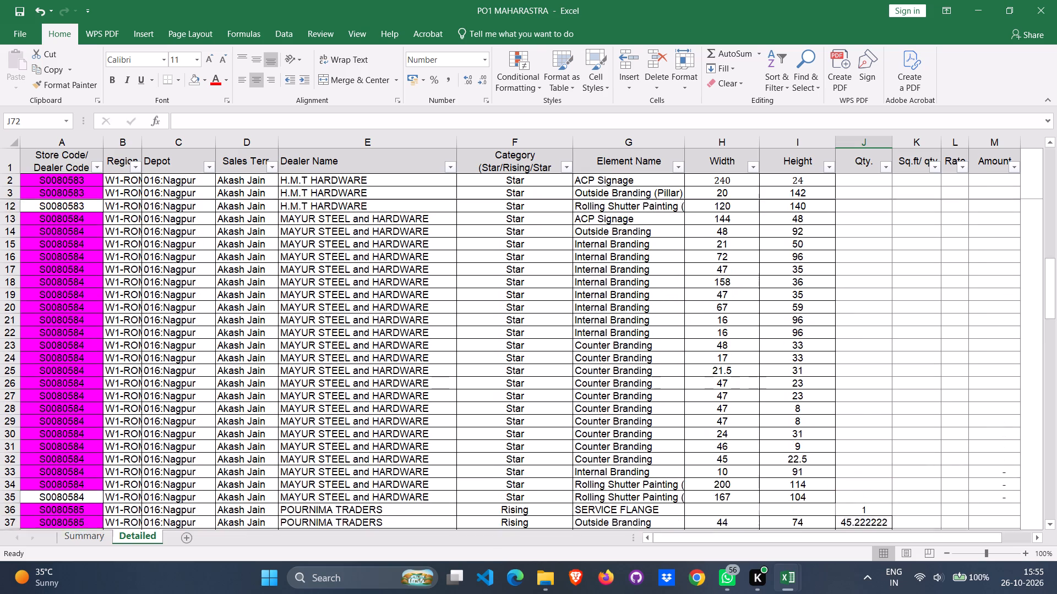
pyautogui.scroll(-1, 874, 355)
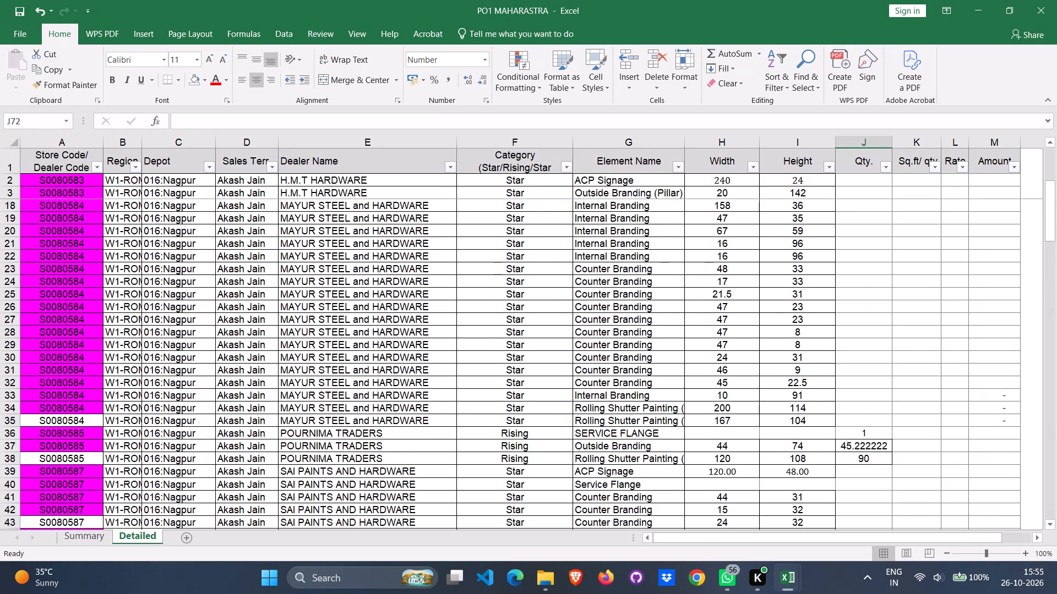
pyautogui.click(873, 446)
pyautogui.press('Delete')
pyautogui.click(873, 458)
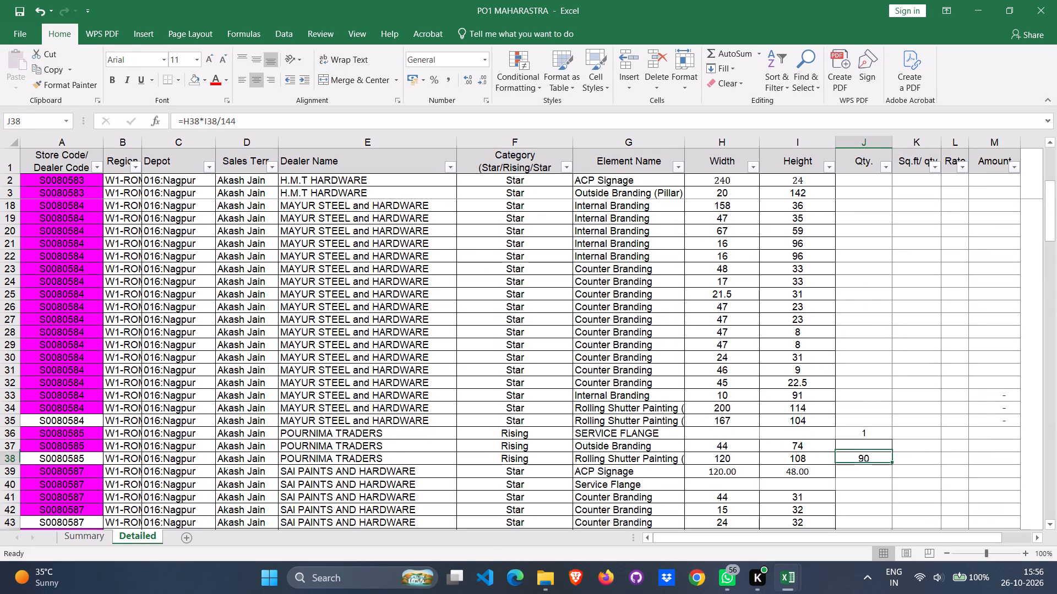
pyautogui.press('Delete')
pyautogui.hotkey('ctrl', 's')
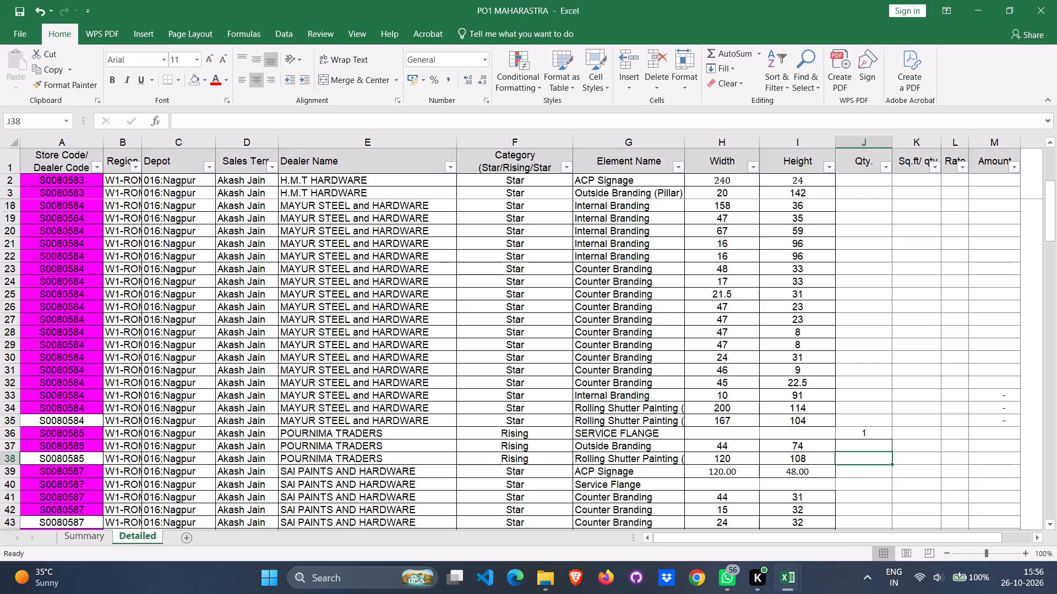
# Enter quantity 1 for SAI PAINTS AND HARDWARE's Service Flange (J40) and save the workbook.
pyautogui.press('Down')
pyautogui.press('Down')
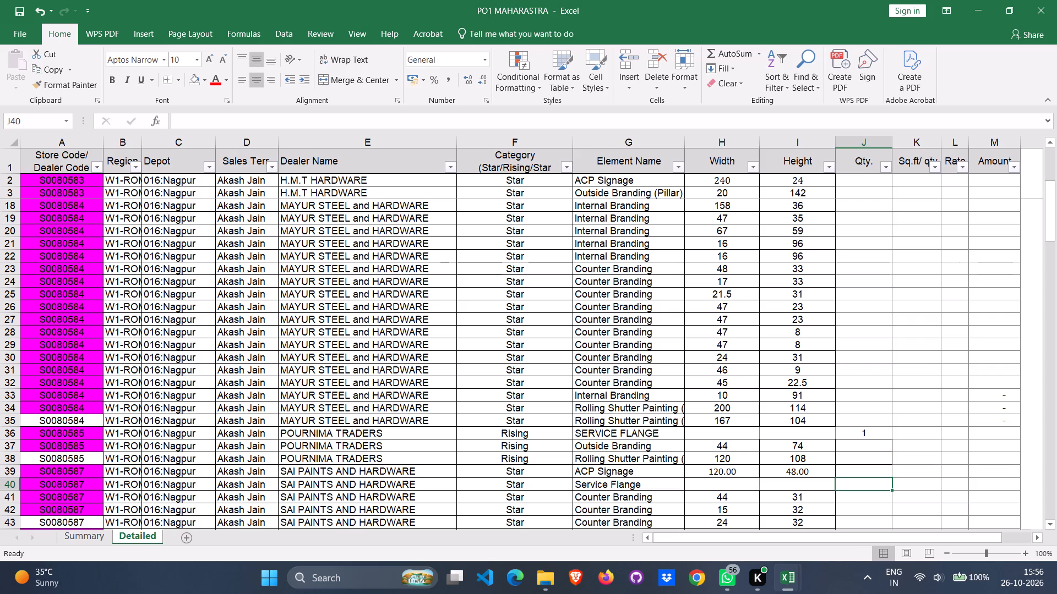
pyautogui.press('1')
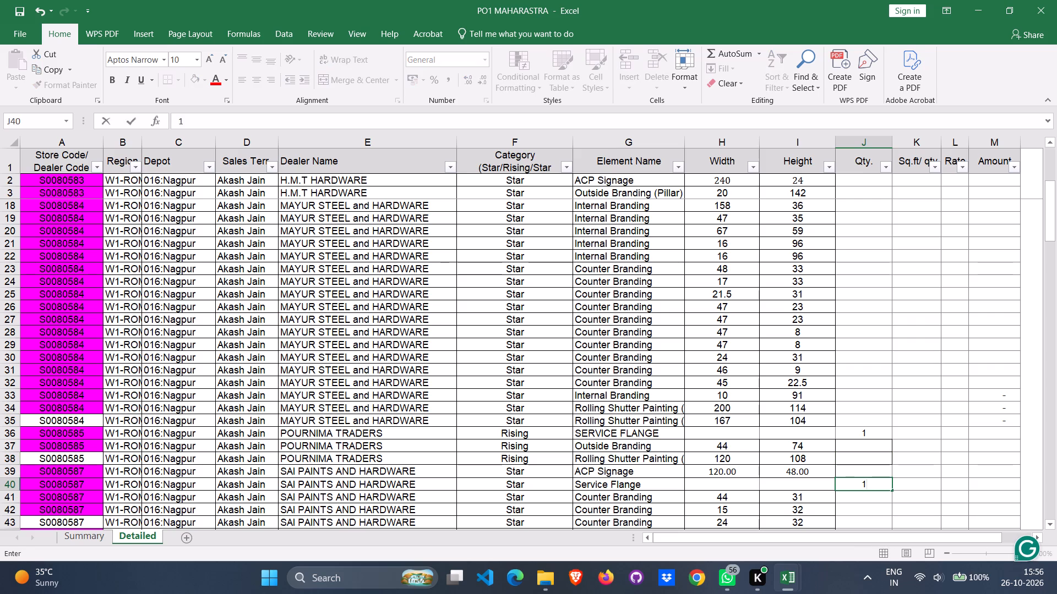
pyautogui.hotkey('ctrl', 's')
# Enter quantity 1 for the Service Flange of SAI TRADERS (J48) and of AMOL COLOUR HOME (J53).
pyautogui.scroll(20, 834, 277)
pyautogui.scroll(1, 834, 277)
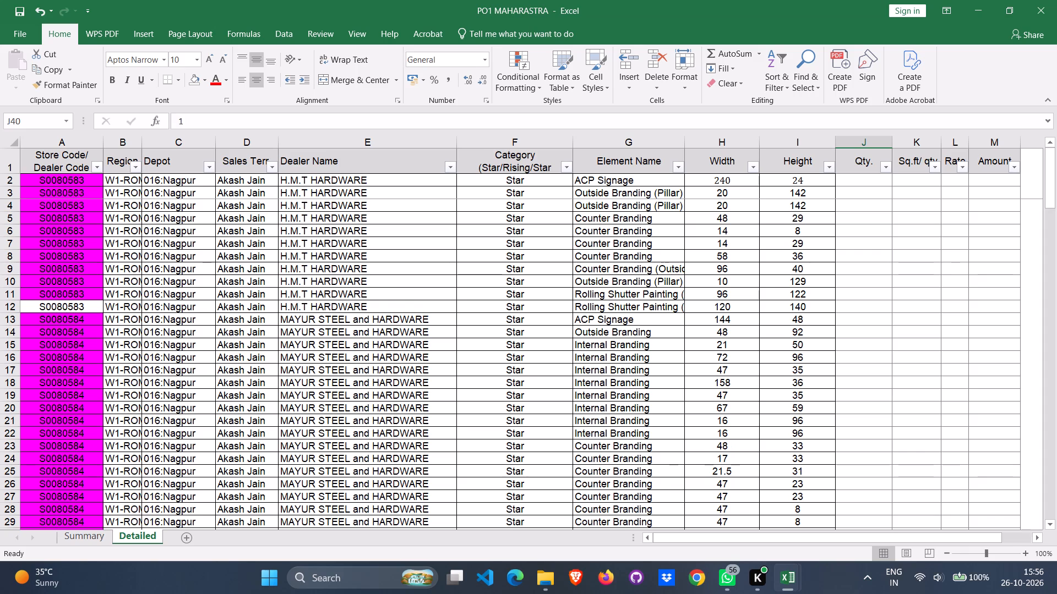
pyautogui.scroll(8, 878, 340)
pyautogui.scroll(-14, 878, 340)
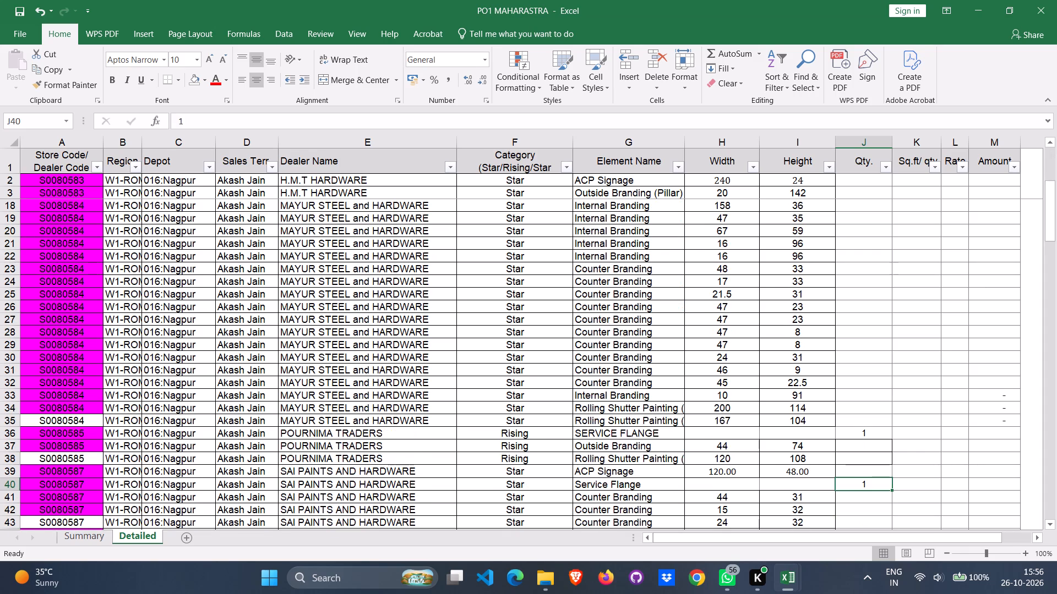
pyautogui.scroll(-7, 878, 340)
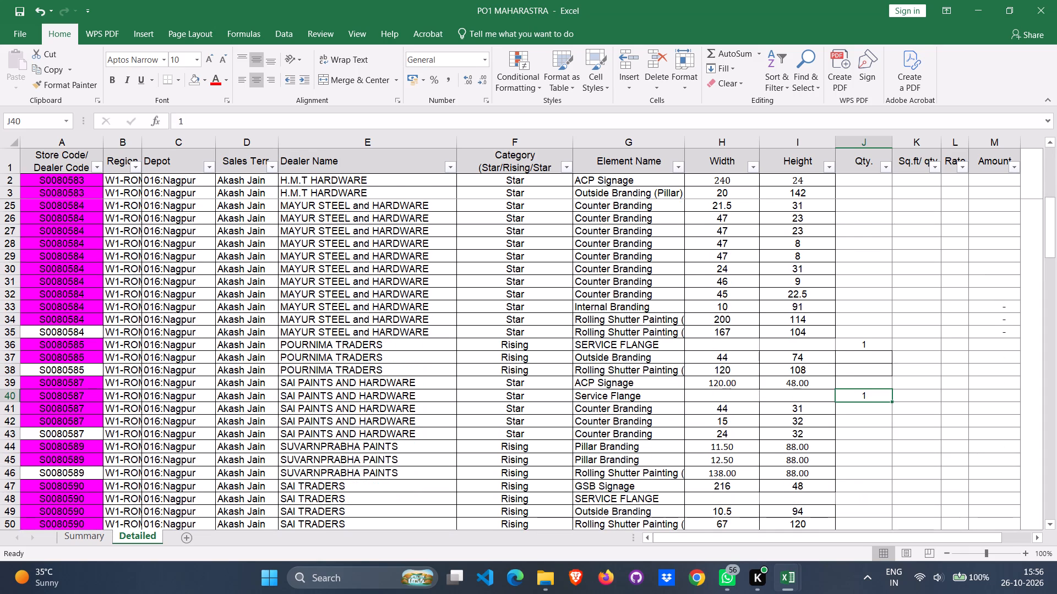
pyautogui.scroll(-4, 878, 340)
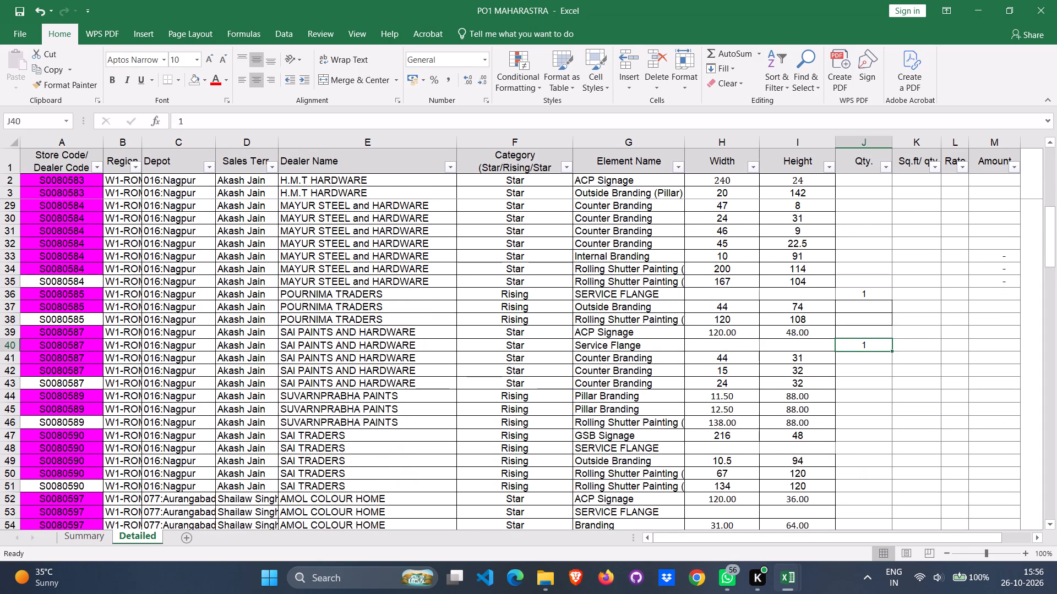
pyautogui.click(868, 446)
pyautogui.press('1')
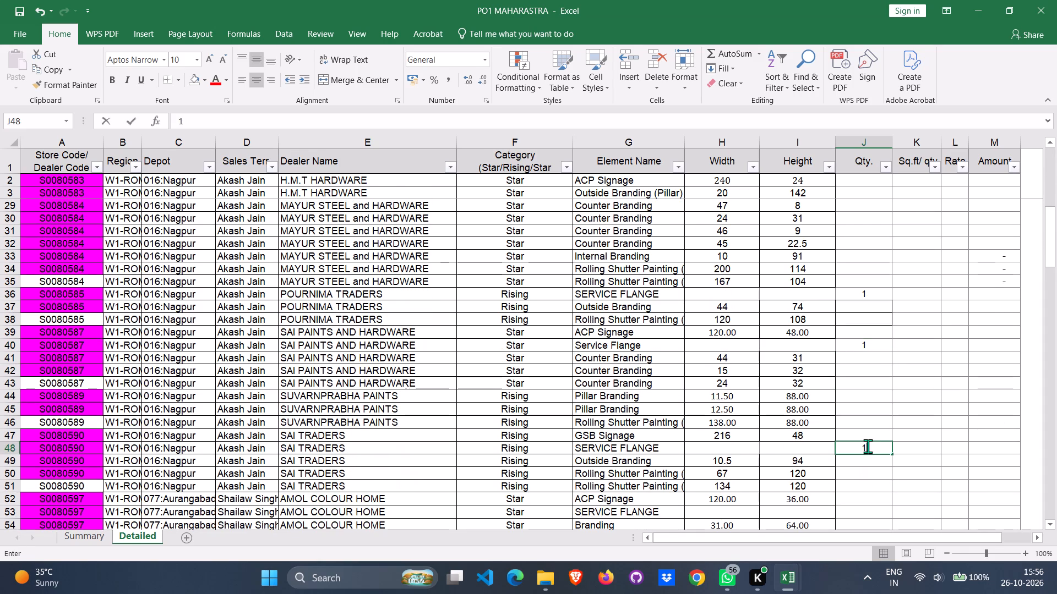
pyautogui.scroll(-4, 876, 460)
pyautogui.click(868, 460)
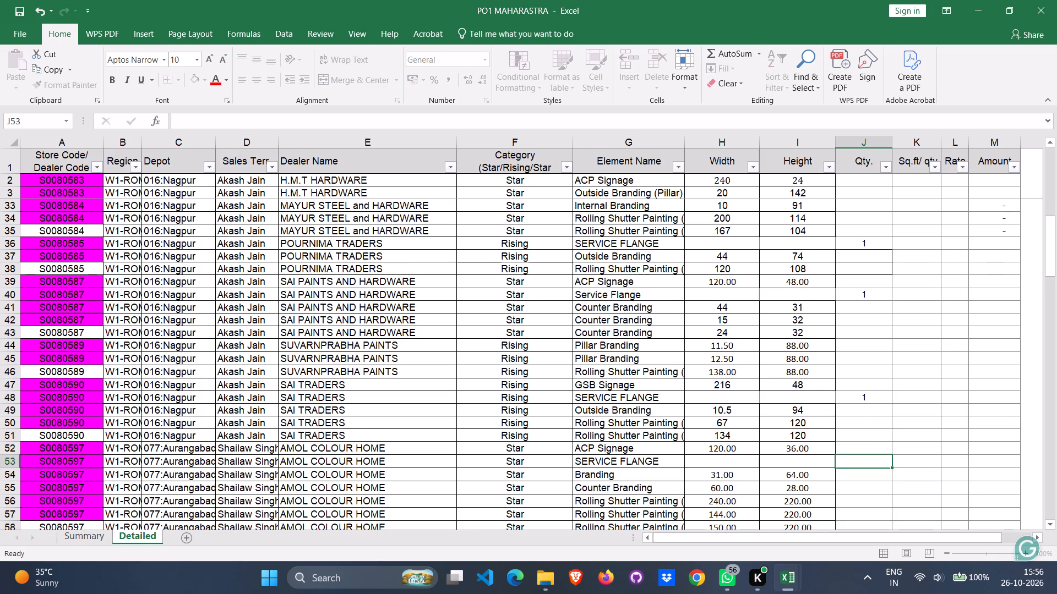
pyautogui.press('1')
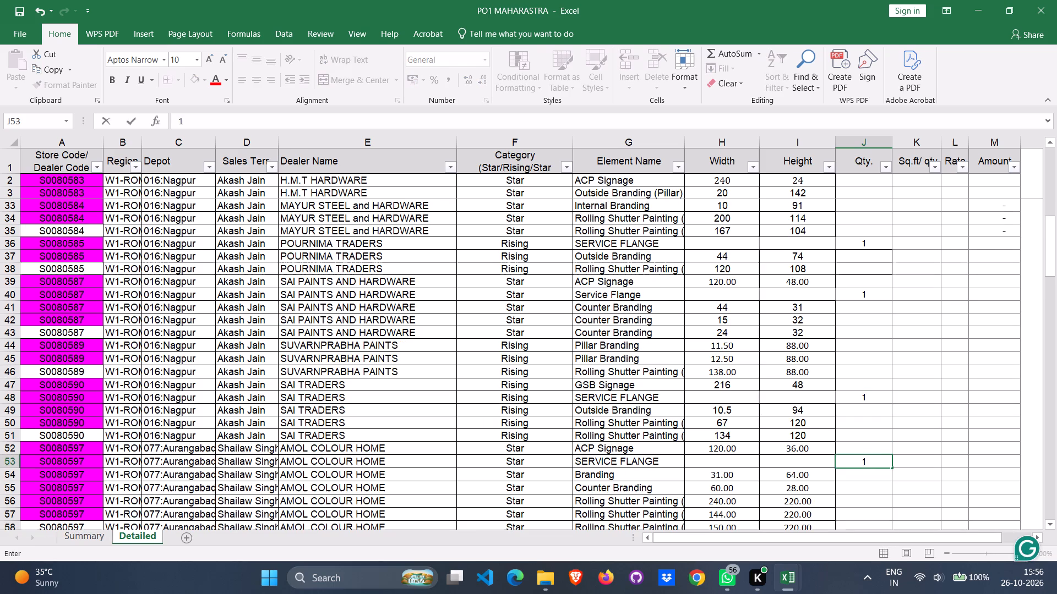
# Enter quantity 1 for the Service Flange of MAHALAXMI TRADERS (J63) and of DAHALE COLOUR HOME (J67), and save.
pyautogui.scroll(-12, 891, 470)
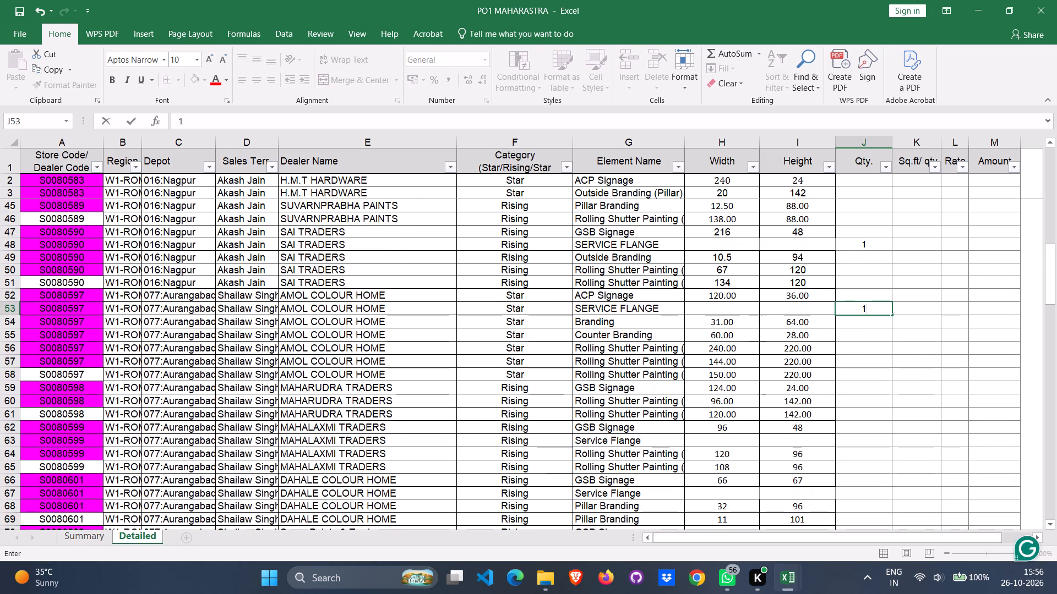
pyautogui.click(865, 442)
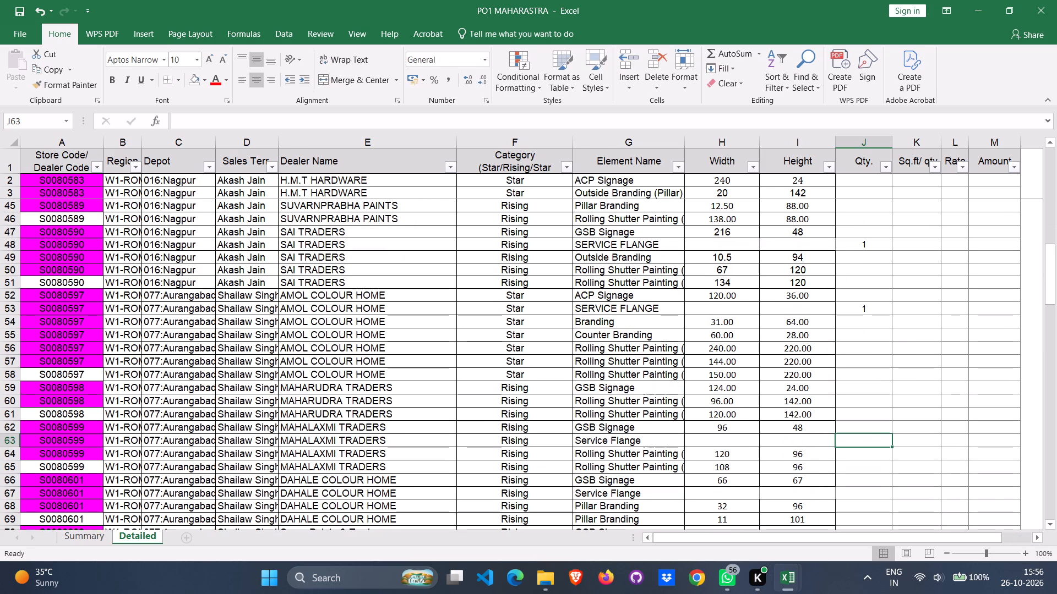
pyautogui.press('1')
pyautogui.scroll(-9, 875, 463)
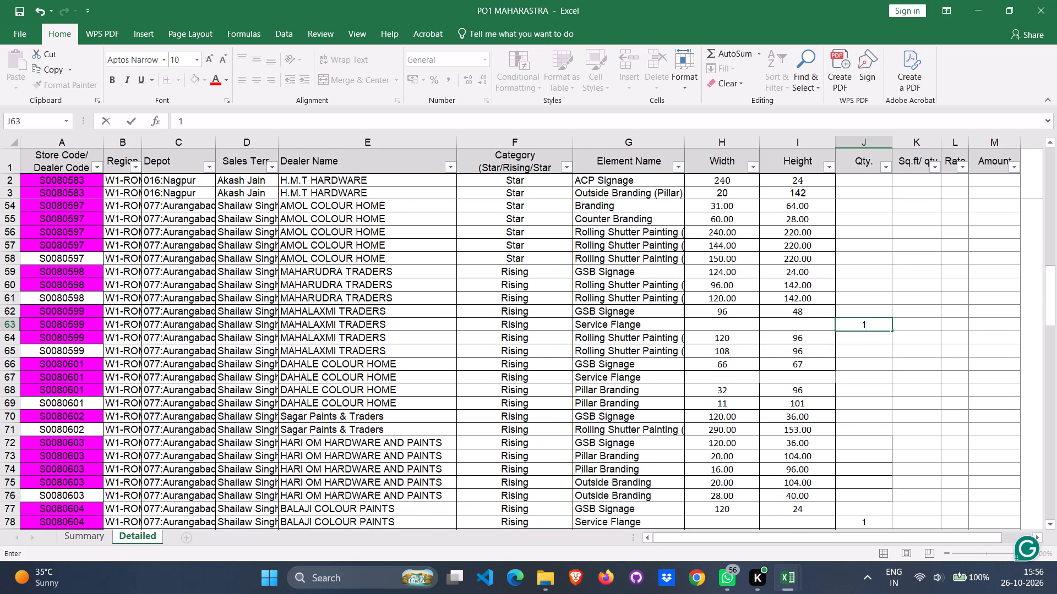
pyautogui.click(860, 381)
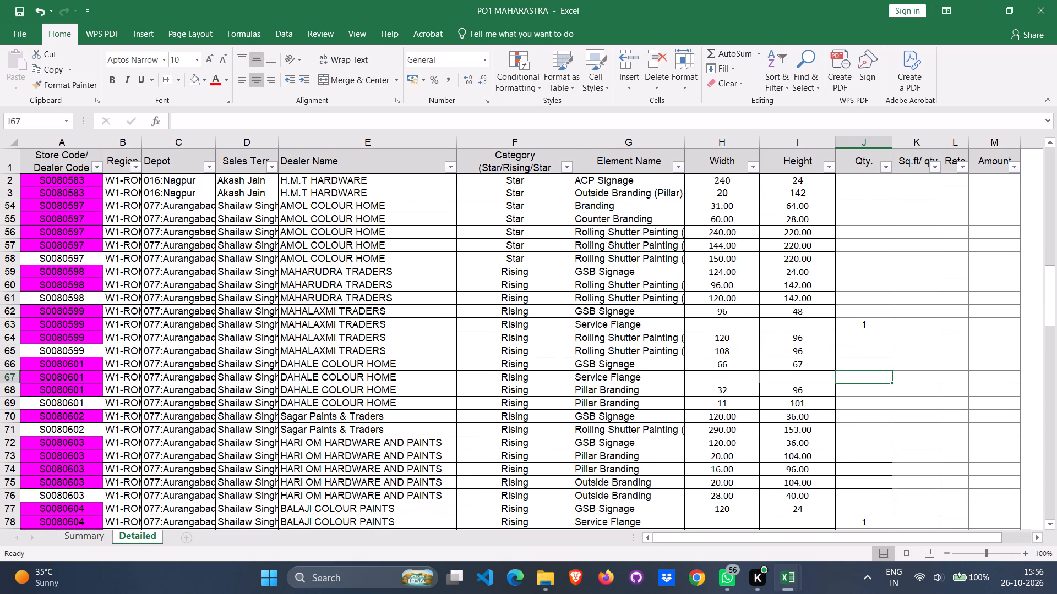
pyautogui.press('1')
pyautogui.scroll(-9, 875, 433)
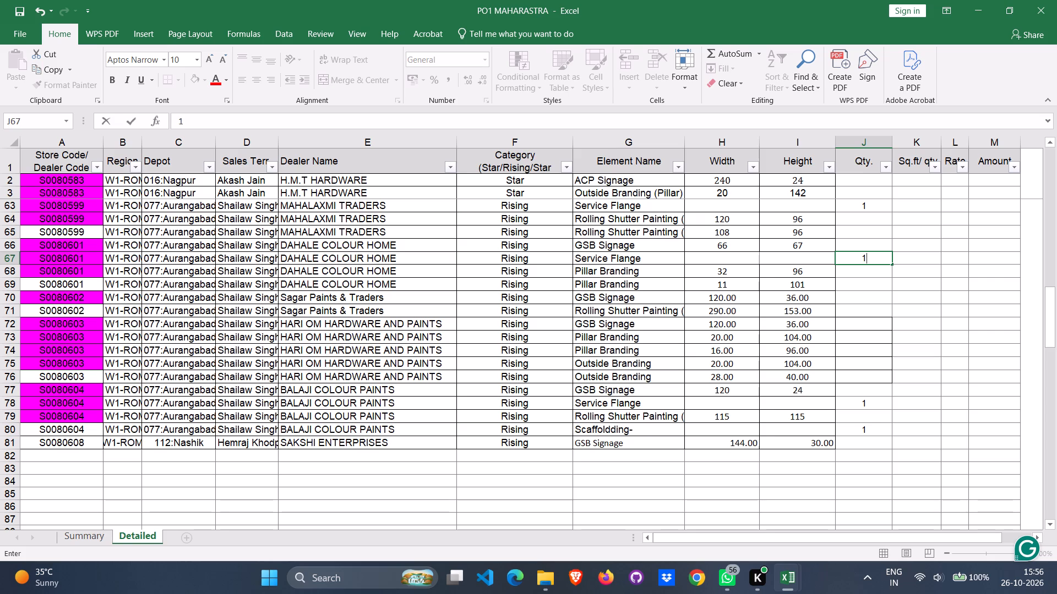
pyautogui.hotkey('ctrl', 's')
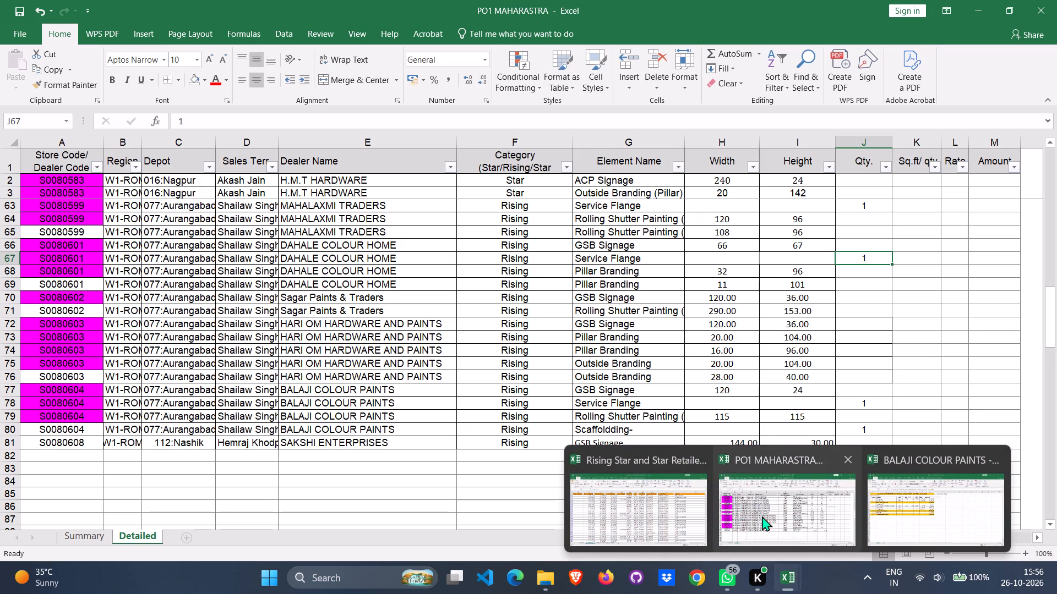
# Close the Rising Star and Star Retailer 2026-West (2) workbook without saving its changes.
pyautogui.click(654, 512)
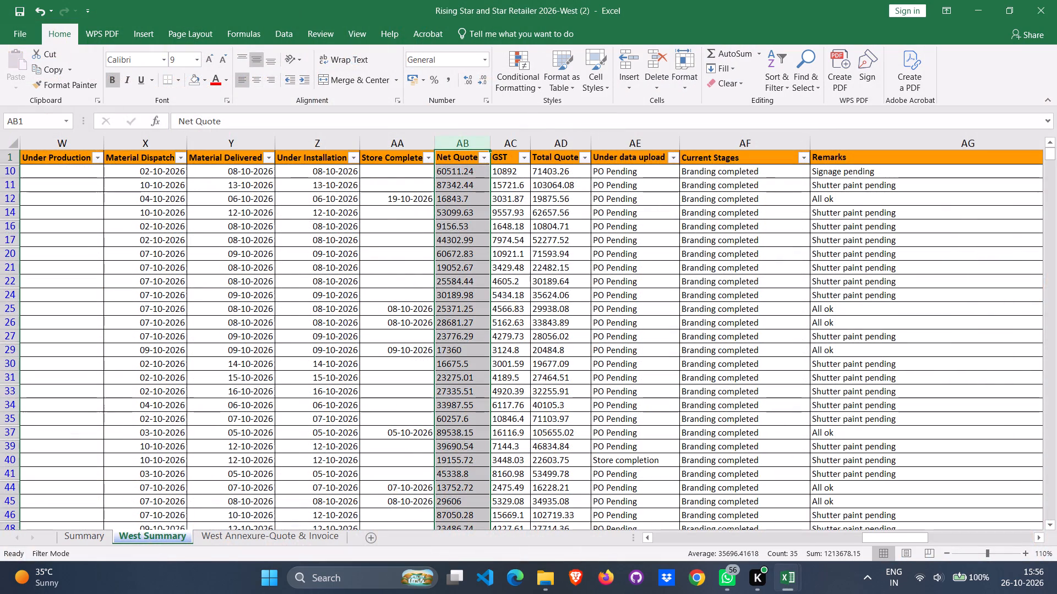
pyautogui.click(1036, 11)
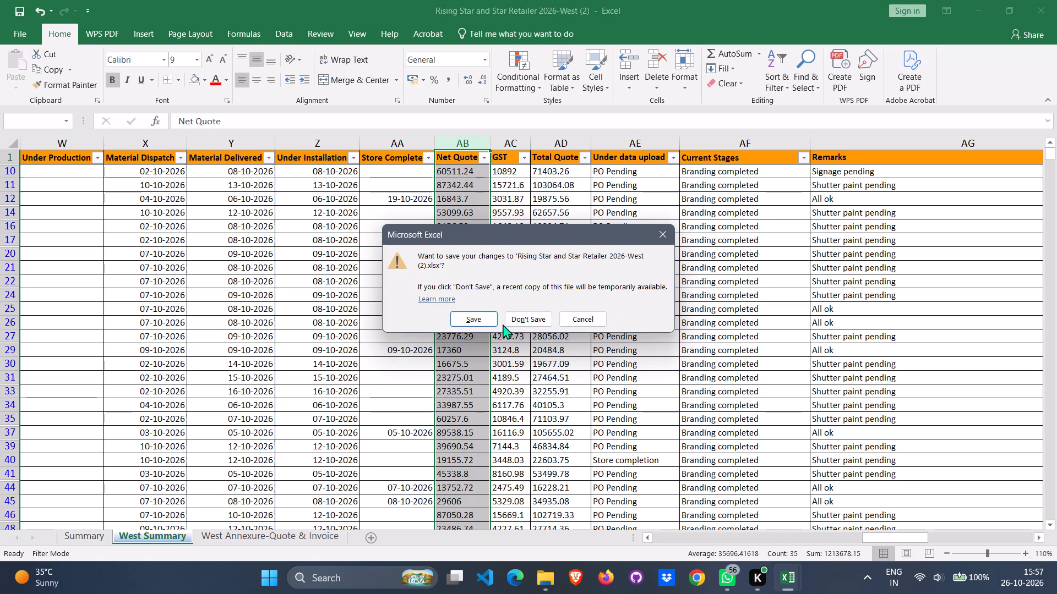
pyautogui.click(520, 322)
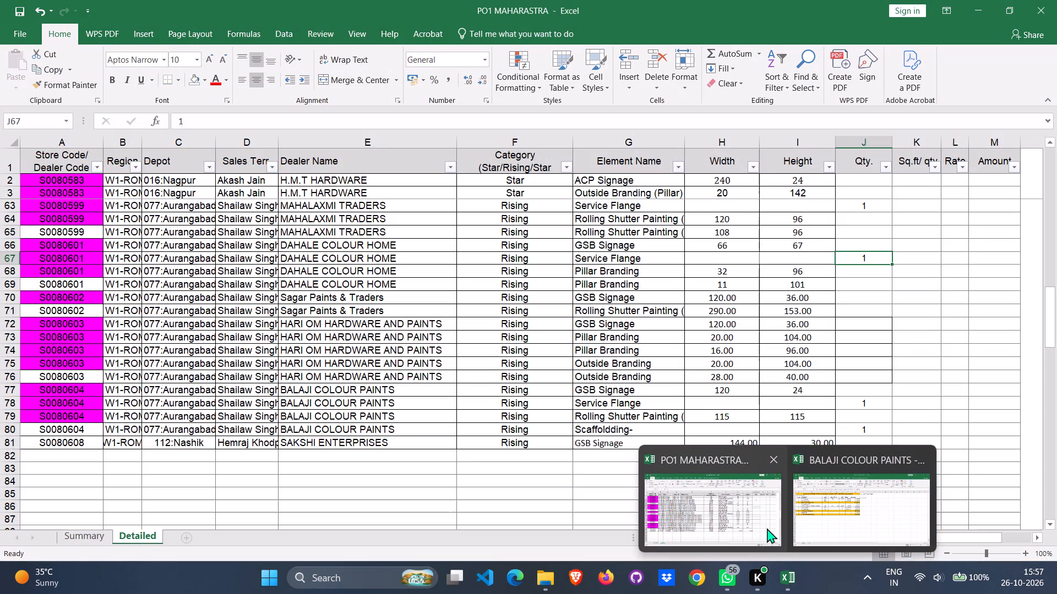
# Show PO1 MAHARASTRA's Summary sheet and close the BALAJI COLOUR PAINTS estimate workbook.
pyautogui.click(766, 528)
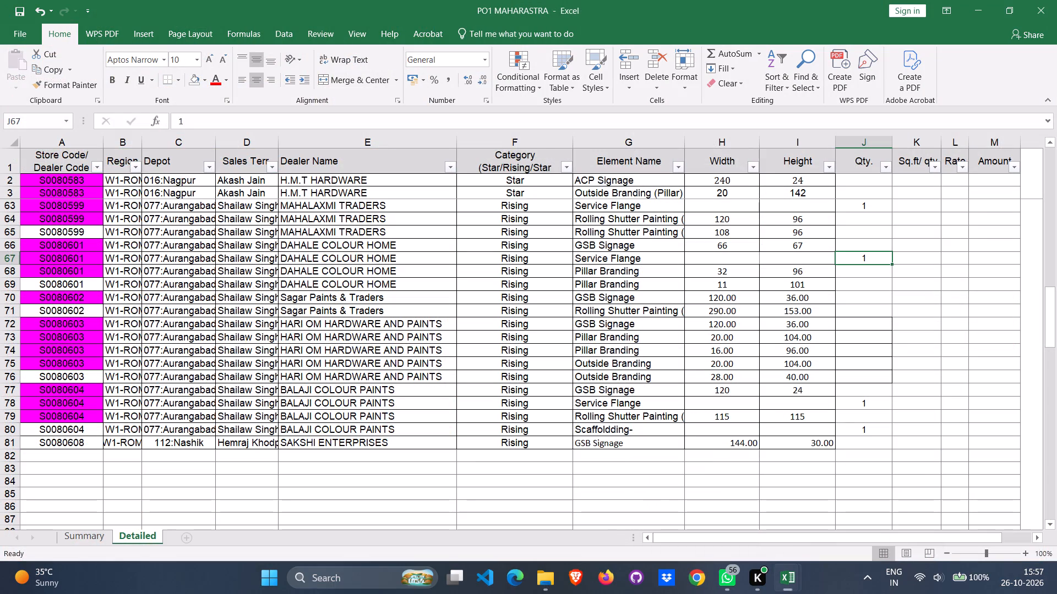
pyautogui.click(84, 534)
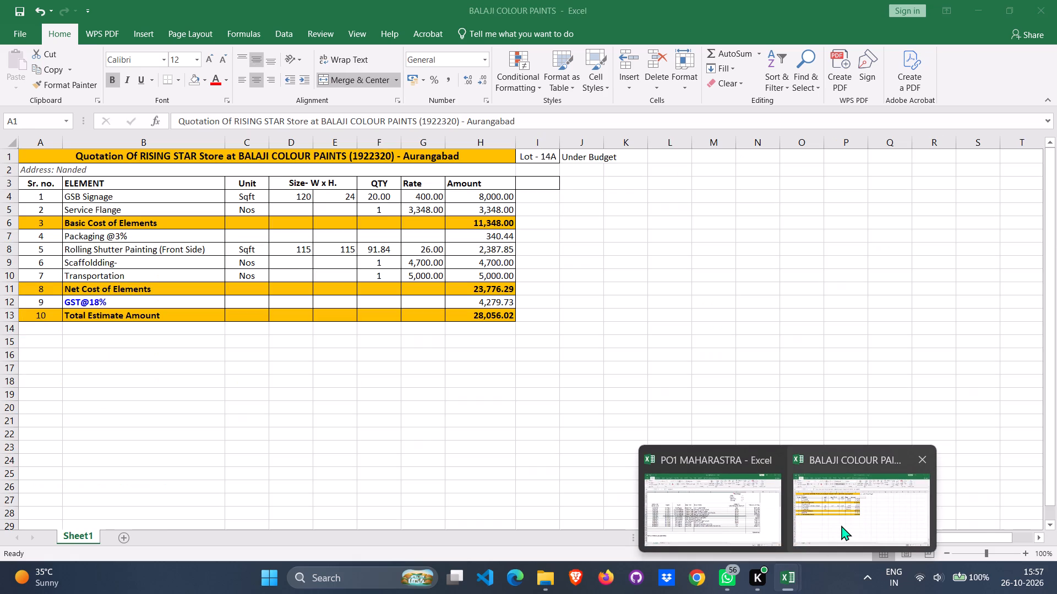
pyautogui.click(841, 525)
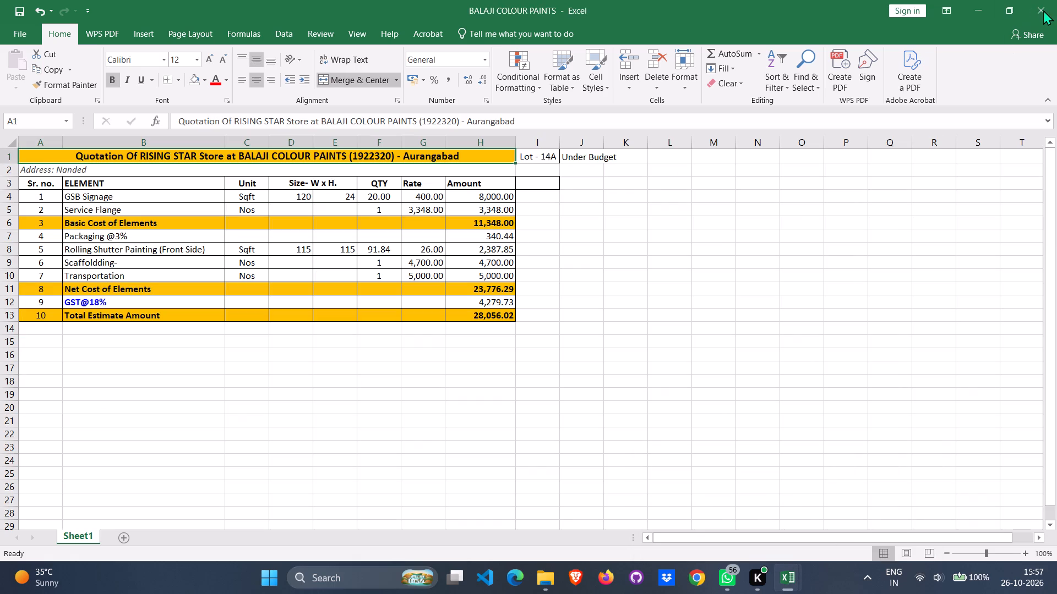
pyautogui.click(1044, 10)
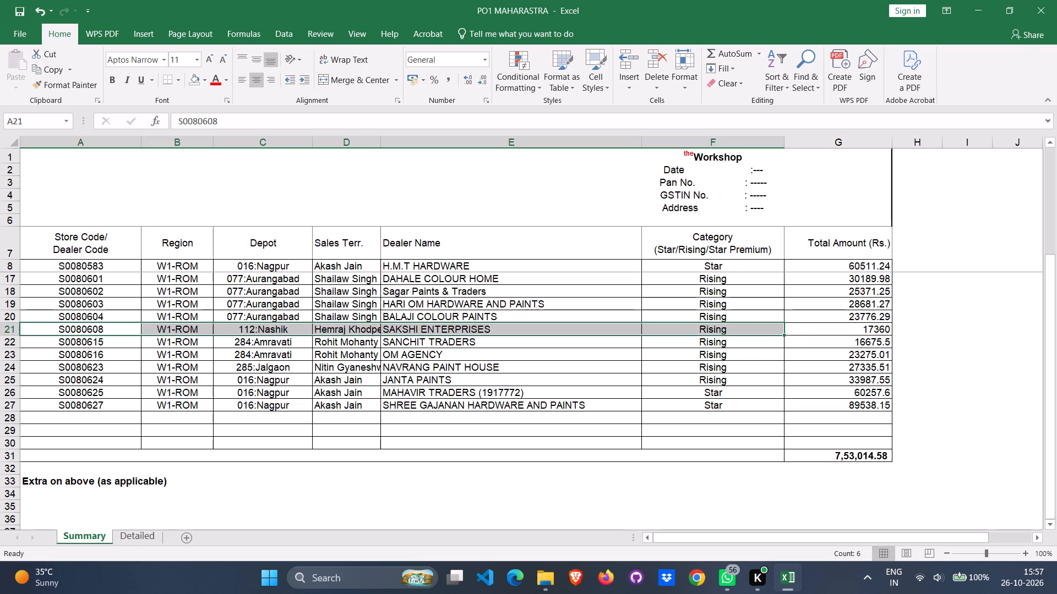
# Copy SANCHIT TRADERS' dealer details, store code through category, from the Summary sheet into row 82 of the Detailed sheet.
pyautogui.click(421, 340)
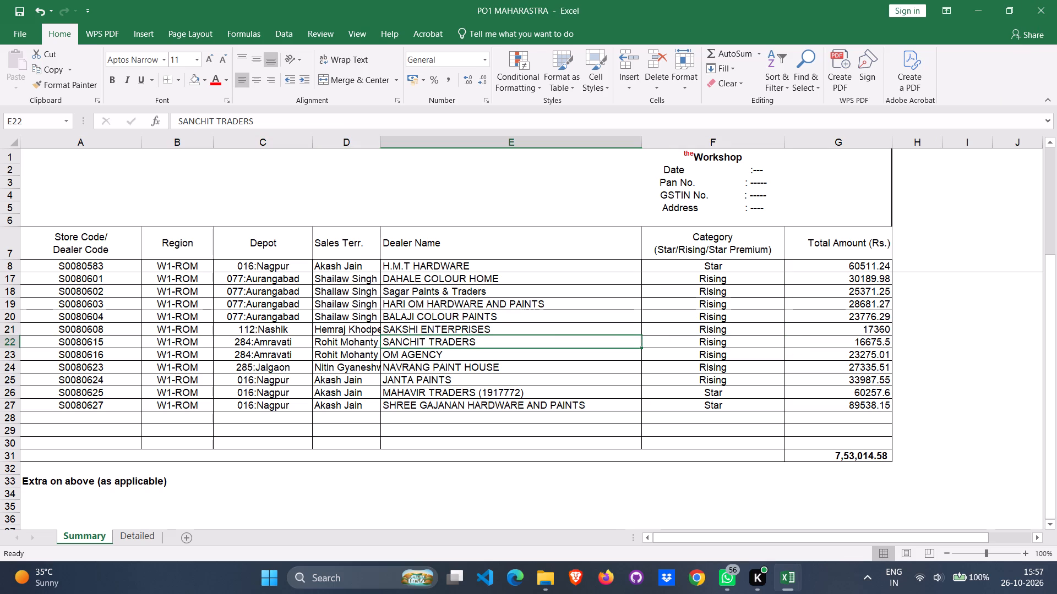
pyautogui.click(42, 346)
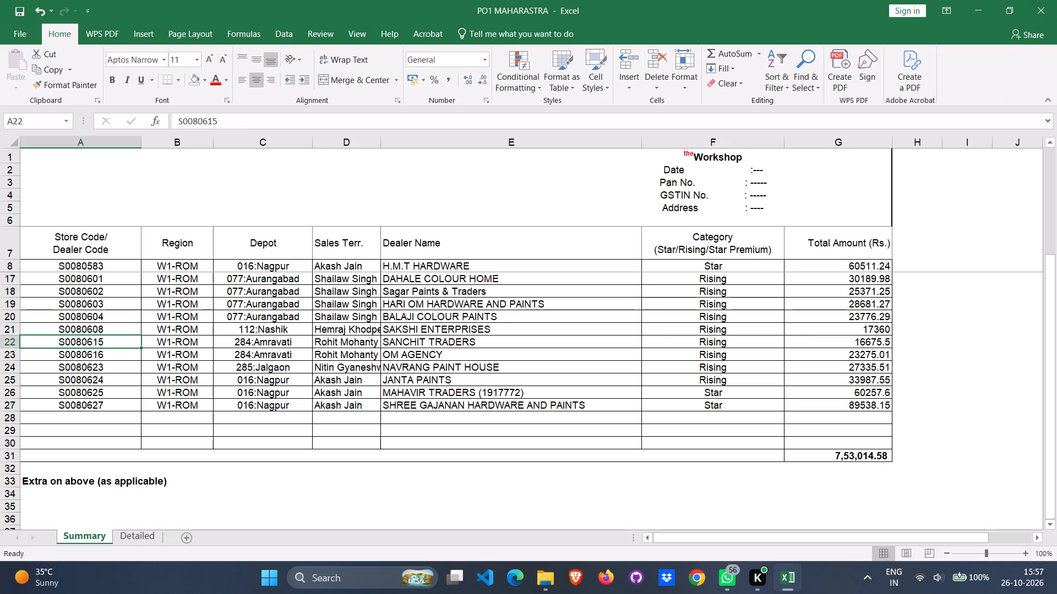
pyautogui.hotkey('shift', 'Right')
pyautogui.hotkey('shift', 'Right')
pyautogui.hotkey('shift', 'Right')
pyautogui.hotkey('shift', 'Right')
pyautogui.hotkey('shift', 'Right')
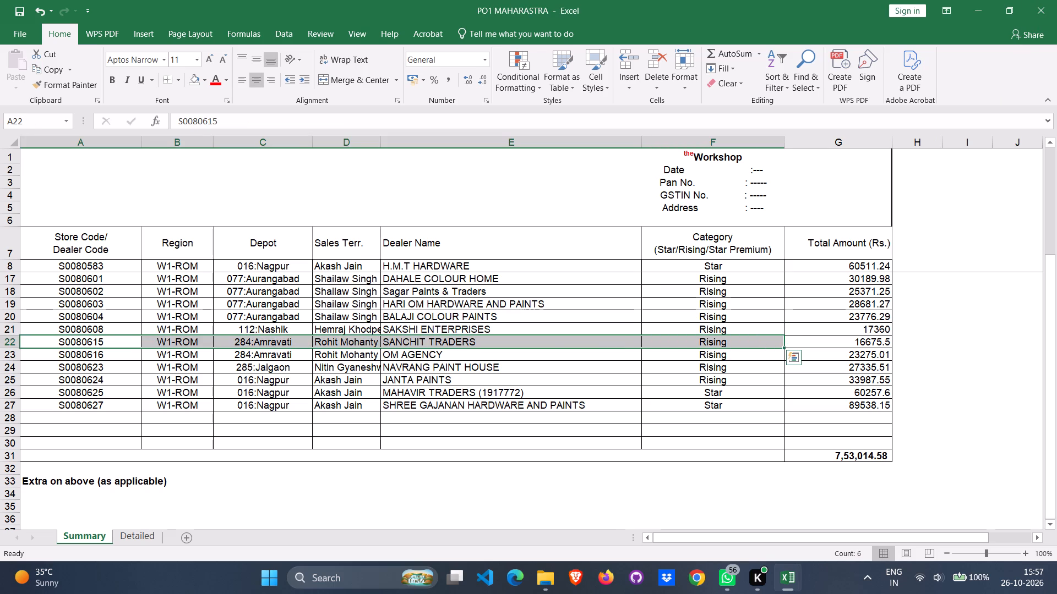
pyautogui.hotkey('ctrl', 'c')
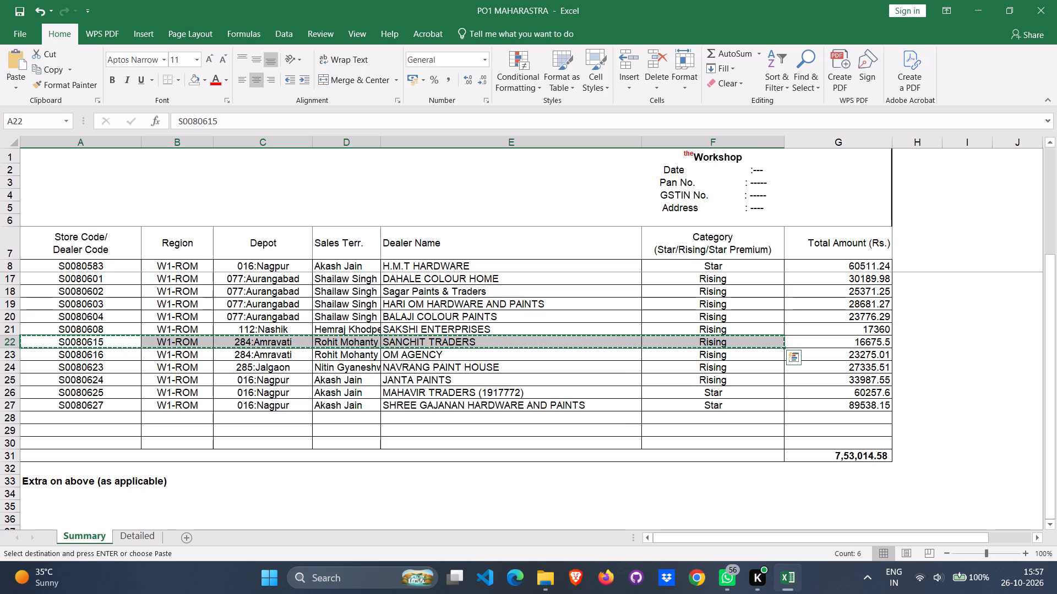
pyautogui.click(135, 532)
pyautogui.scroll(-2, 330, 298)
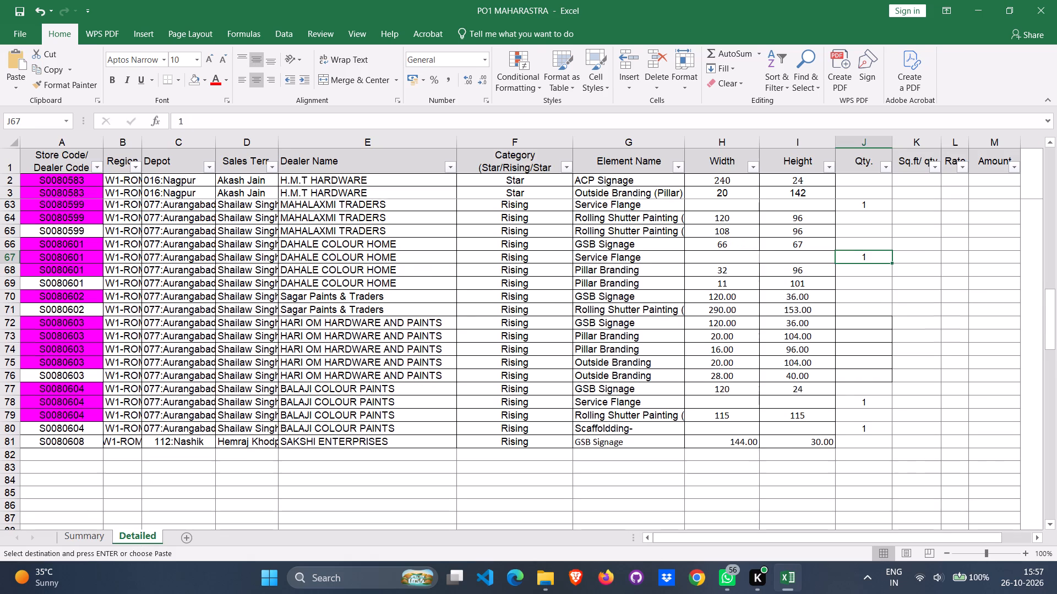
pyautogui.scroll(-8, 330, 298)
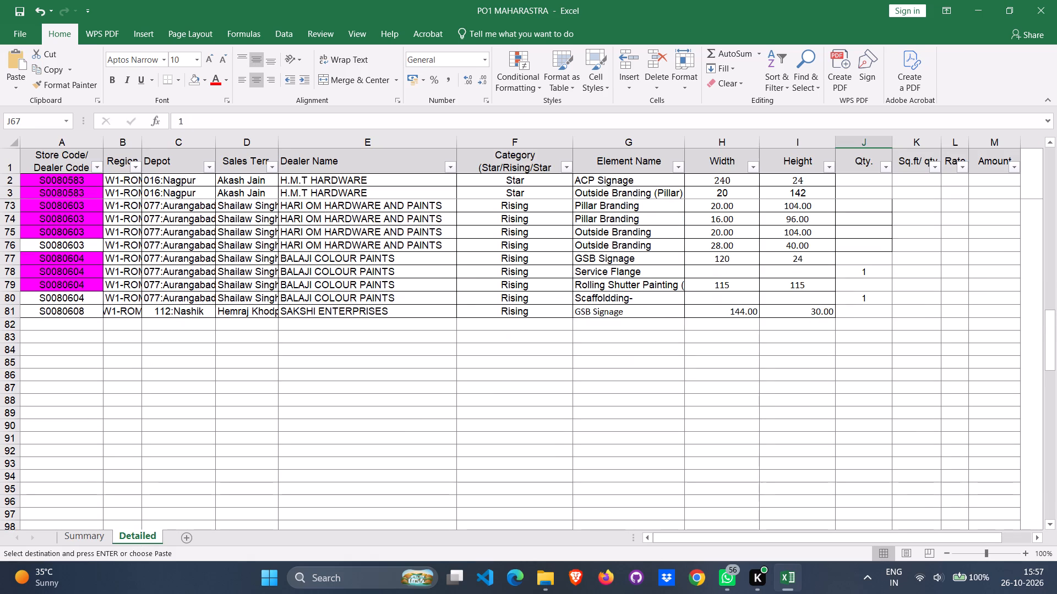
pyautogui.click(42, 326)
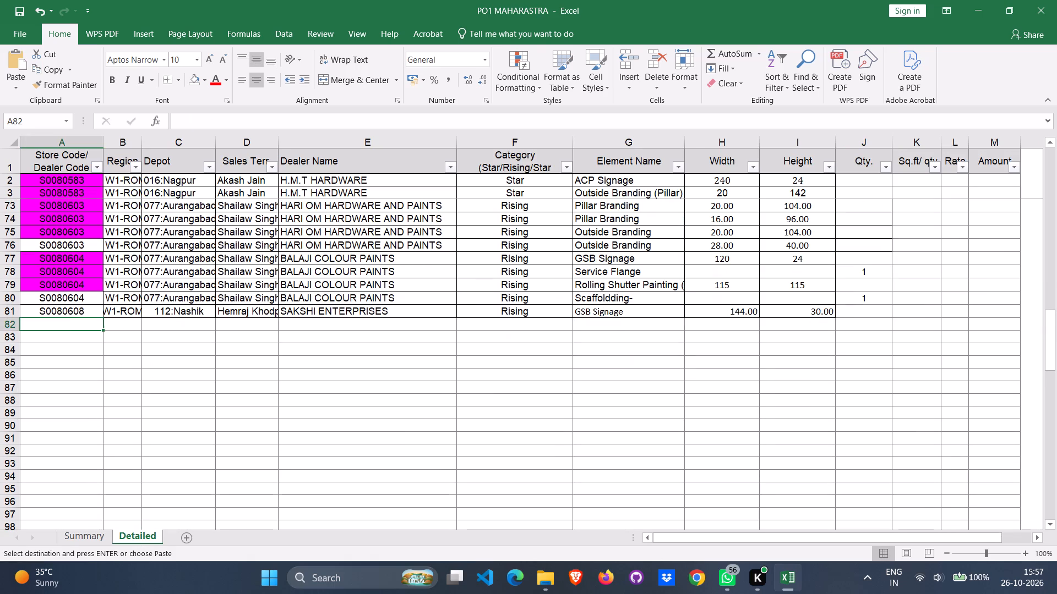
pyautogui.hotkey('ctrl', 'v')
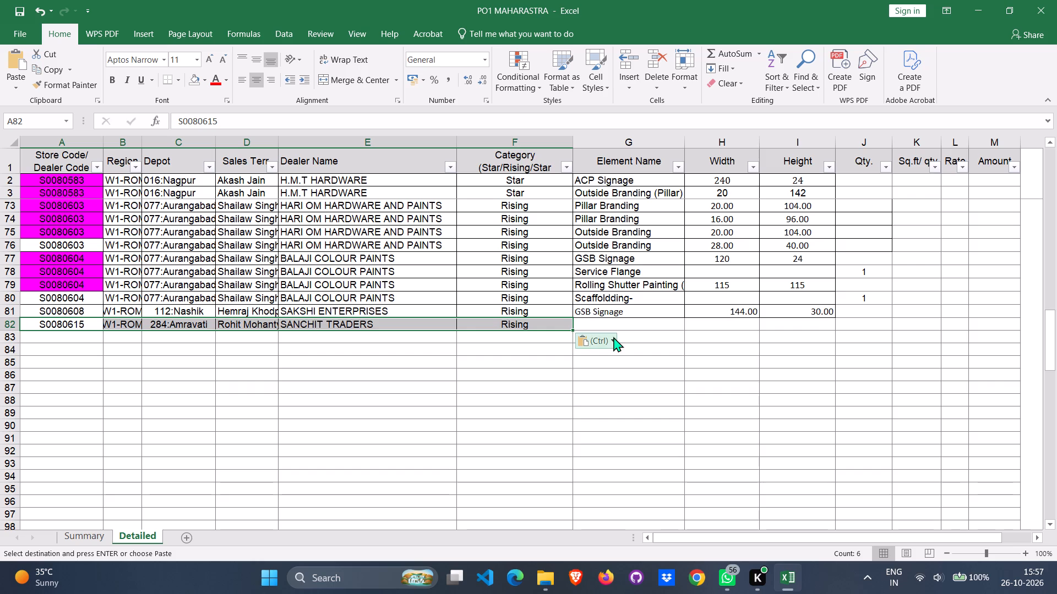
# In File Explorer, search the SEPARATAION ESTIMATE folder for SANCHIT and open the SANCHIT TRADERS estimate workbook.
pyautogui.hotkey('alt', 'Tab')
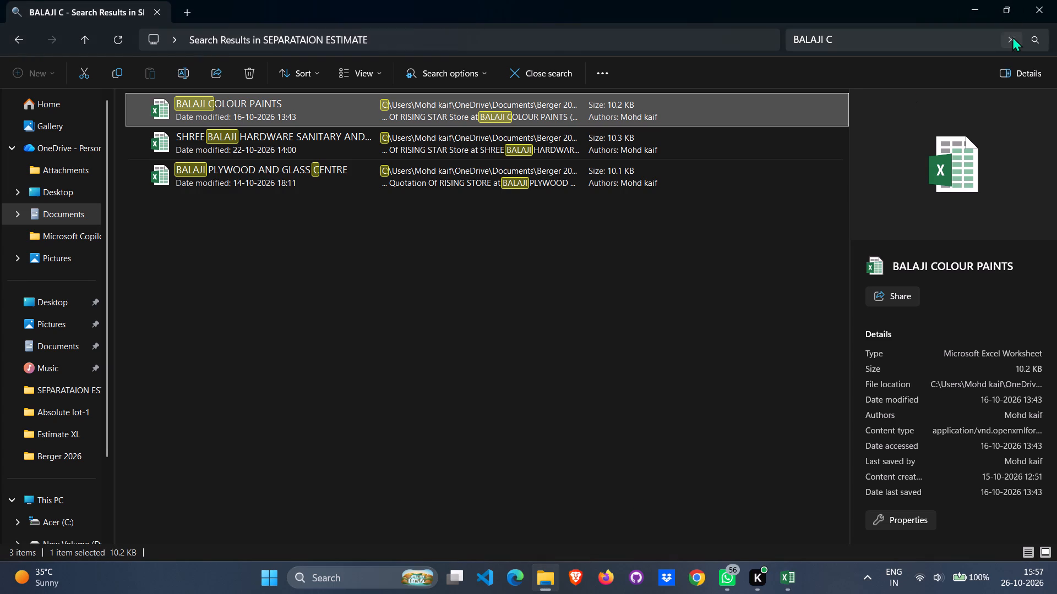
pyautogui.click(1012, 37)
pyautogui.write('SANCHIT')
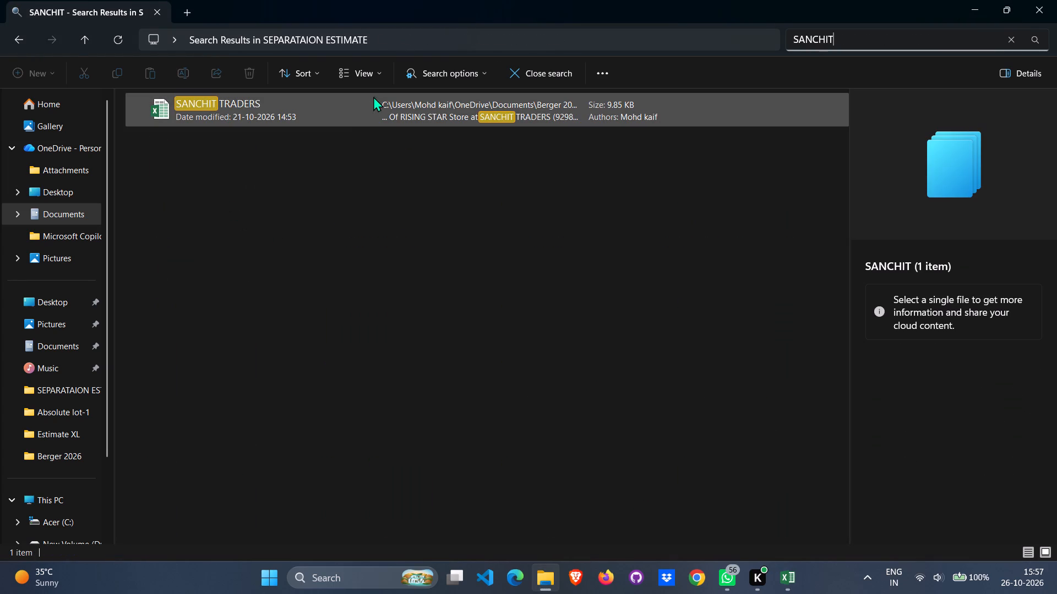
pyautogui.doubleClick(344, 119)
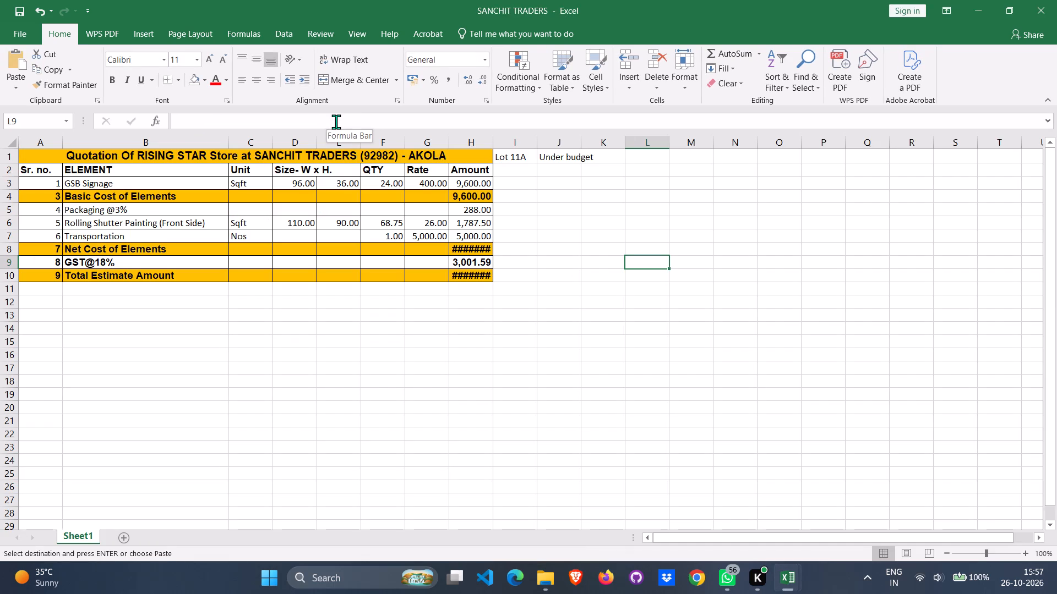
# Copy GSB Signage and its 96 × 36 size from the estimate into row 82 of PO1 MAHARASTRA's Detailed sheet, and save.
pyautogui.click(165, 185)
pyautogui.hotkey('ctrl', 'c')
pyautogui.hotkey('alt', 'Tab')
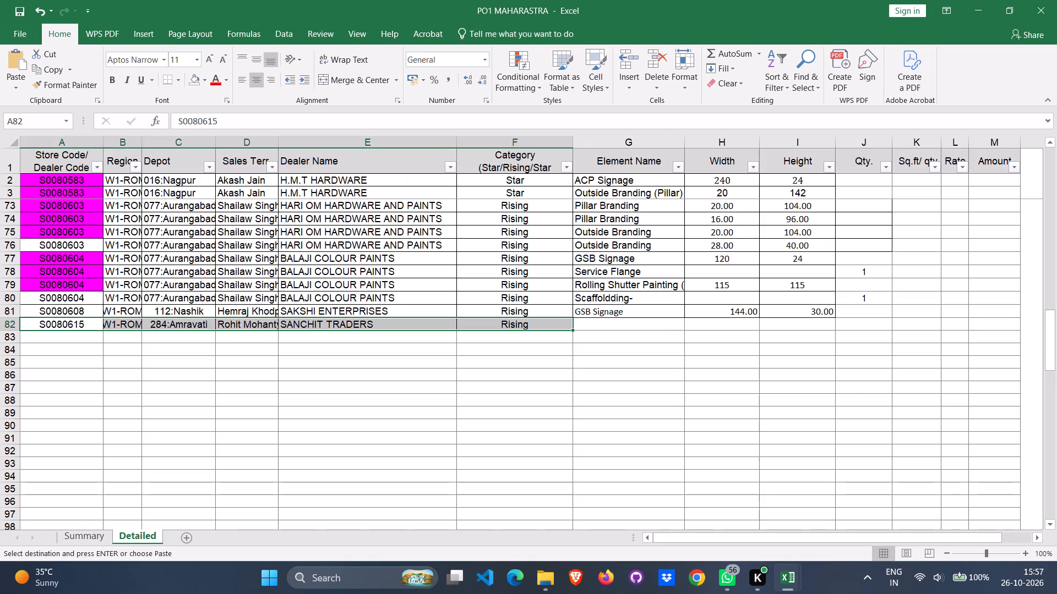
pyautogui.click(607, 327)
pyautogui.hotkey('ctrl', 'v')
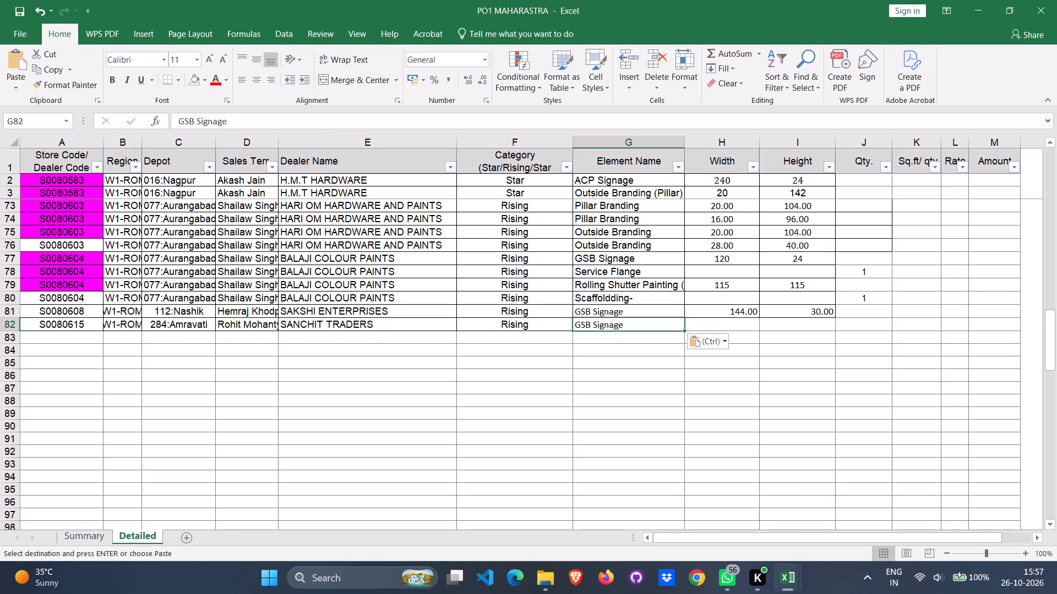
pyautogui.click(721, 325)
pyautogui.hotkey('alt', 'Tab')
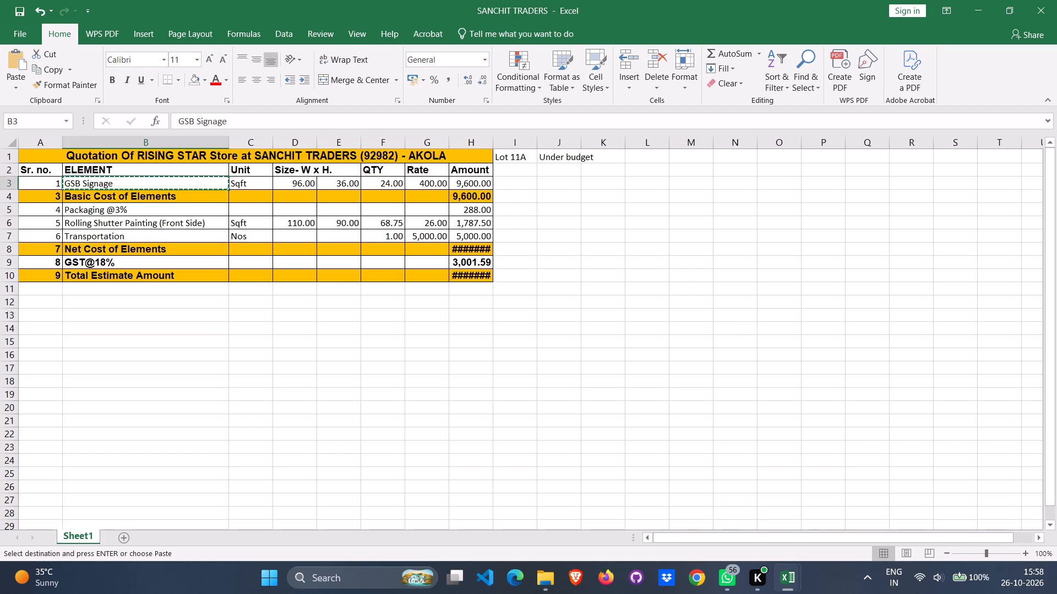
pyautogui.click(288, 181)
pyautogui.hotkey('shift', 'Right')
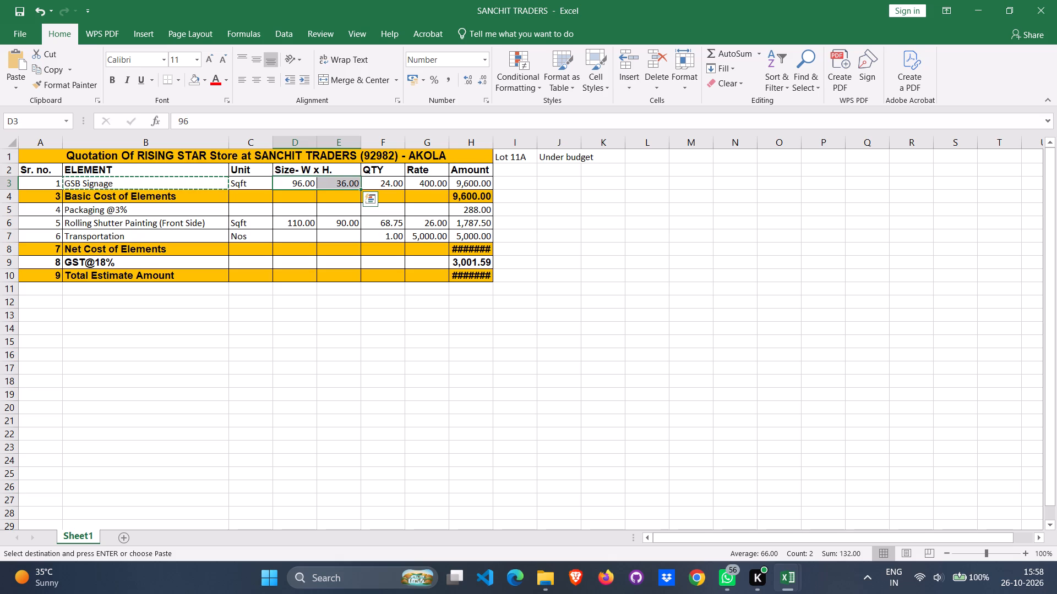
pyautogui.hotkey('ctrl', 'c')
pyautogui.hotkey('alt', 'Tab')
pyautogui.hotkey('ctrl', 'v')
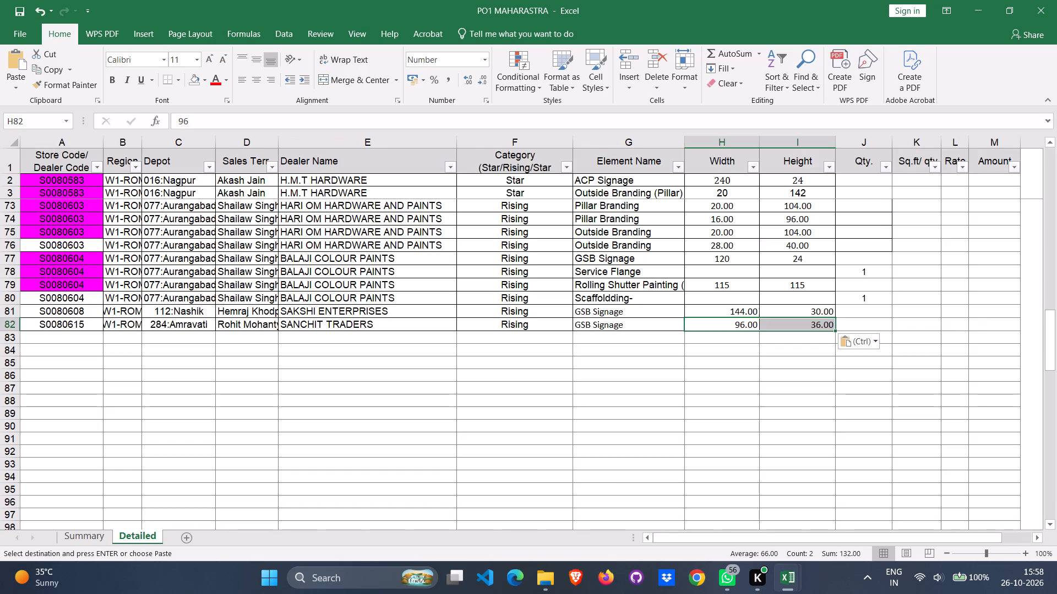
pyautogui.hotkey('ctrl', 's')
# Copy Rolling Shutter Painting (Front Side) and its 110 × 90 size from the SANCHIT TRADERS estimate into row 83 of the Detailed sheet.
pyautogui.hotkey('alt', 'Tab')
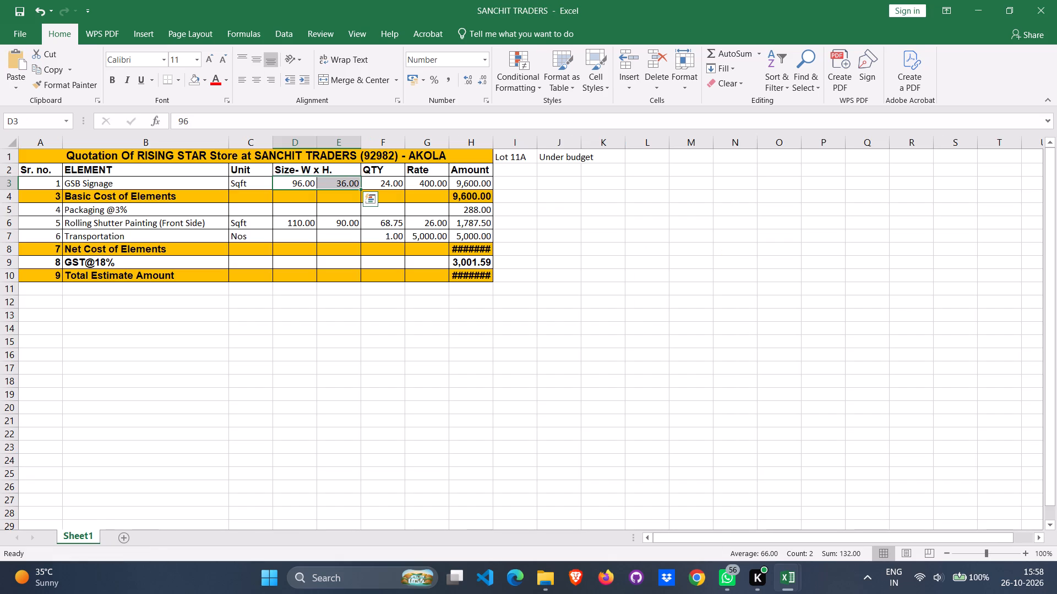
pyautogui.click(159, 225)
pyautogui.hotkey('ctrl', 'c')
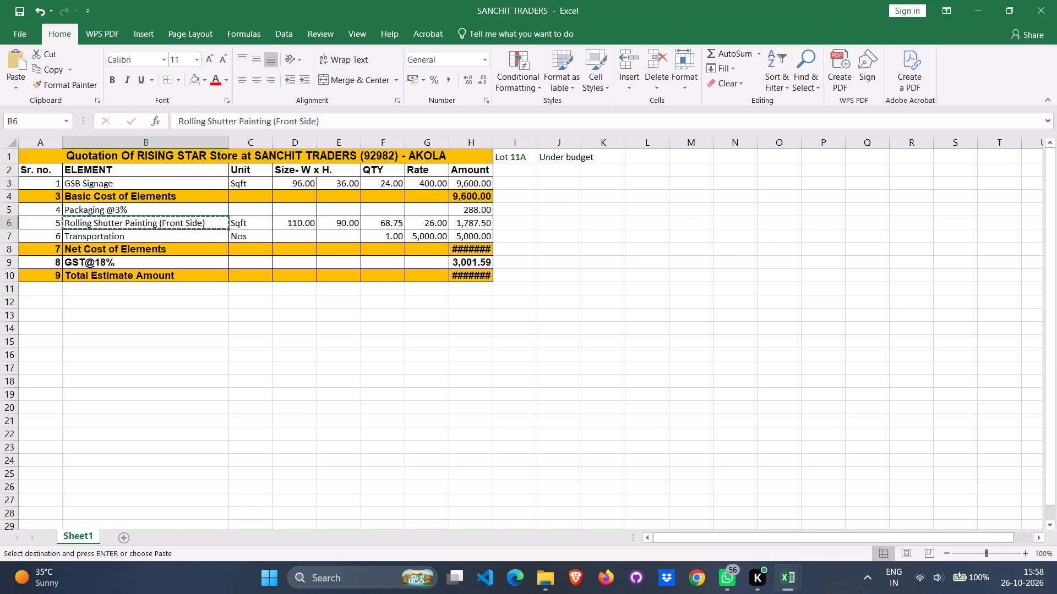
pyautogui.hotkey('alt', 'Tab')
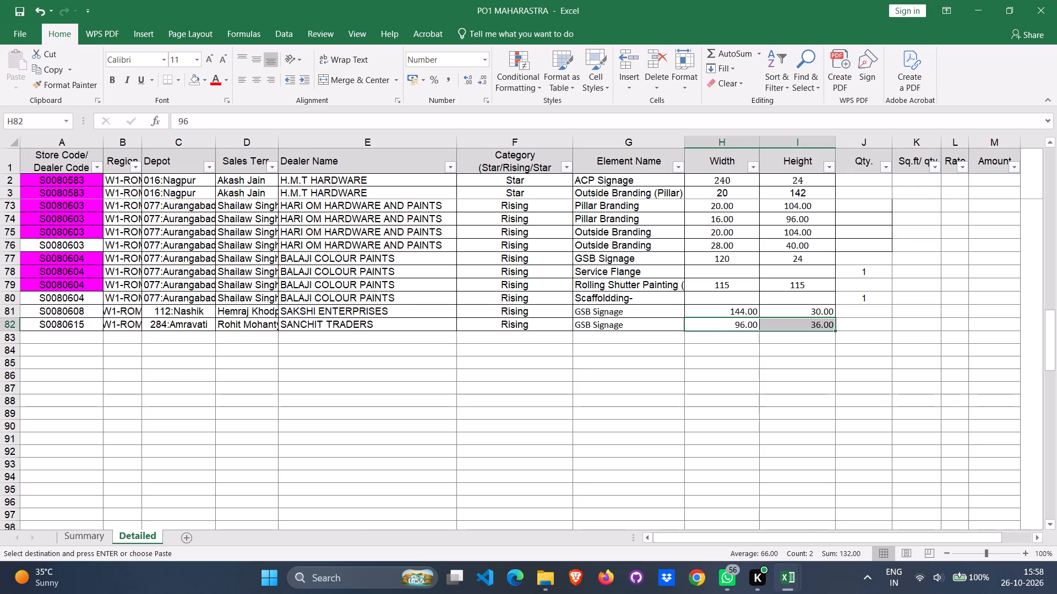
pyautogui.click(607, 337)
pyautogui.hotkey('ctrl', 'v')
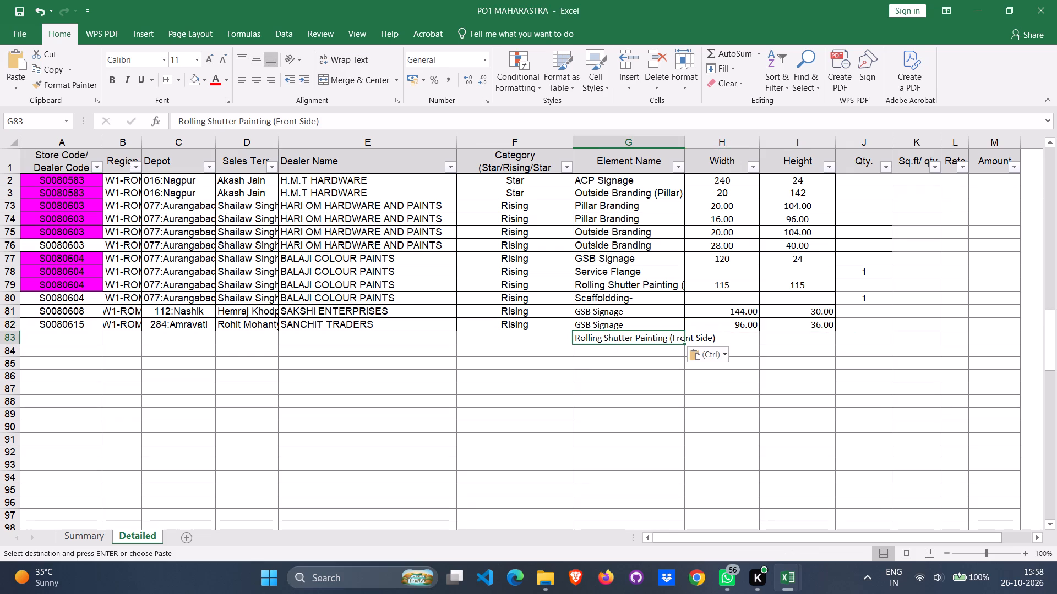
pyautogui.hotkey('alt', 'Tab')
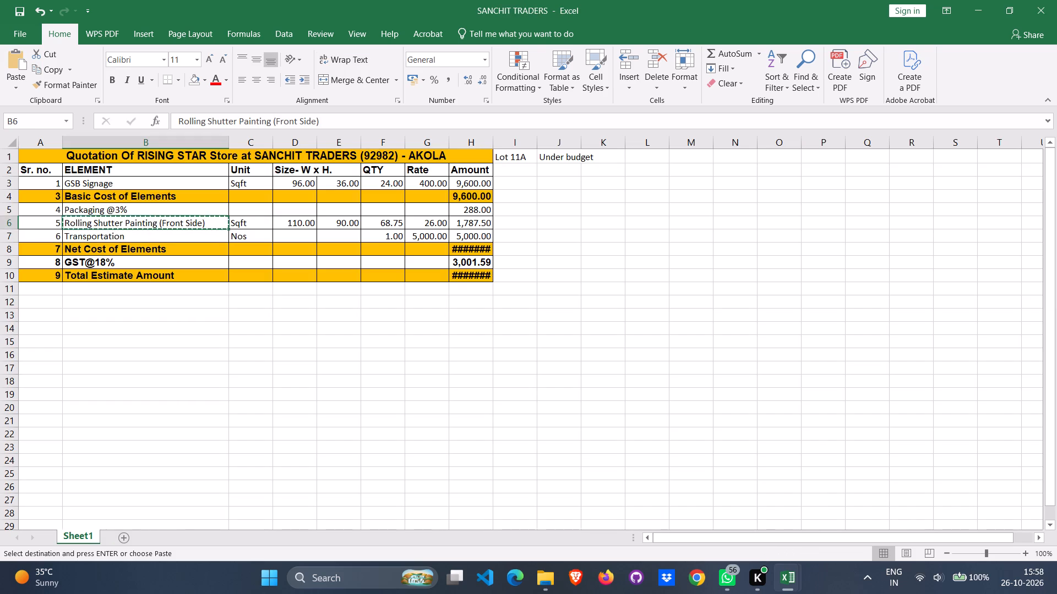
pyautogui.click(293, 224)
pyautogui.hotkey('shift', 'Right')
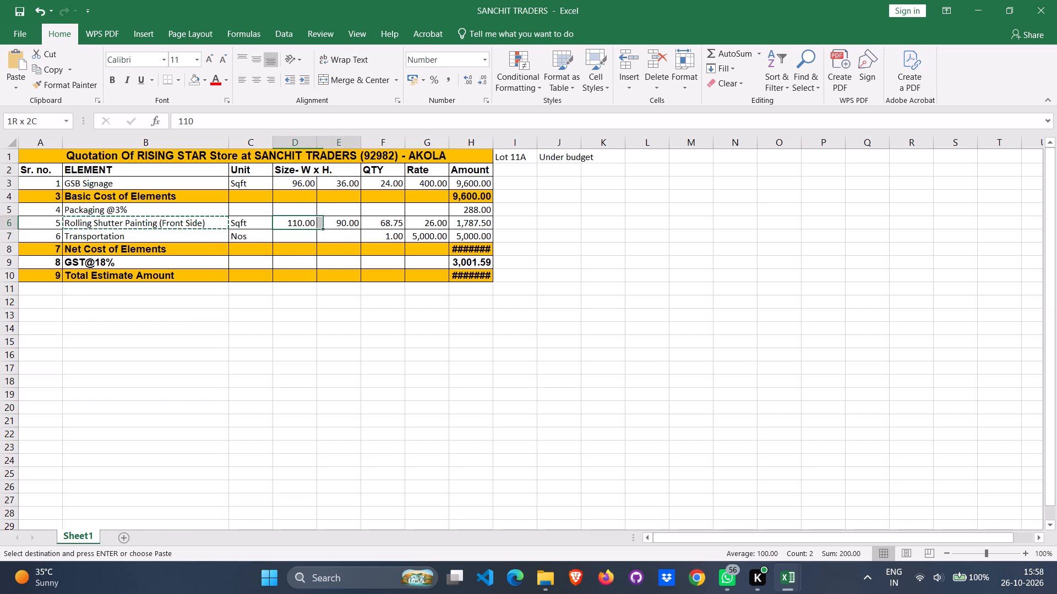
pyautogui.hotkey('ctrl', 'c')
pyautogui.hotkey('alt', 'Tab')
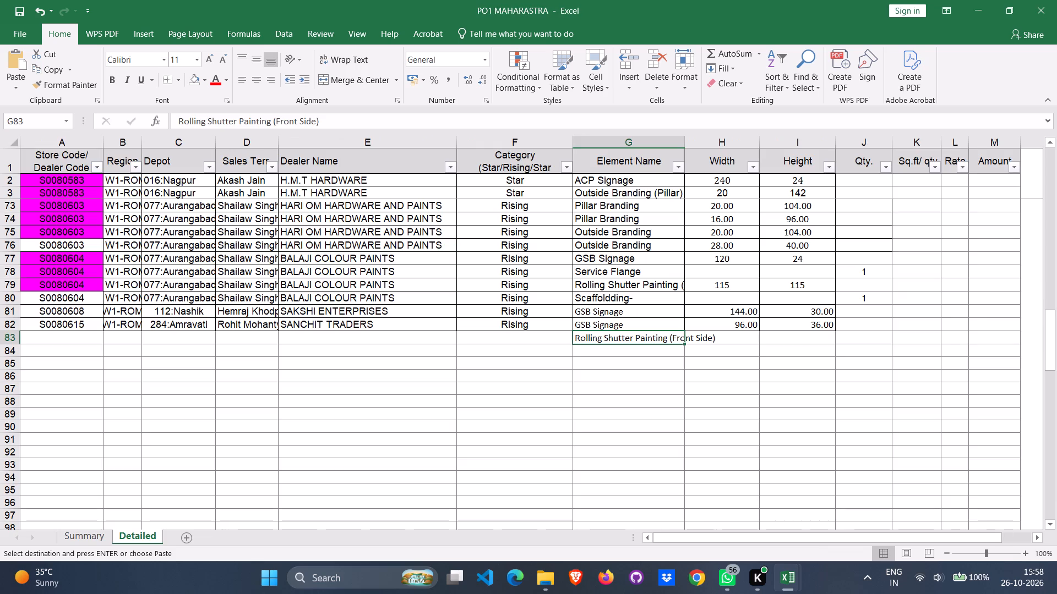
pyautogui.click(723, 343)
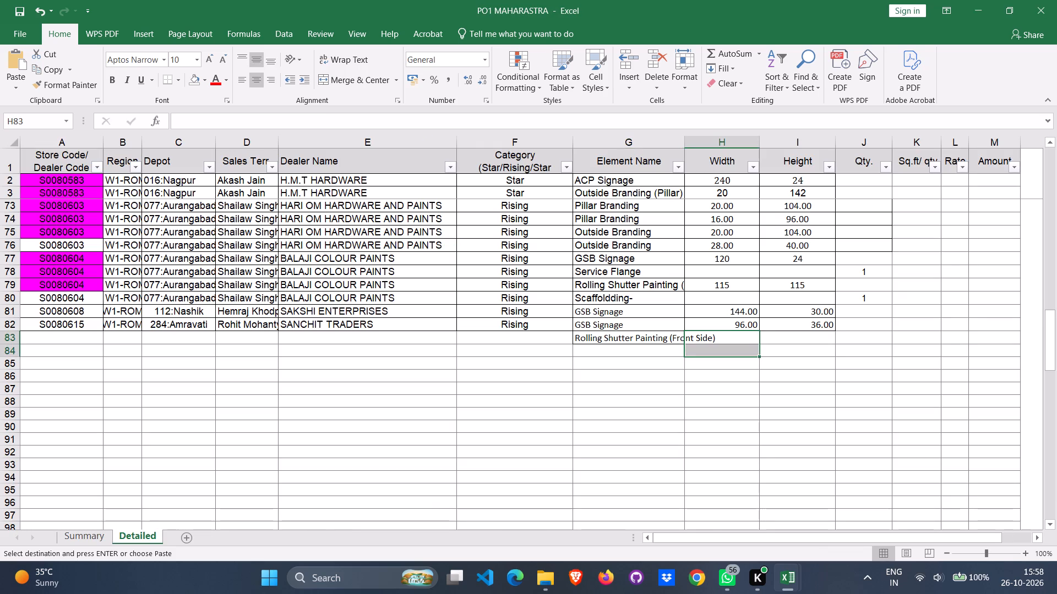
pyautogui.click(722, 337)
pyautogui.hotkey('ctrl', 'v')
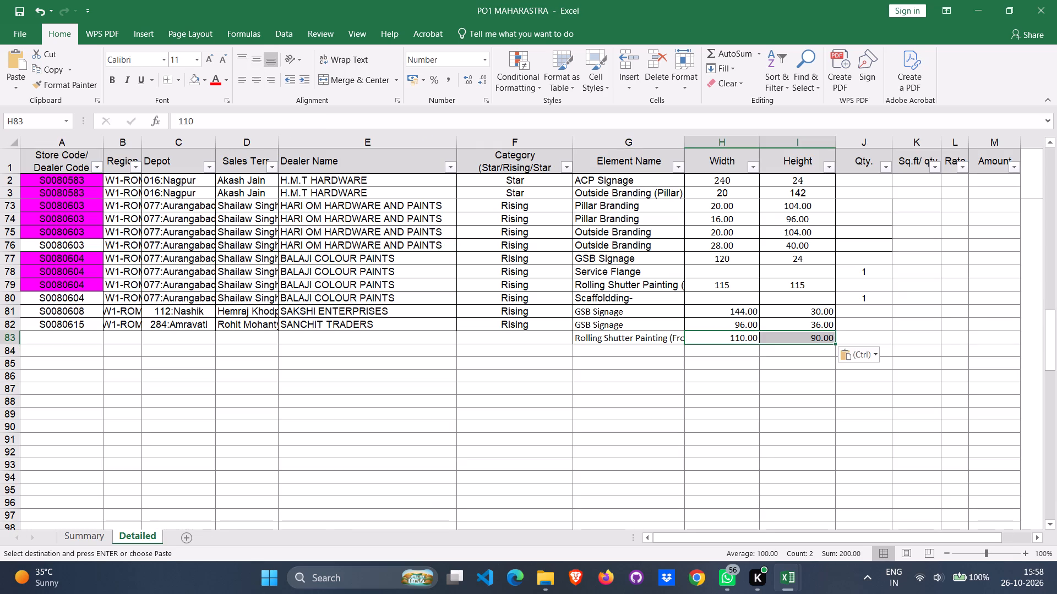
# Copy the Packaging @3% and Transportation element names from the SANCHIT TRADERS estimate into G84 and G85 of the Detailed sheet, and save.
pyautogui.click(623, 353)
pyautogui.hotkey('alt', 'Tab')
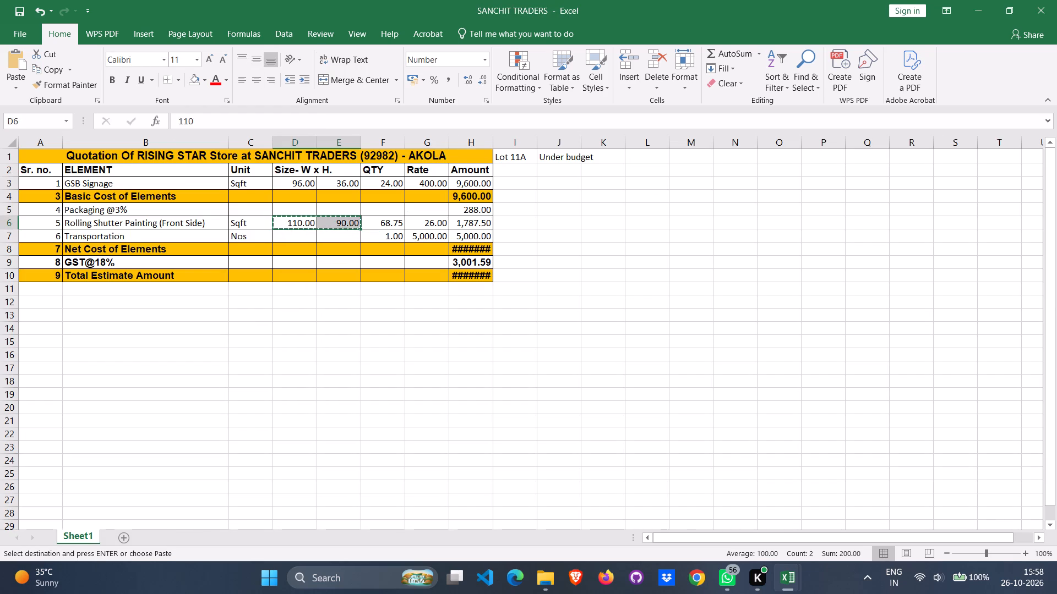
pyautogui.click(108, 211)
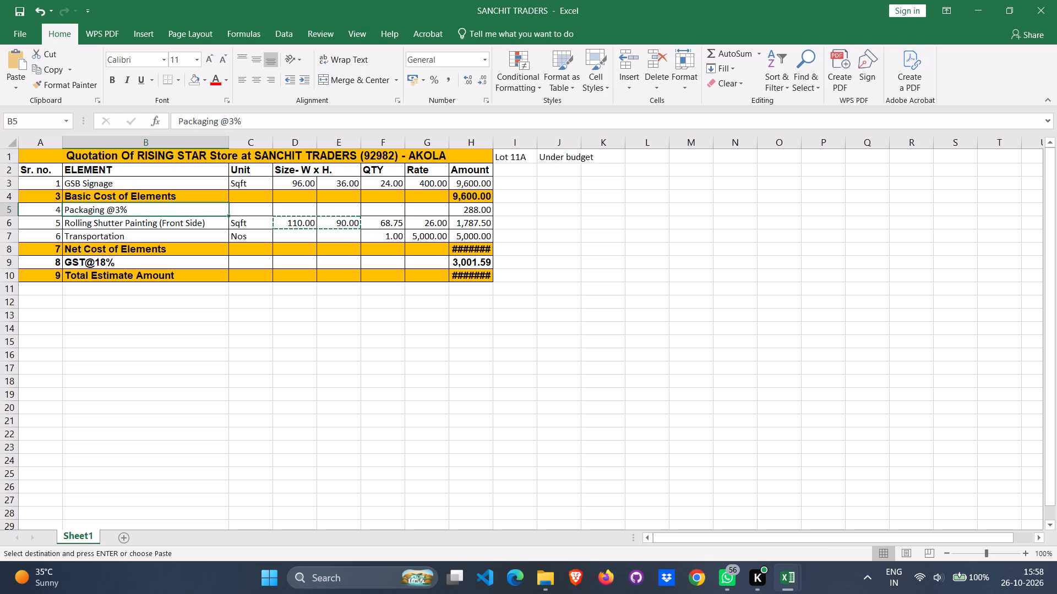
pyautogui.hotkey('ctrl', 'c')
pyautogui.hotkey('alt', 'Tab')
pyautogui.hotkey('ctrl', 'v')
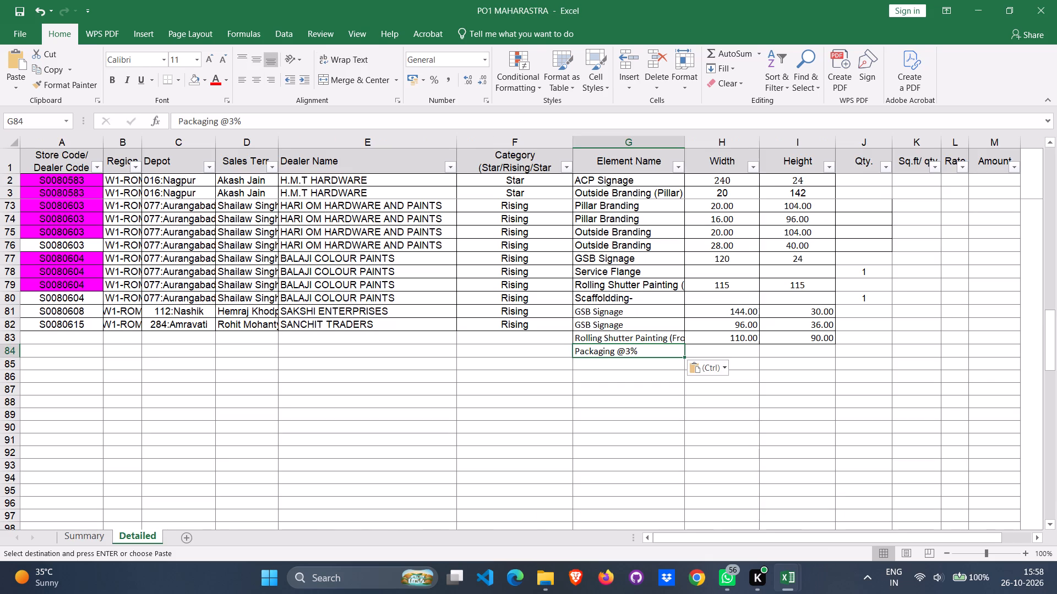
pyautogui.press('Down')
pyautogui.hotkey('alt', 'Tab')
pyautogui.press('Down')
pyautogui.press('Down')
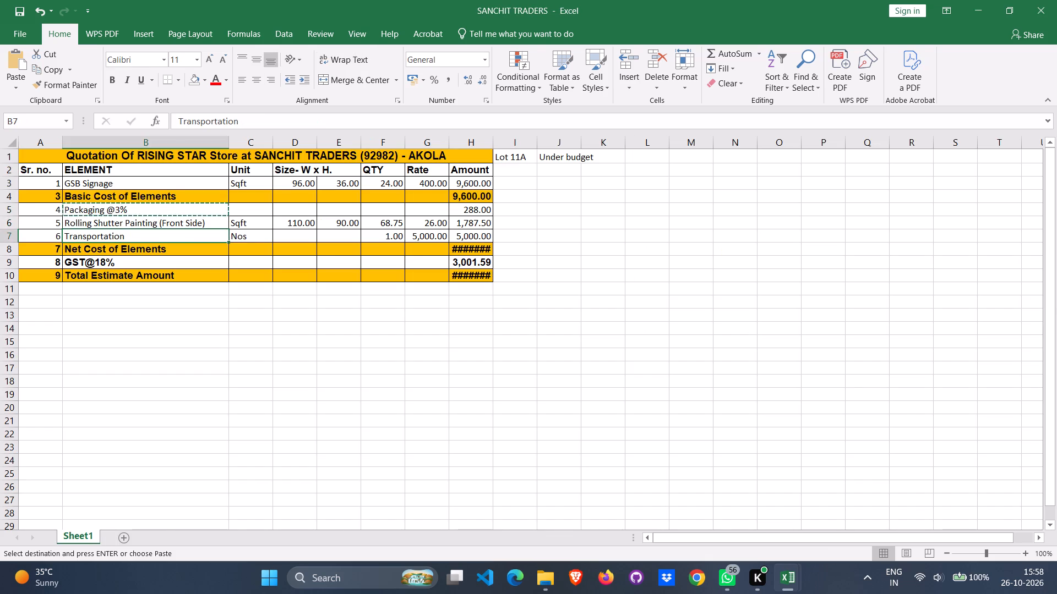
pyautogui.hotkey('ctrl', 'c')
pyautogui.hotkey('alt', 'Tab')
pyautogui.press('Down')
pyautogui.press('Up')
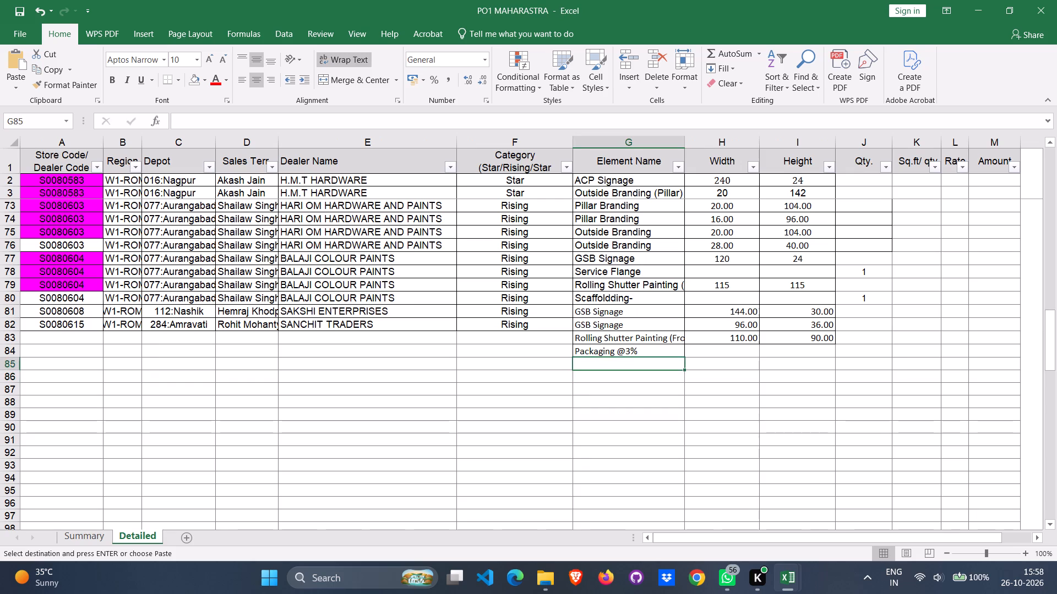
pyautogui.hotkey('ctrl', 'v')
pyautogui.hotkey('ctrl', 's')
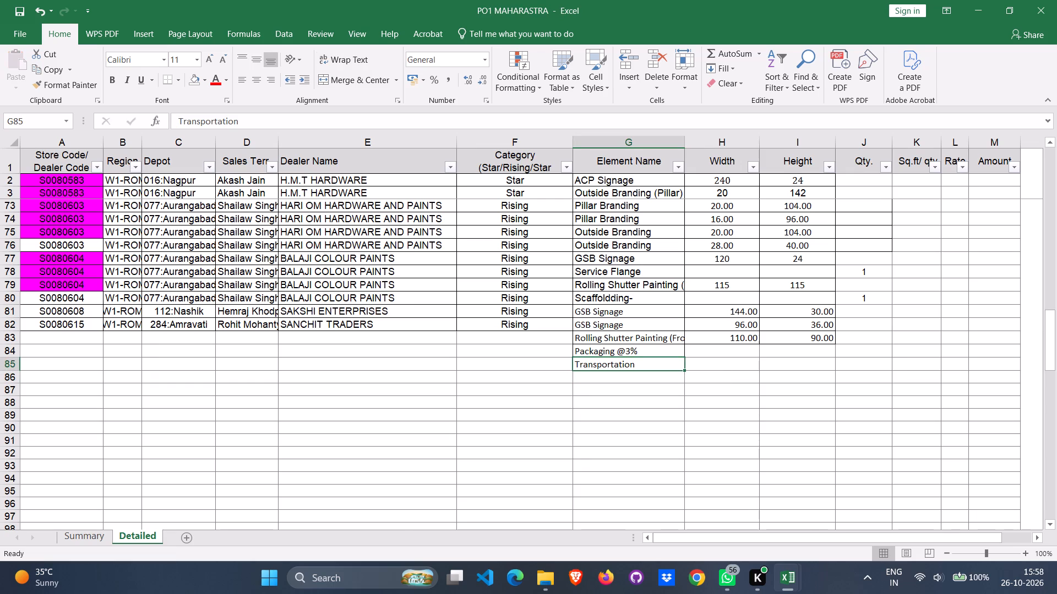
# Repeat SANCHIT TRADERS' dealer details from row 82 in columns A to F of rows 83 to 85, and save.
pyautogui.click(42, 327)
pyautogui.hotkey('shift', 'Right')
pyautogui.hotkey('shift', 'Right')
pyautogui.hotkey('shift', 'Right')
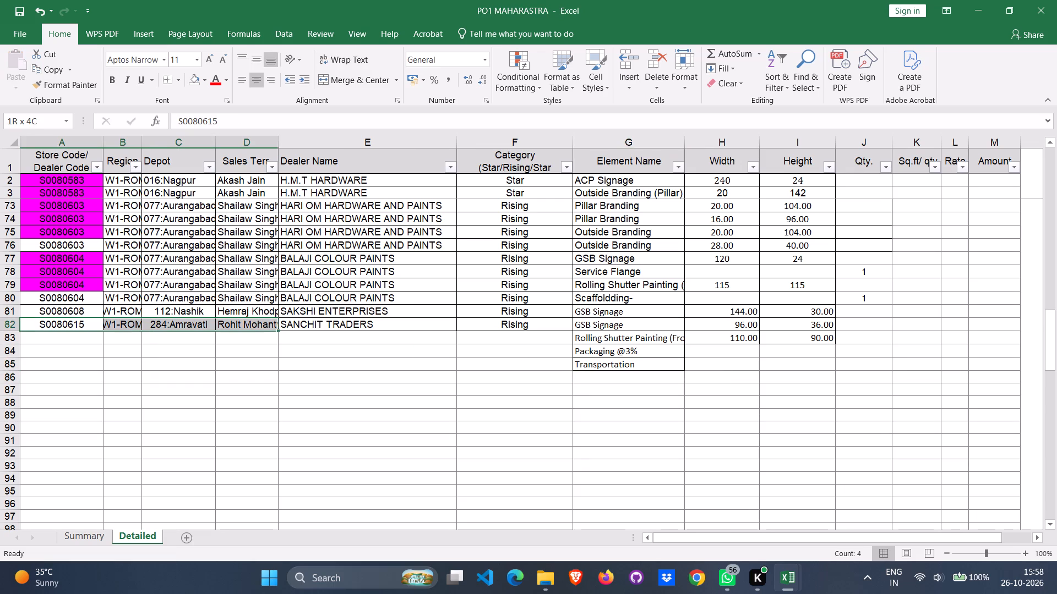
pyautogui.hotkey('shift', 'Right')
pyautogui.hotkey('shift', 'Right')
pyautogui.hotkey('ctrl', 'c')
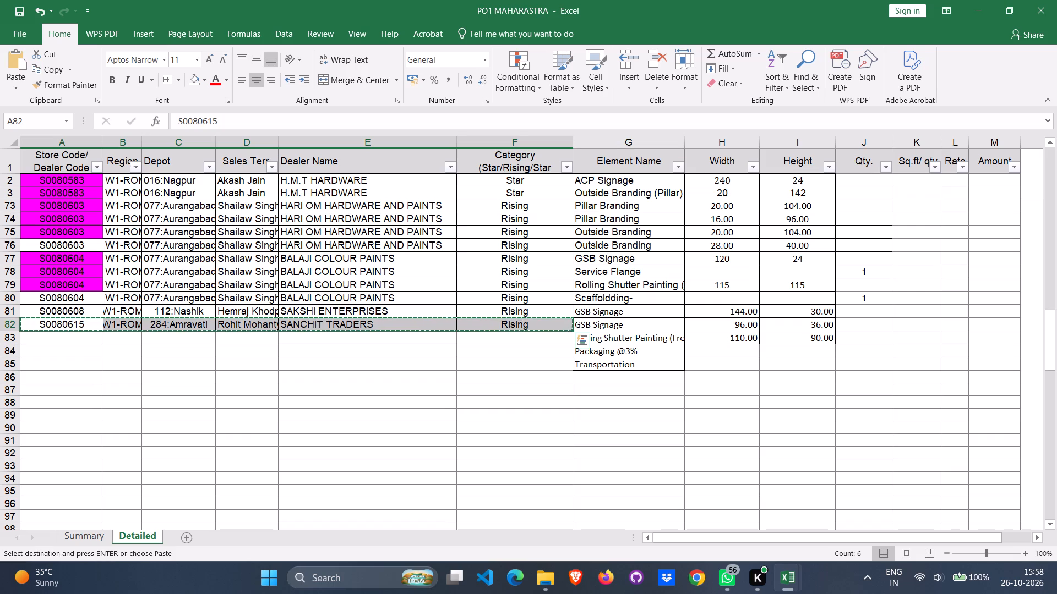
pyautogui.hotkey('shift', 'Down')
pyautogui.hotkey('shift', 'Down')
pyautogui.hotkey('shift', 'Down')
pyautogui.hotkey('ctrl', 'v')
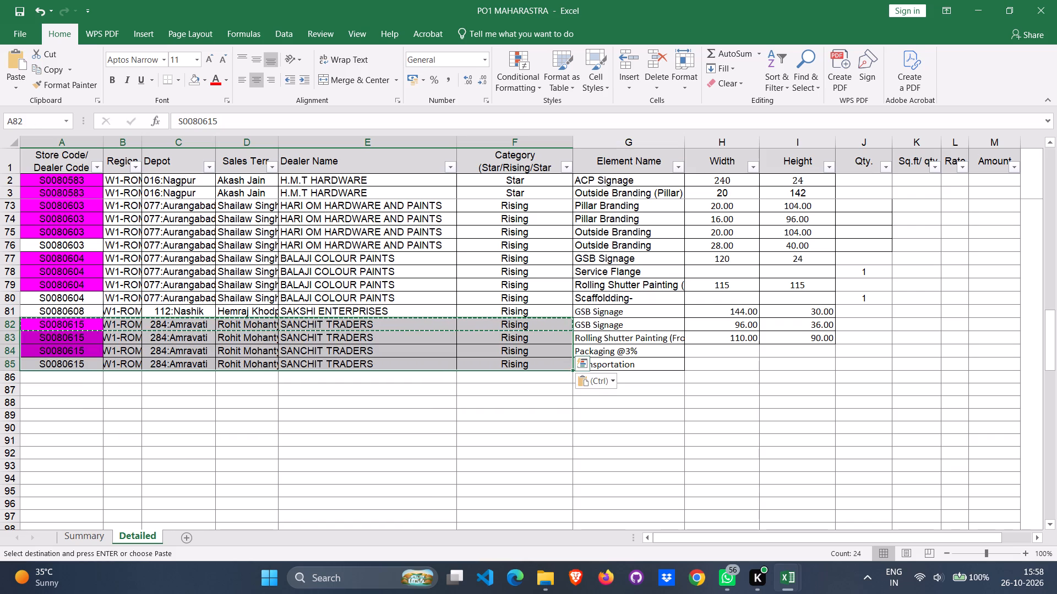
pyautogui.hotkey('ctrl', 's')
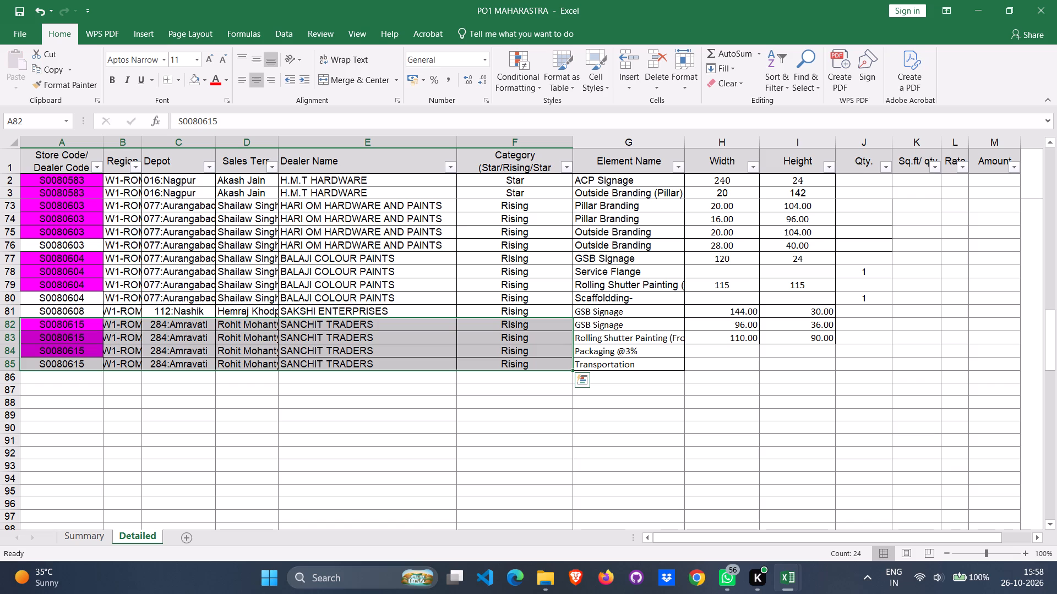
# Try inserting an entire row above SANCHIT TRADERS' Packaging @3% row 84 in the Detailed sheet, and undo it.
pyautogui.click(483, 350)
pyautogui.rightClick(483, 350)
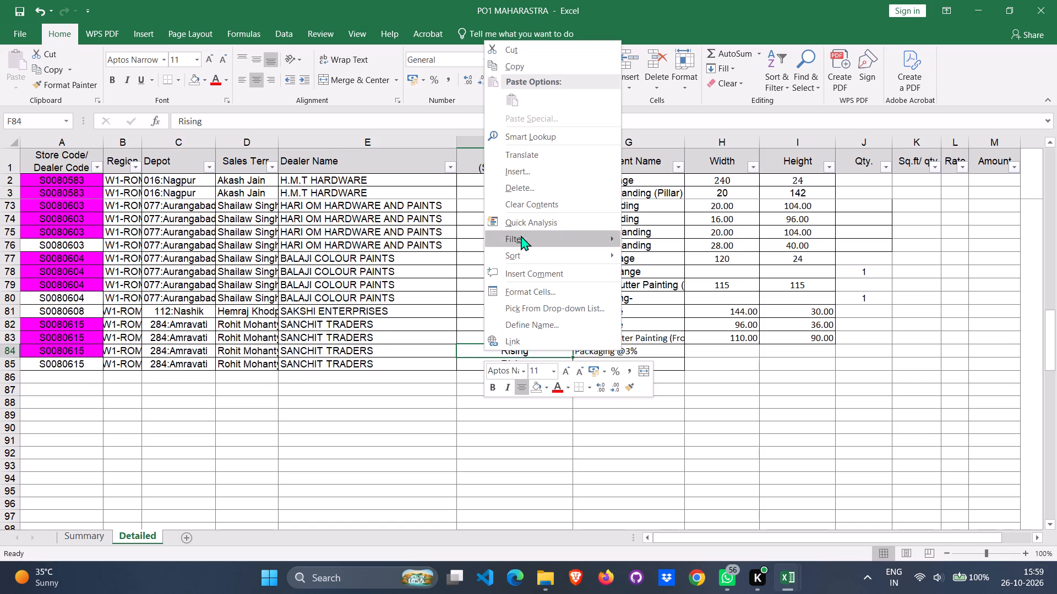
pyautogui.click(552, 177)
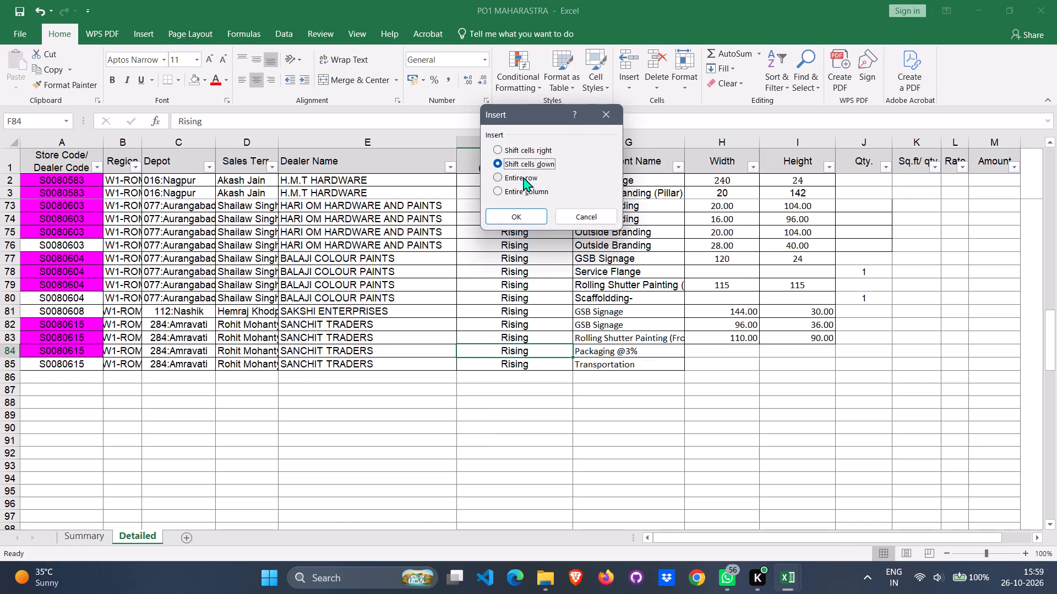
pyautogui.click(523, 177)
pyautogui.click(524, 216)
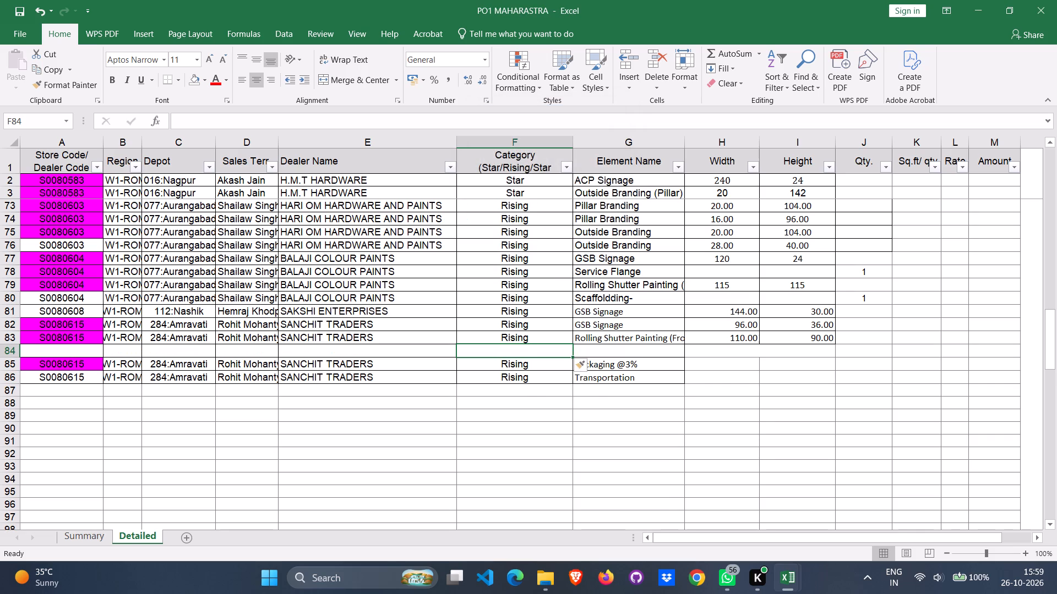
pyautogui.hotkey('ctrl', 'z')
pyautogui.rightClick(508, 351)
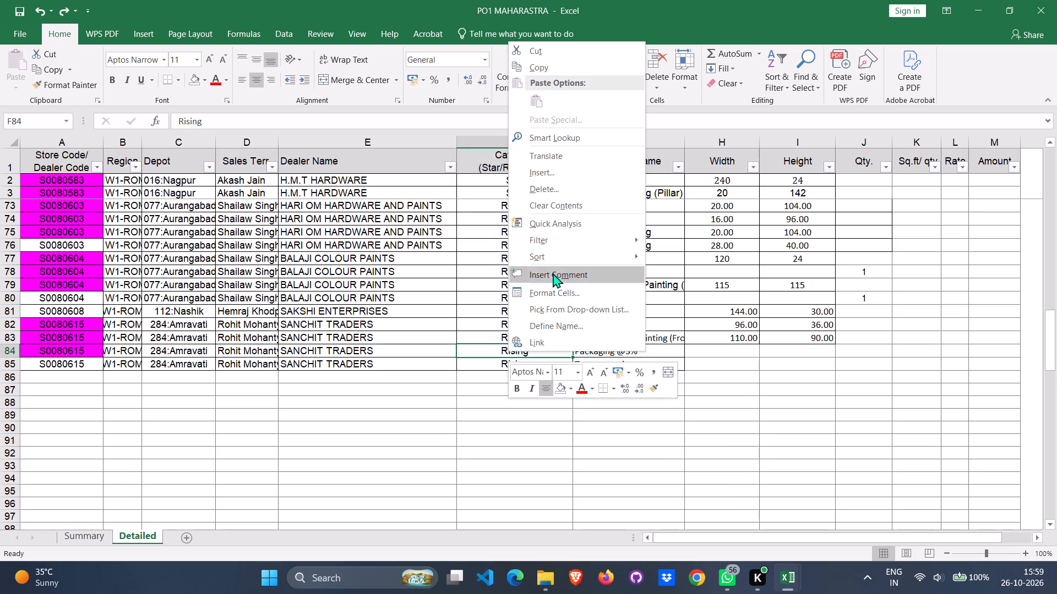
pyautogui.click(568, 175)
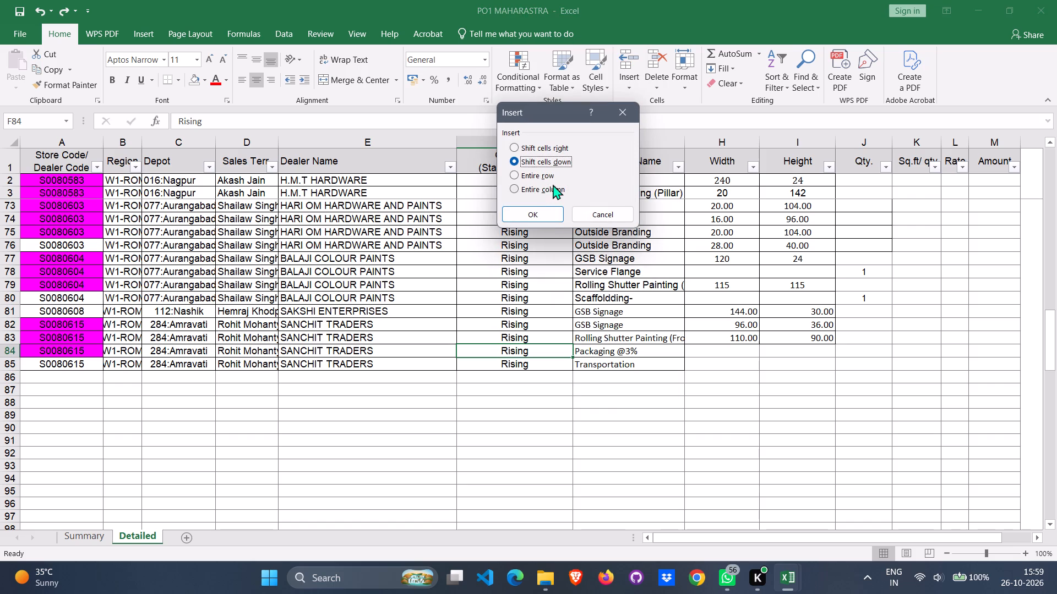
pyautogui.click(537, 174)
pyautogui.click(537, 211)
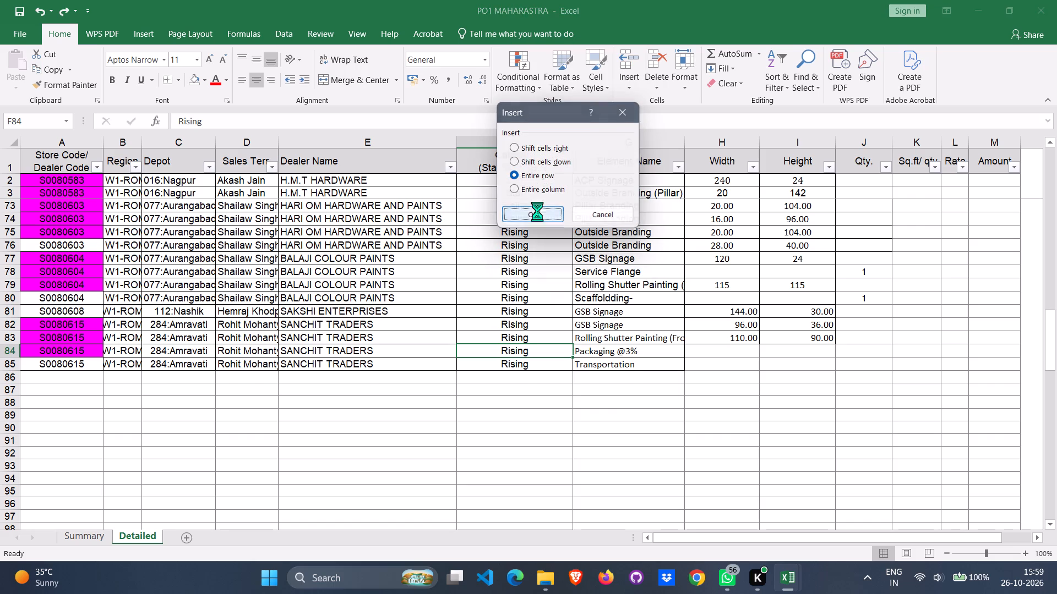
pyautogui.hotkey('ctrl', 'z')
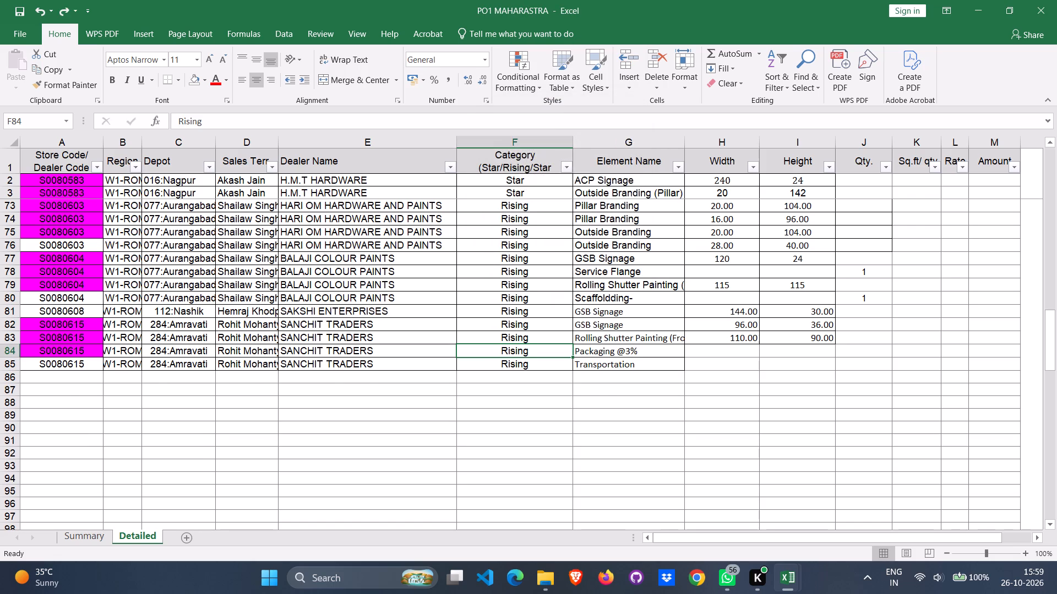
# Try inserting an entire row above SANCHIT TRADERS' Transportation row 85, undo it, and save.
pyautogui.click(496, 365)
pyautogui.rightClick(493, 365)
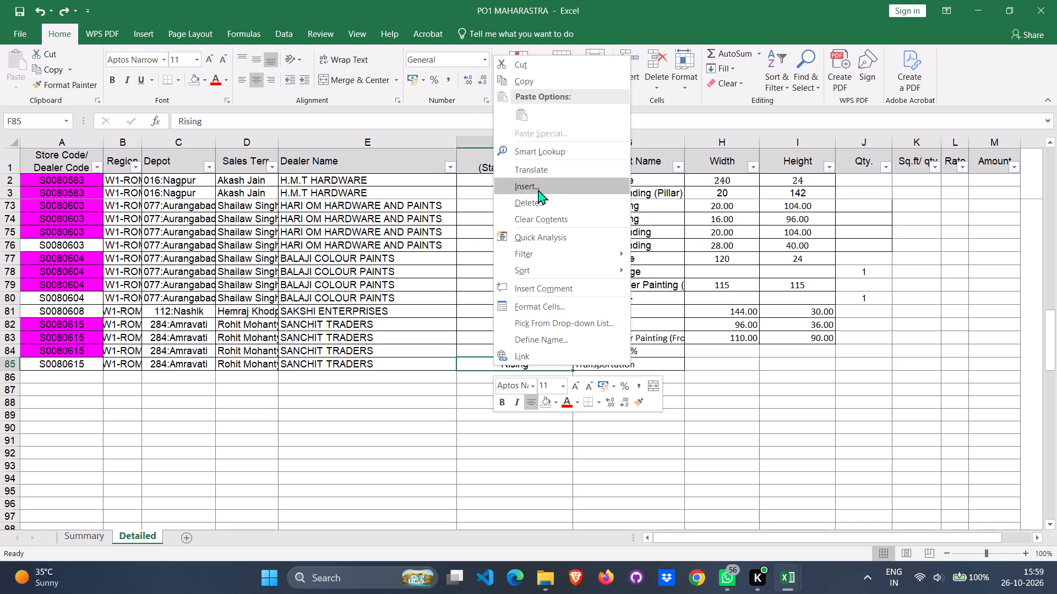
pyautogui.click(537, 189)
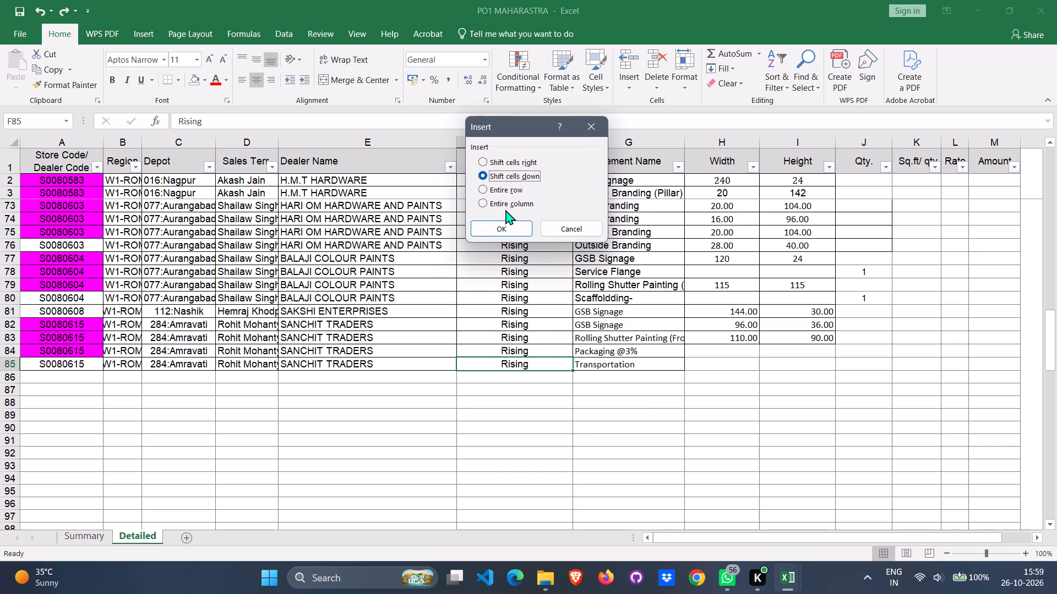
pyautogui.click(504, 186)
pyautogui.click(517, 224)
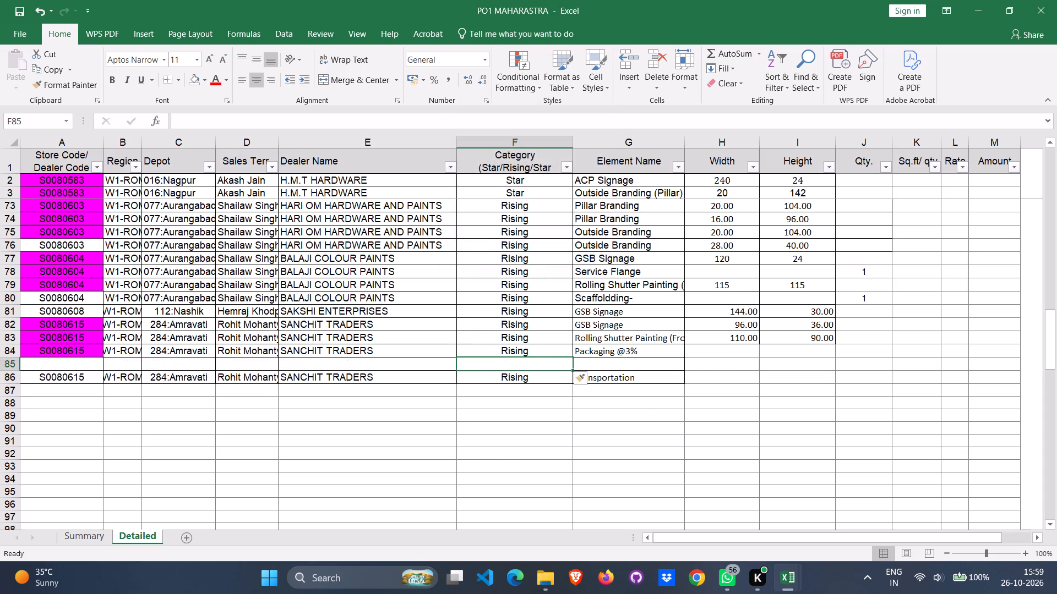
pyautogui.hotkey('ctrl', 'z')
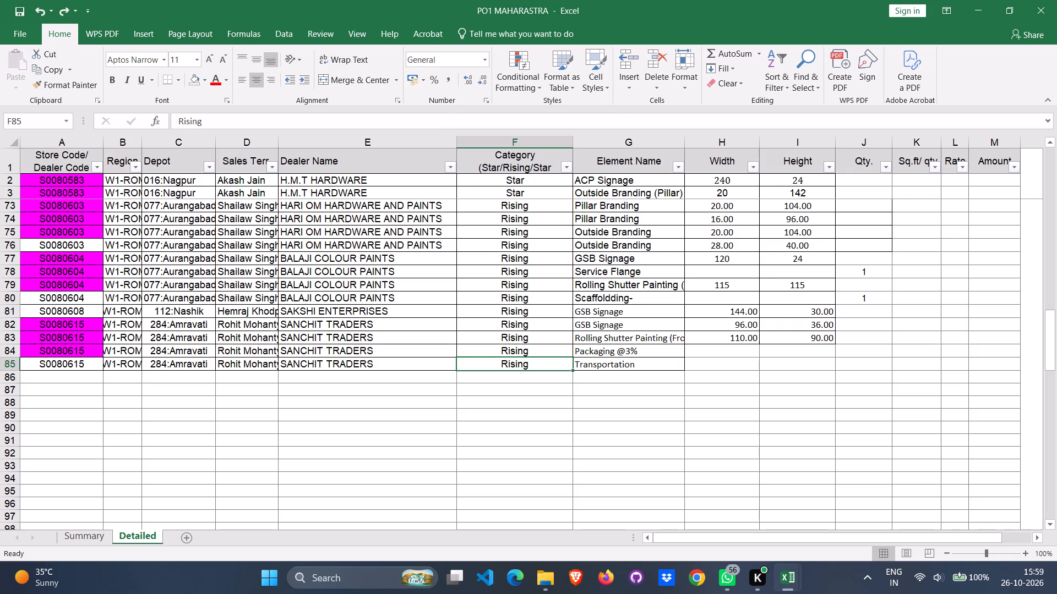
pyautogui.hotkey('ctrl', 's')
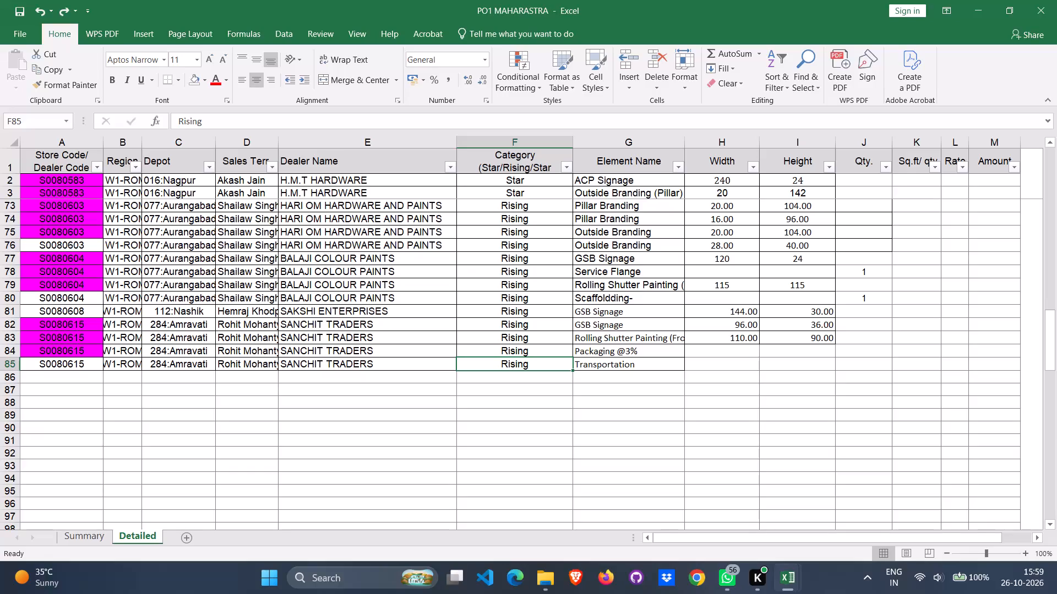
# Copy OM AGENCY's dealer details from store code to category in Summary row 23 into columns A to F of Detailed row 86.
pyautogui.click(76, 533)
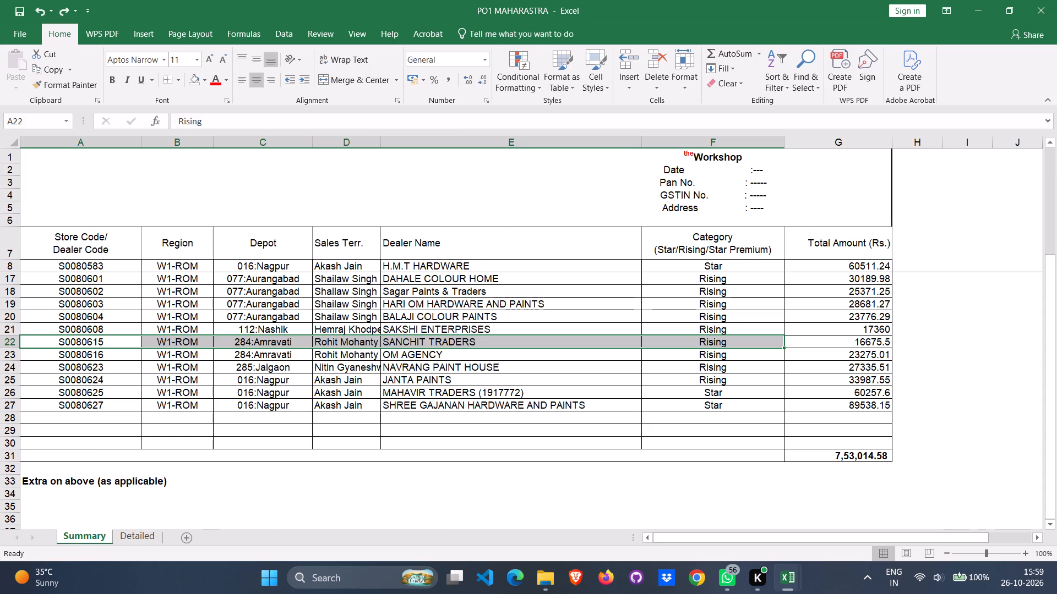
pyautogui.click(64, 358)
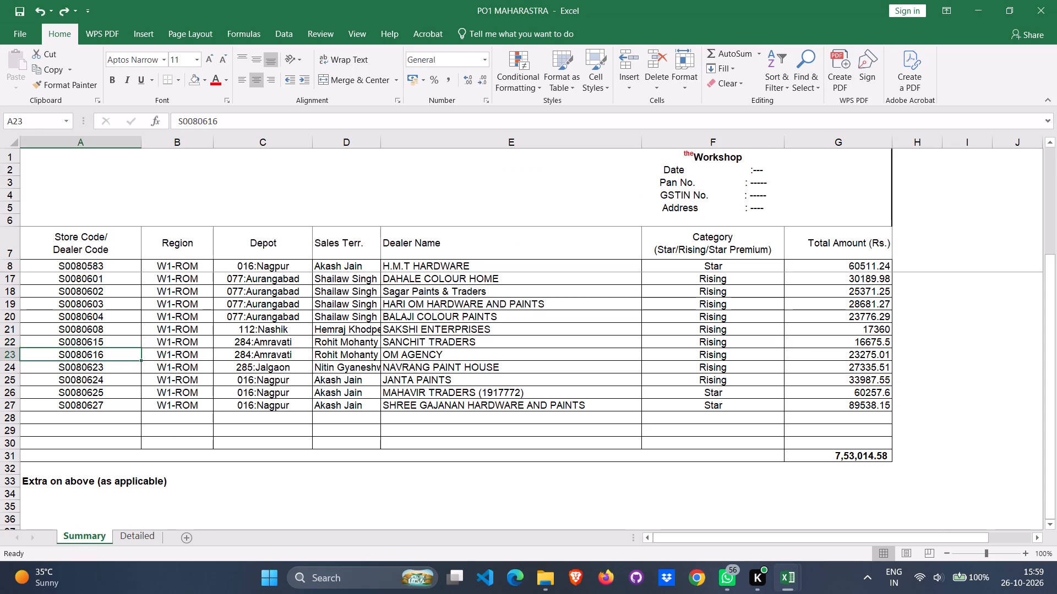
pyautogui.hotkey('shift', 'Right')
pyautogui.hotkey('shift', 'Right')
pyautogui.hotkey('shift', 'Right')
pyautogui.hotkey('shift', 'Right')
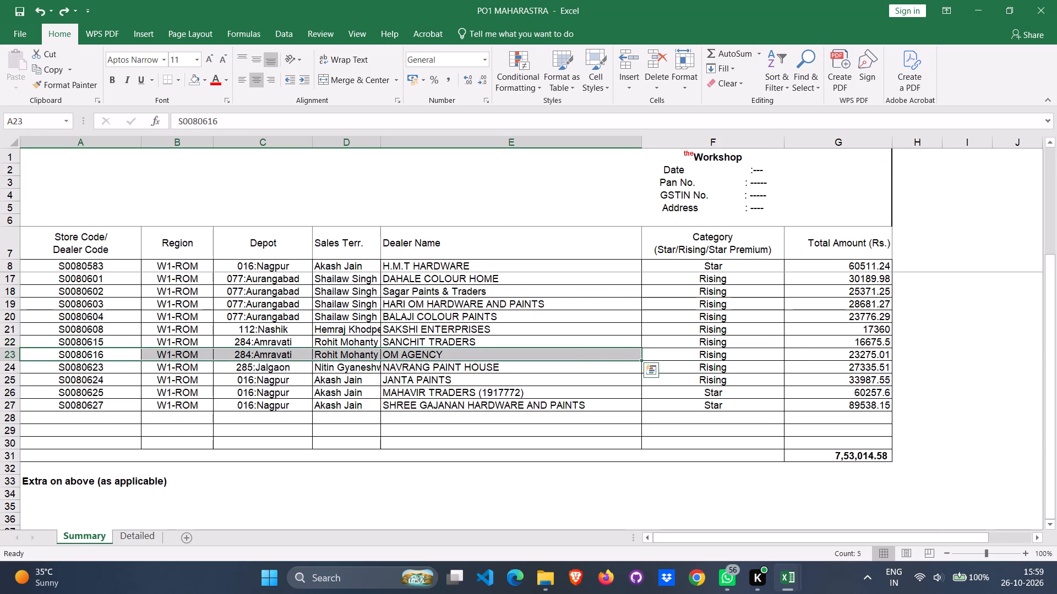
pyautogui.hotkey('shift', 'Right')
pyautogui.hotkey('ctrl', 'c')
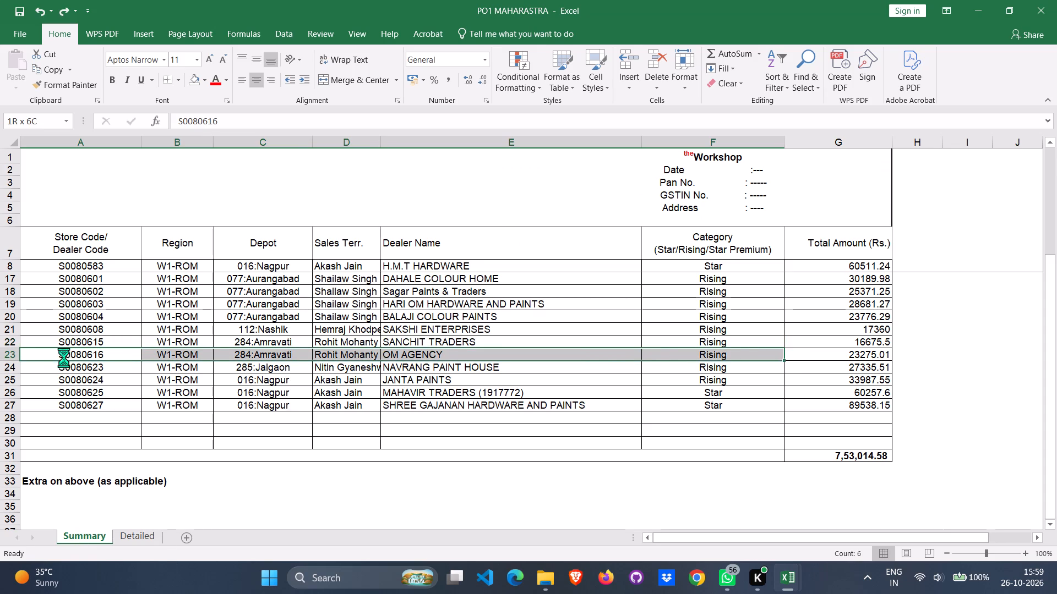
pyautogui.click(136, 539)
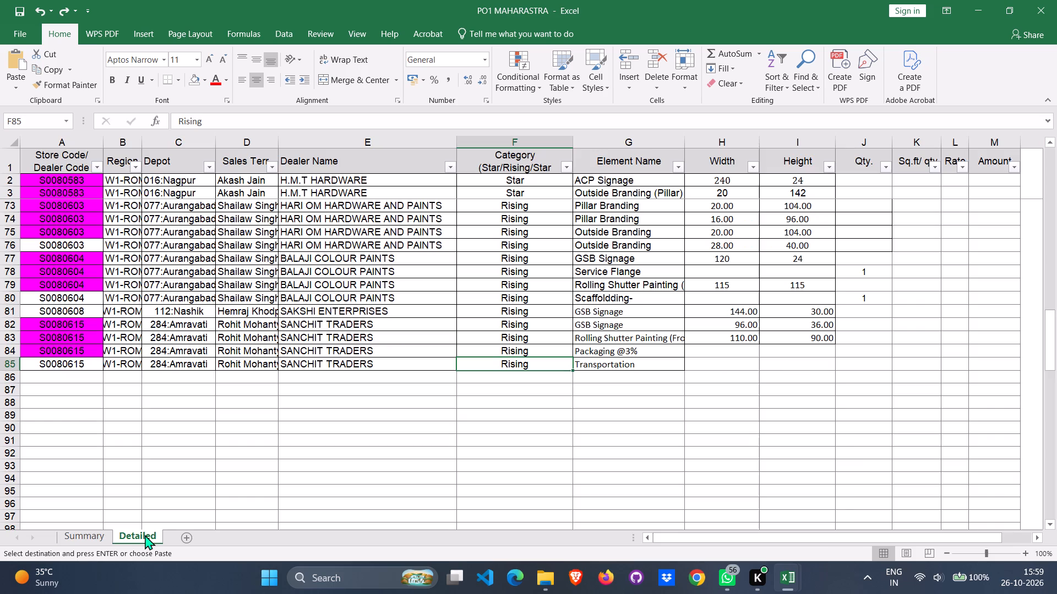
pyautogui.click(72, 375)
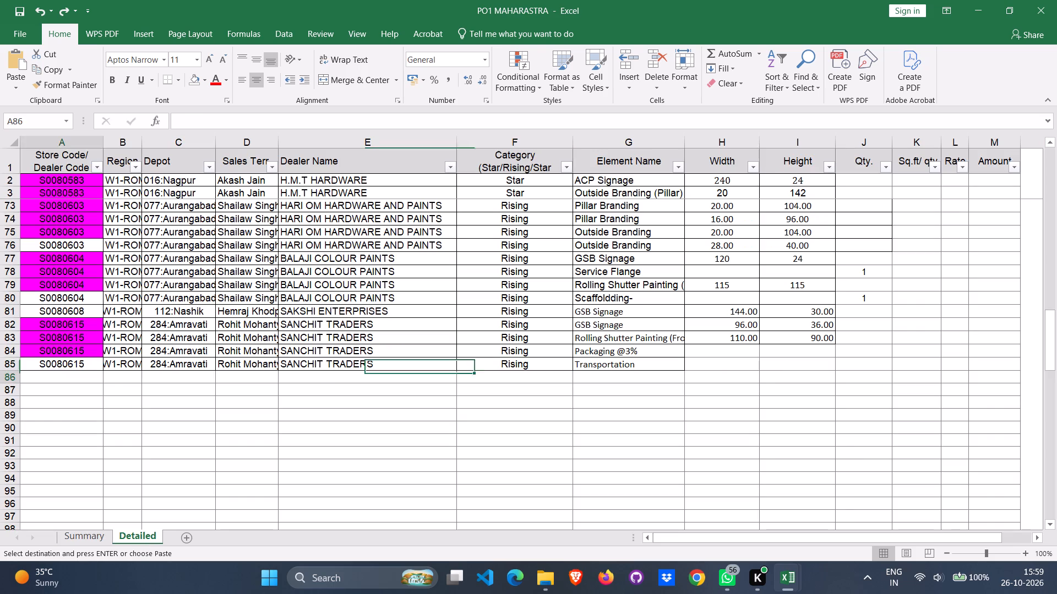
pyautogui.hotkey('ctrl', 'v')
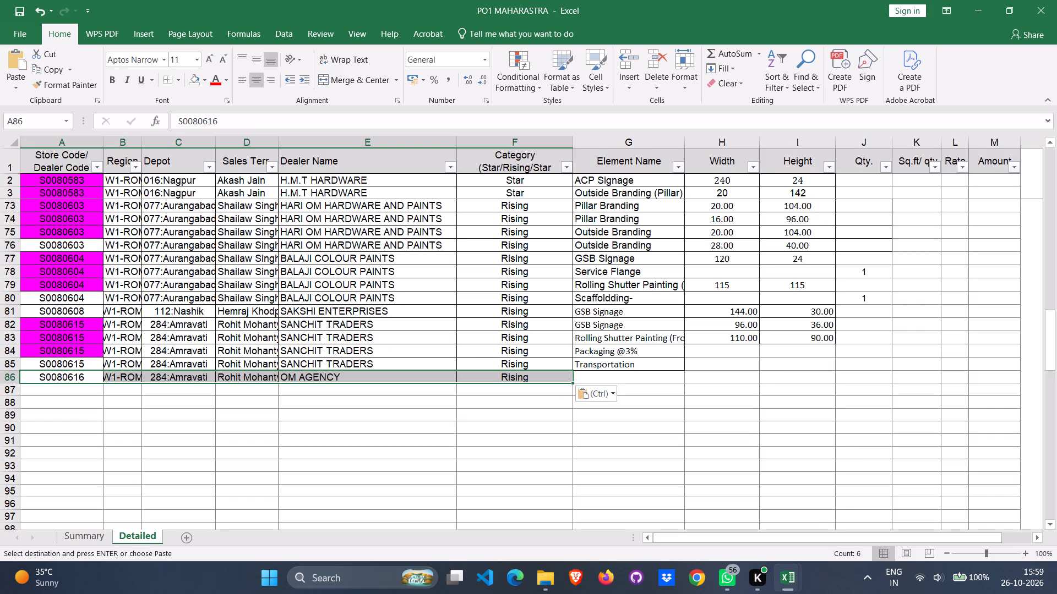
# Close the SANCHIT TRADERS estimate, search the SEPARATAION ESTIMATE folder for OM AGEN, and open the OM AGENCY workbook.
pyautogui.click(631, 378)
pyautogui.hotkey('alt', 'Tab')
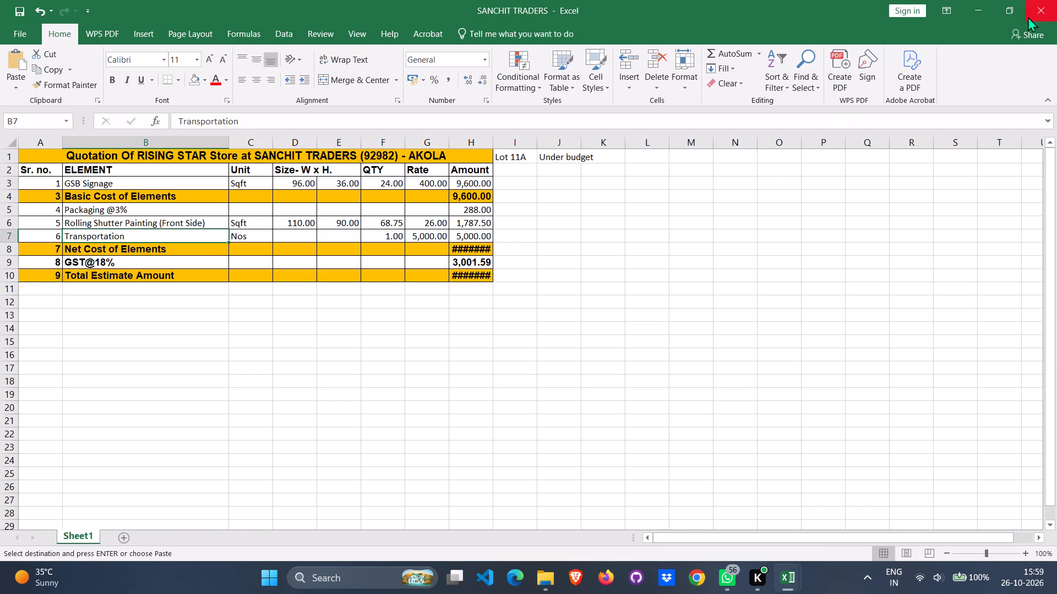
pyautogui.click(1032, 12)
pyautogui.hotkey('alt', 'Tab')
pyautogui.click(1010, 38)
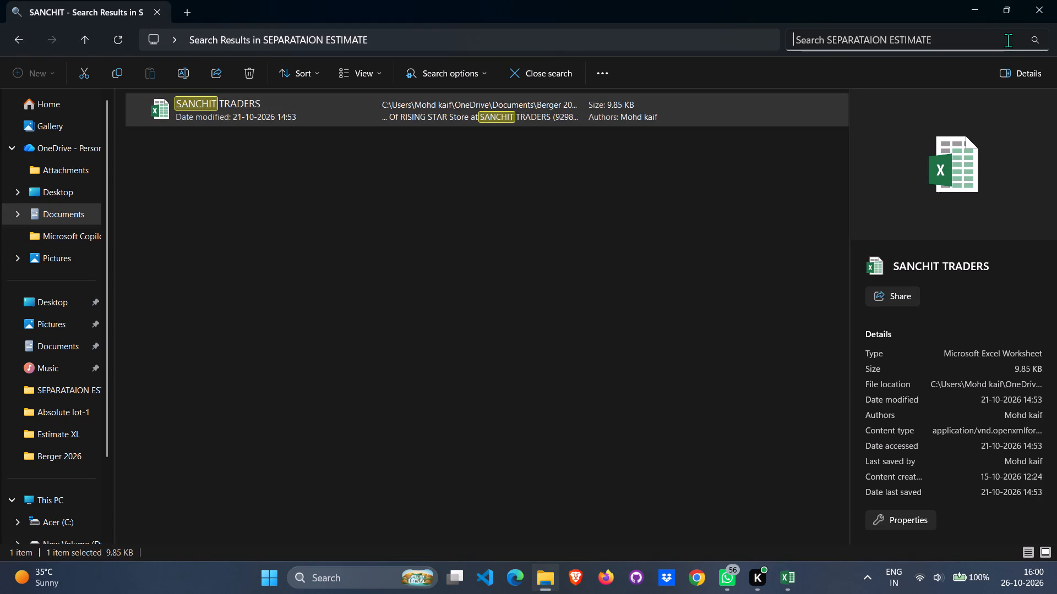
pyautogui.write('OM AGWNC')
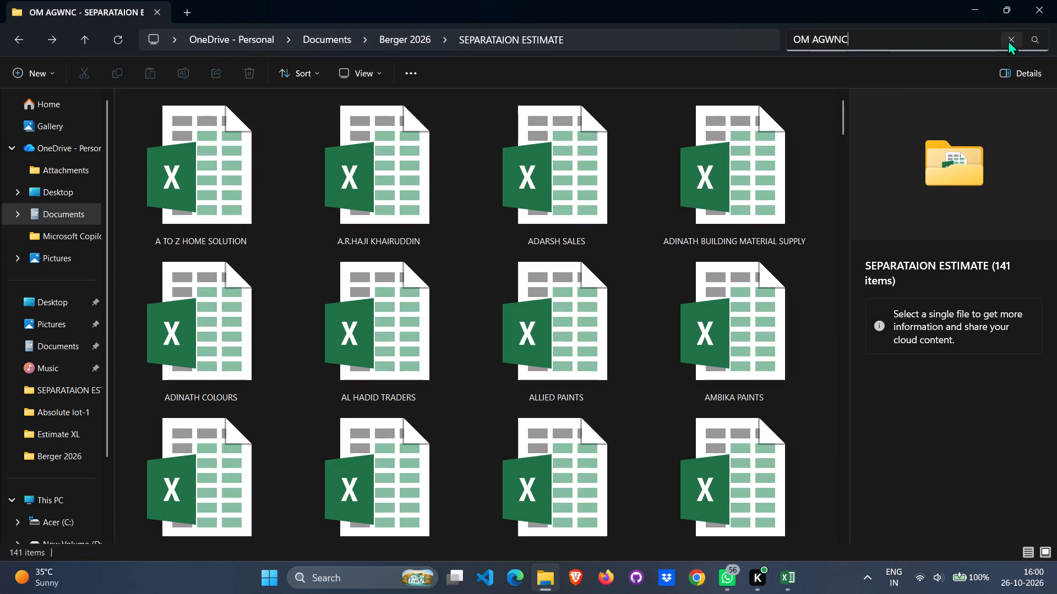
pyautogui.press('BackSpace')
pyautogui.press('BackSpace')
pyautogui.press('BackSpace')
pyautogui.press('e')
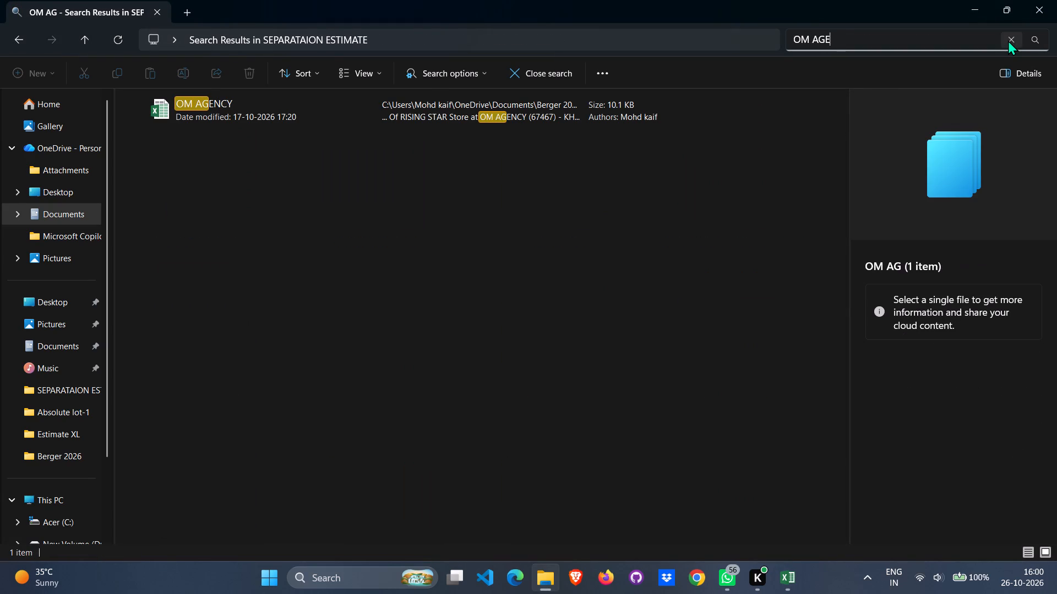
pyautogui.press('n')
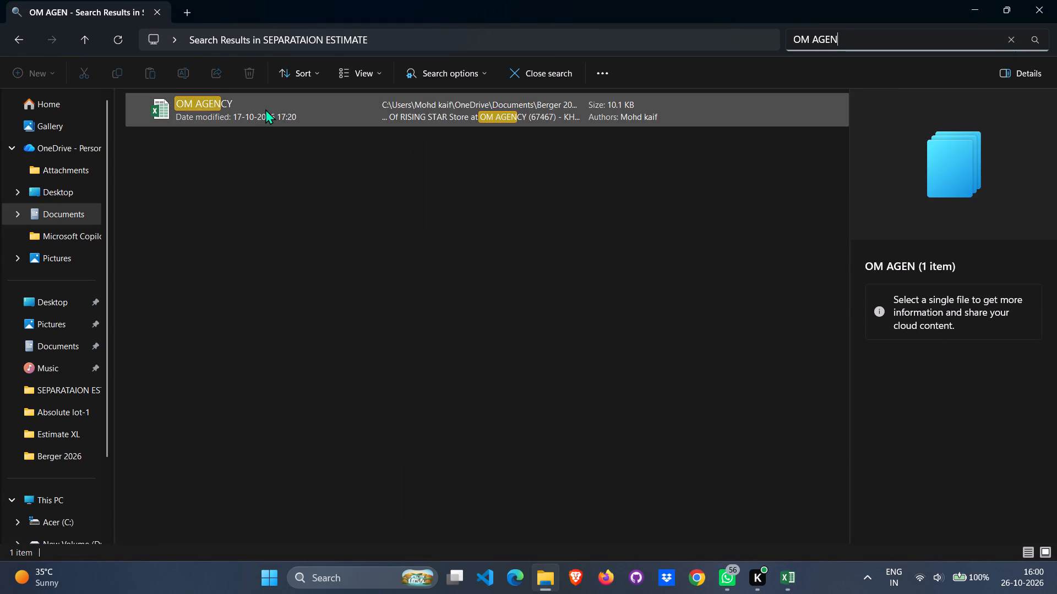
pyautogui.doubleClick(265, 109)
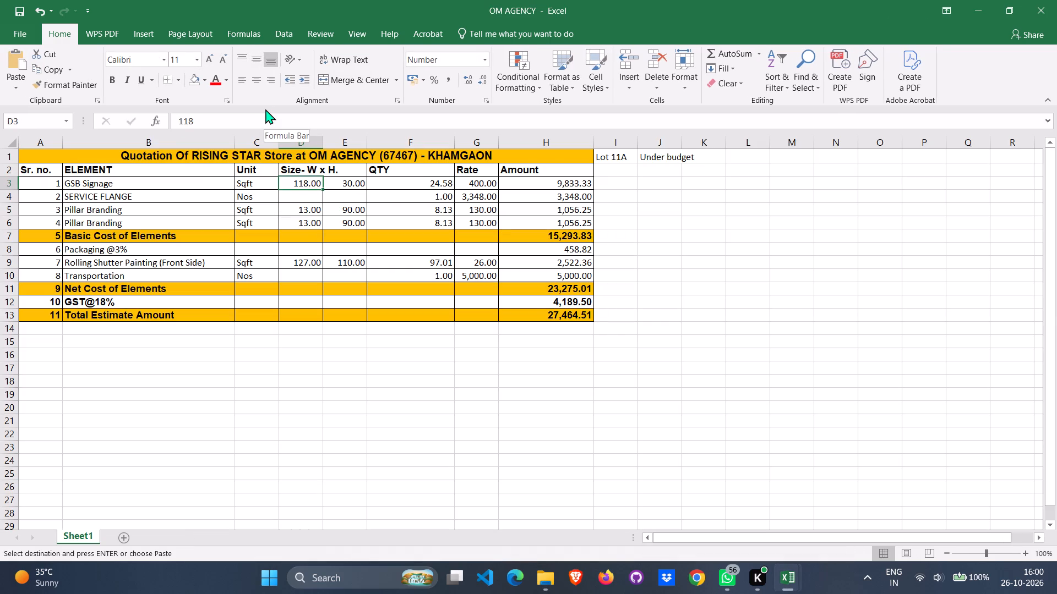
# Copy GSB Signage, SERVICE FLANGE and the two Pillar Branding names from the OM AGENCY estimate into G86 to G89 of the Detailed sheet.
pyautogui.click(127, 186)
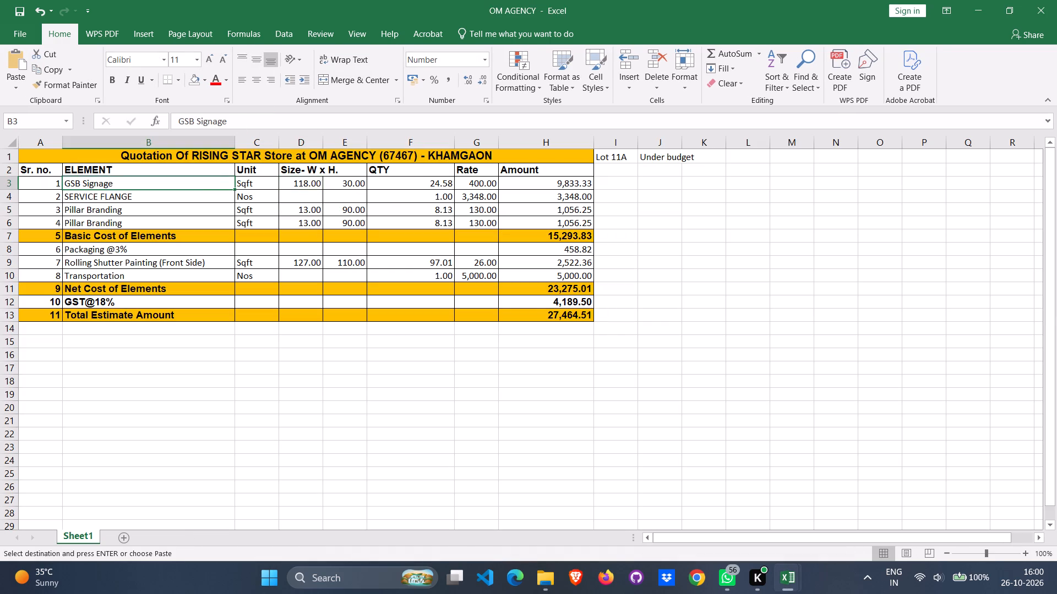
pyautogui.hotkey('shift', 'Down')
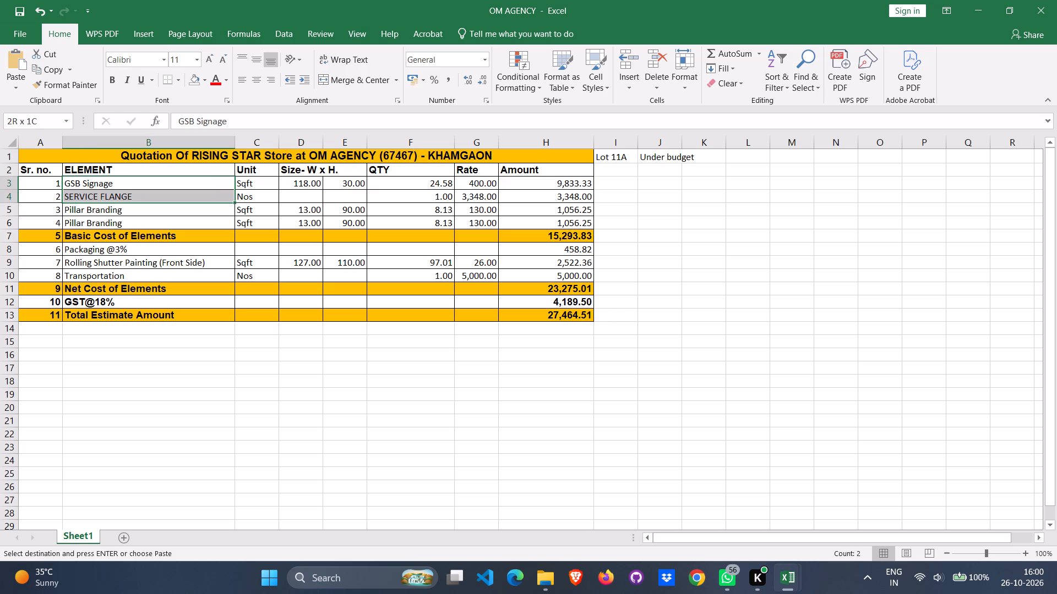
pyautogui.hotkey('shift', 'Down')
pyautogui.hotkey('shift', 'Down')
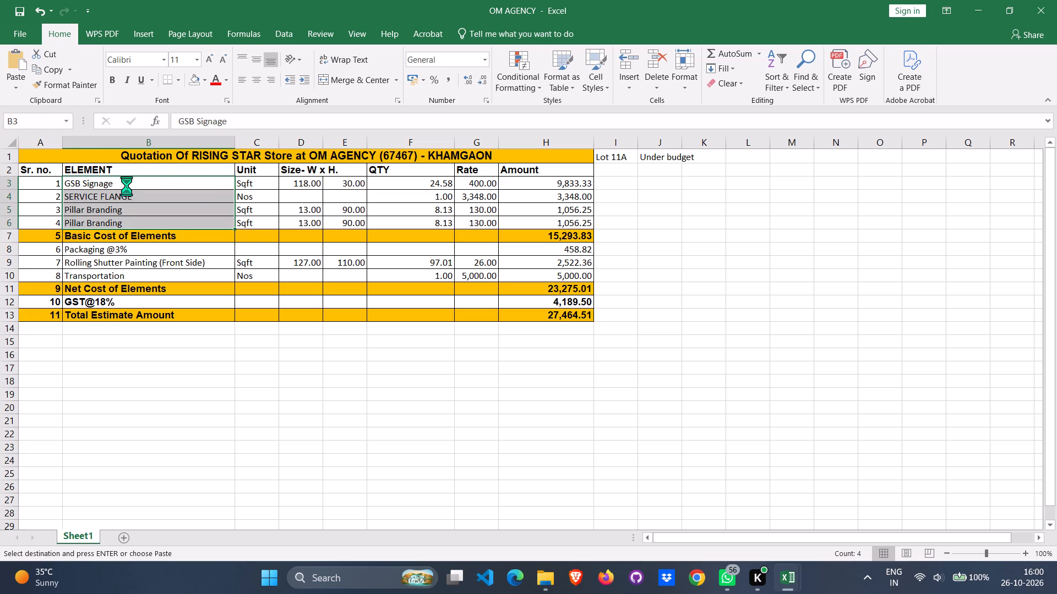
pyautogui.hotkey('ctrl', 'c')
pyautogui.hotkey('alt', 'Tab')
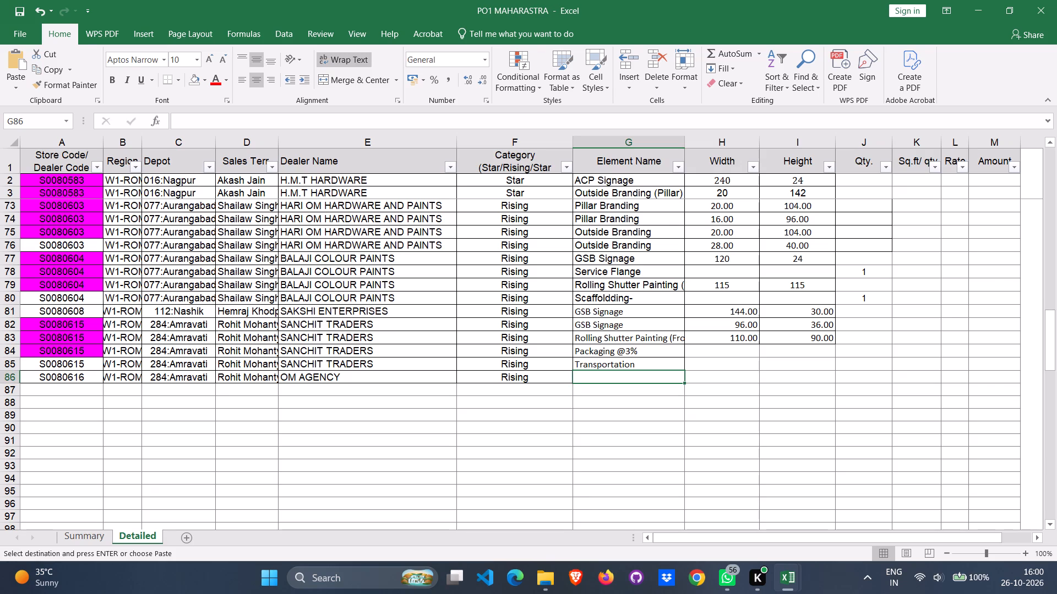
pyautogui.hotkey('ctrl', 'v')
# Copy the OM AGENCY sizes, 118 × 30, blank, 13 × 90 and 13 × 90, into Width and Height of rows 86 to 89, and save.
pyautogui.click(710, 377)
pyautogui.hotkey('alt', 'Tab')
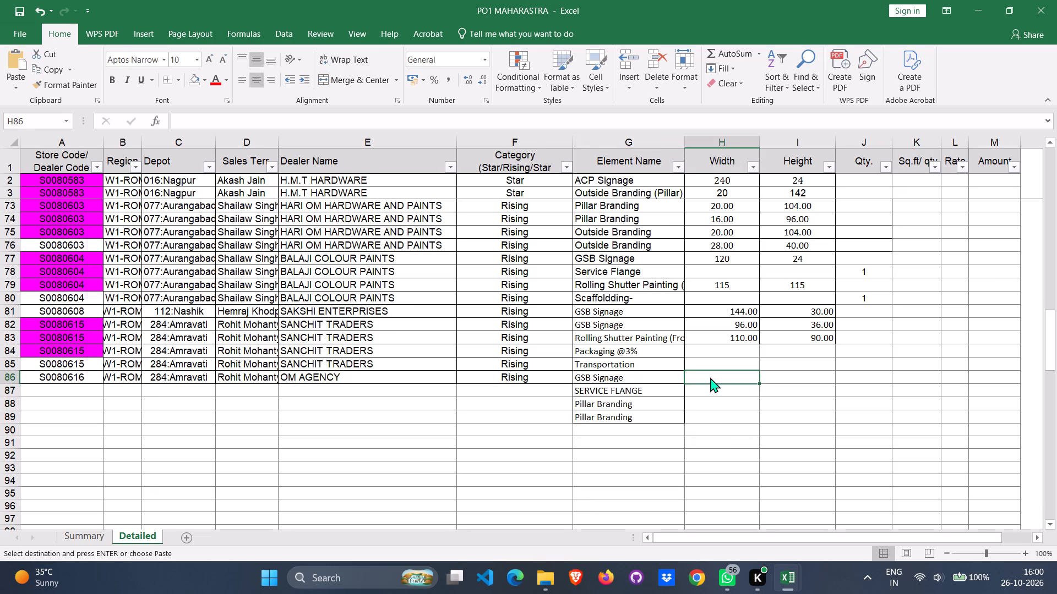
pyautogui.click(295, 183)
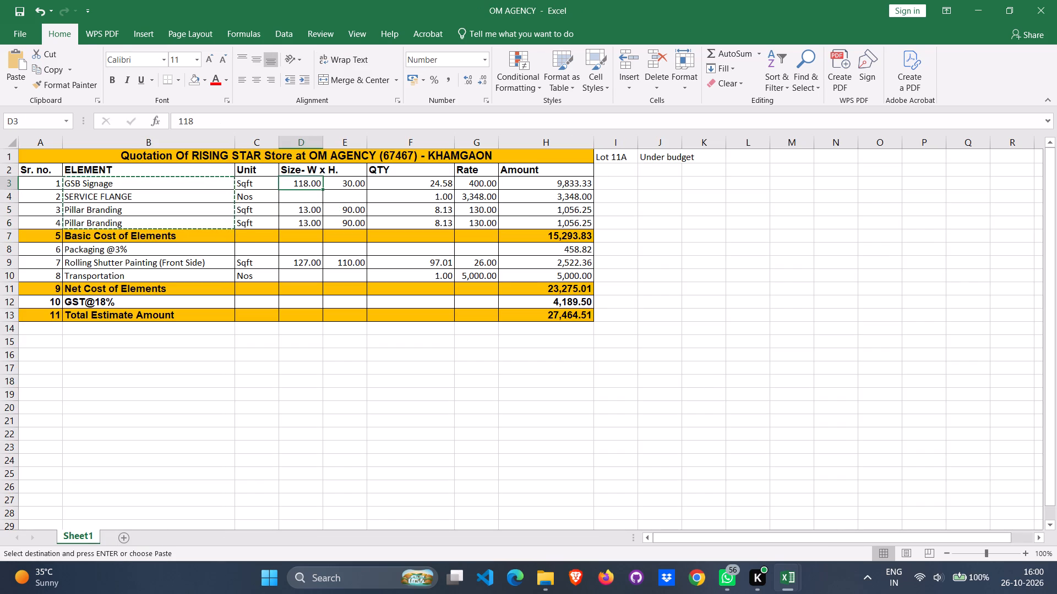
pyautogui.hotkey('shift', 'Right')
pyautogui.hotkey('shift', 'Down')
pyautogui.hotkey('shift', 'Down')
pyautogui.hotkey('shift', 'Down')
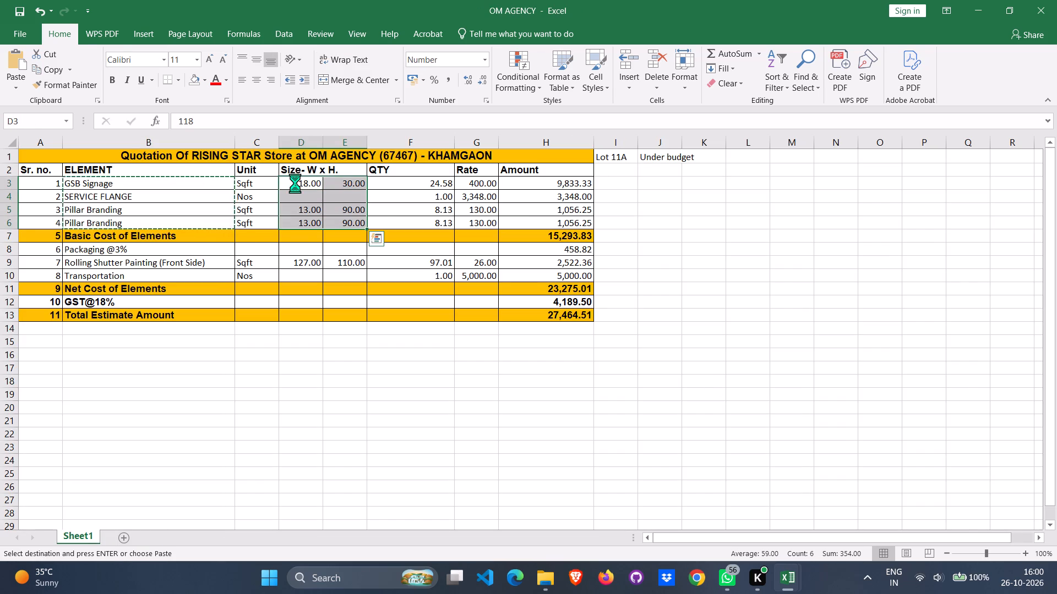
pyautogui.hotkey('ctrl', 'c')
pyautogui.hotkey('alt', 'Tab')
pyautogui.hotkey('ctrl', 'v')
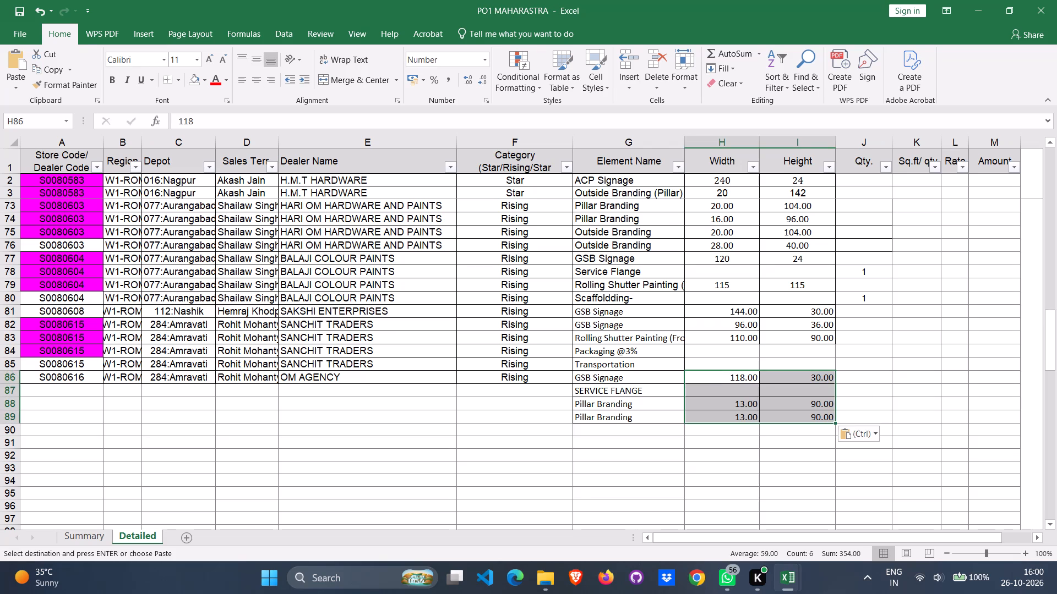
pyautogui.hotkey('ctrl', 's')
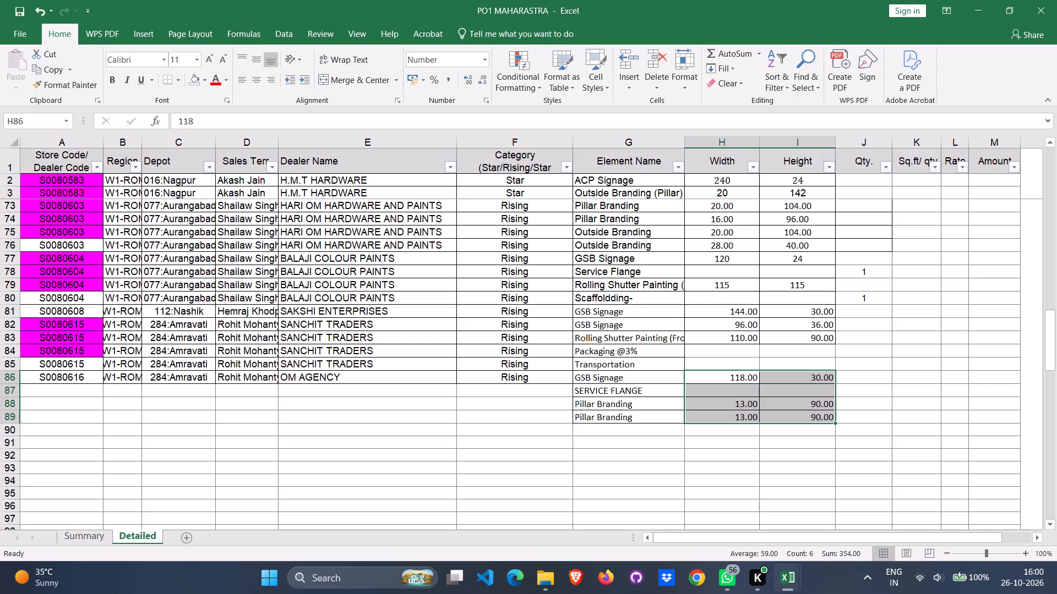
# Copy OM AGENCY's dealer details in columns A to F of Detailed row 86 down through row 89, and save.
pyautogui.hotkey('alt', 'Tab')
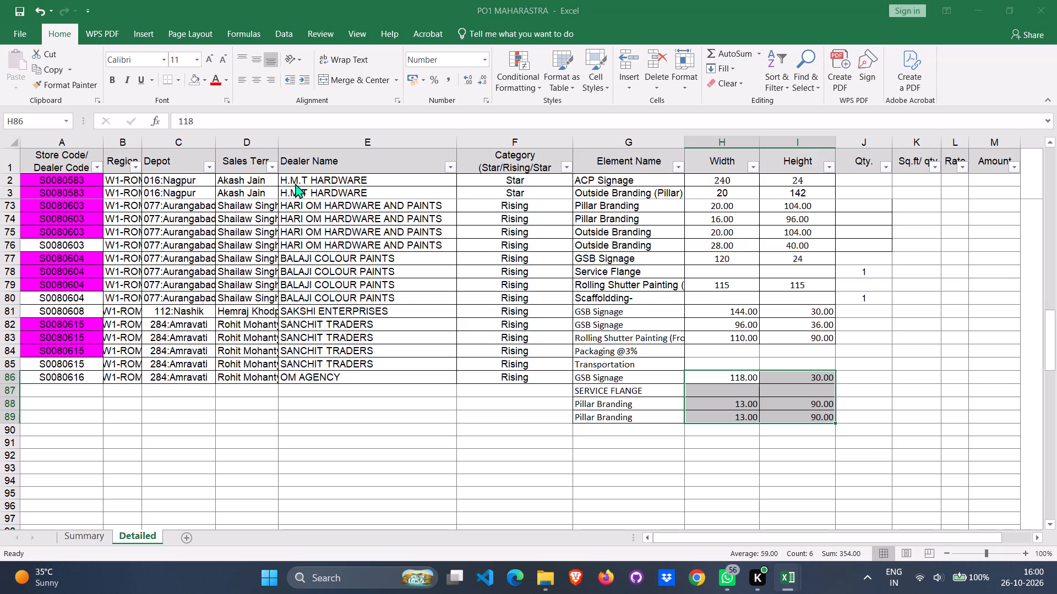
pyautogui.hotkey('alt', 'Tab')
pyautogui.click(67, 376)
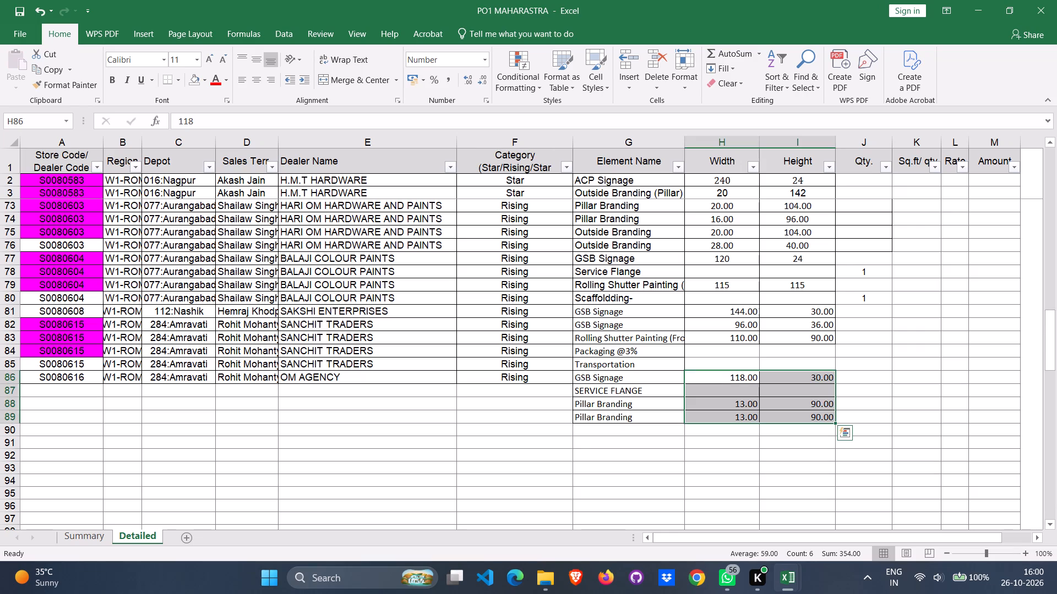
pyautogui.hotkey('shift', 'Right')
pyautogui.hotkey('shift', 'Right')
pyautogui.hotkey('shift', 'Right')
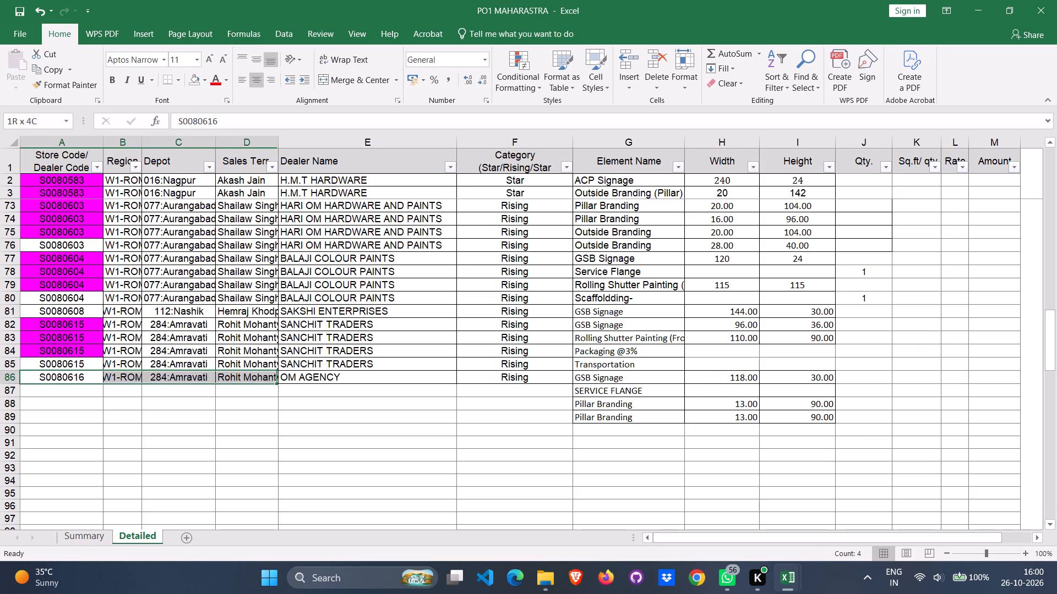
pyautogui.hotkey('shift', 'Right')
pyautogui.hotkey('shift', 'Right')
pyautogui.hotkey('ctrl', 'c')
pyautogui.hotkey('shift', 'Down')
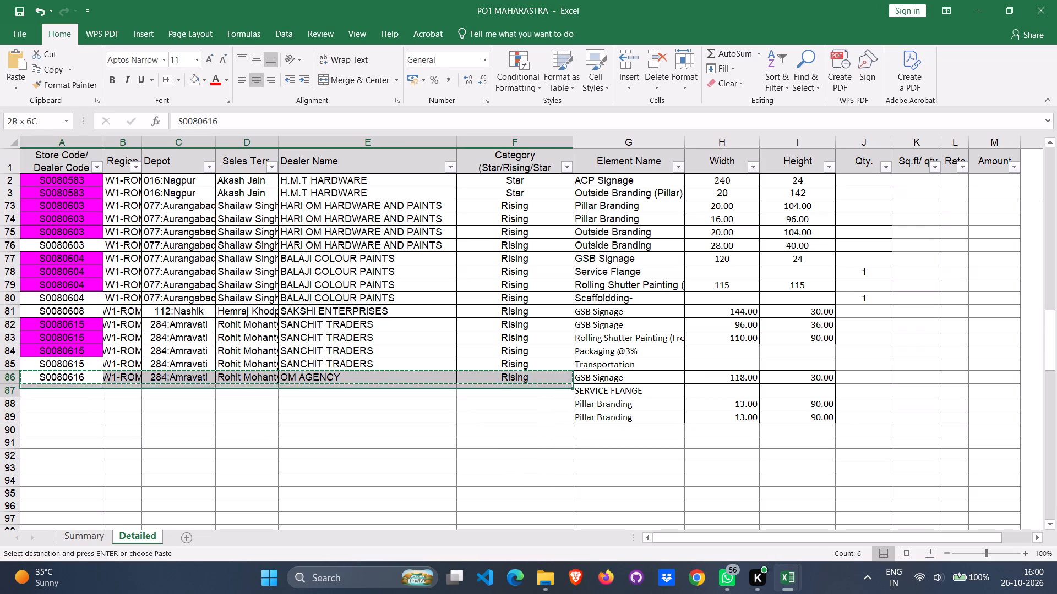
pyautogui.hotkey('shift', 'Down')
pyautogui.hotkey('shift', 'Down')
pyautogui.hotkey('ctrl', 'v')
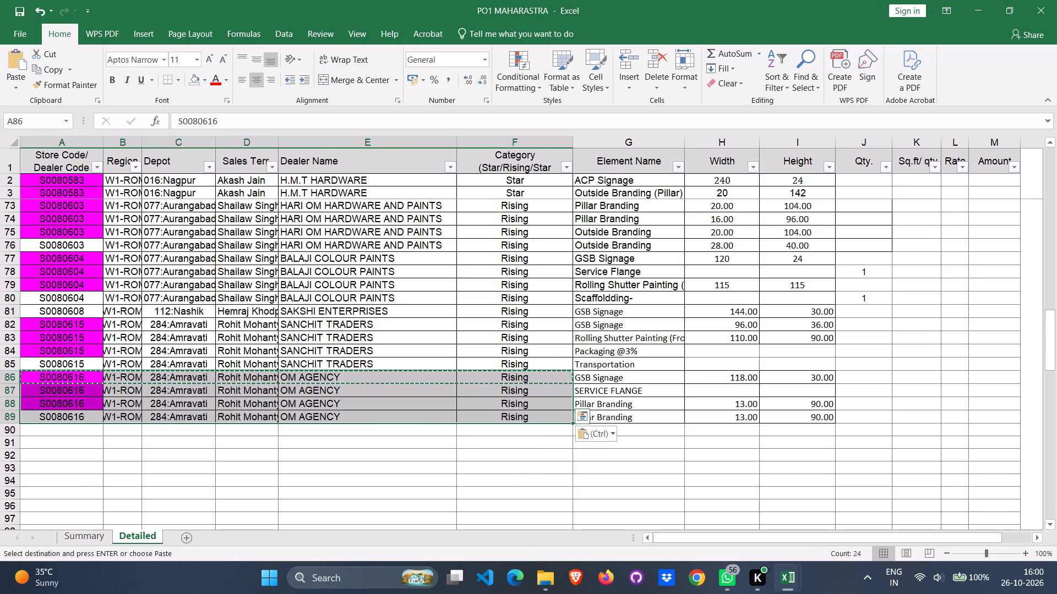
pyautogui.hotkey('ctrl', 's')
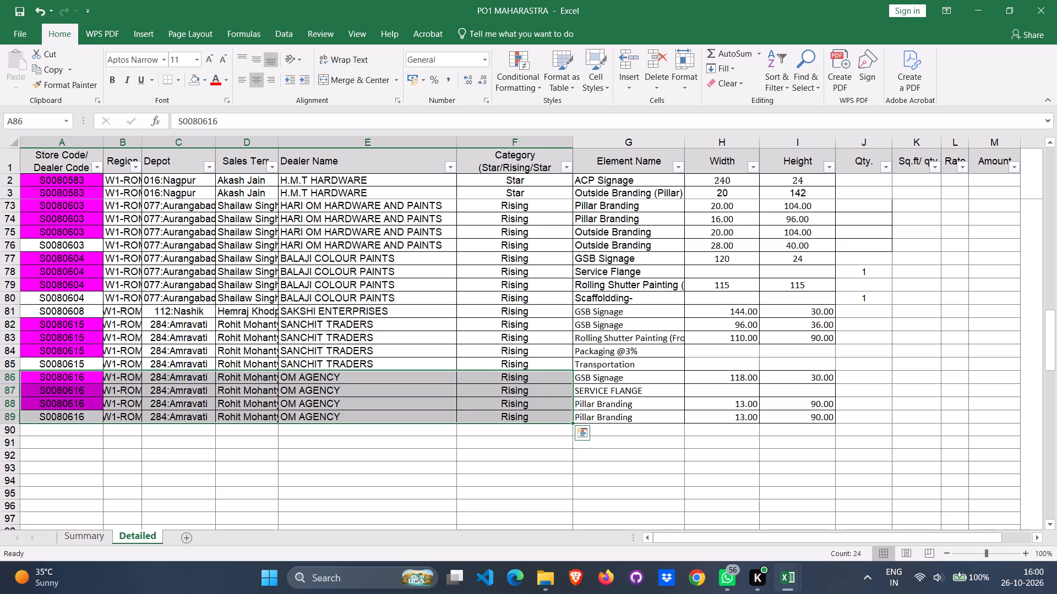
# Copy the element name Rolling Shutter Painting (Front Side) from the OM AGENCY estimate into G90 of the Detailed sheet.
pyautogui.scroll(-6, 183, 391)
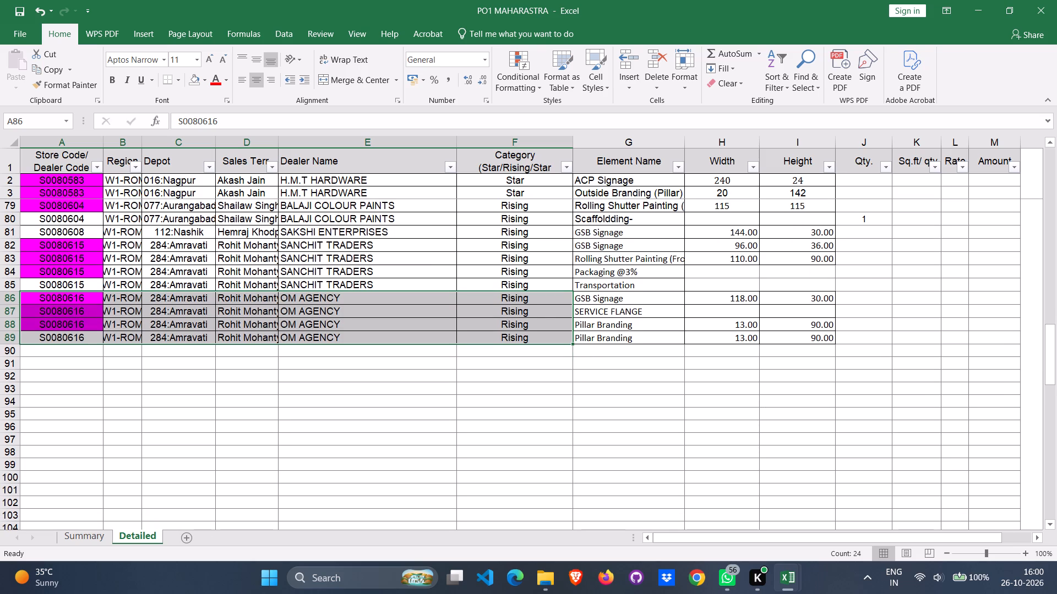
pyautogui.click(55, 353)
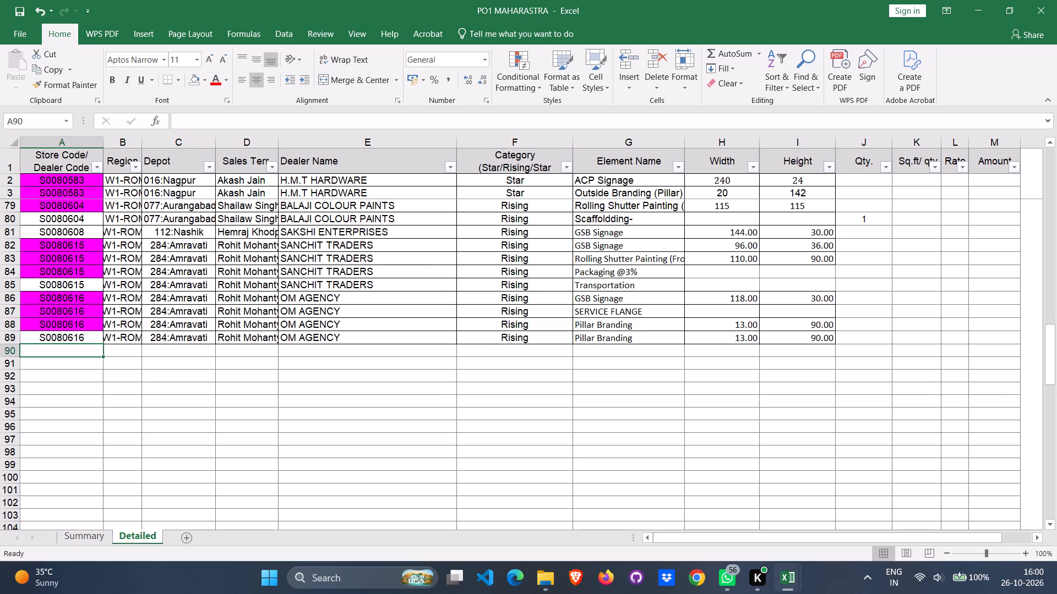
pyautogui.click(606, 348)
pyautogui.hotkey('alt', 'Tab')
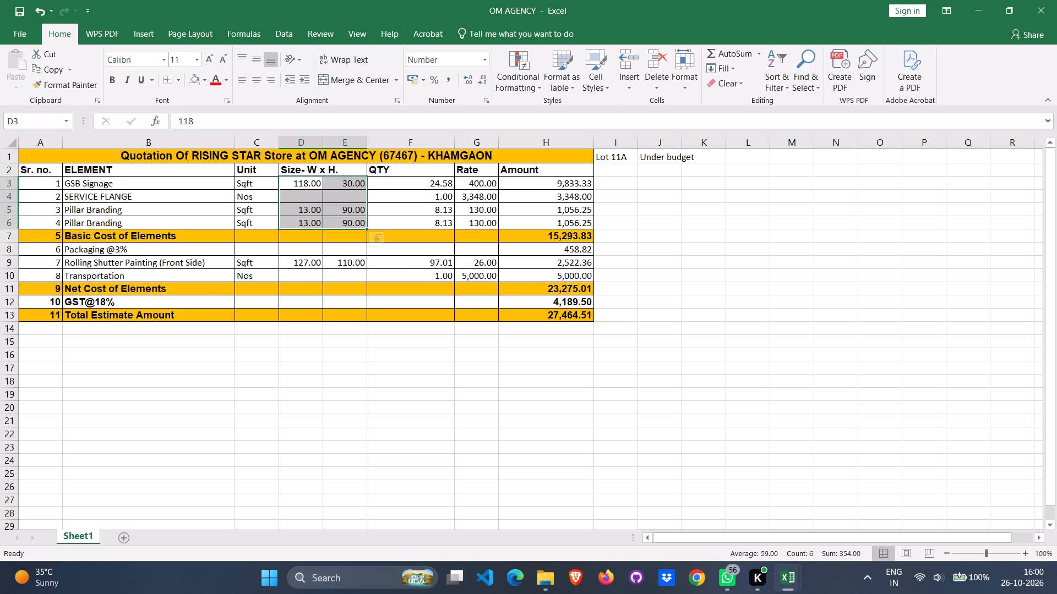
pyautogui.hotkey('alt', 'Tab')
pyautogui.hotkey('alt', 'Tab')
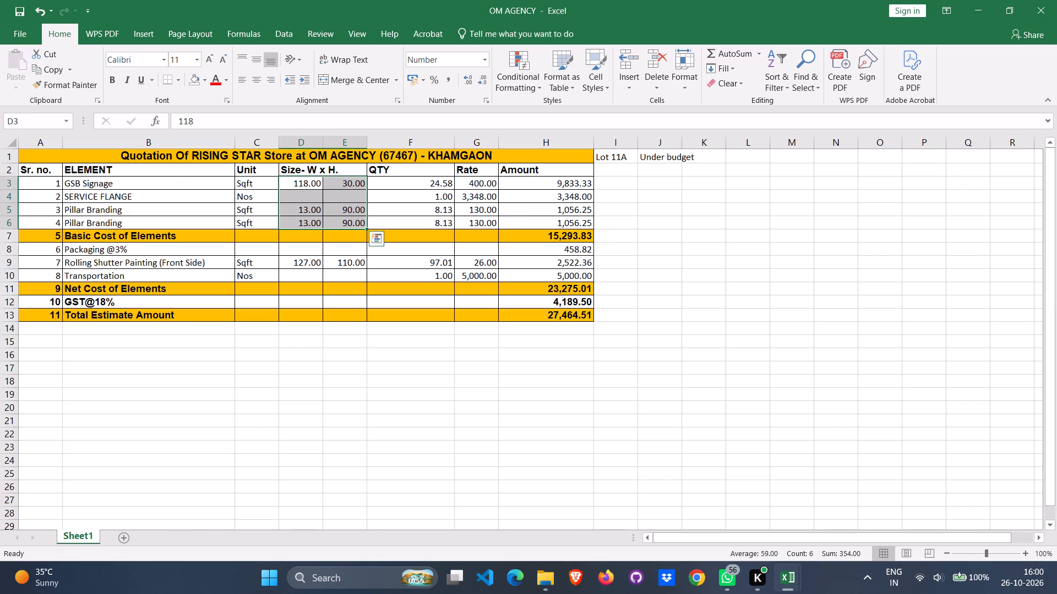
pyautogui.click(124, 267)
pyautogui.hotkey('ctrl', 'c')
pyautogui.hotkey('alt', 'Tab')
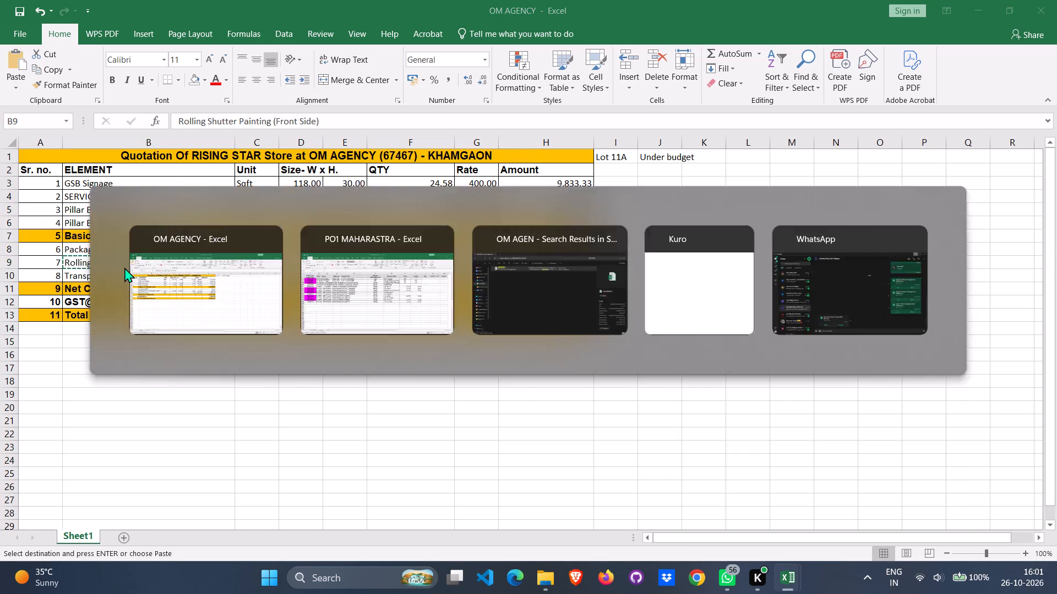
pyautogui.hotkey('ctrl', 'v')
# Copy Packaging @3% and Transportation from the OM AGENCY estimate into G91 and G92 of the Detailed sheet, and save.
pyautogui.hotkey('alt', 'Tab')
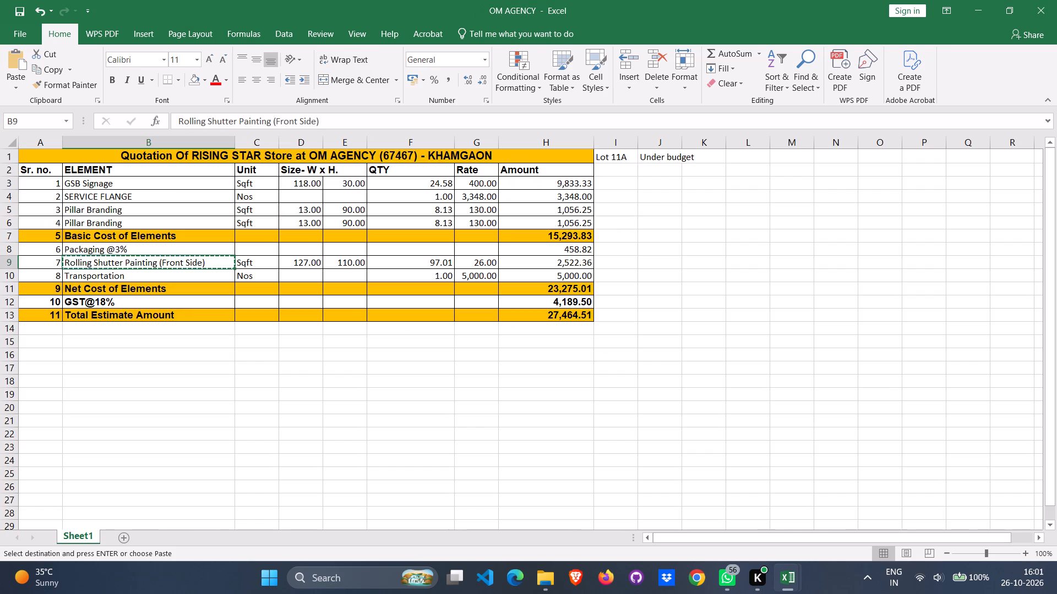
pyautogui.click(108, 250)
pyautogui.hotkey('ctrl', 'c')
pyautogui.hotkey('alt', 'Tab')
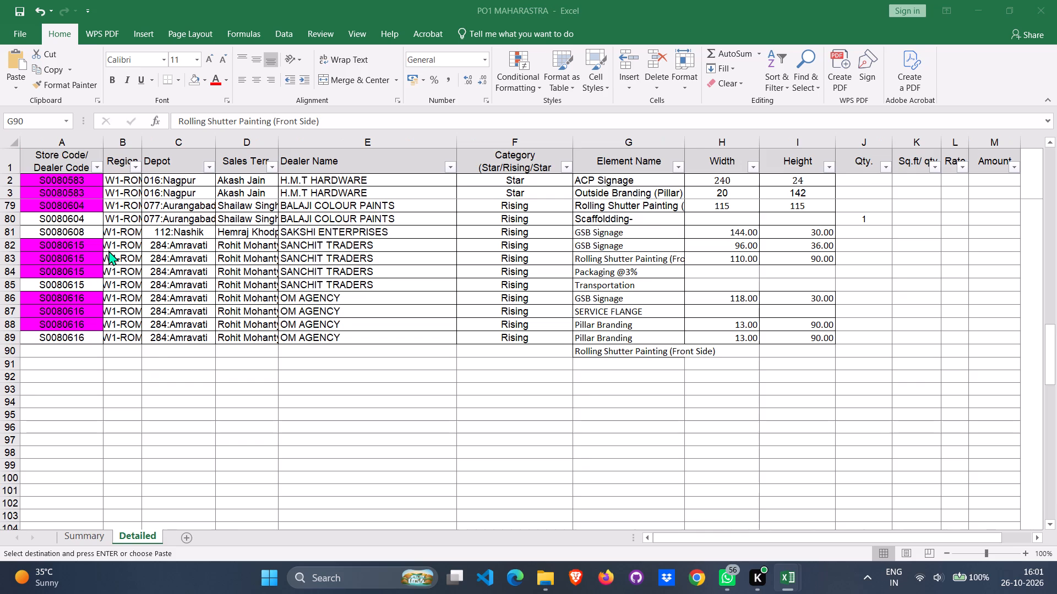
pyautogui.press('Down')
pyautogui.hotkey('ctrl', 'v')
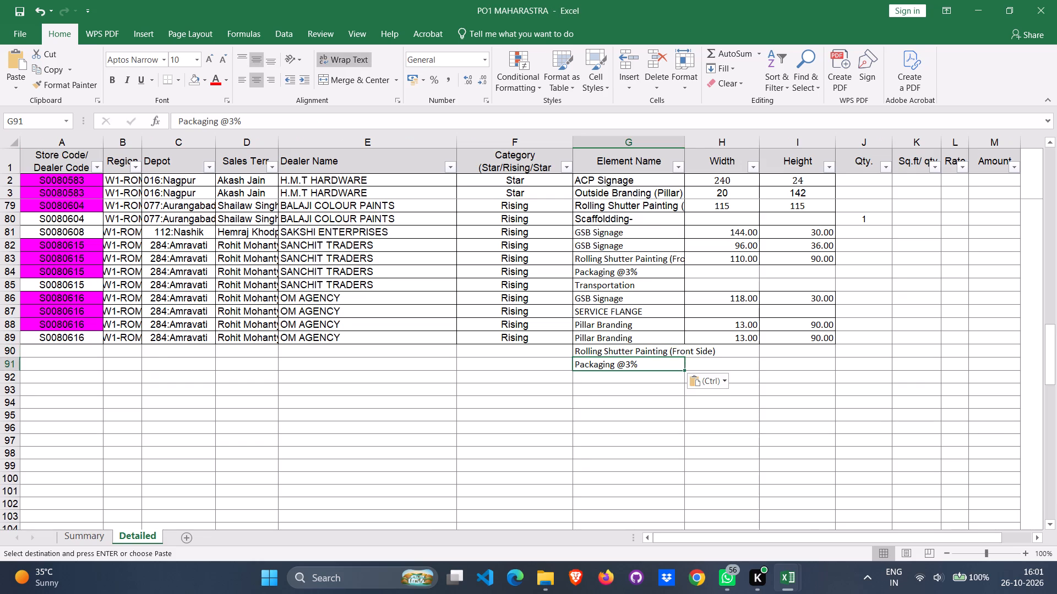
pyautogui.hotkey('alt', 'Tab')
pyautogui.press('Down')
pyautogui.press('Down')
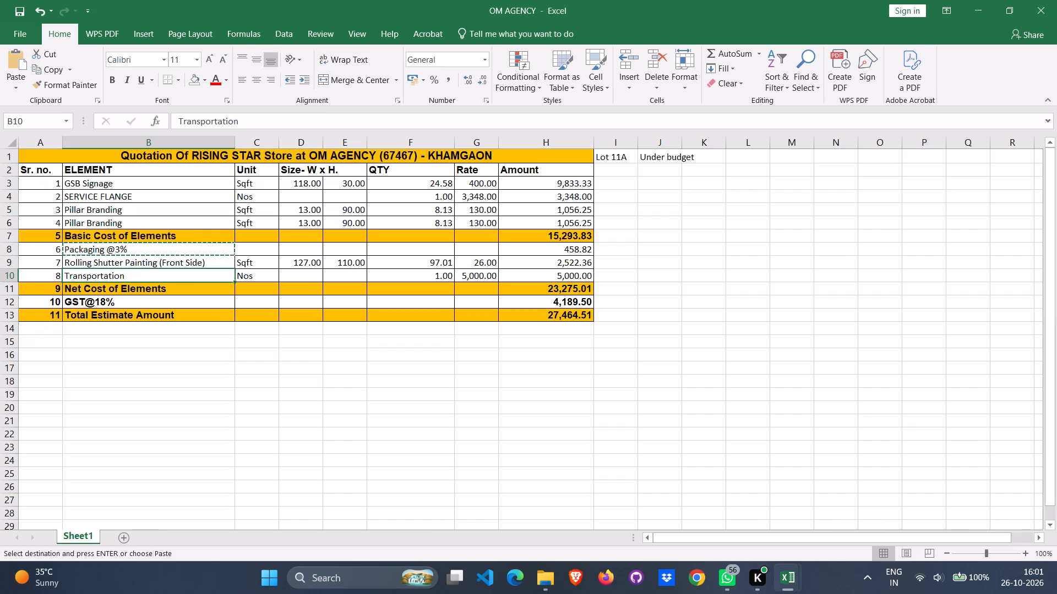
pyautogui.hotkey('ctrl', 'c')
pyautogui.hotkey('alt', 'Tab')
pyautogui.press('Down')
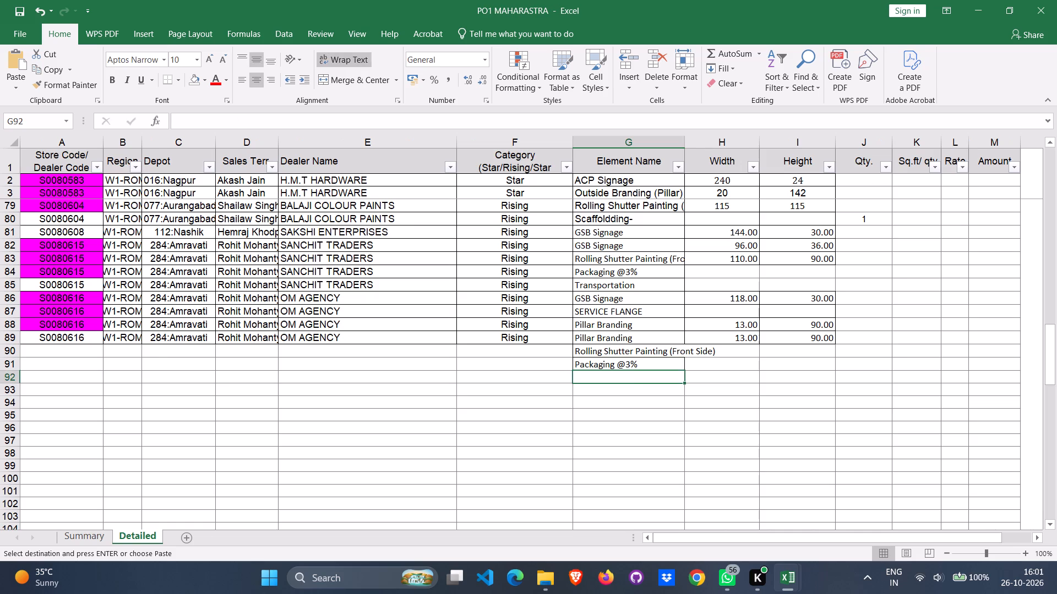
pyautogui.hotkey('ctrl', 'v')
pyautogui.hotkey('ctrl', 's')
# Copy the rolling shutter painting size, 127 × 110, from the OM AGENCY estimate into Width and Height of Detailed row 90, and save.
pyautogui.hotkey('alt', 'Tab')
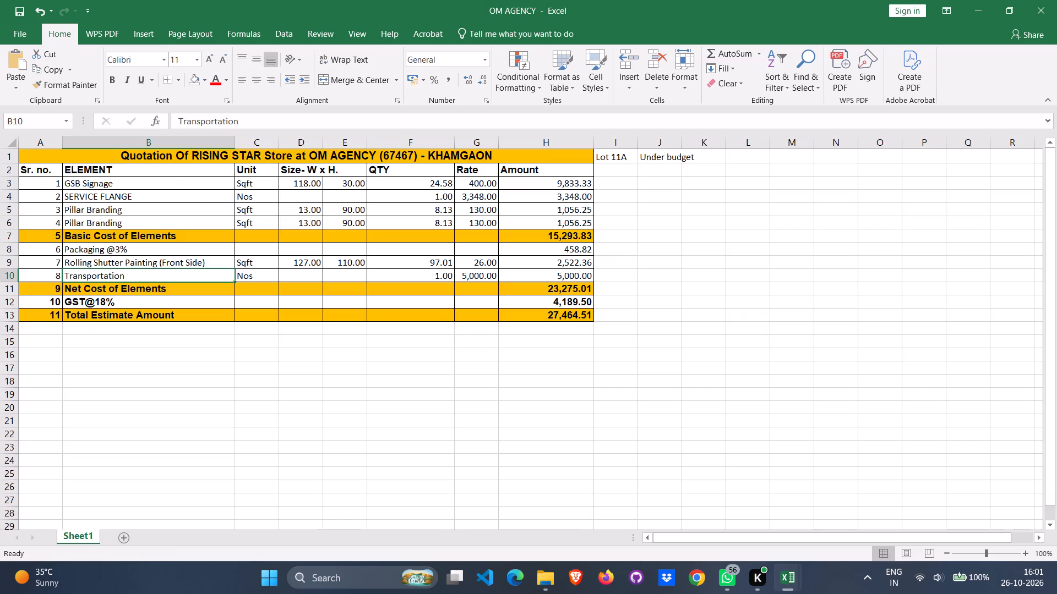
pyautogui.click(284, 266)
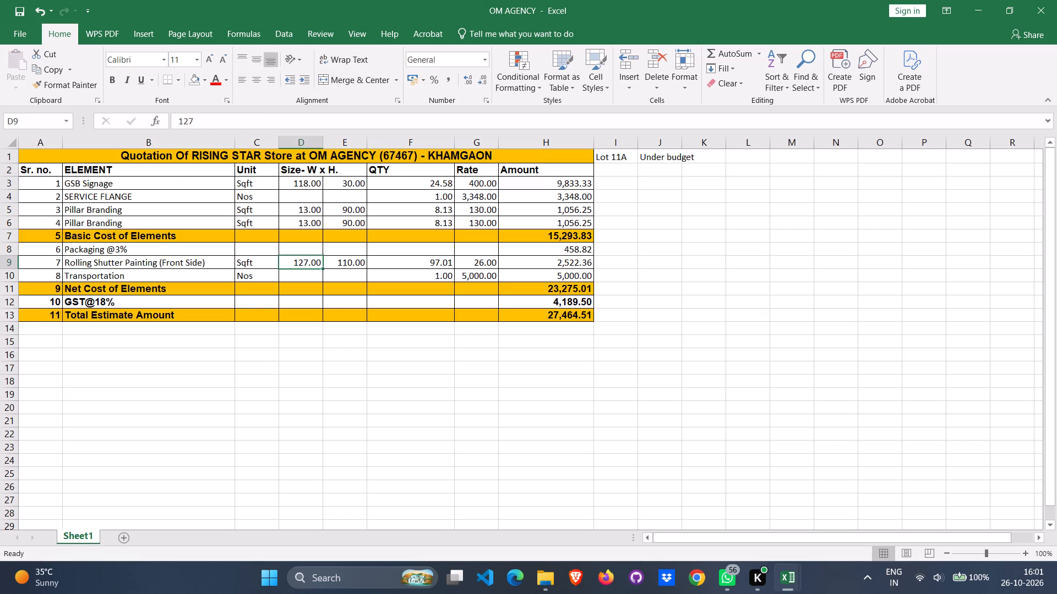
pyautogui.hotkey('shift', 'Right')
pyautogui.hotkey('ctrl', 'c')
pyautogui.hotkey('alt', 'Tab')
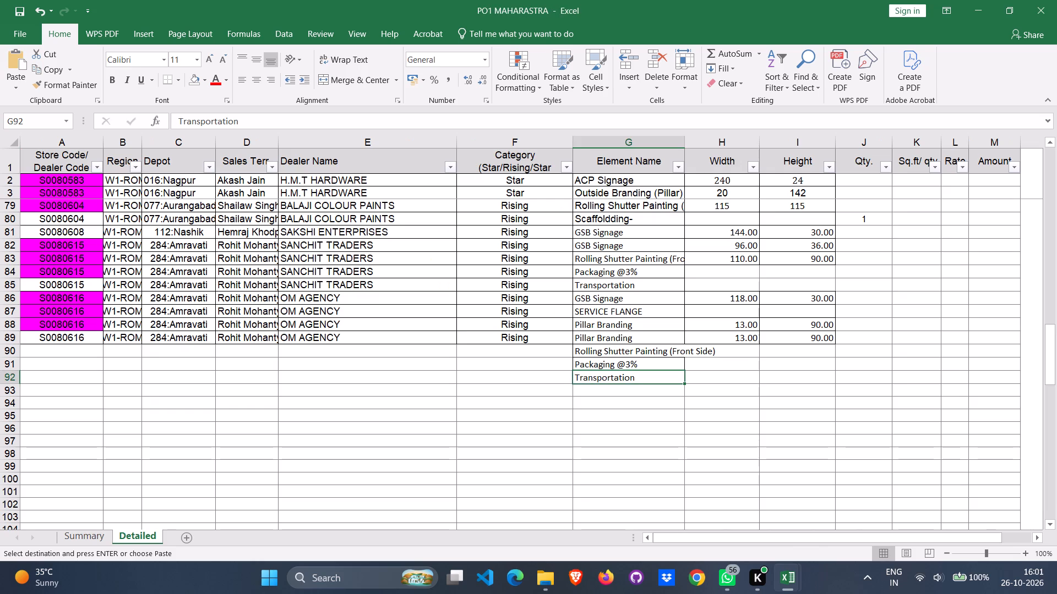
pyautogui.click(713, 351)
pyautogui.hotkey('ctrl', 'v')
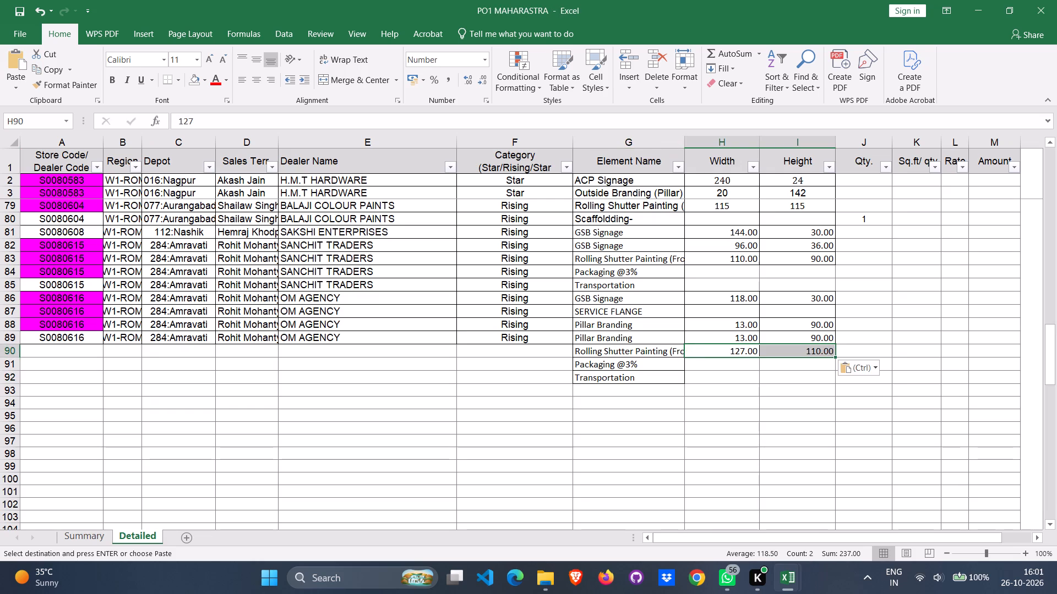
pyautogui.hotkey('ctrl', 's')
pyautogui.hotkey('alt', 'Tab')
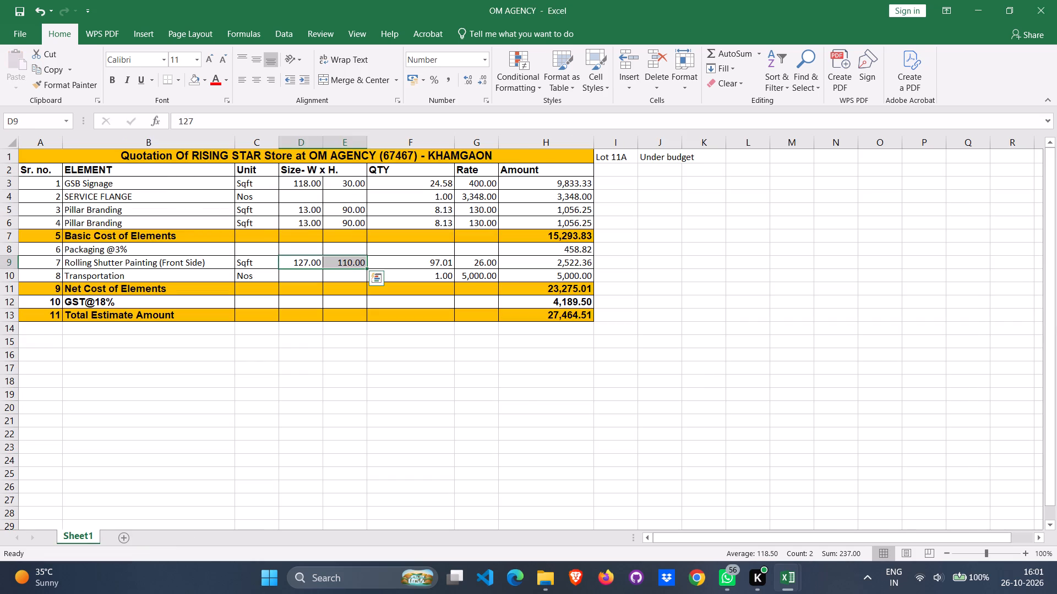
pyautogui.hotkey('alt', 'Tab')
pyautogui.hotkey('ctrl', 's')
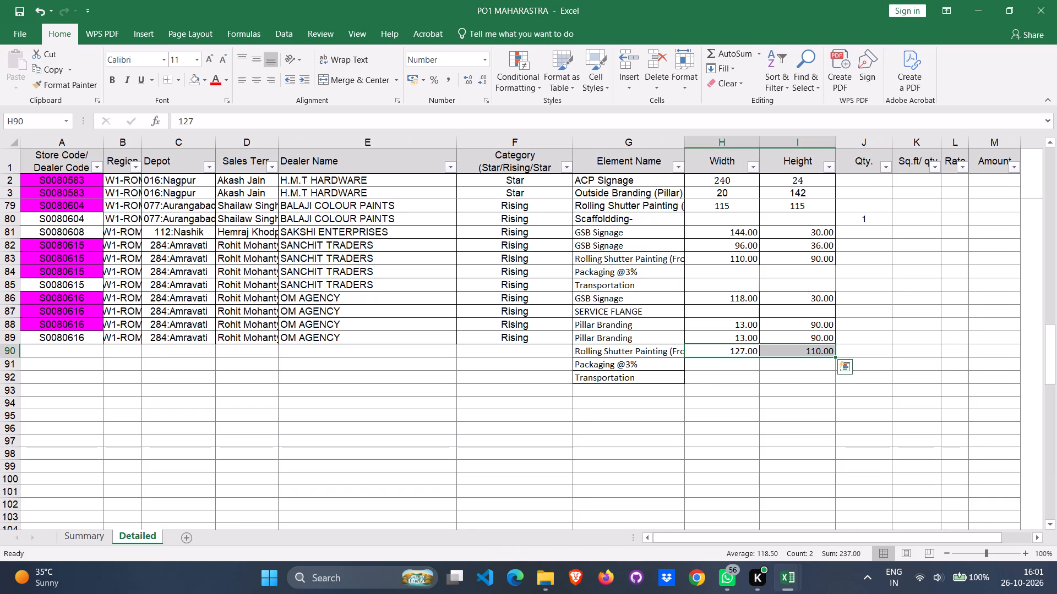
# Copy OM AGENCY's dealer details in columns A to F of Detailed row 89 down through row 92, and save.
pyautogui.click(72, 337)
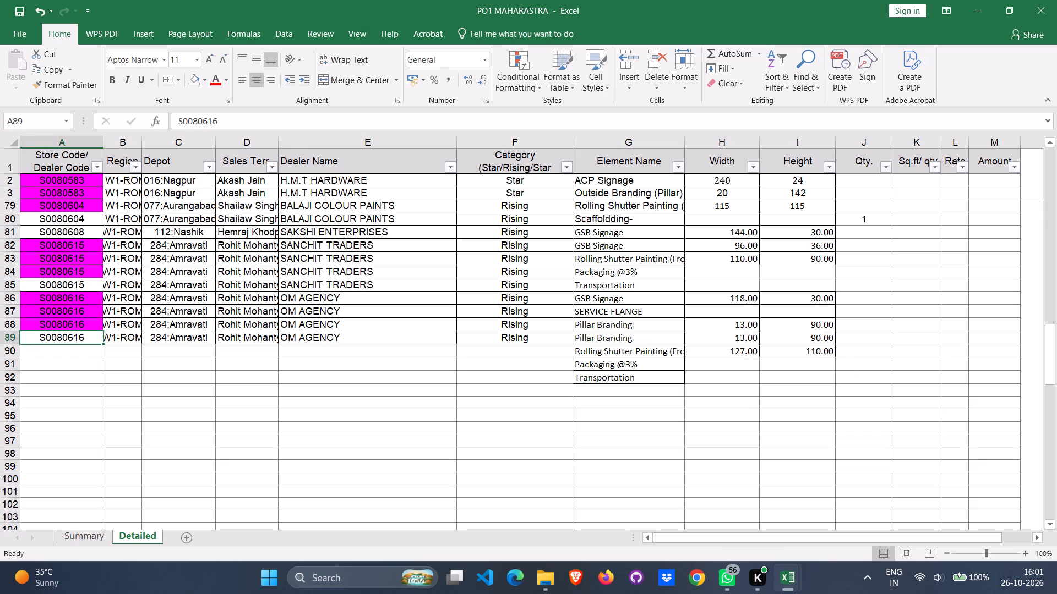
pyautogui.hotkey('shift', 'Right')
pyautogui.hotkey('shift', 'Right')
pyautogui.hotkey('shift', 'Right')
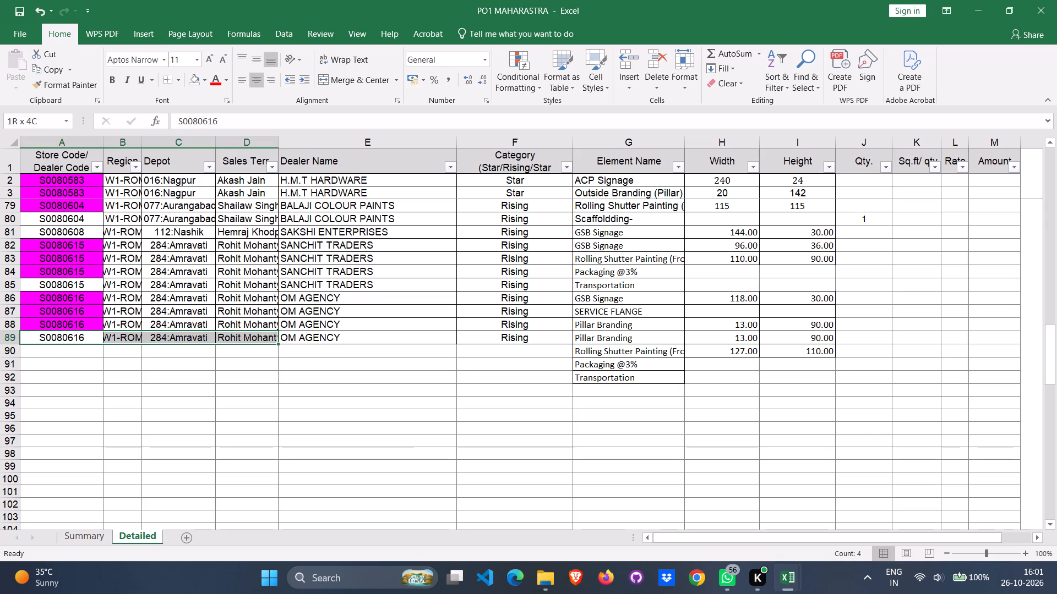
pyautogui.hotkey('shift', 'Right')
pyautogui.hotkey('shift', 'Right')
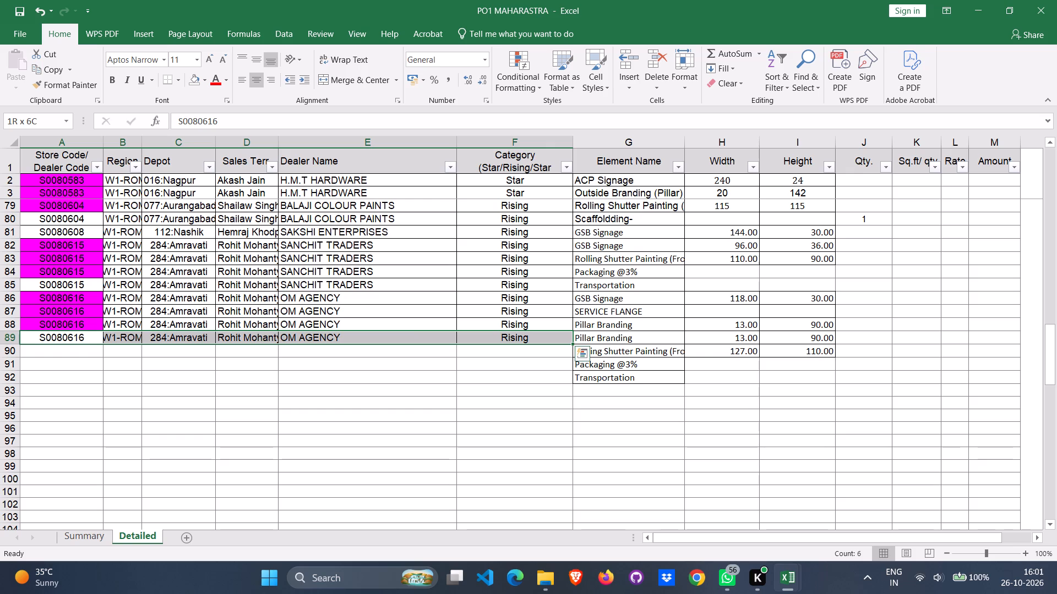
pyautogui.hotkey('ctrl', 'c')
pyautogui.hotkey('shift', 'Down')
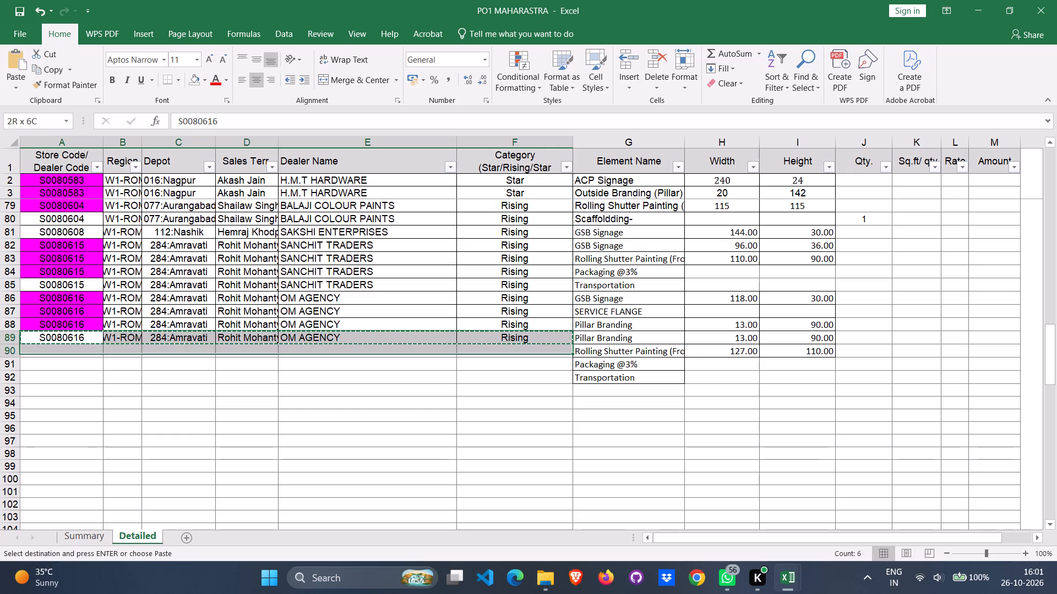
pyautogui.hotkey('shift', 'Down')
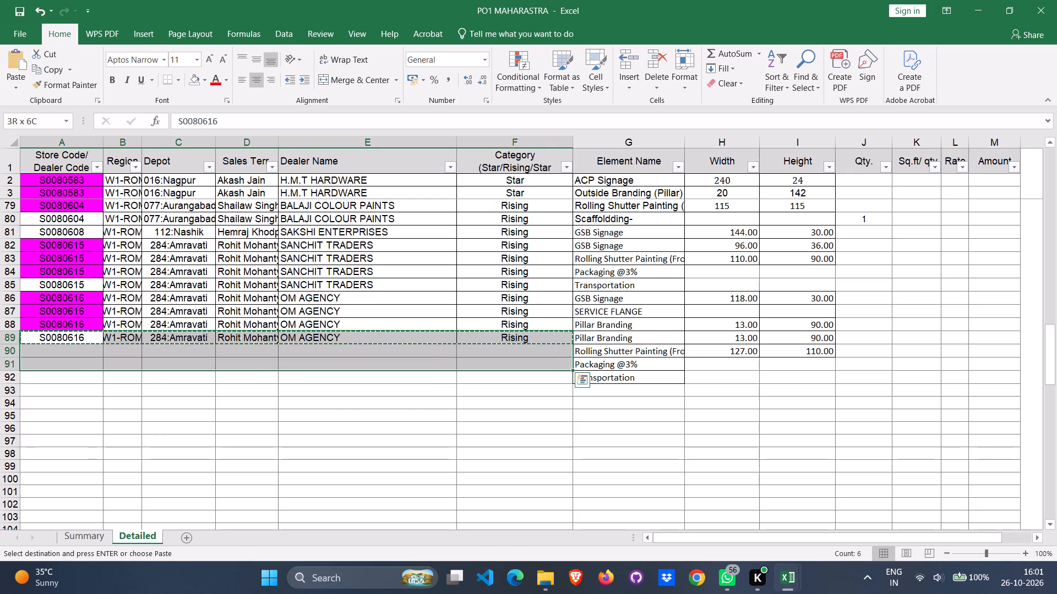
pyautogui.hotkey('shift', 'Down')
pyautogui.hotkey('ctrl', 'v')
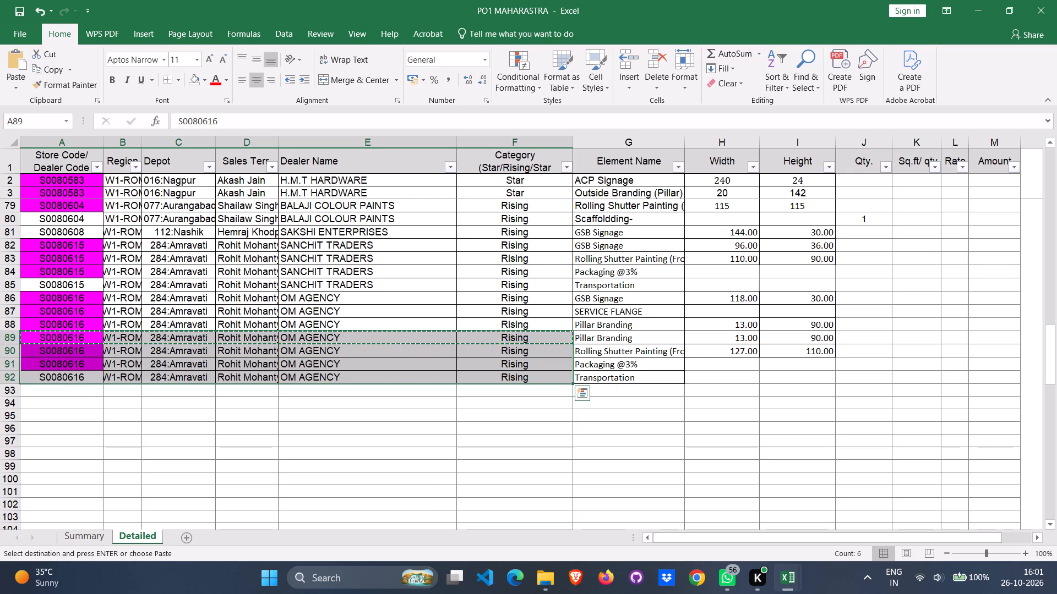
pyautogui.hotkey('ctrl', 's')
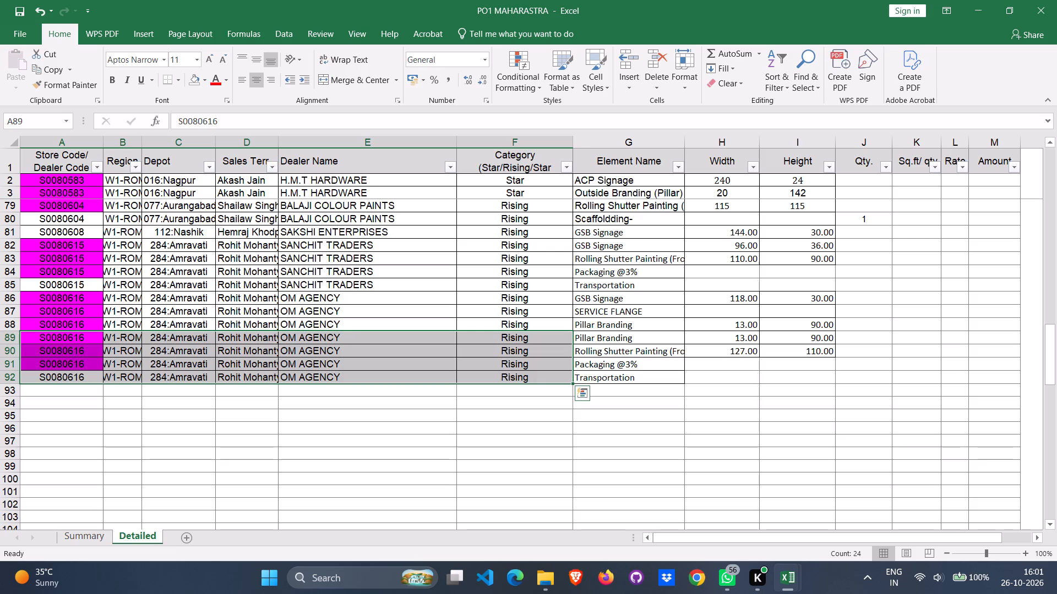
# Copy NAVRANG PAINT HOUSE's dealer details from store code to category in Summary row 24 into columns A to F of Detailed row 93.
pyautogui.click(79, 392)
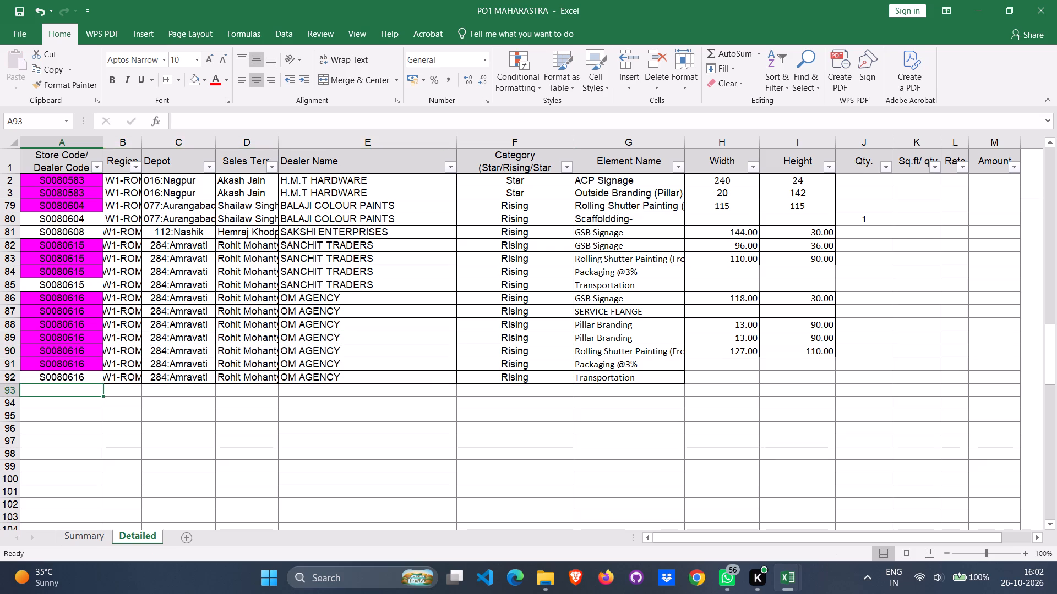
pyautogui.click(87, 536)
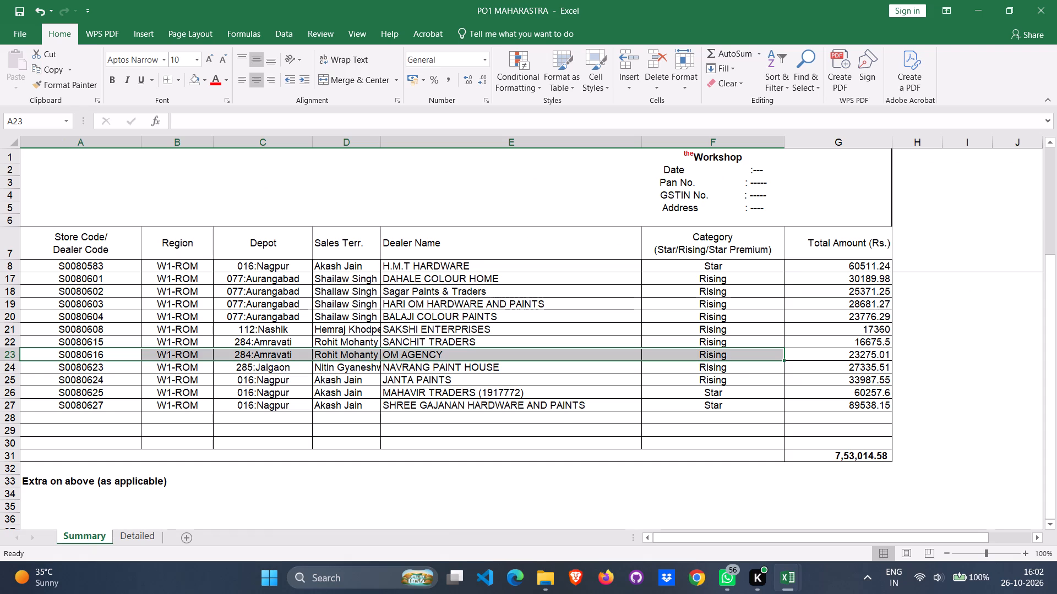
pyautogui.click(37, 371)
pyautogui.hotkey('shift', 'Right')
pyautogui.hotkey('shift', 'Right')
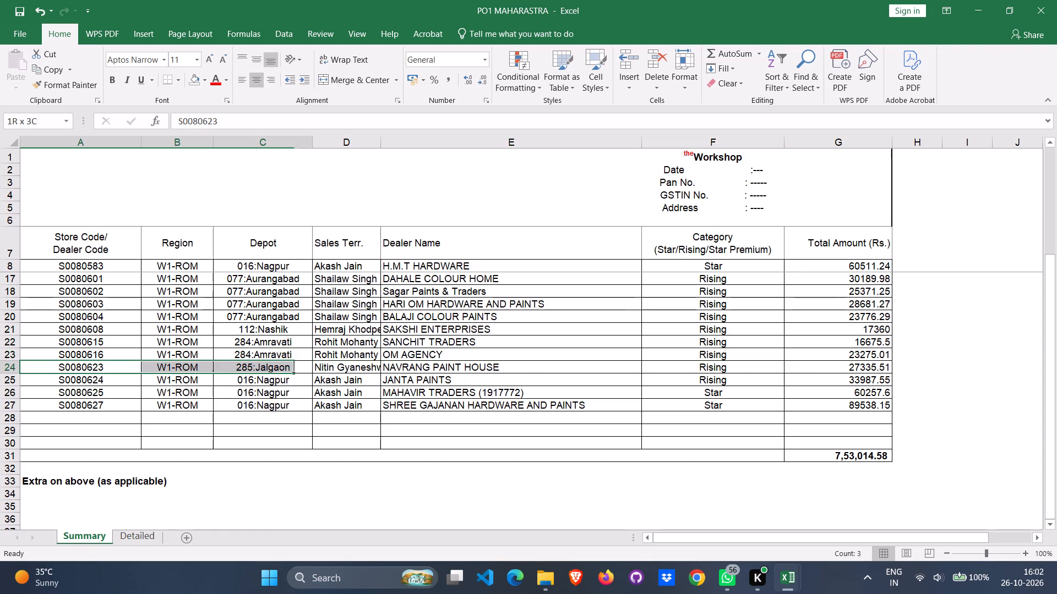
pyautogui.hotkey('shift', 'Right')
pyautogui.hotkey('shift', 'Right')
pyautogui.hotkey('shift', 'Right')
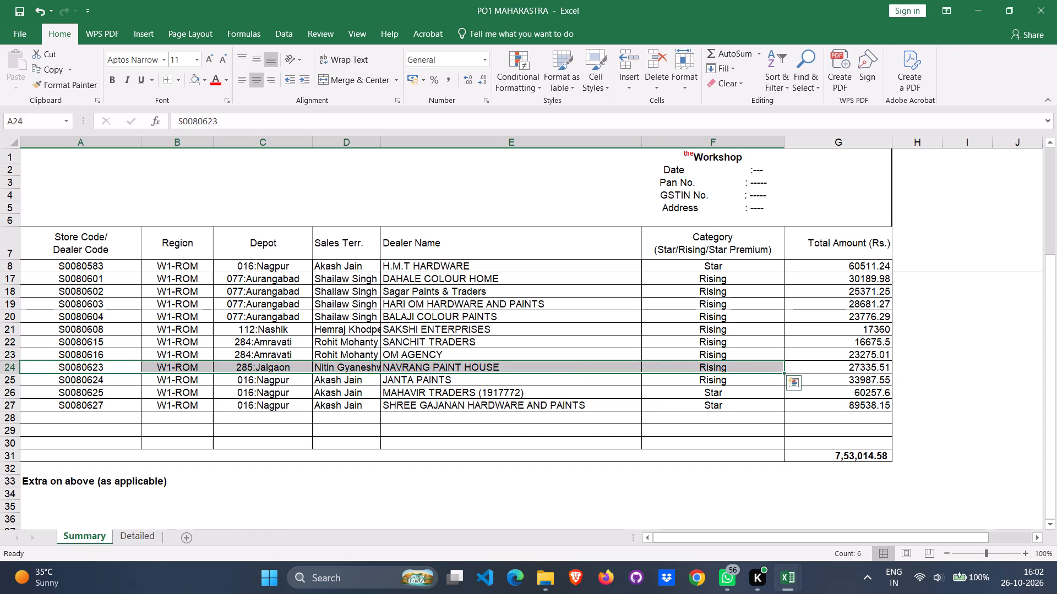
pyautogui.hotkey('ctrl', 'c')
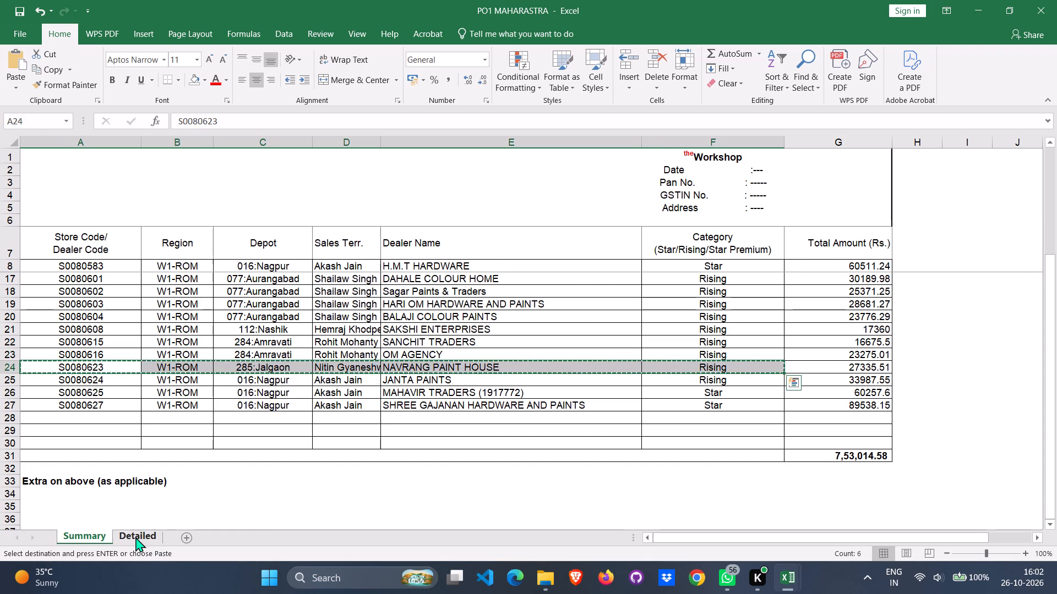
pyautogui.click(135, 537)
pyautogui.hotkey('ctrl', 'v')
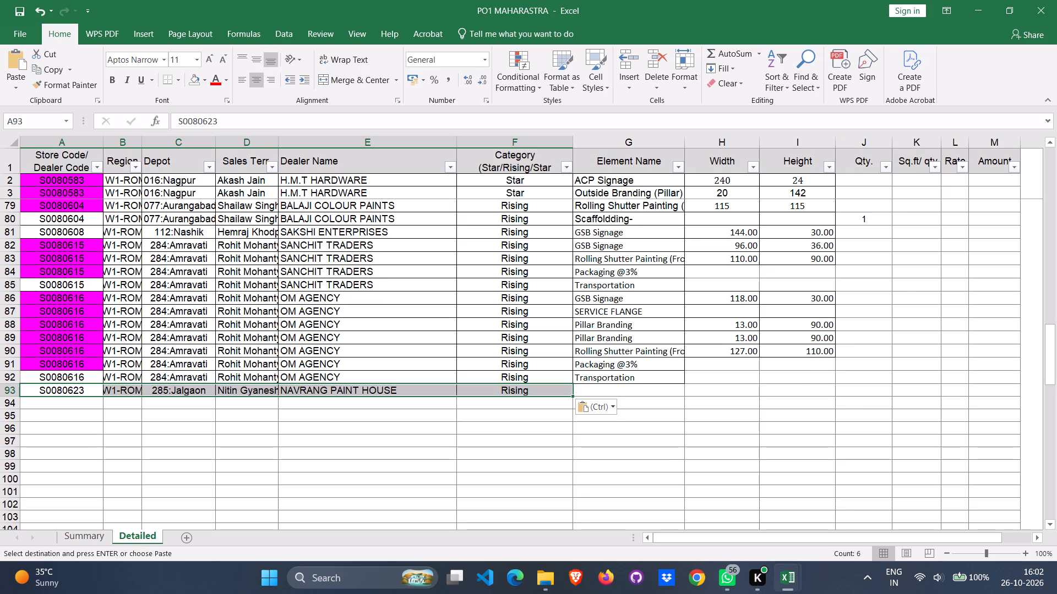
# Close the OM AGENCY estimate, search the SEPARATAION ESTIMATE folder for NAVRA, and open the NAVRANG PAINT HOUSE workbook.
pyautogui.hotkey('alt', 'Tab')
pyautogui.click(1039, 13)
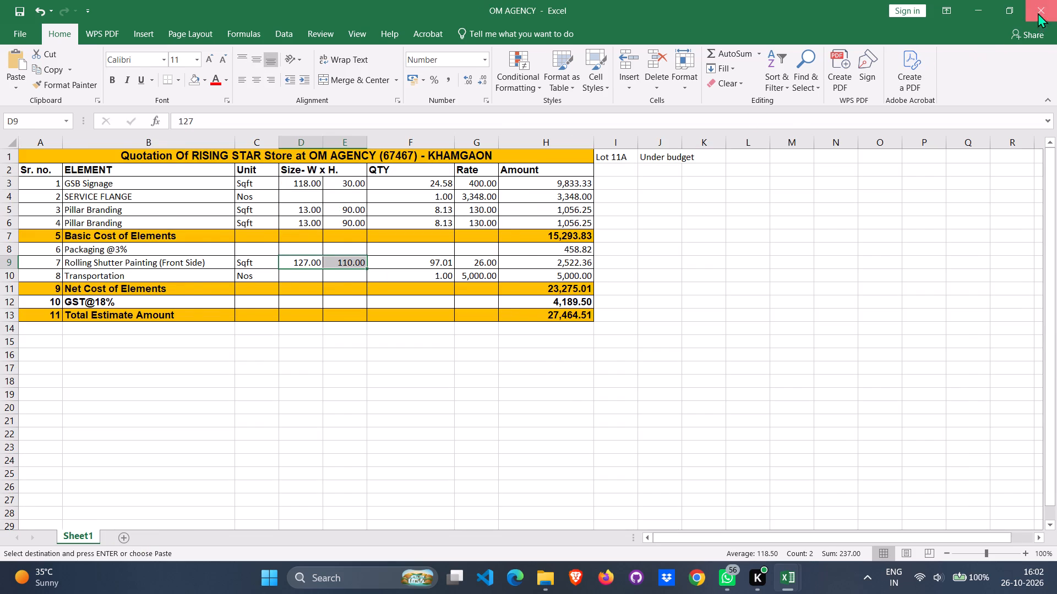
pyautogui.hotkey('alt', 'Tab')
pyautogui.click(1009, 38)
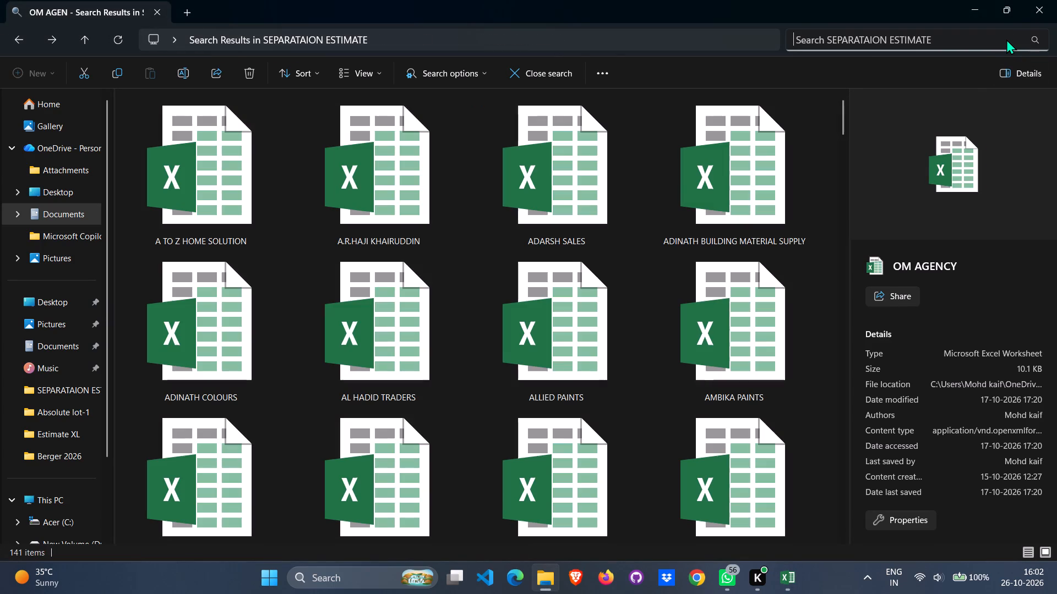
pyautogui.write('NAVRA')
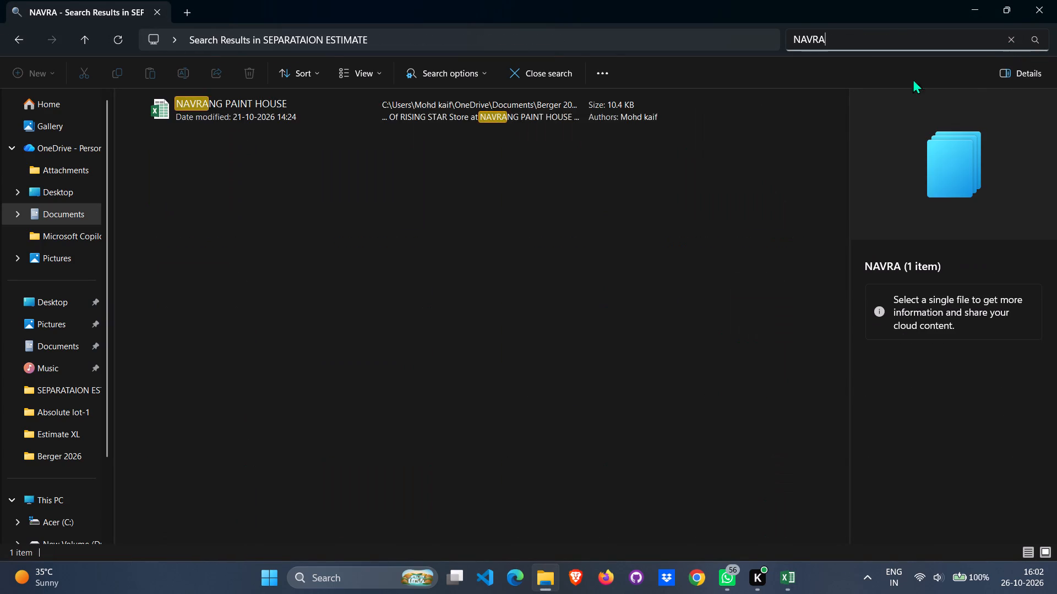
pyautogui.doubleClick(302, 109)
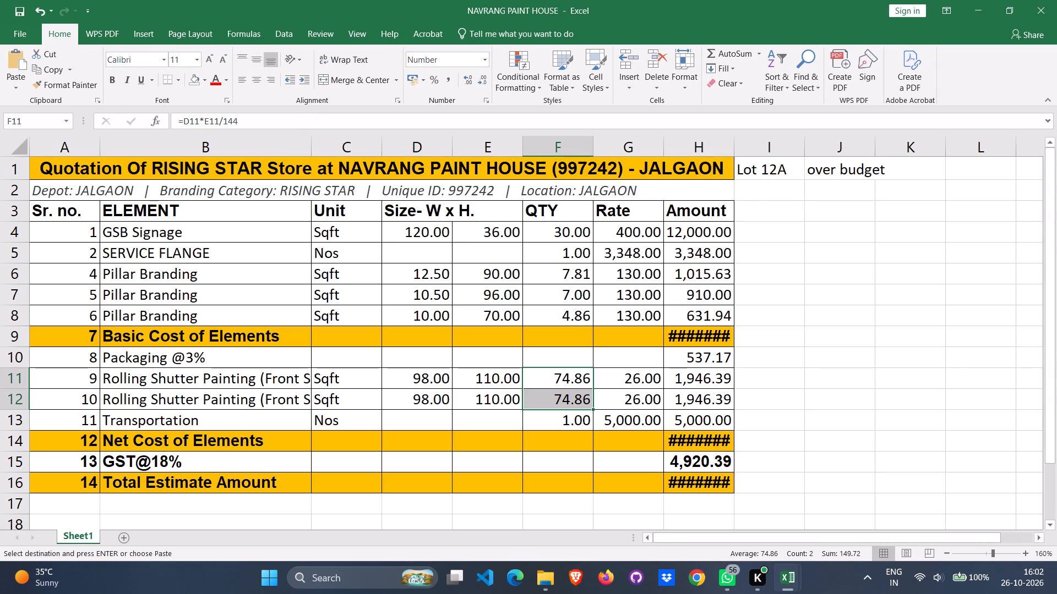
# Copy the NAVRANG PAINT HOUSE estimate's elements from GSB Signage through the last Pillar Branding into G93:G97 of PO1 MAHARASTRA's Detailed sheet.
pyautogui.click(198, 234)
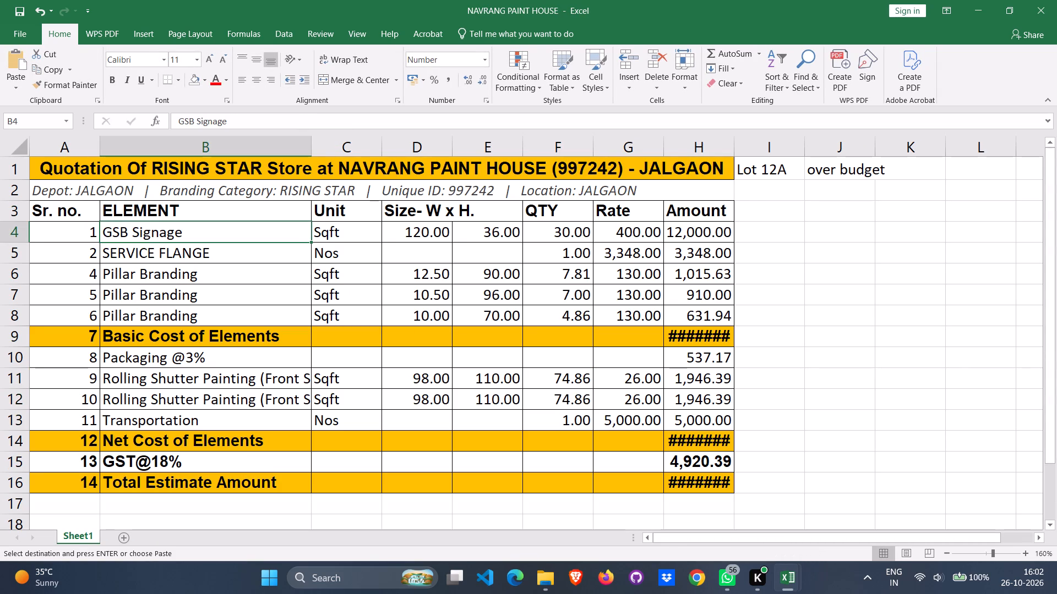
pyautogui.hotkey('shift', 'Down')
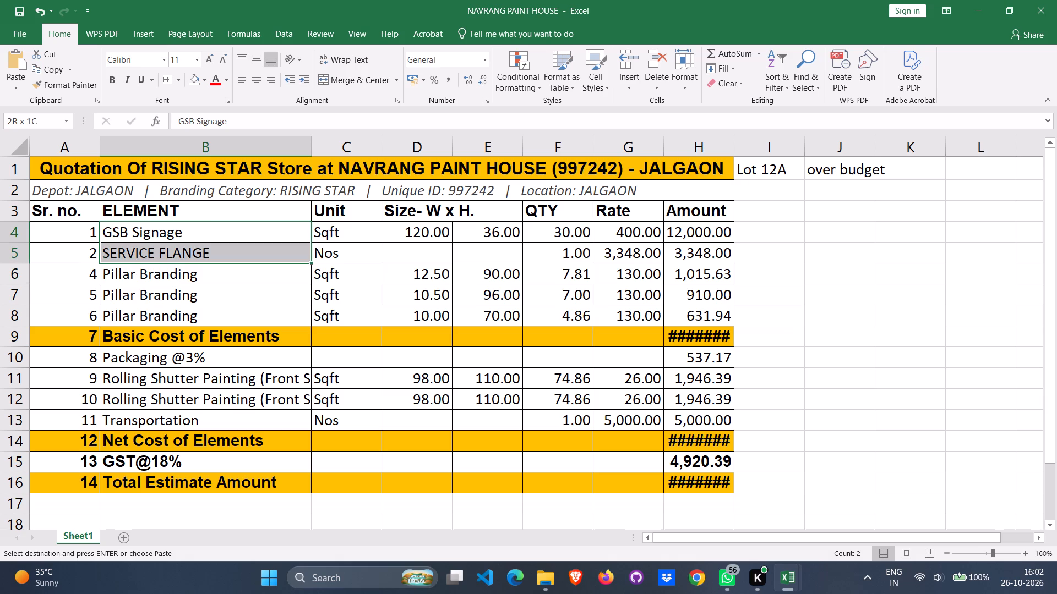
pyautogui.hotkey('shift', 'Down')
pyautogui.hotkey('shift', 'Down')
pyautogui.hotkey('shift', 'Down')
pyautogui.hotkey('ctrl', 'c')
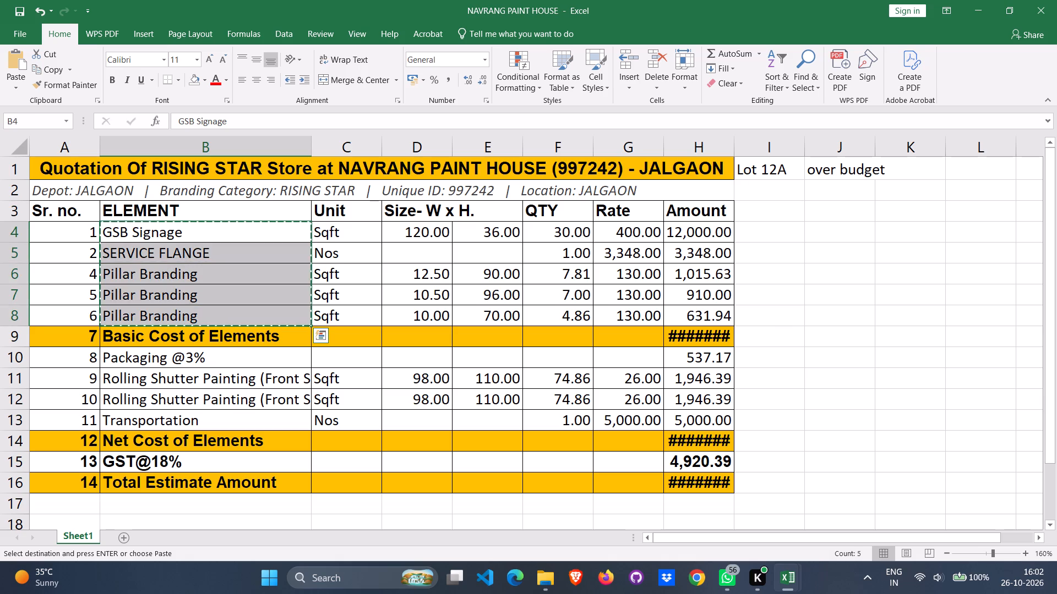
pyautogui.hotkey('alt', 'Tab')
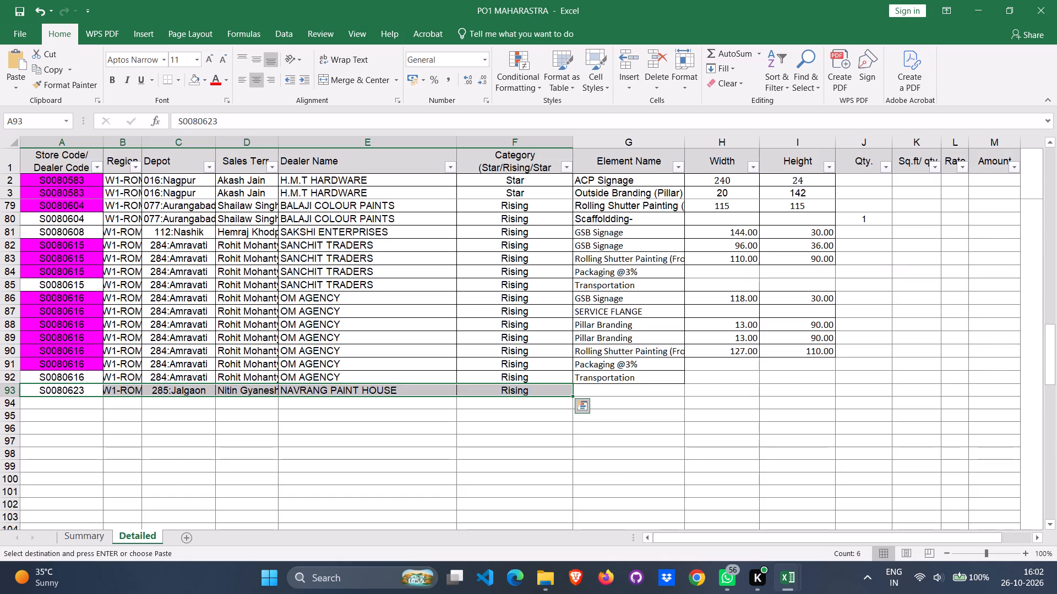
pyautogui.click(626, 390)
pyautogui.hotkey('ctrl', 'v')
# Copy the two Rolling Shutter Painting (Front Side) element names from the NAVRANG PAINT HOUSE estimate into G98:G99 of the Detailed sheet.
pyautogui.hotkey('alt', 'Tab')
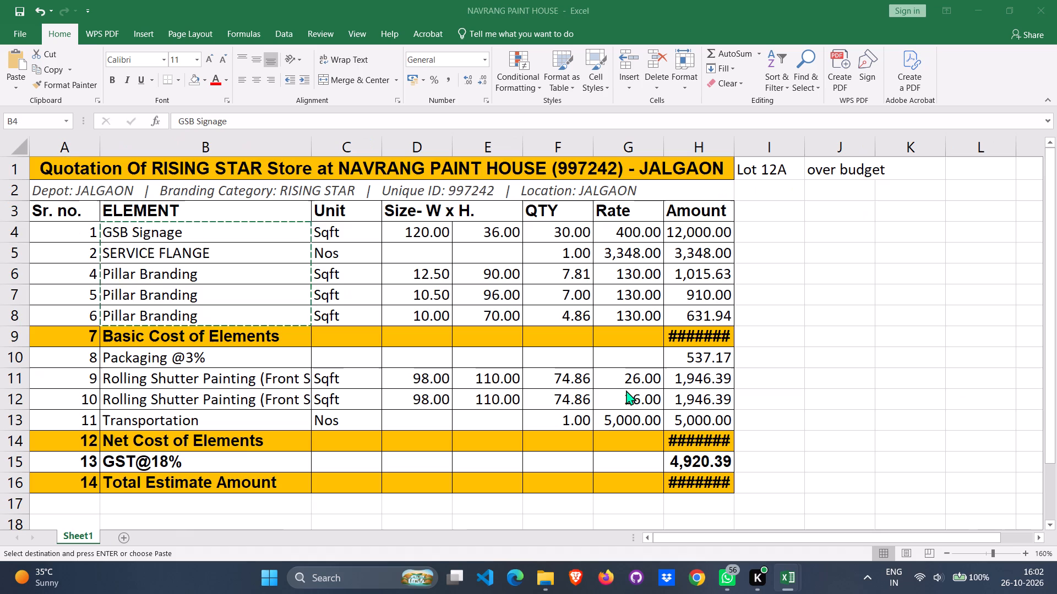
pyautogui.click(224, 383)
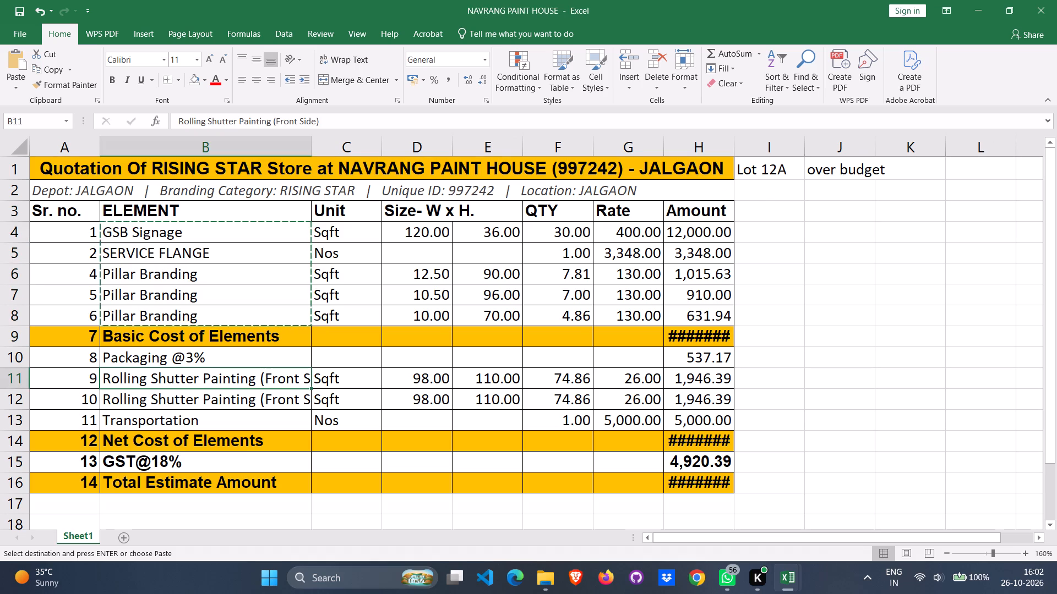
pyautogui.hotkey('shift', 'Down')
pyautogui.hotkey('ctrl', 'c')
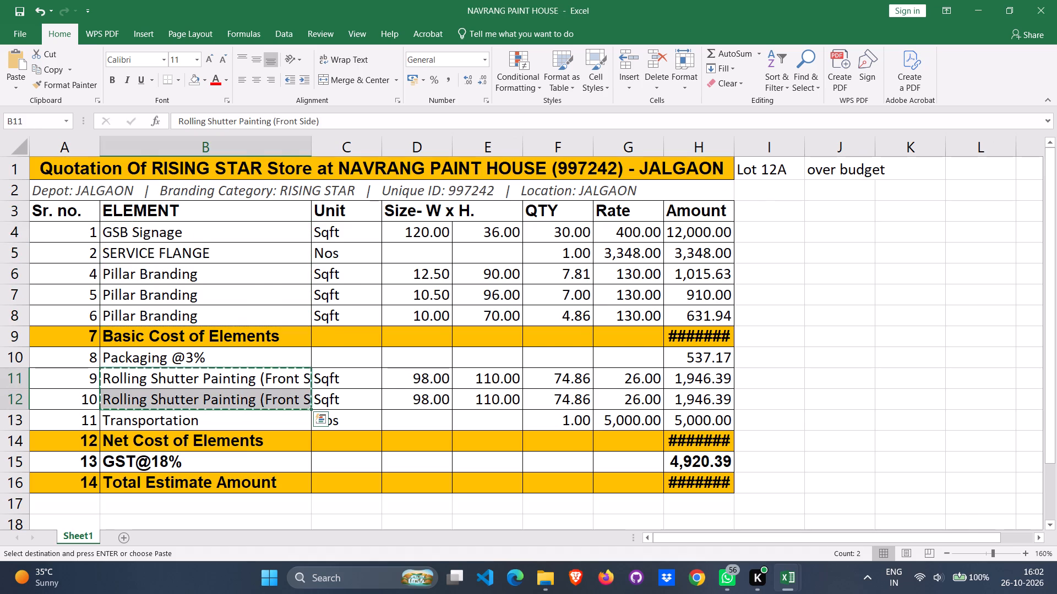
pyautogui.hotkey('alt', 'Tab')
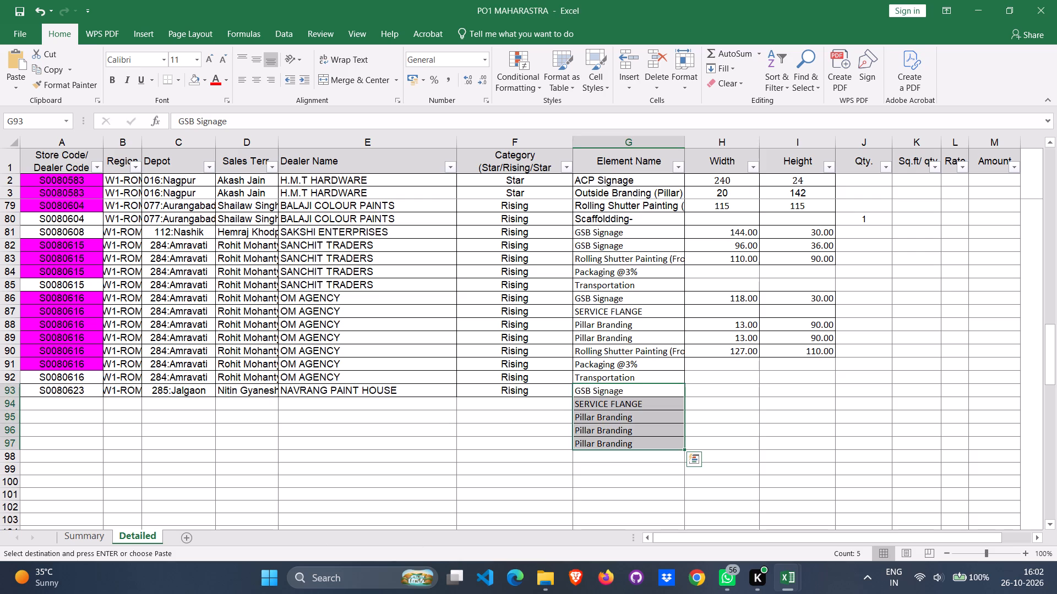
pyautogui.click(622, 458)
pyautogui.hotkey('ctrl', 'v')
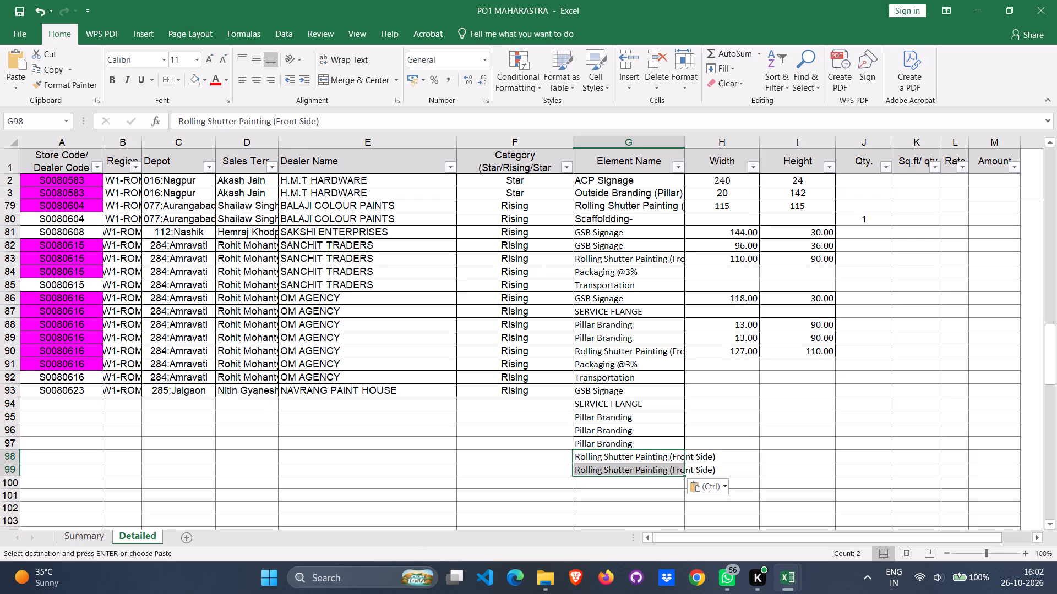
# Copy Packaging @3% and Transportation from the NAVRANG PAINT HOUSE estimate into G100 and G101 of the Detailed sheet.
pyautogui.click(619, 483)
pyautogui.hotkey('alt', 'Tab')
pyautogui.click(201, 364)
pyautogui.hotkey('ctrl', 'c')
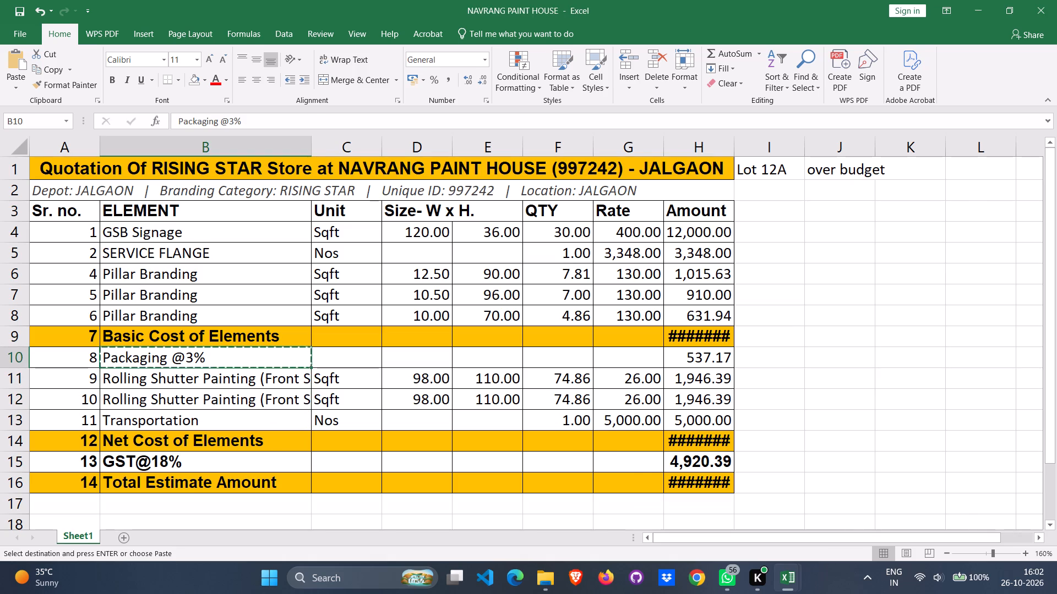
pyautogui.hotkey('alt', 'Tab')
pyautogui.hotkey('ctrl', 'v')
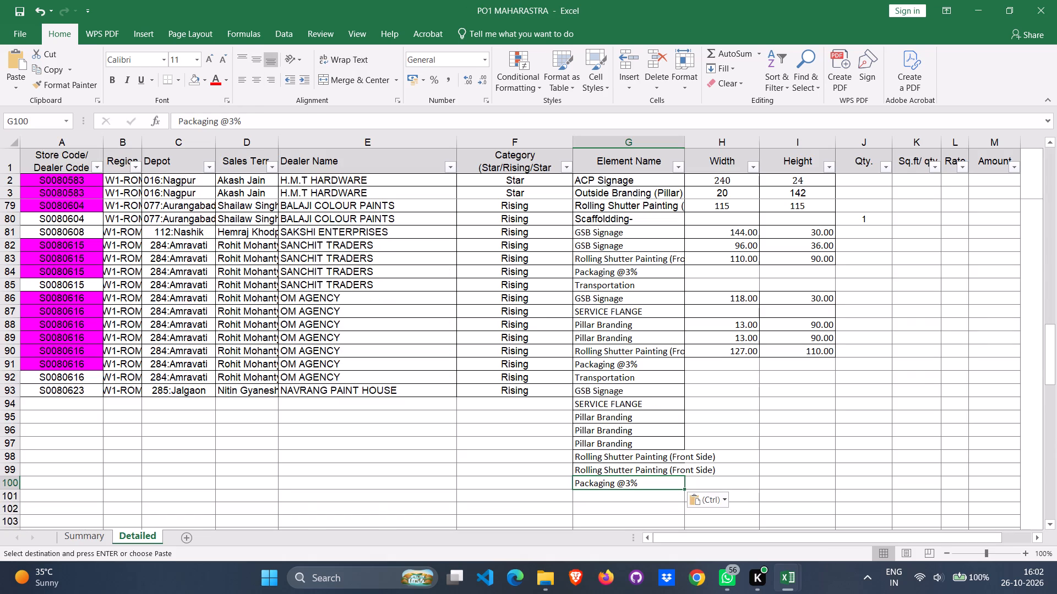
pyautogui.click(606, 499)
pyautogui.hotkey('alt', 'Tab')
pyautogui.click(210, 416)
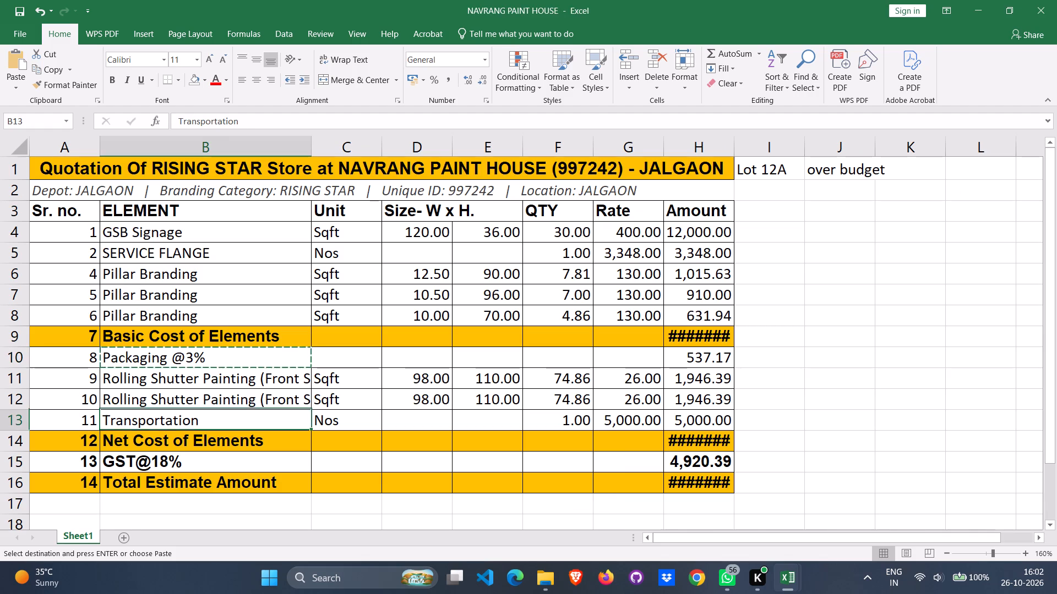
pyautogui.hotkey('ctrl', 'c')
pyautogui.hotkey('alt', 'Tab')
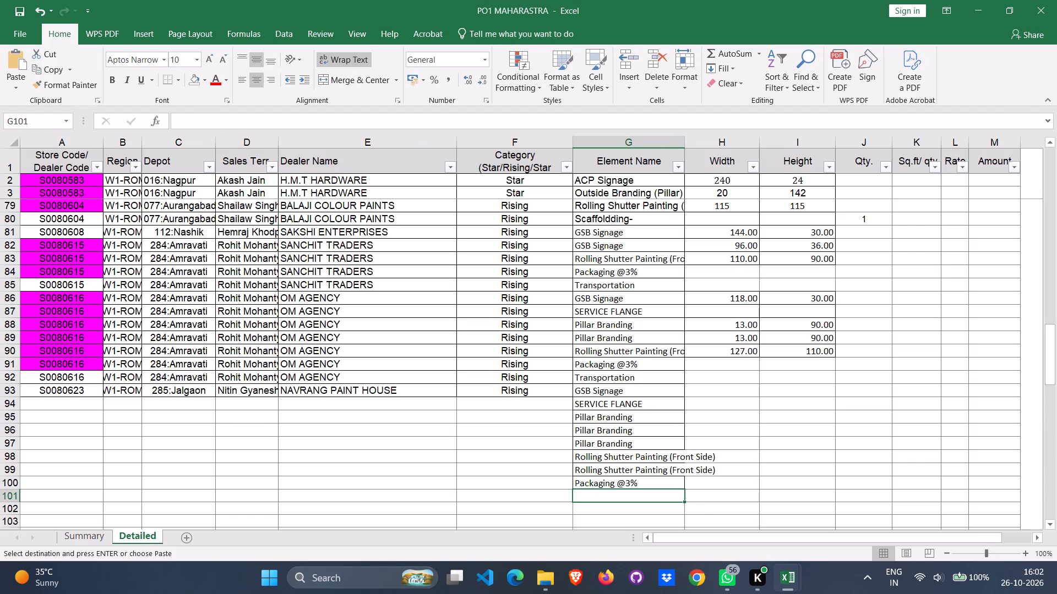
pyautogui.hotkey('ctrl', 'v')
# Copy the widths and heights of GSB Signage through the last Pillar Branding from the NAVRANG PAINT HOUSE estimate into Detailed H93:I97.
pyautogui.hotkey('alt', 'Tab')
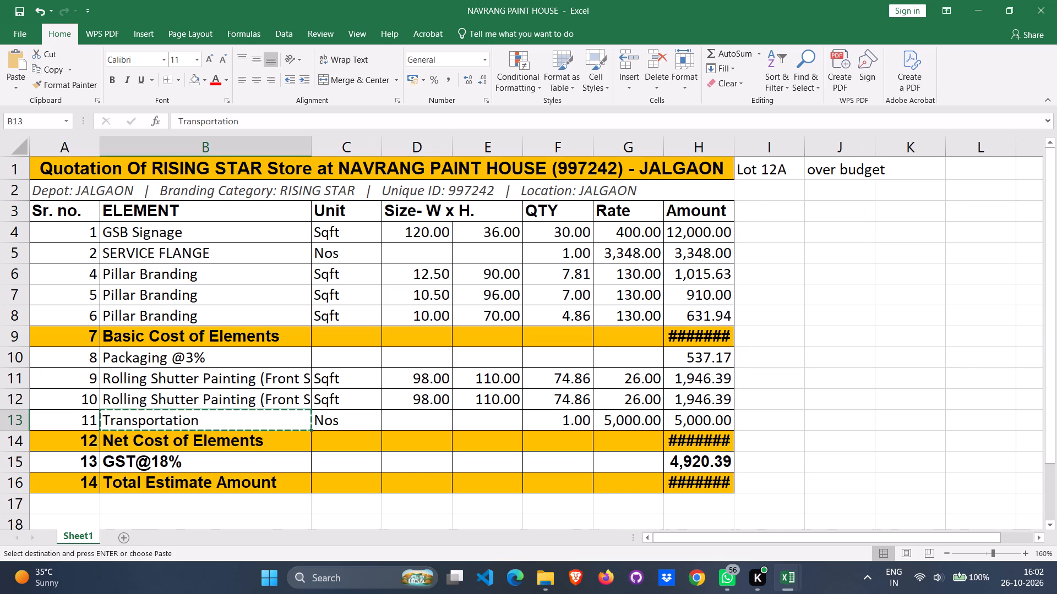
pyautogui.click(395, 239)
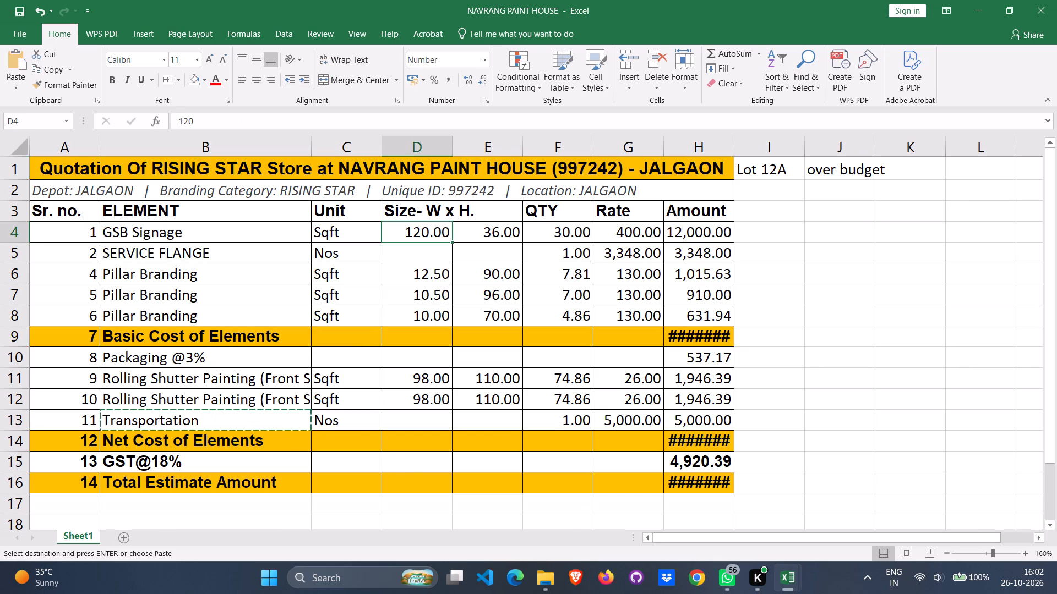
pyautogui.hotkey('shift', 'Down')
pyautogui.hotkey('shift', 'Down')
pyautogui.hotkey('shift', 'Down')
pyautogui.hotkey('shift', 'Down')
pyautogui.hotkey('shift', 'Right')
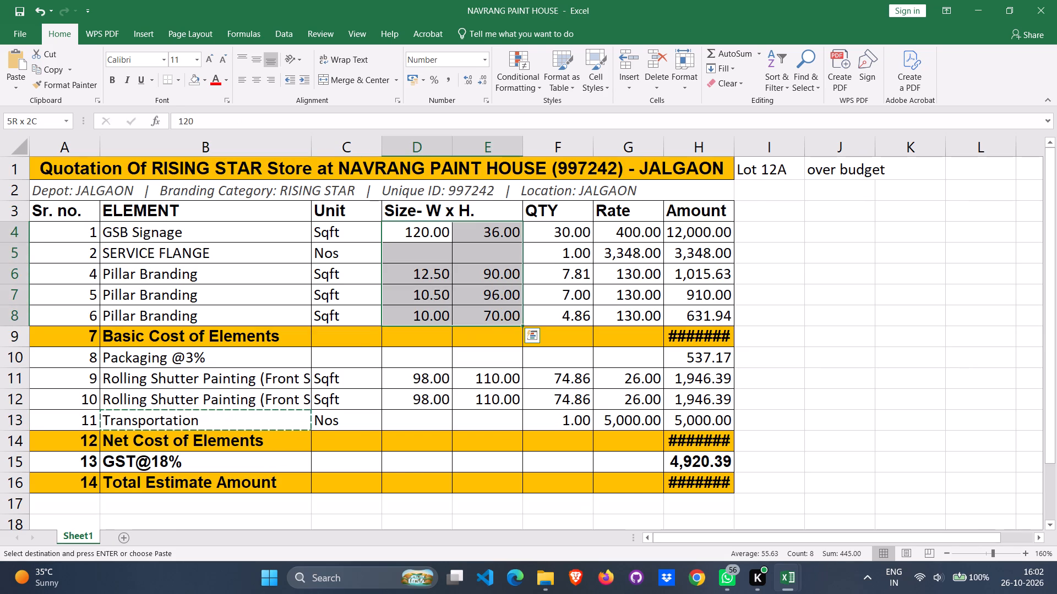
pyautogui.hotkey('ctrl', 'c')
pyautogui.hotkey('alt', 'Tab')
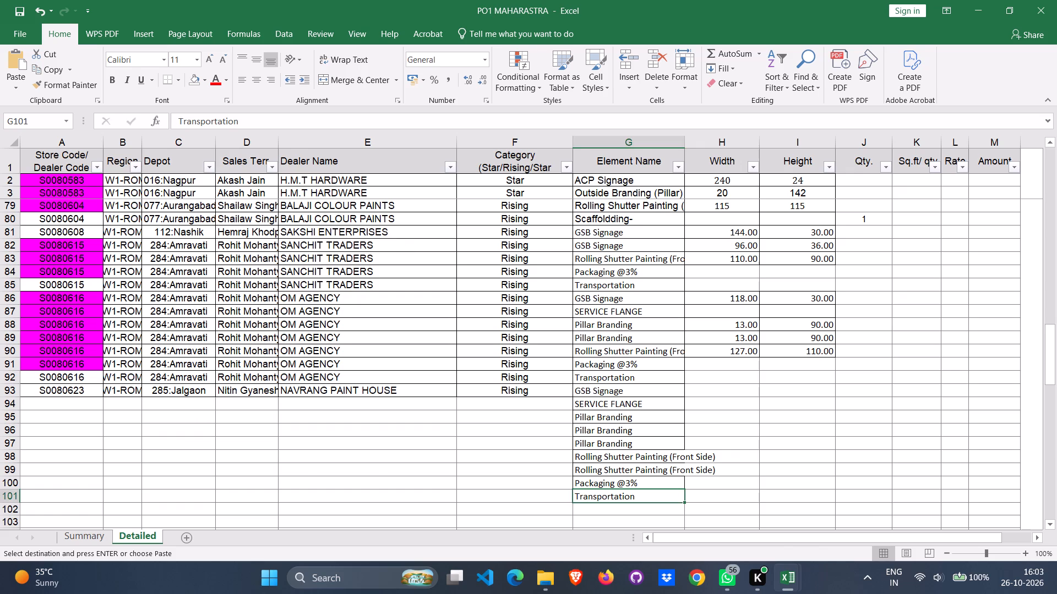
pyautogui.click(720, 389)
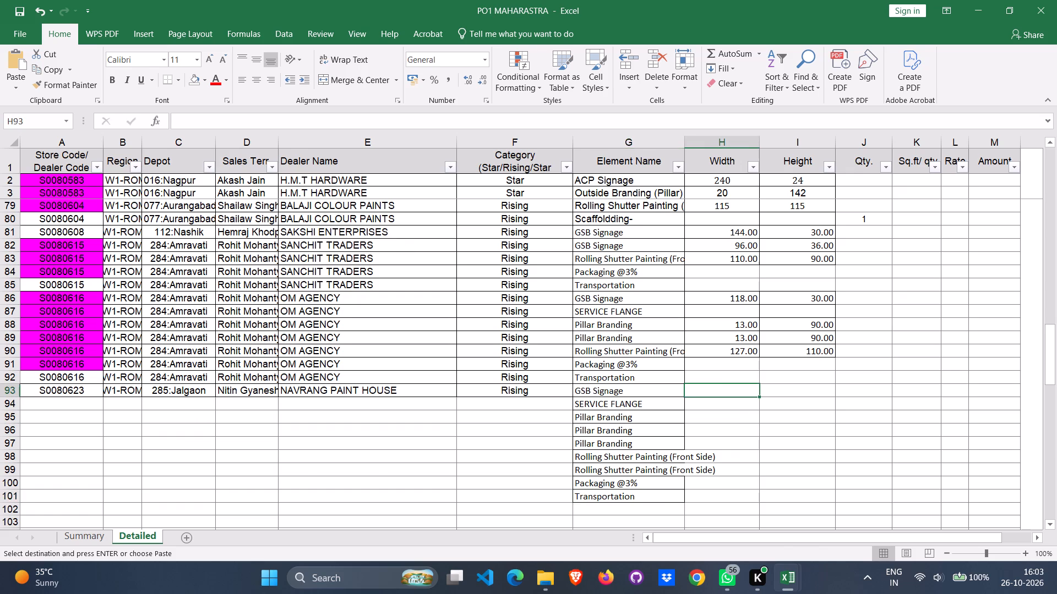
pyautogui.hotkey('ctrl', 'v')
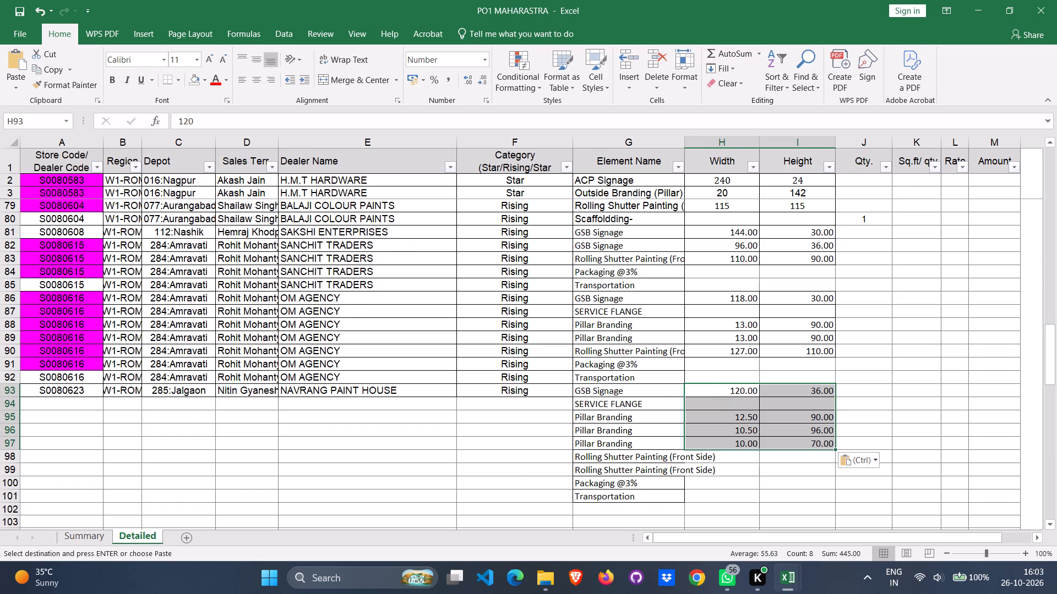
# Copy both rolling shutter painting sizes, 98 × 110, from the NAVRANG PAINT HOUSE estimate into Width and Height of Detailed rows 98 and 99, and save.
pyautogui.click(730, 459)
pyautogui.hotkey('alt', 'Tab')
pyautogui.click(417, 377)
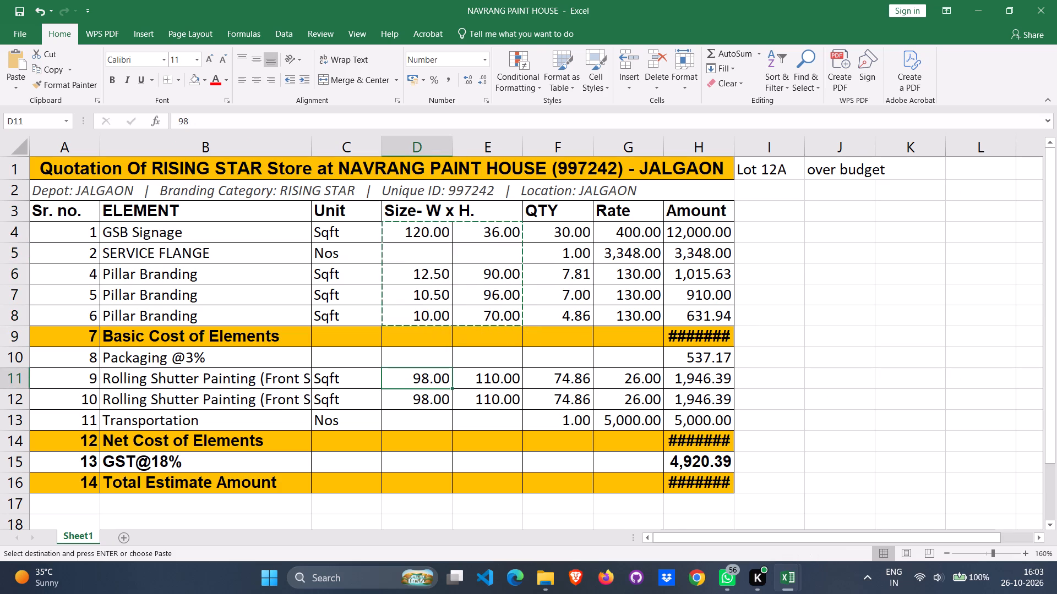
pyautogui.hotkey('shift', 'Down')
pyautogui.hotkey('shift', 'Right')
pyautogui.hotkey('ctrl', 'c')
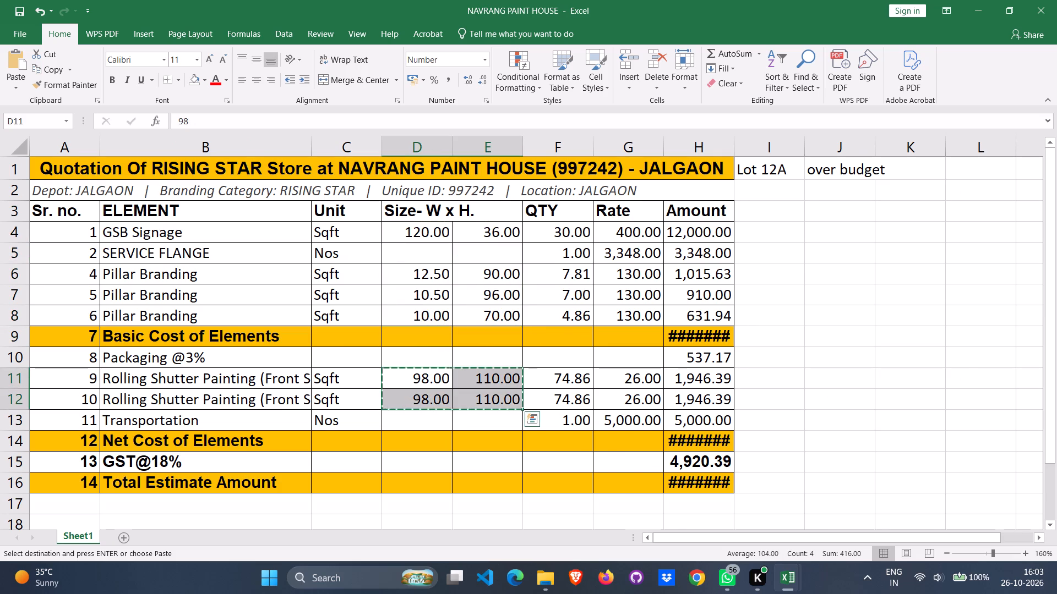
pyautogui.hotkey('alt', 'Tab')
pyautogui.hotkey('ctrl', 'v')
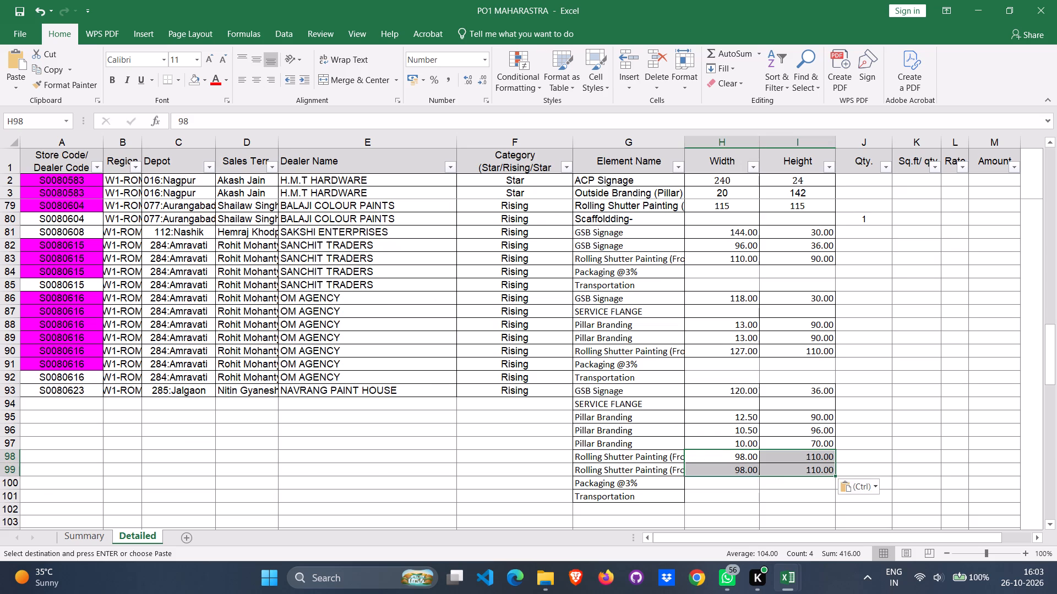
pyautogui.hotkey('alt', 'Tab')
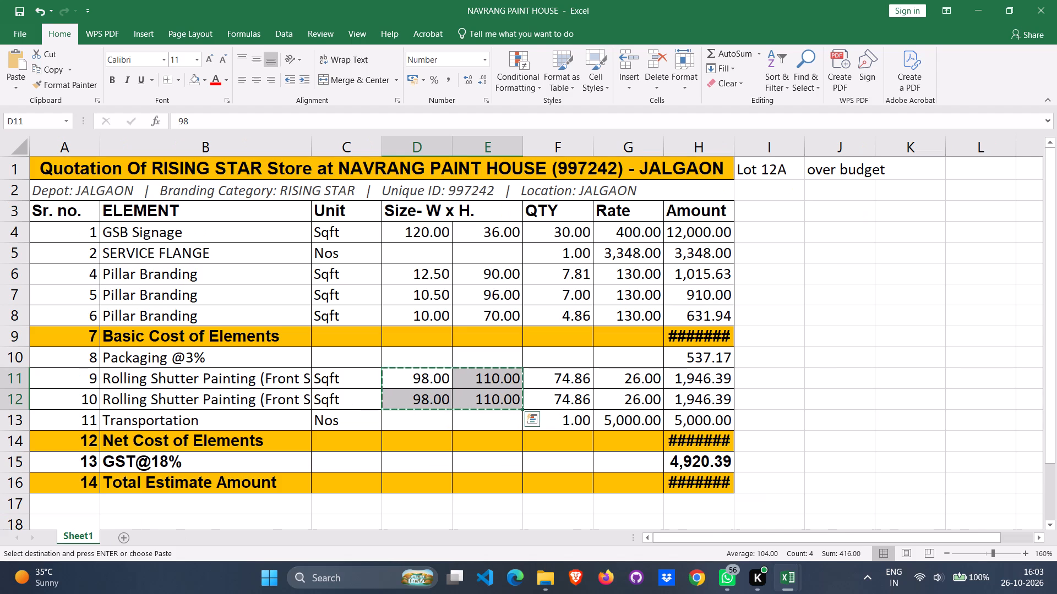
pyautogui.hotkey('alt', 'Tab')
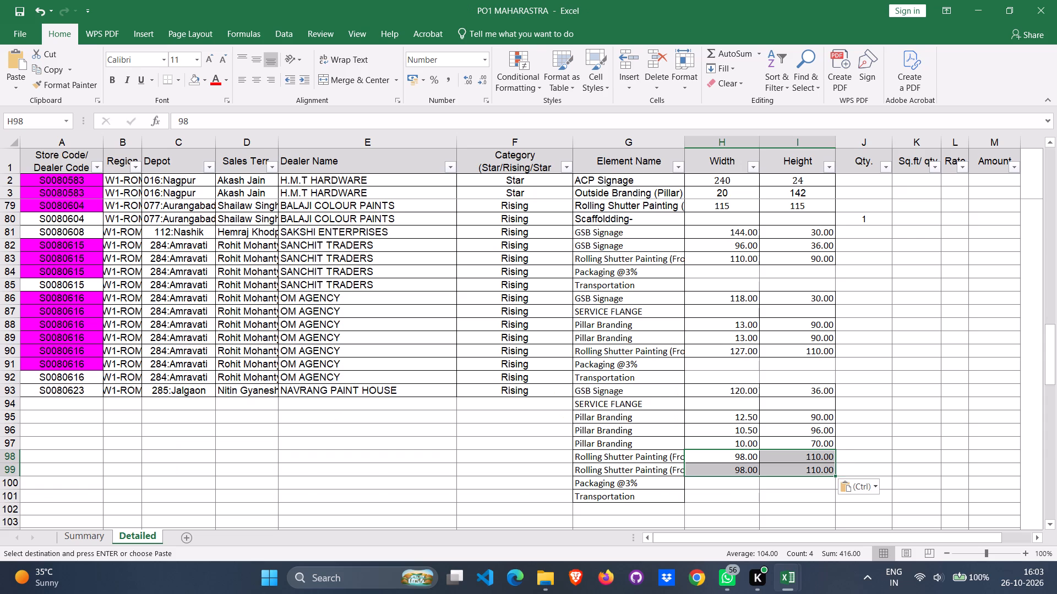
pyautogui.hotkey('ctrl', 's')
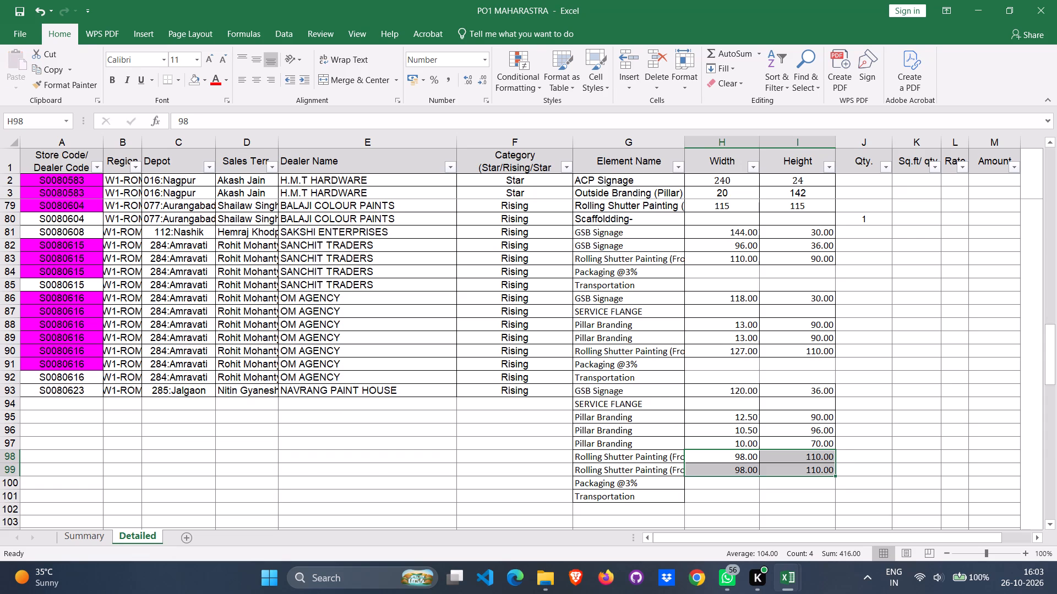
# Copy NAVRANG PAINT HOUSE's dealer details in columns A to F of Detailed row 93 down through row 101, and save.
pyautogui.click(68, 392)
pyautogui.hotkey('shift', 'Right')
pyautogui.hotkey('shift', 'Right')
pyautogui.hotkey('shift', 'Right')
pyautogui.hotkey('shift', 'Right')
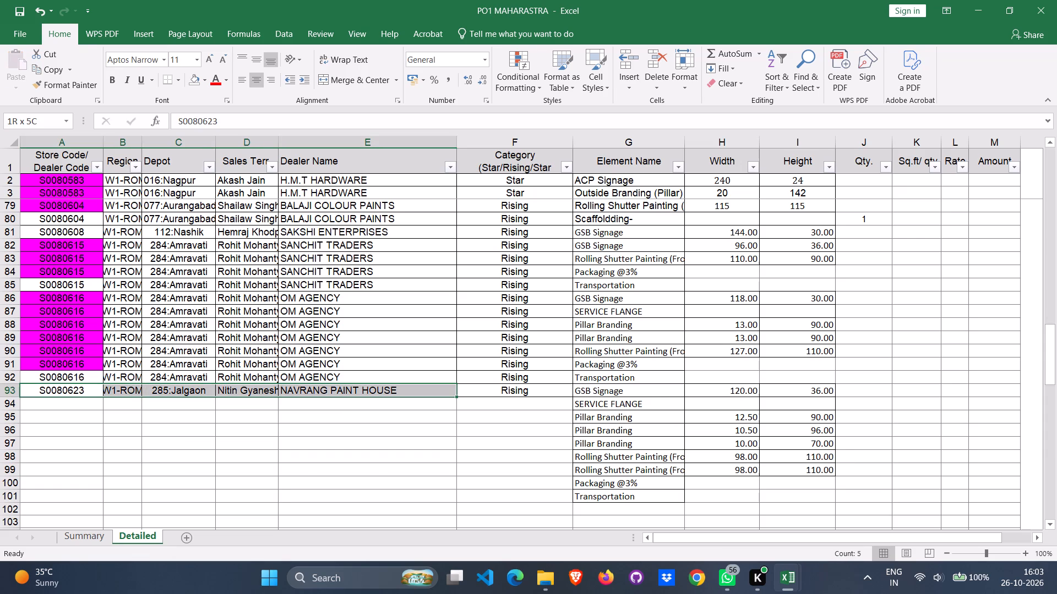
pyautogui.hotkey('shift', 'Right')
pyautogui.hotkey('ctrl', 'c')
pyautogui.hotkey('shift', 'Down')
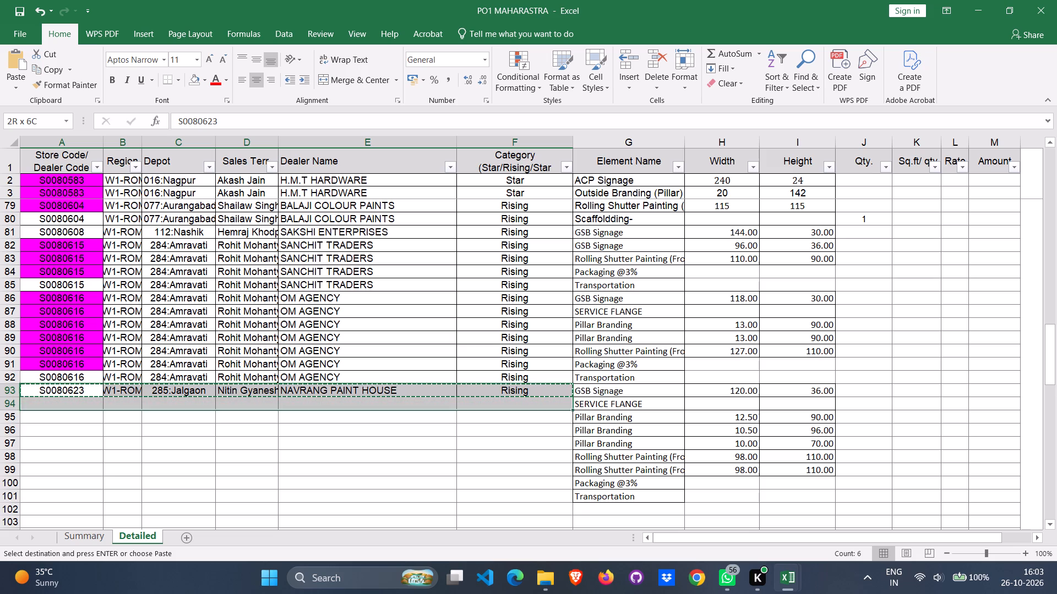
pyautogui.hotkey('shift', 'Down')
pyautogui.hotkey('shift', 'Down')
pyautogui.hotkey('shift', 'Down')
pyautogui.hotkey('shift', 'Down')
pyautogui.hotkey('shift', 'Down')
pyautogui.hotkey('shift', 'Down')
pyautogui.hotkey('shift', 'Down')
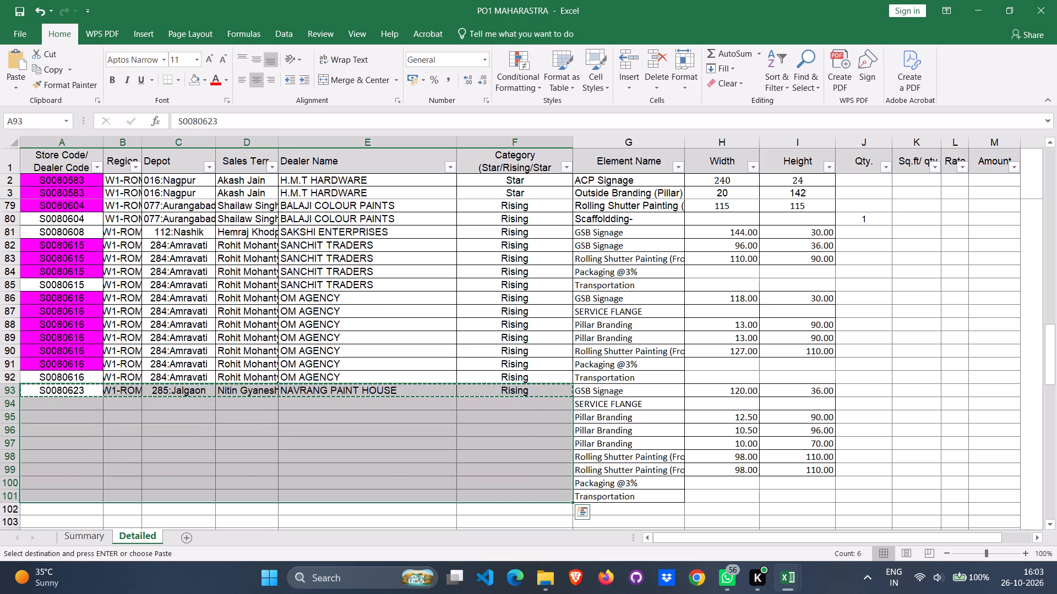
pyautogui.hotkey('ctrl', 'v')
pyautogui.hotkey('ctrl', 's')
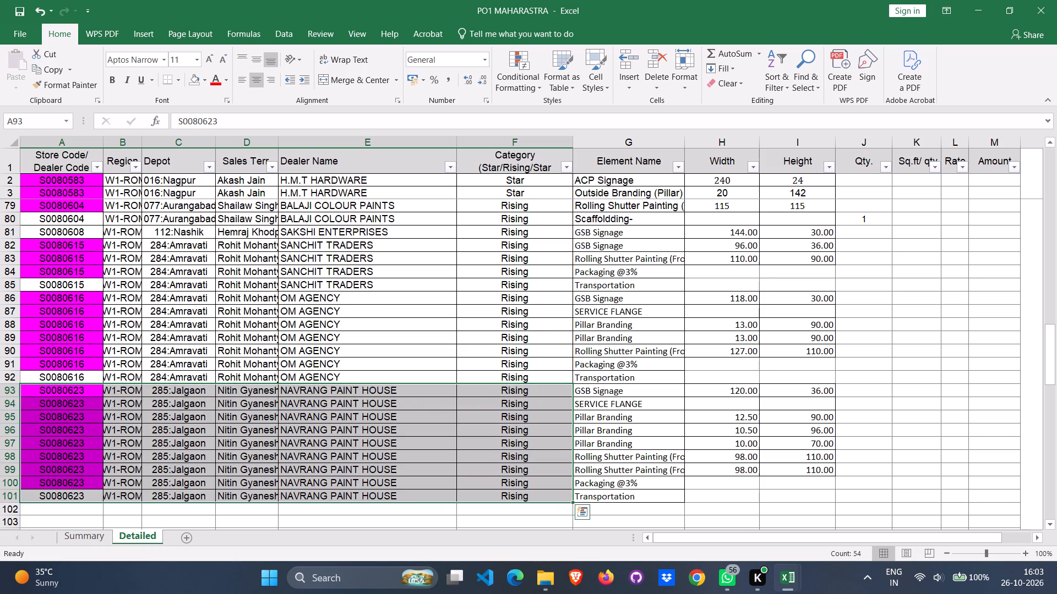
# Copy JANTA PAINTS's dealer details, code through category, from Summary row 25 into A102:F102 of the Detailed sheet.
pyautogui.scroll(-14, 428, 403)
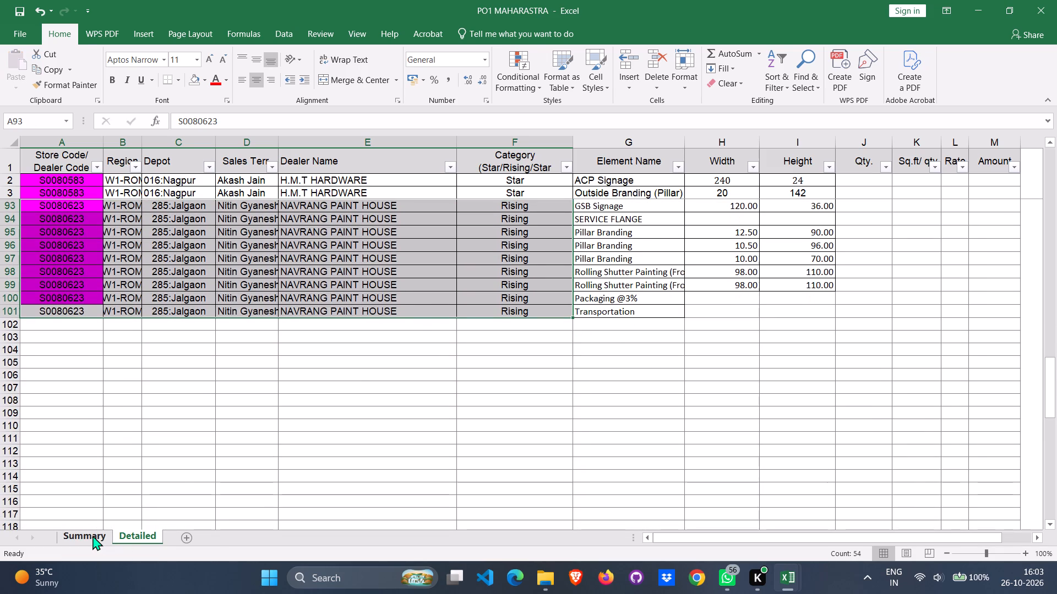
pyautogui.click(92, 535)
pyautogui.click(70, 380)
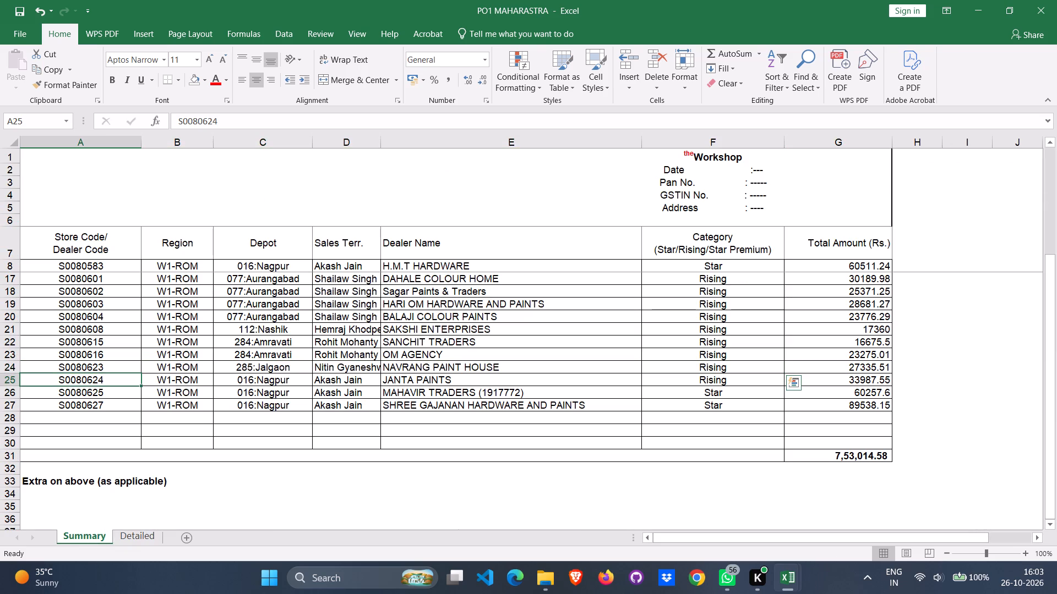
pyautogui.hotkey('shift', 'Right')
pyautogui.hotkey('shift', 'Right')
pyautogui.hotkey('shift', 'Right')
pyautogui.hotkey('shift', 'Right')
pyautogui.hotkey('shift', 'Right')
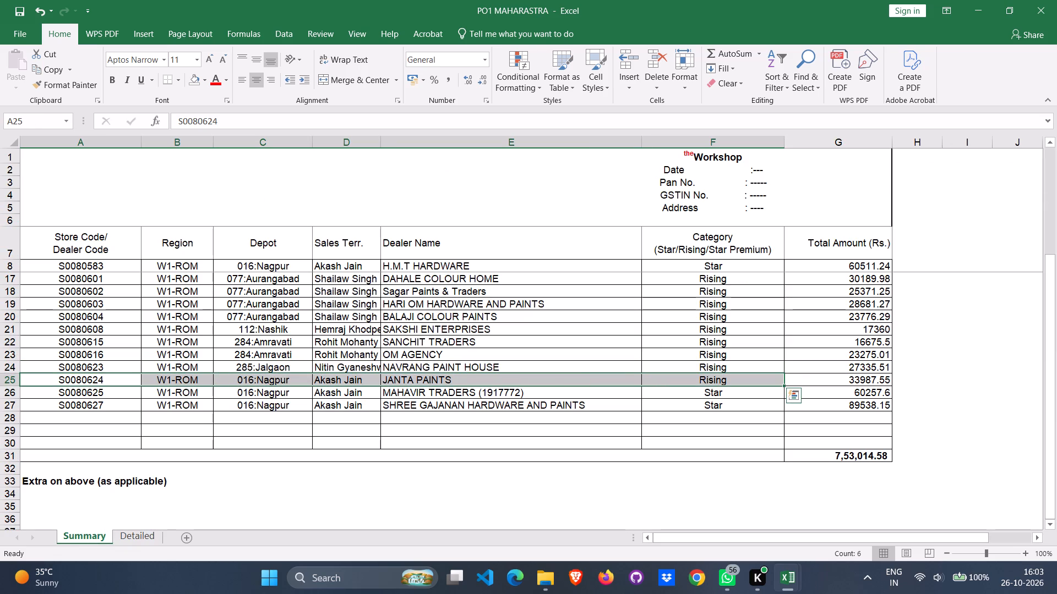
pyautogui.hotkey('ctrl', 'c')
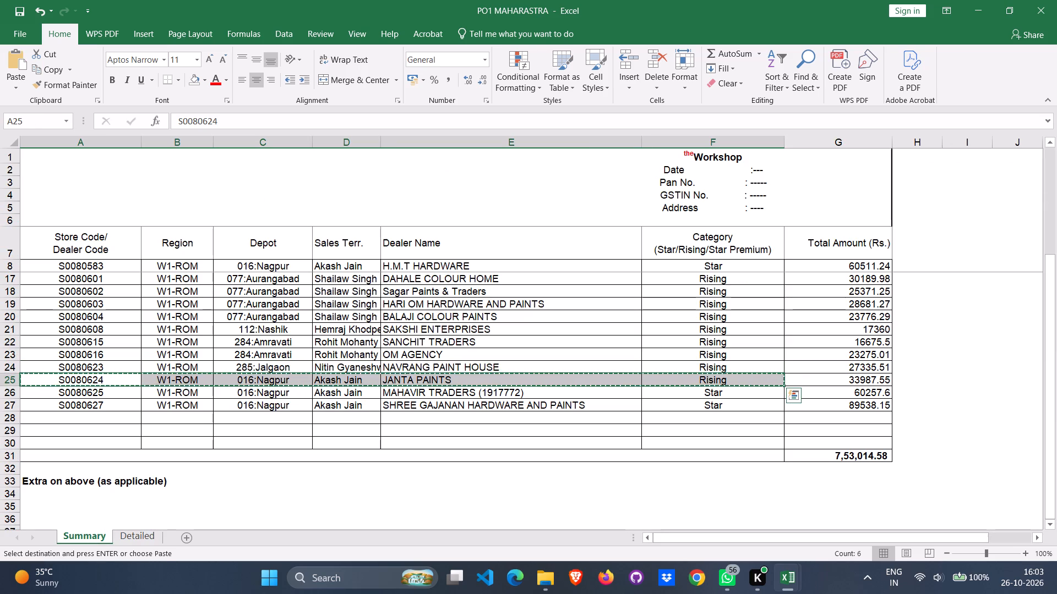
pyautogui.click(132, 538)
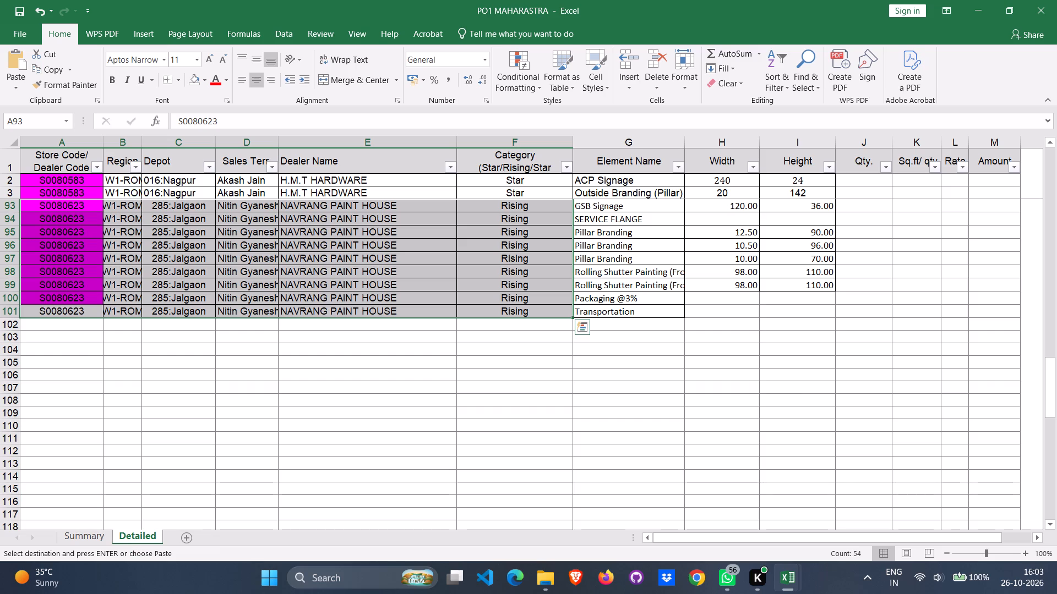
pyautogui.click(63, 328)
pyautogui.hotkey('ctrl', 'v')
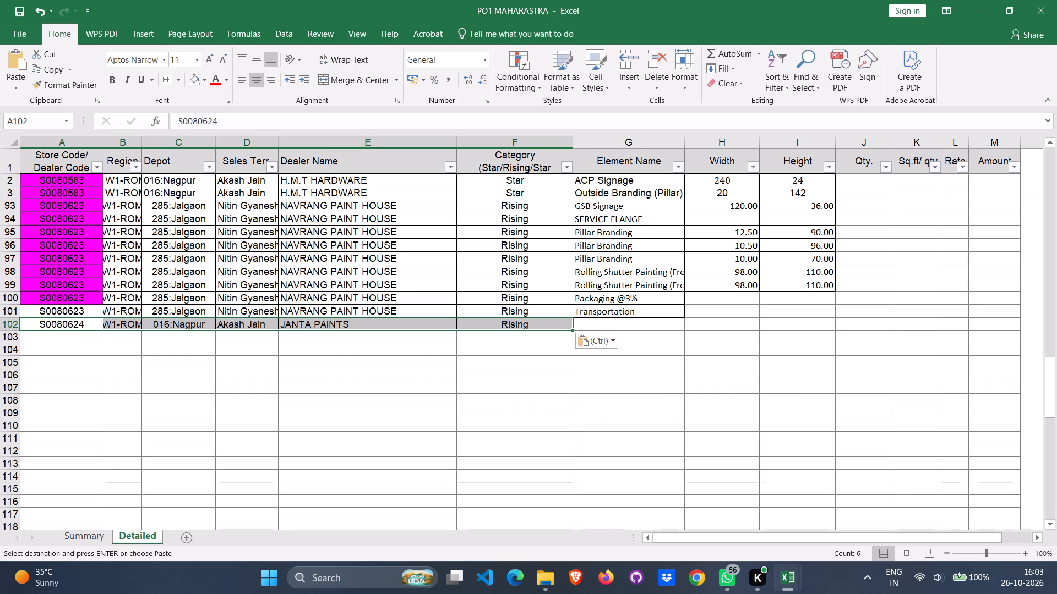
# Close the NAVRANG PAINT HOUSE estimate, search the SEPARATAION ESTIMATE folder for JANTA, and open the JANTA PAINTS workbook.
pyautogui.hotkey('alt', 'Tab')
pyautogui.click(1050, 7)
pyautogui.hotkey('alt', 'Tab')
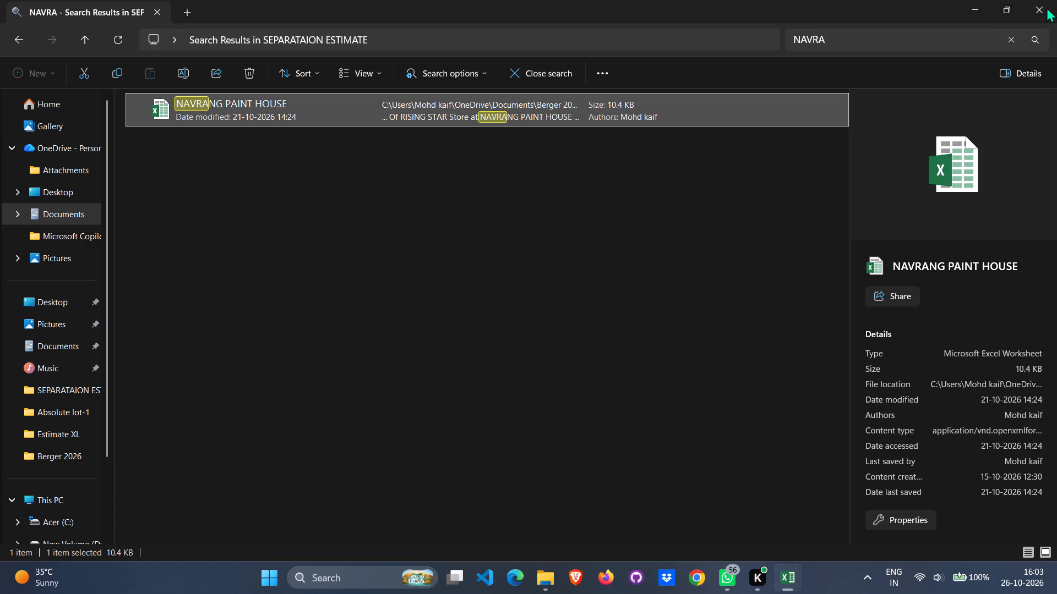
pyautogui.click(1015, 39)
pyautogui.write('JANTA')
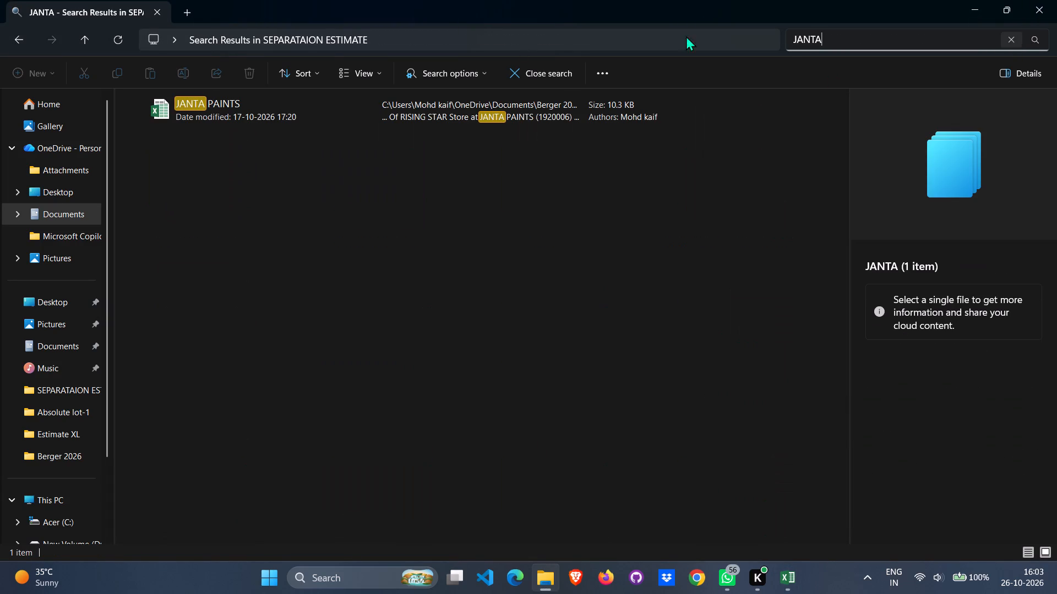
pyautogui.doubleClick(318, 101)
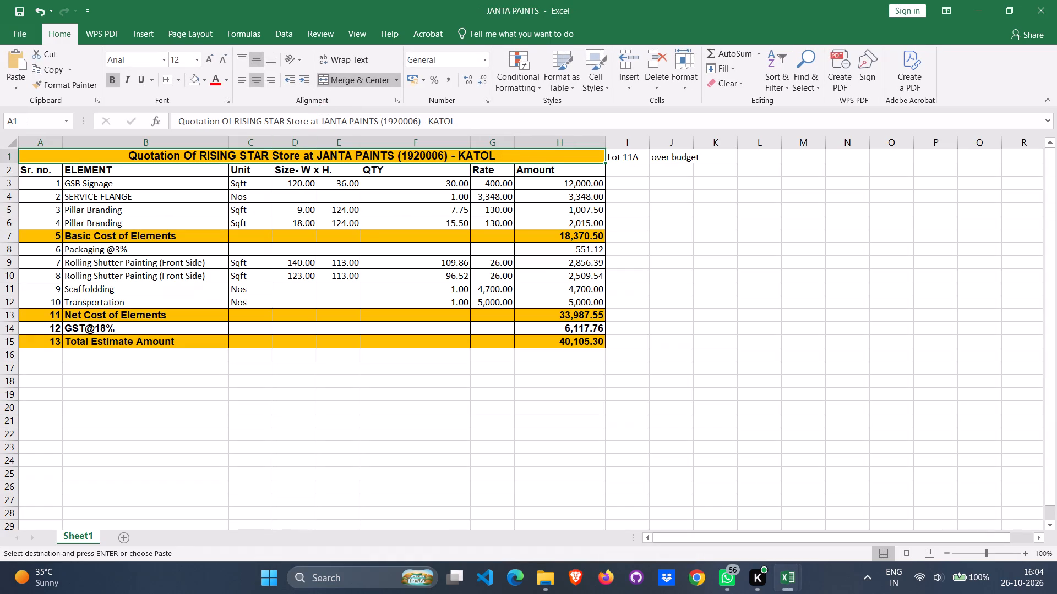
# Copy the elements GSB Signage through the second Pillar Branding from the JANTA PAINTS estimate into Detailed G102:G105.
pyautogui.click(134, 185)
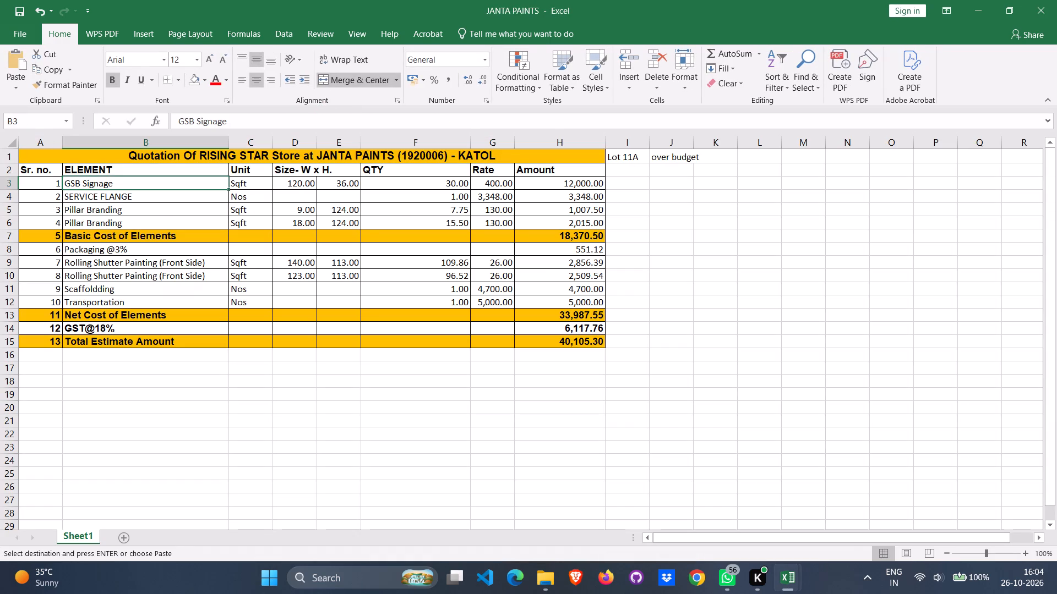
pyautogui.hotkey('shift', 'Down')
pyautogui.hotkey('shift', 'Down')
pyautogui.hotkey('shift', 'Down')
pyautogui.hotkey('ctrl', 'c')
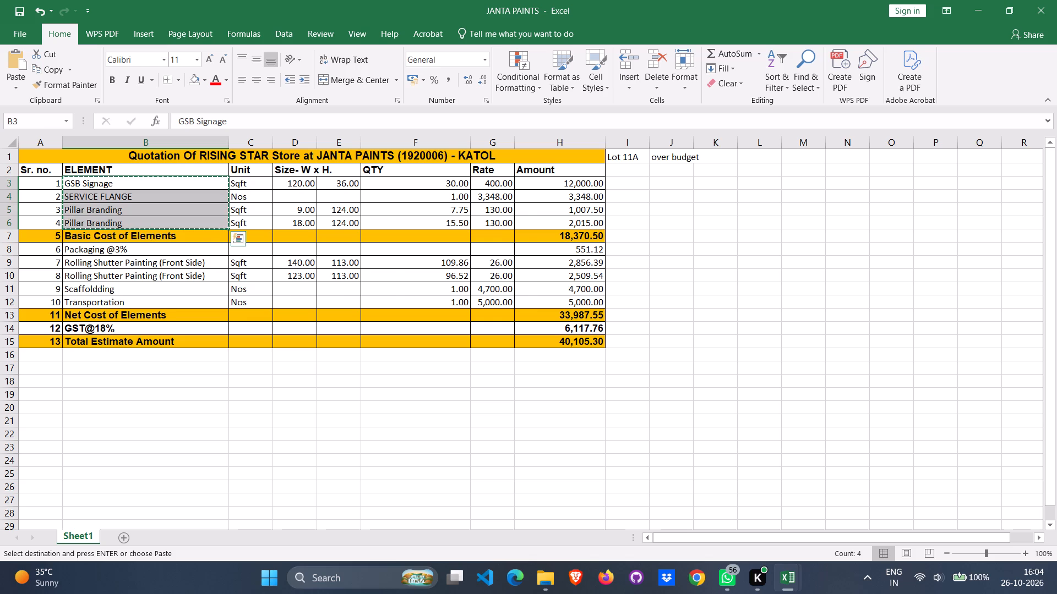
pyautogui.hotkey('alt', 'Tab')
pyautogui.press('Right')
pyautogui.press('Right')
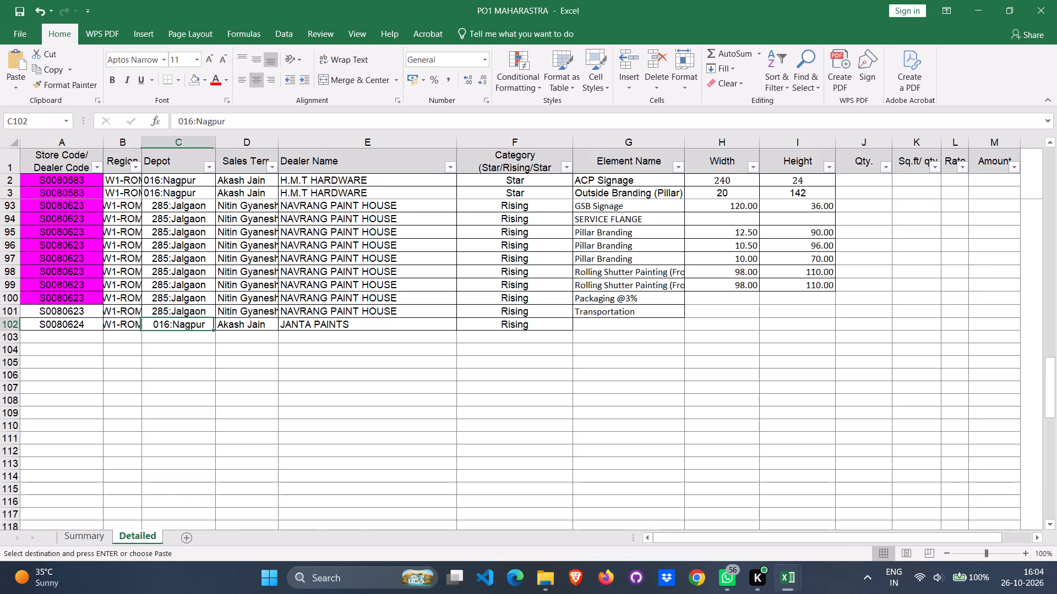
pyautogui.press('Right')
pyautogui.press('Right')
pyautogui.press('Right')
pyautogui.press('Right')
pyautogui.hotkey('ctrl', 'v')
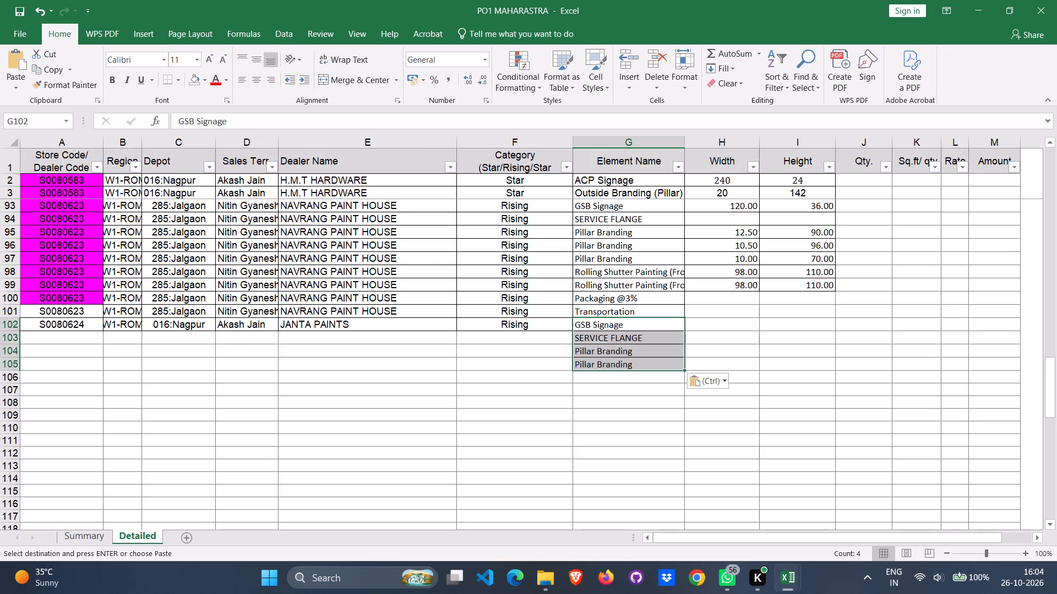
# Copy both Rolling Shutter Painting (Front Side) elements from the JANTA PAINTS estimate into G106:G107 of the Detailed sheet.
pyautogui.click(615, 376)
pyautogui.hotkey('alt', 'Tab')
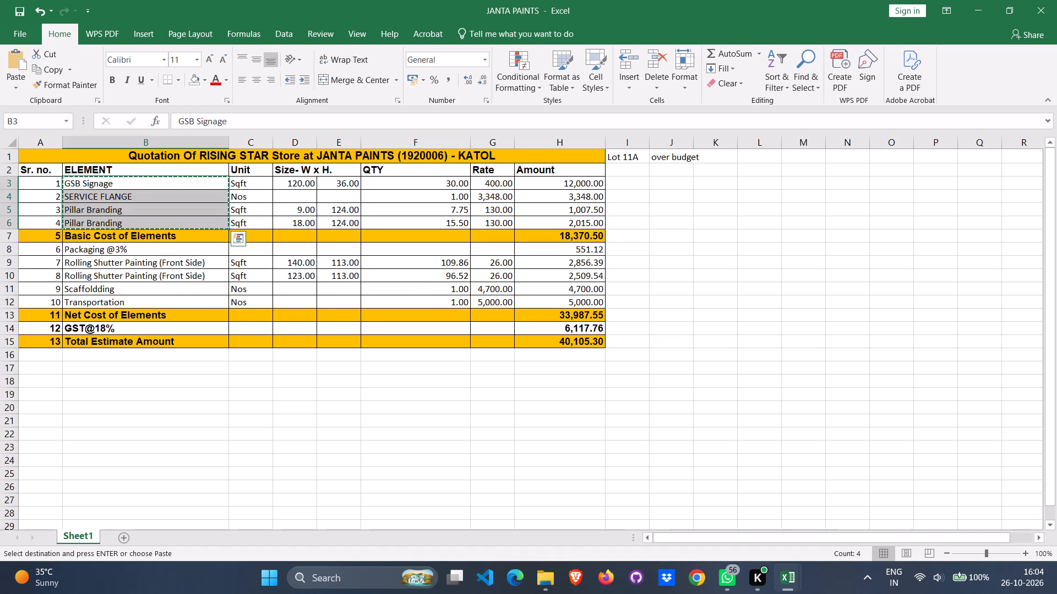
pyautogui.click(154, 265)
pyautogui.hotkey('shift', 'Down')
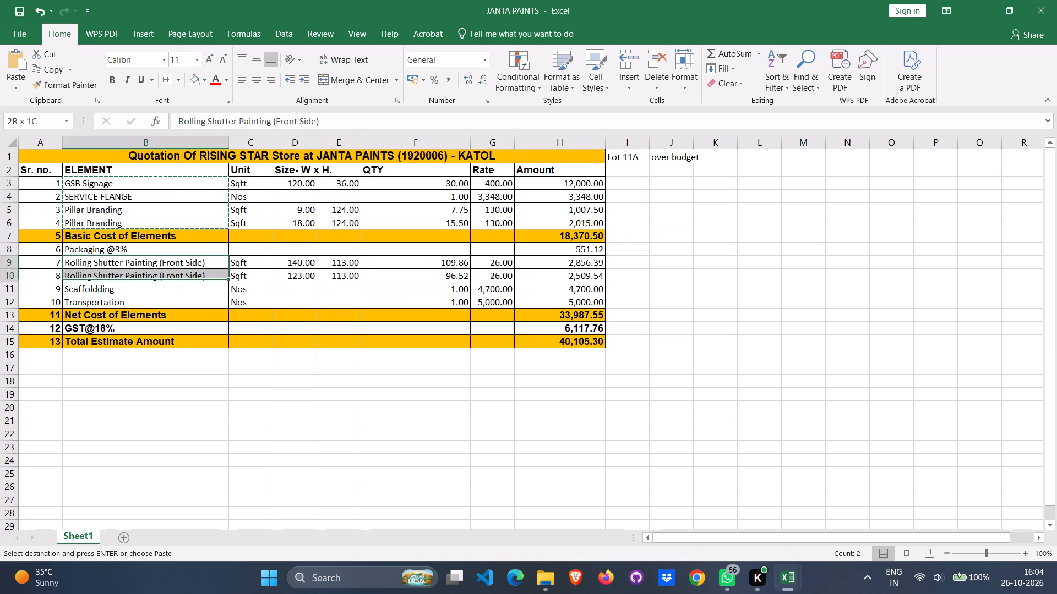
pyautogui.hotkey('ctrl', 'c')
pyautogui.hotkey('alt', 'Tab')
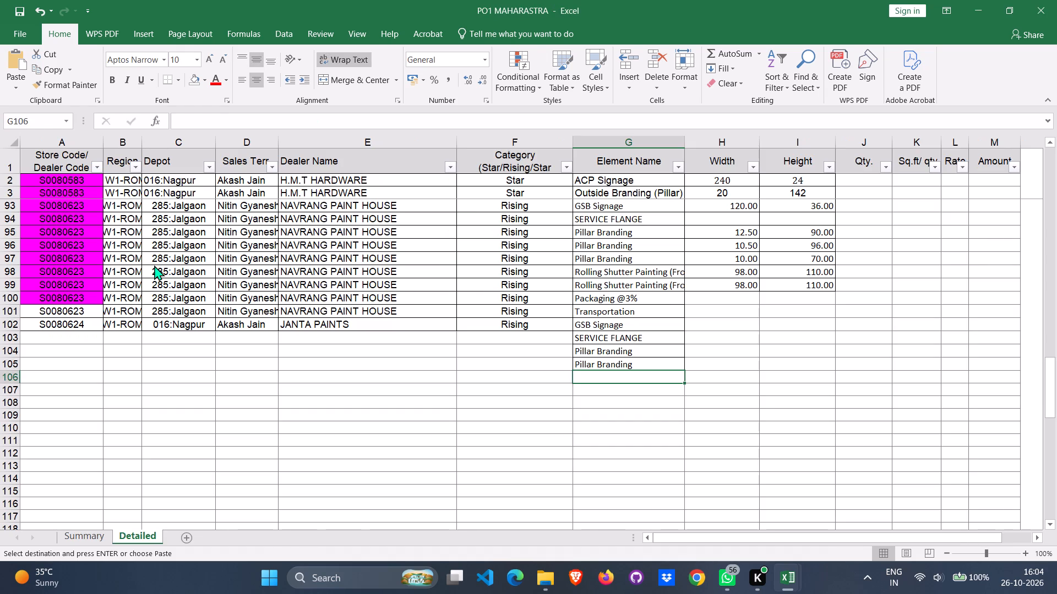
pyautogui.hotkey('ctrl', 'v')
# Copy Packaging @3% from the JANTA PAINTS estimate into G108 of the Detailed sheet.
pyautogui.press('Down')
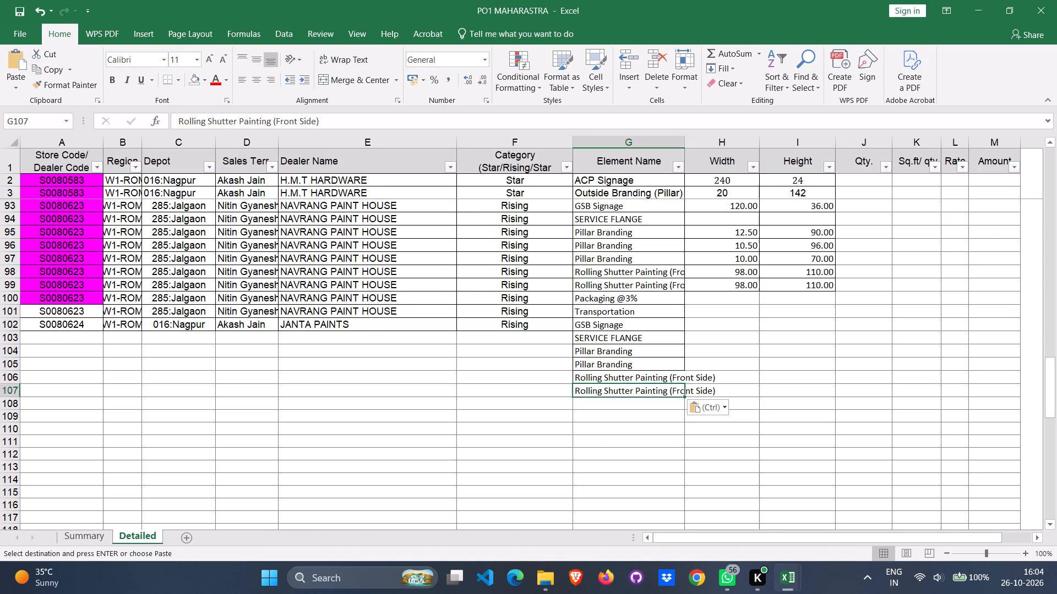
pyautogui.press('Down')
pyautogui.hotkey('alt', 'Tab')
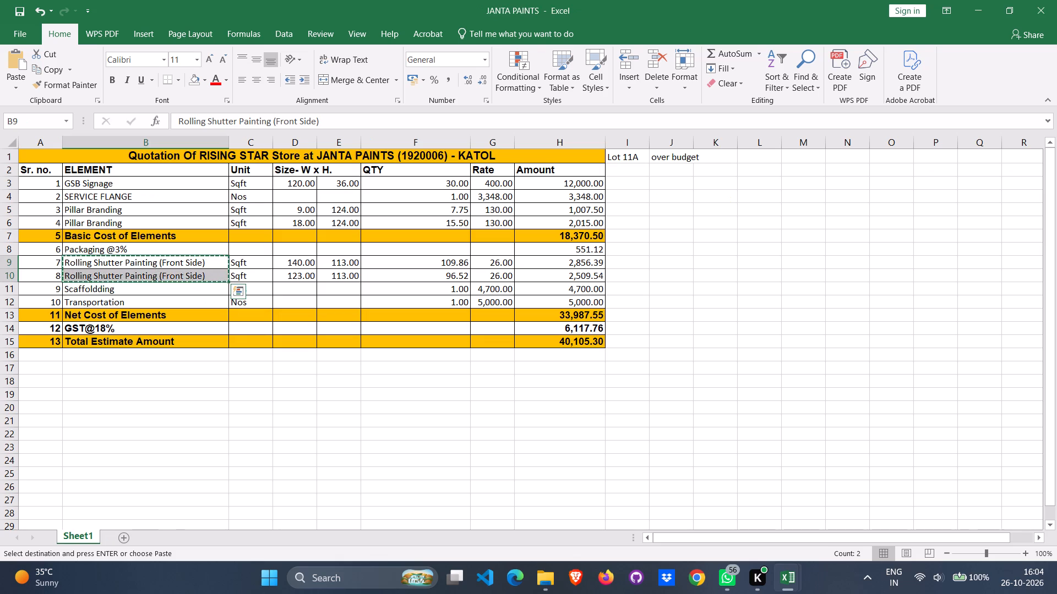
pyautogui.press('Up')
pyautogui.hotkey('ctrl', 'c')
pyautogui.hotkey('alt', 'Tab')
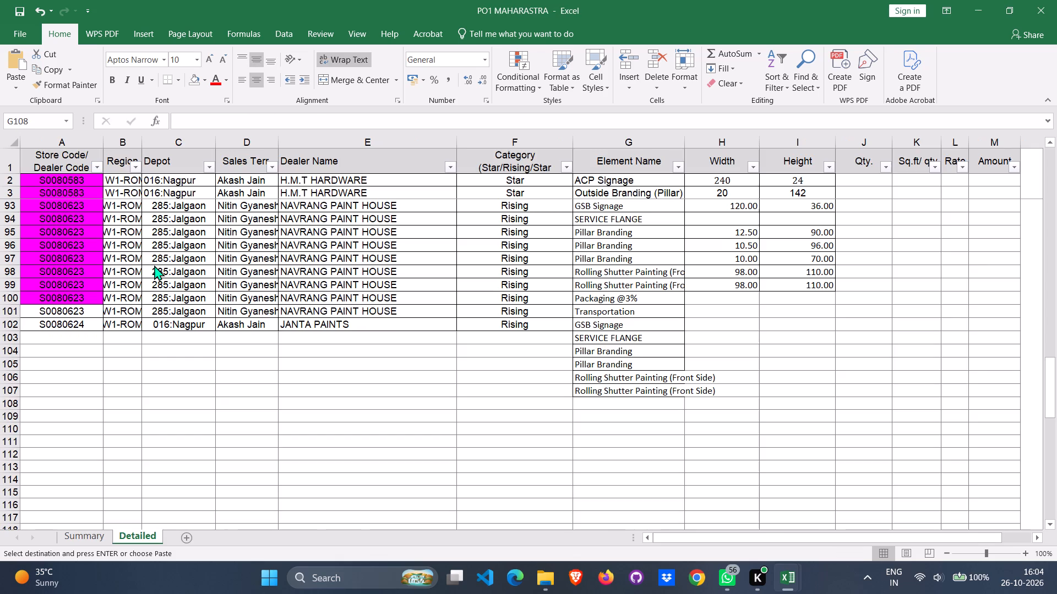
pyautogui.hotkey('ctrl', 'v')
# Copy Scaffoldding and Transportation from the JANTA PAINTS estimate into G109:G110 of the Detailed sheet, and save.
pyautogui.press('Down')
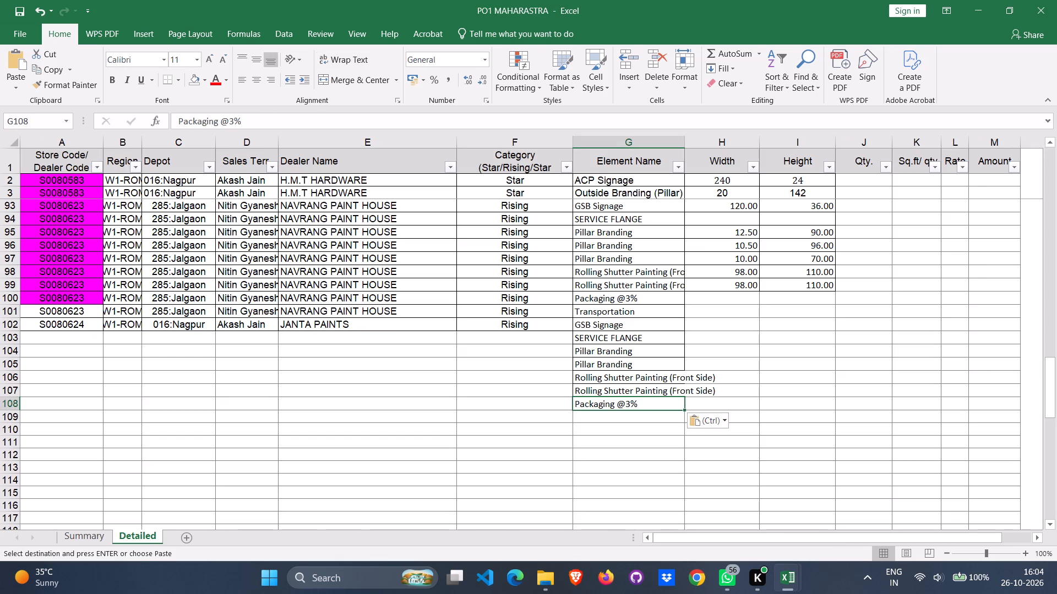
pyautogui.hotkey('alt', 'Tab')
pyautogui.press('Down')
pyautogui.press('Down')
pyautogui.press('Down')
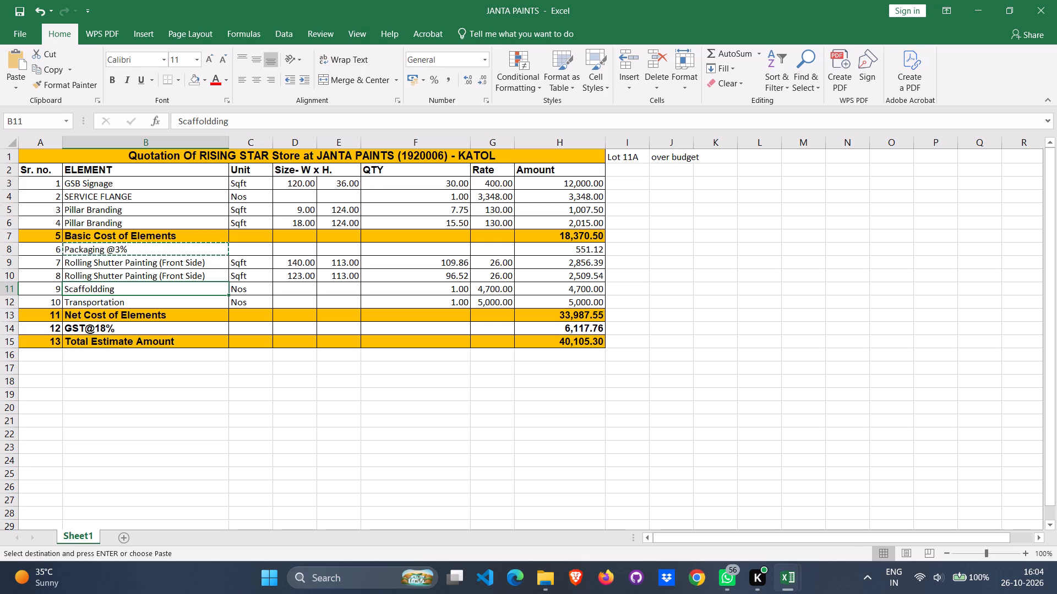
pyautogui.hotkey('shift', 'Down')
pyautogui.hotkey('ctrl', 'c')
pyautogui.hotkey('alt', 'Tab')
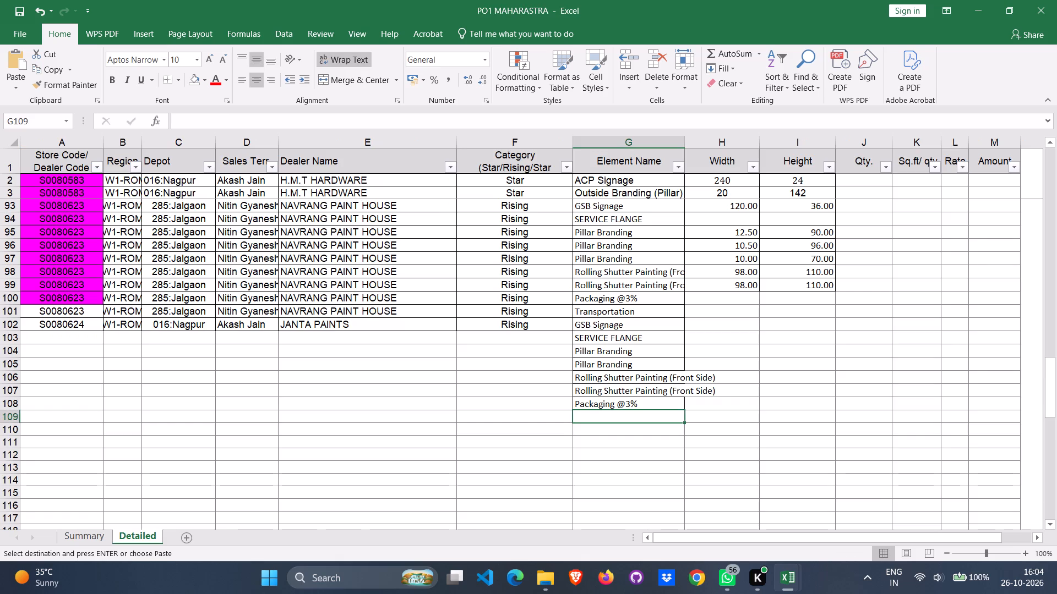
pyautogui.hotkey('ctrl', 'v')
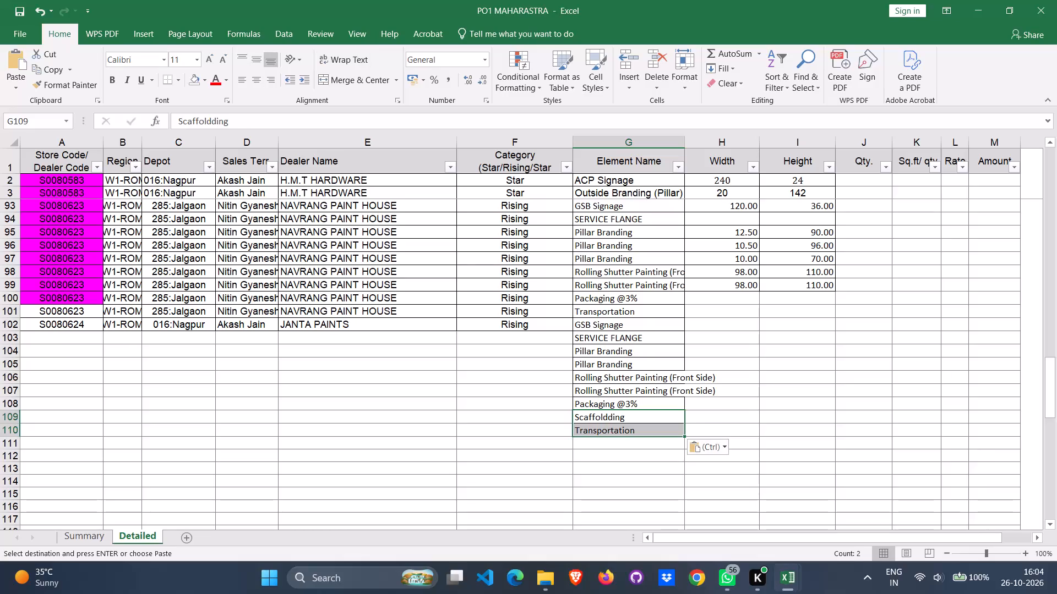
pyautogui.hotkey('ctrl', 's')
# Copy the widths and heights of GSB Signage through the second Pillar Branding from the JANTA PAINTS estimate into Detailed H102:I105.
pyautogui.hotkey('alt', 'Tab')
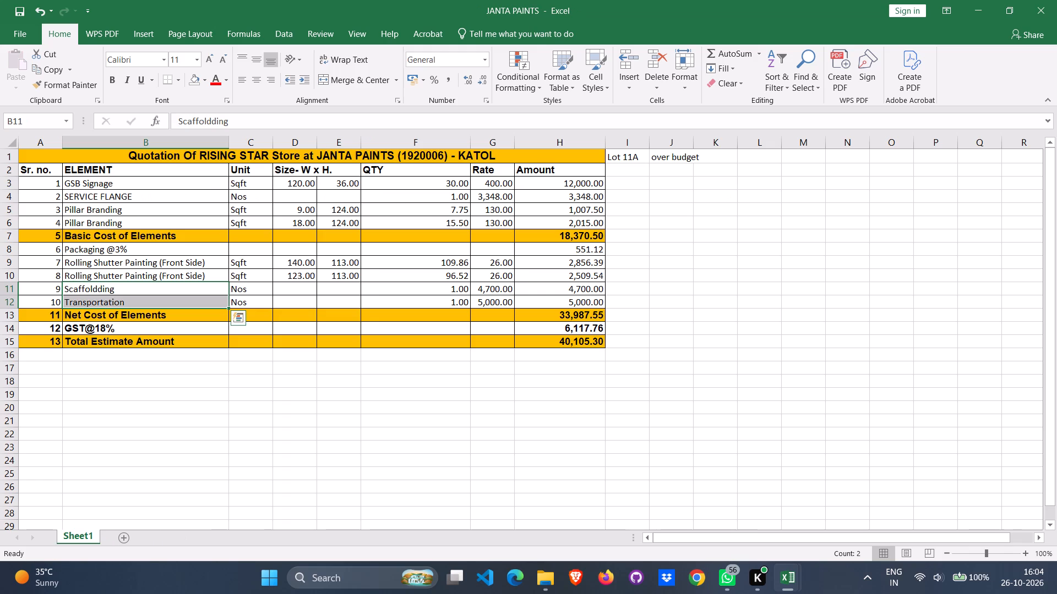
pyautogui.click(286, 184)
pyautogui.hotkey('shift', 'Down')
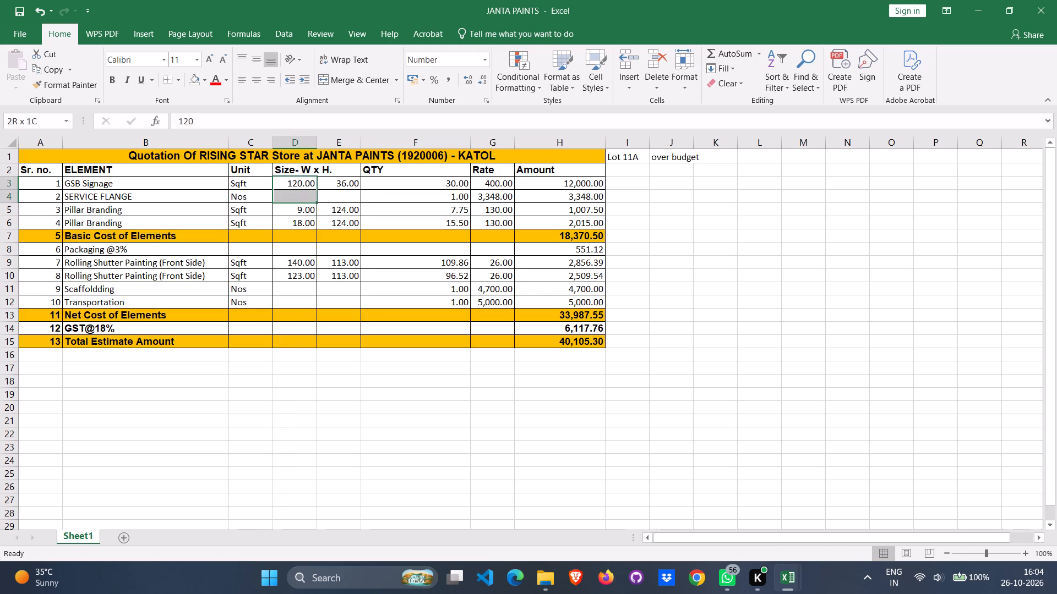
pyautogui.hotkey('shift', 'Down')
pyautogui.hotkey('shift', 'Down')
pyautogui.hotkey('shift', 'Right')
pyautogui.hotkey('ctrl', 'c')
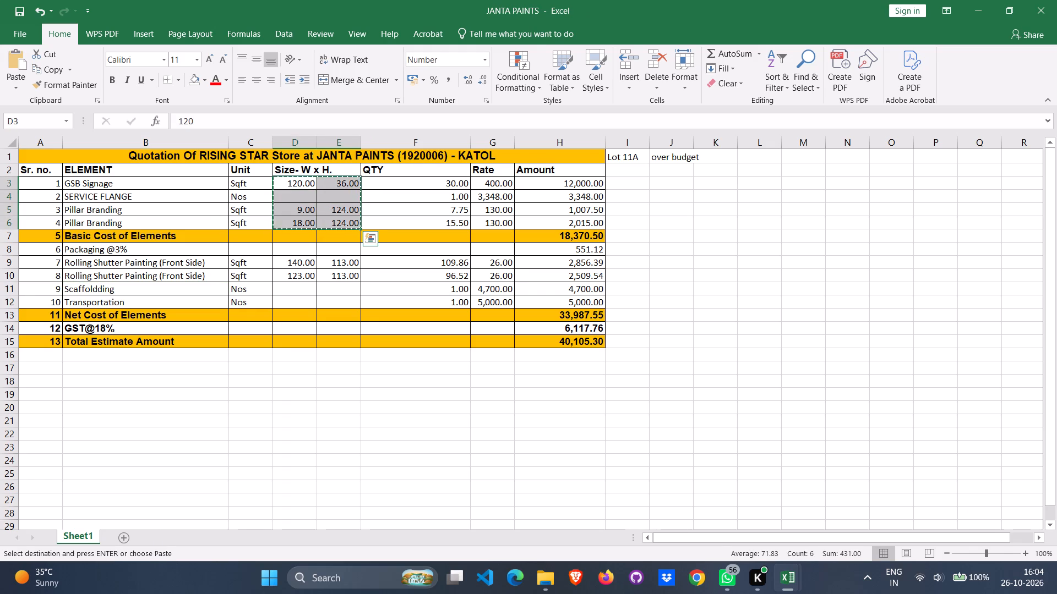
pyautogui.hotkey('alt', 'Tab')
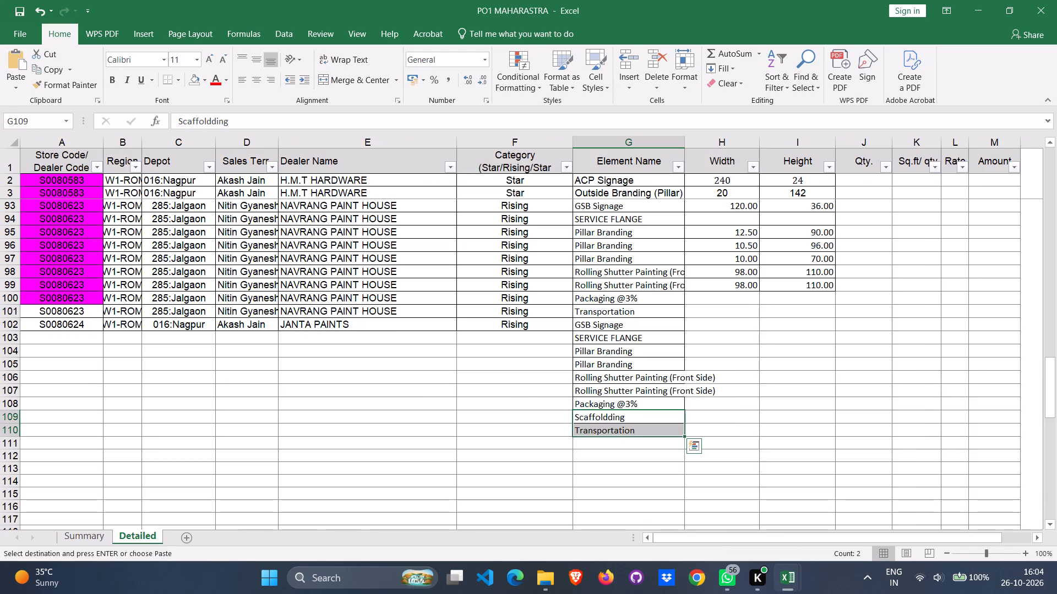
pyautogui.click(726, 325)
pyautogui.hotkey('ctrl', 'v')
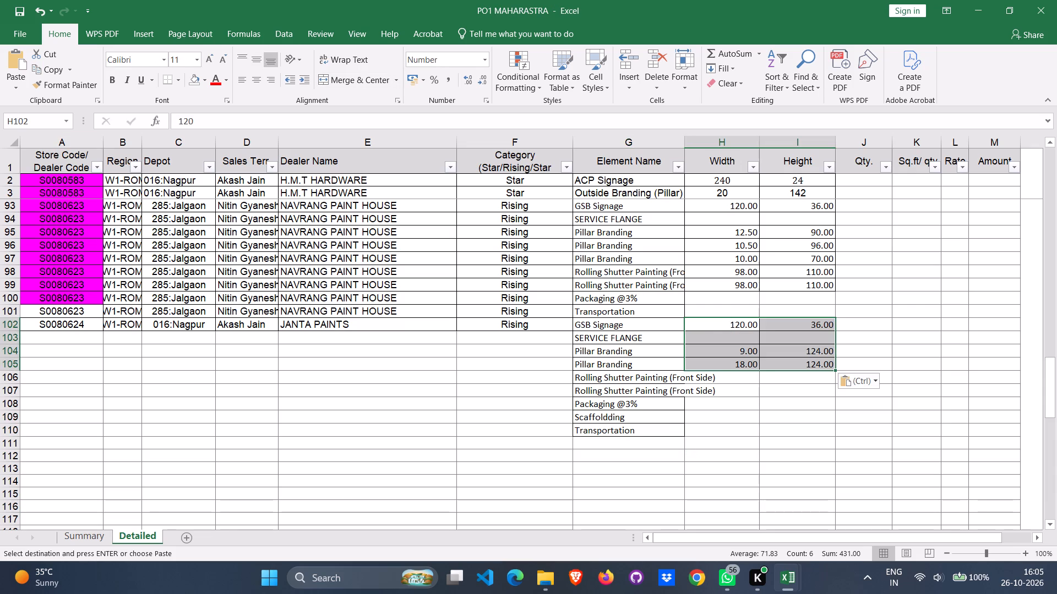
# Copy the rolling shutter painting sizes, 140 × 113 and 123 × 113, from the JANTA PAINTS estimate into Detailed H106:I107, and save.
pyautogui.click(749, 383)
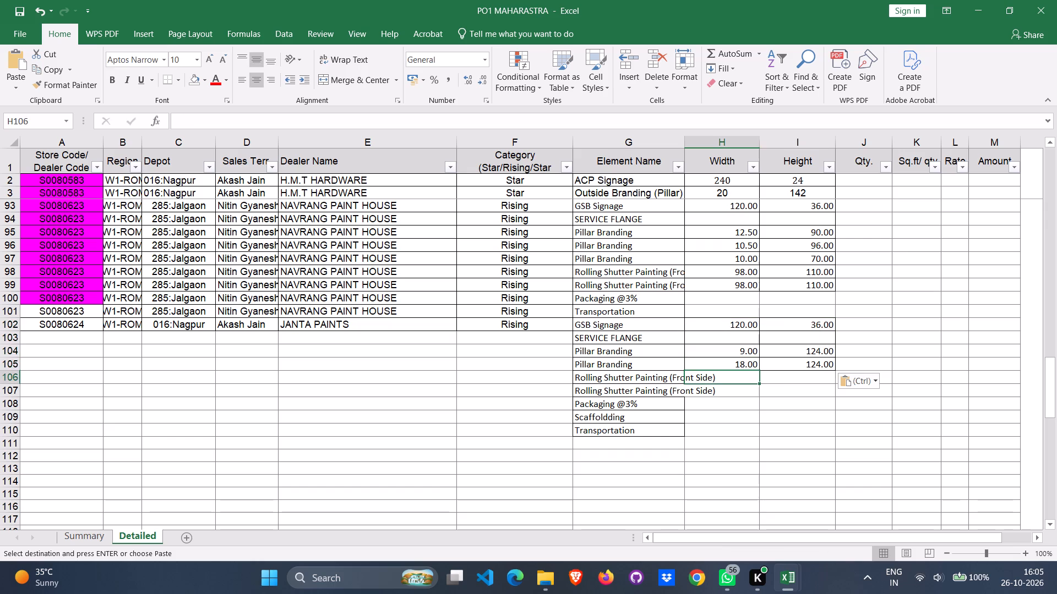
pyautogui.hotkey('alt', 'Tab')
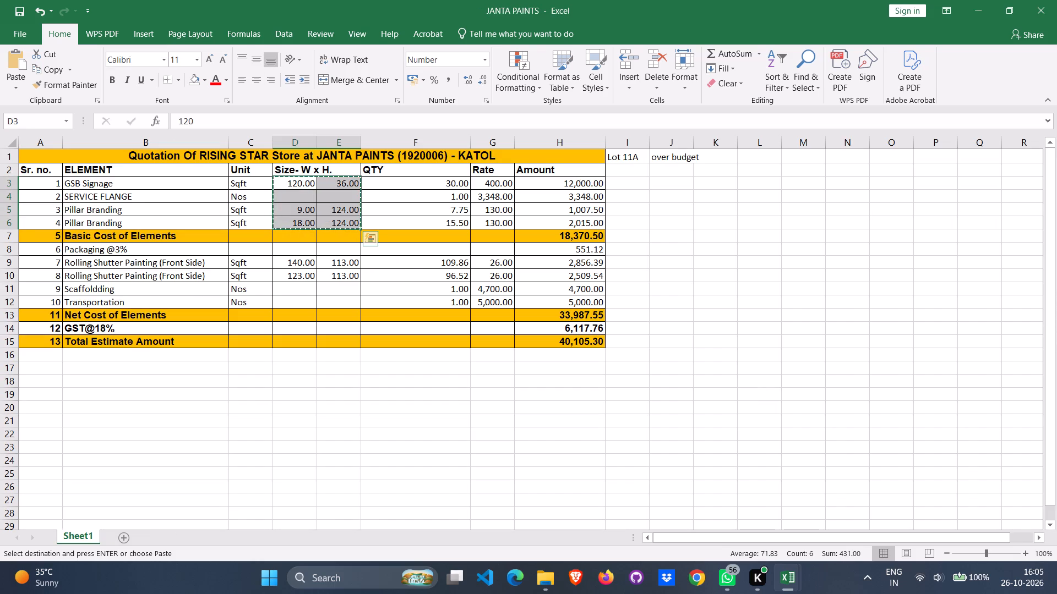
pyautogui.click(284, 264)
pyautogui.hotkey('shift', 'Right')
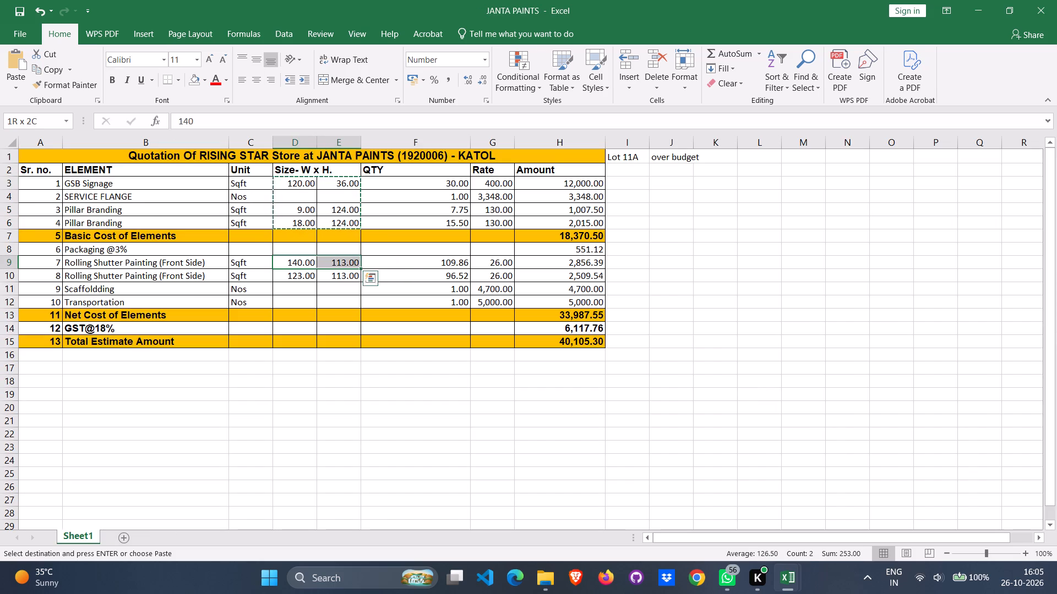
pyautogui.hotkey('shift', 'Down')
pyautogui.hotkey('ctrl', 'c')
pyautogui.hotkey('alt', 'Tab')
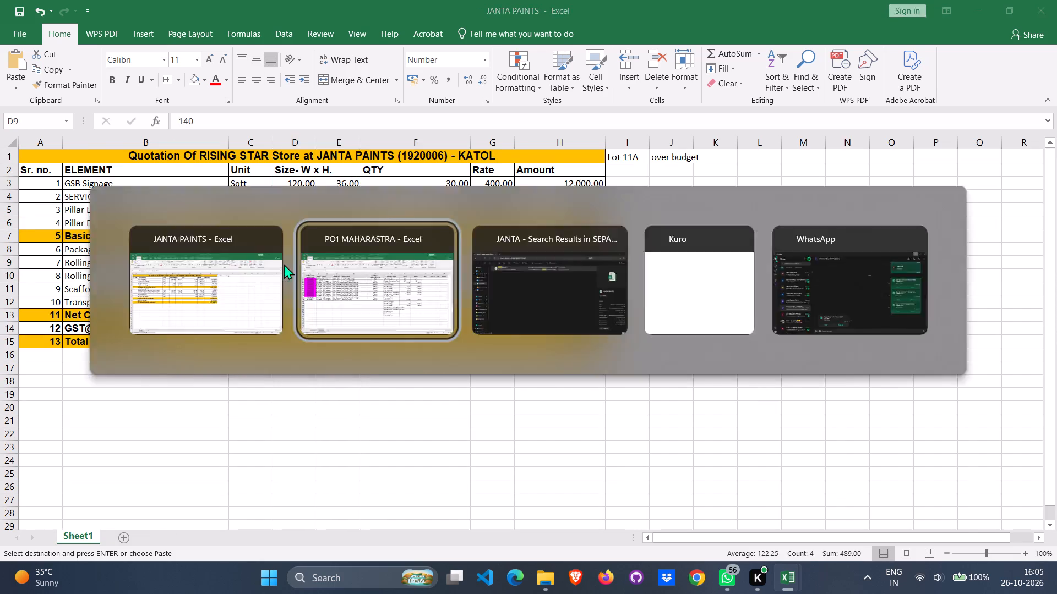
pyautogui.hotkey('ctrl', 'v')
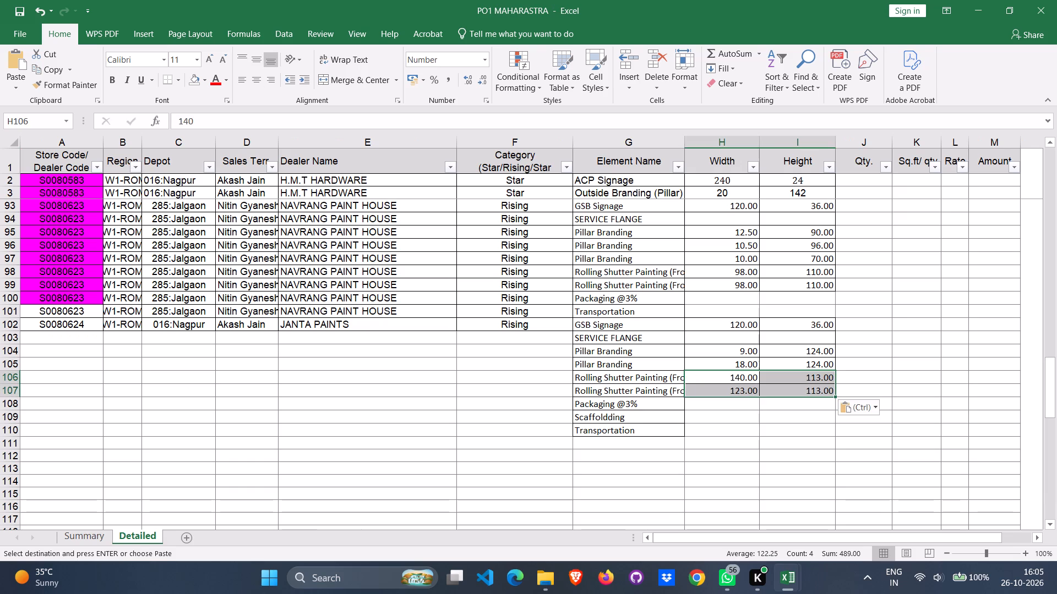
pyautogui.hotkey('ctrl', 's')
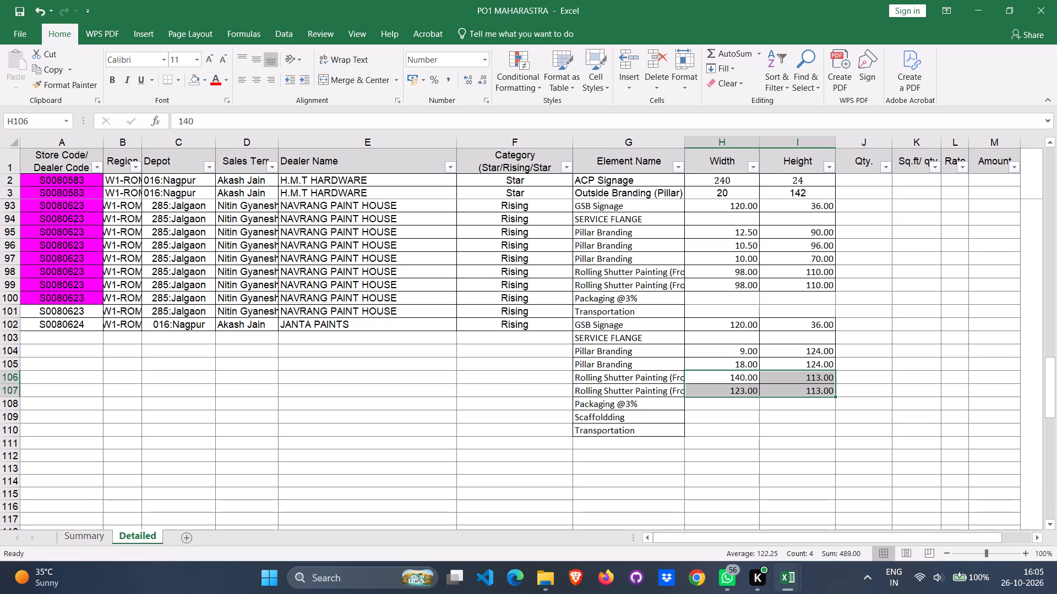
# Swap the JANTA PAINTS entries so Scaffoldding sits in G108 and Packaging @3% in G109 of the Detailed sheet, and save.
pyautogui.click(645, 421)
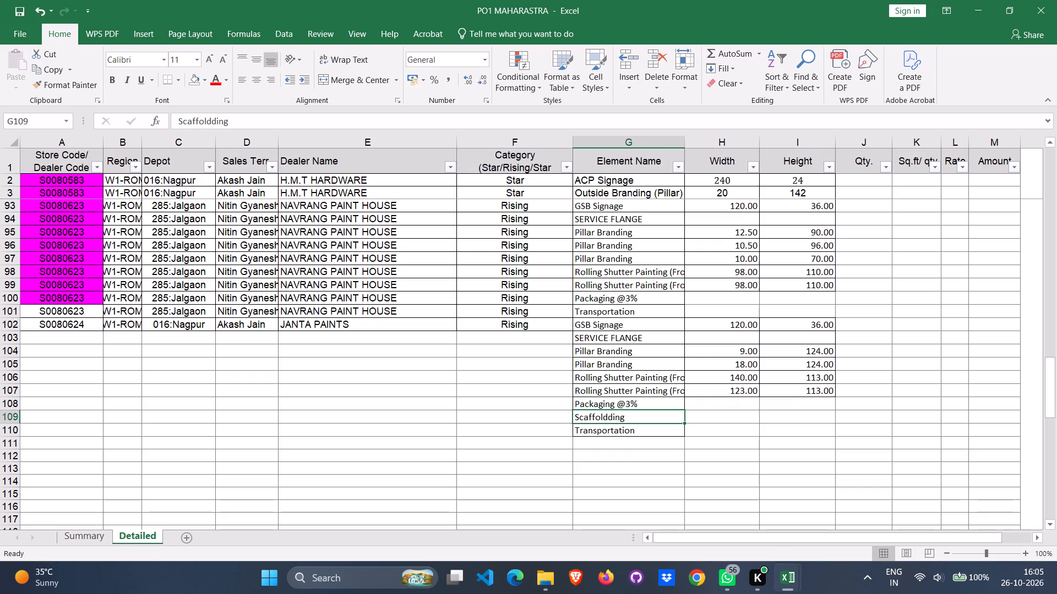
pyautogui.hotkey('ctrl', 'x')
pyautogui.press('Left')
pyautogui.hotkey('ctrl', 'v')
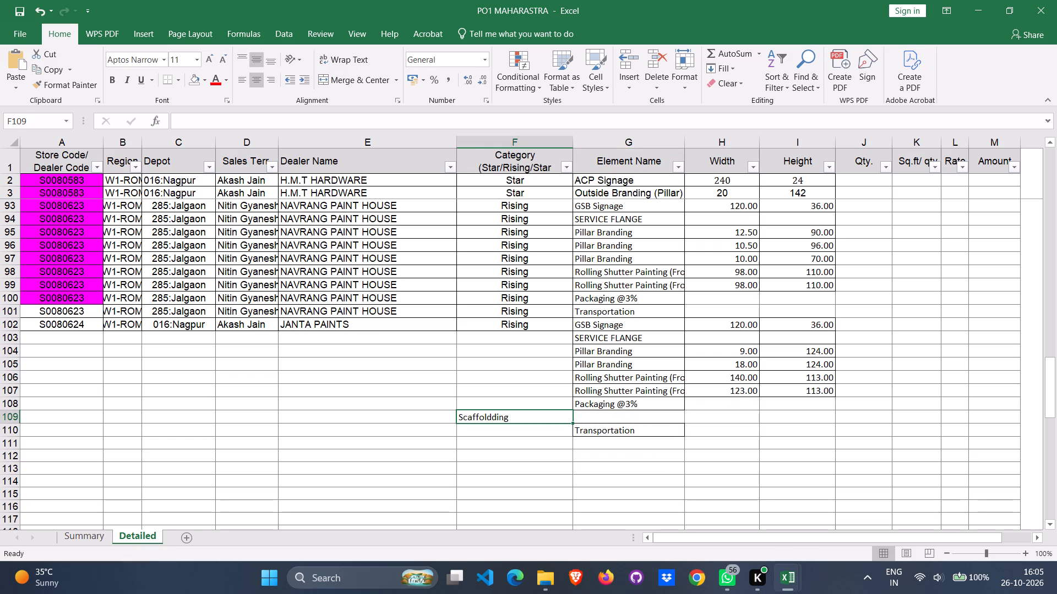
pyautogui.press('Right')
pyautogui.press('Up')
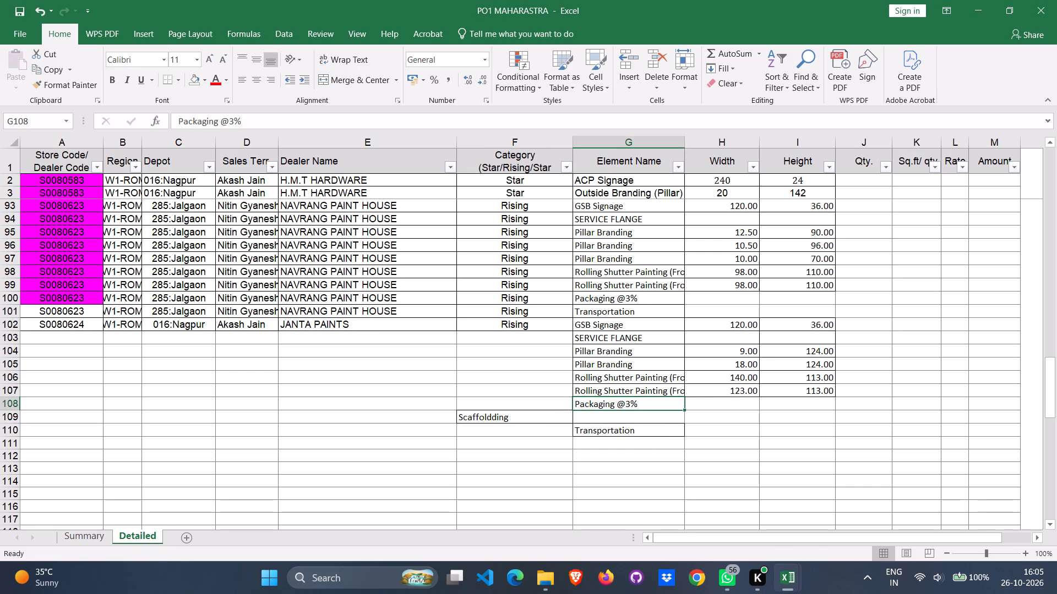
pyautogui.hotkey('ctrl', 'x')
pyautogui.press('Down')
pyautogui.hotkey('ctrl', 'v')
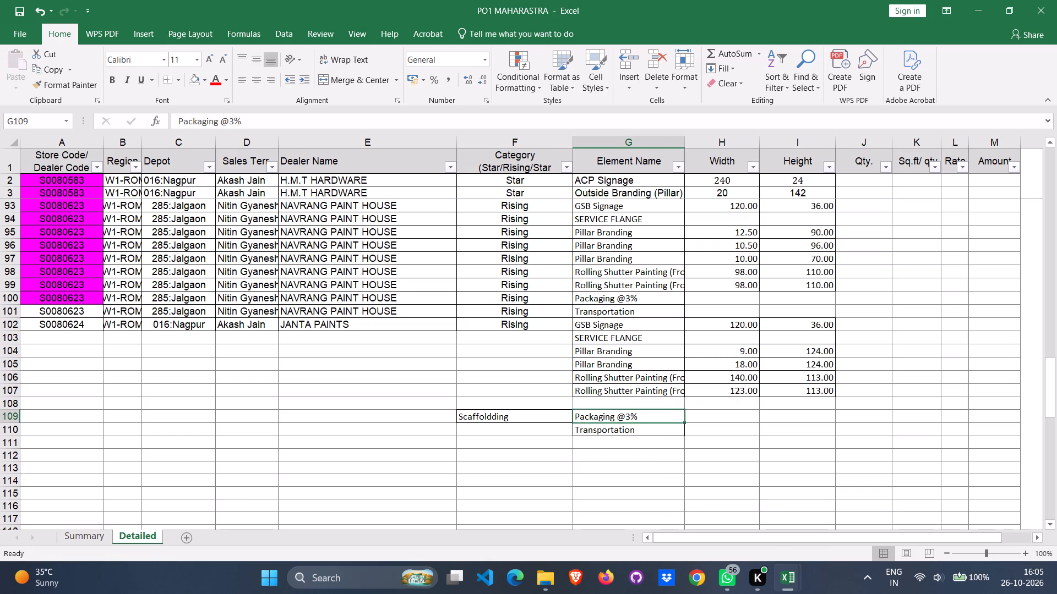
pyautogui.press('Left')
pyautogui.hotkey('ctrl', 'x')
pyautogui.press('Up')
pyautogui.press('Right')
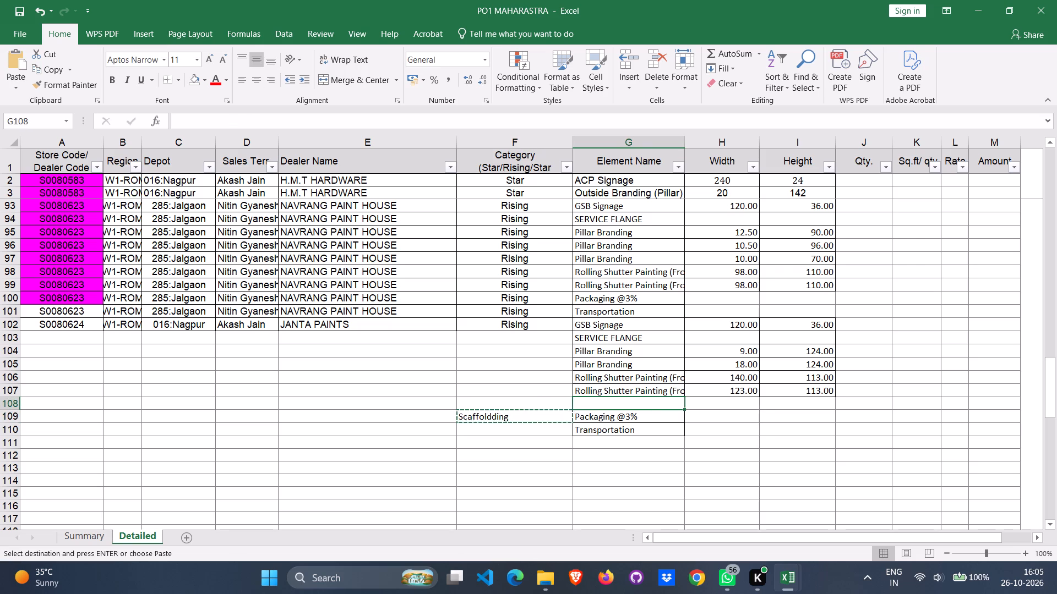
pyautogui.hotkey('ctrl', 'v')
pyautogui.hotkey('ctrl', 's')
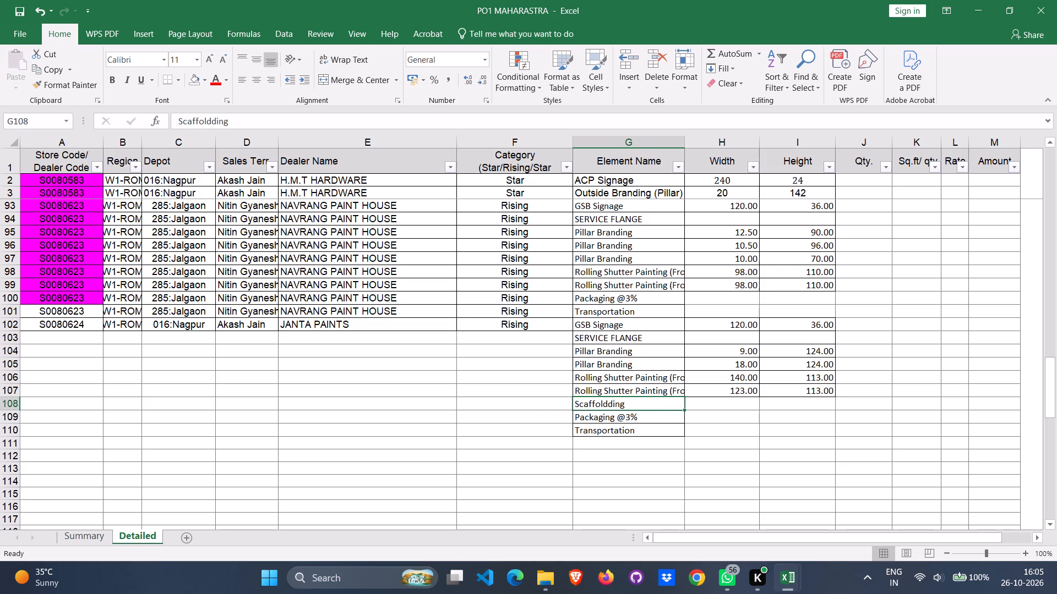
# Enter quantity 1 for the JANTA PAINTS Scaffoldding row in J108, checking against the estimate, and save.
pyautogui.click(862, 406)
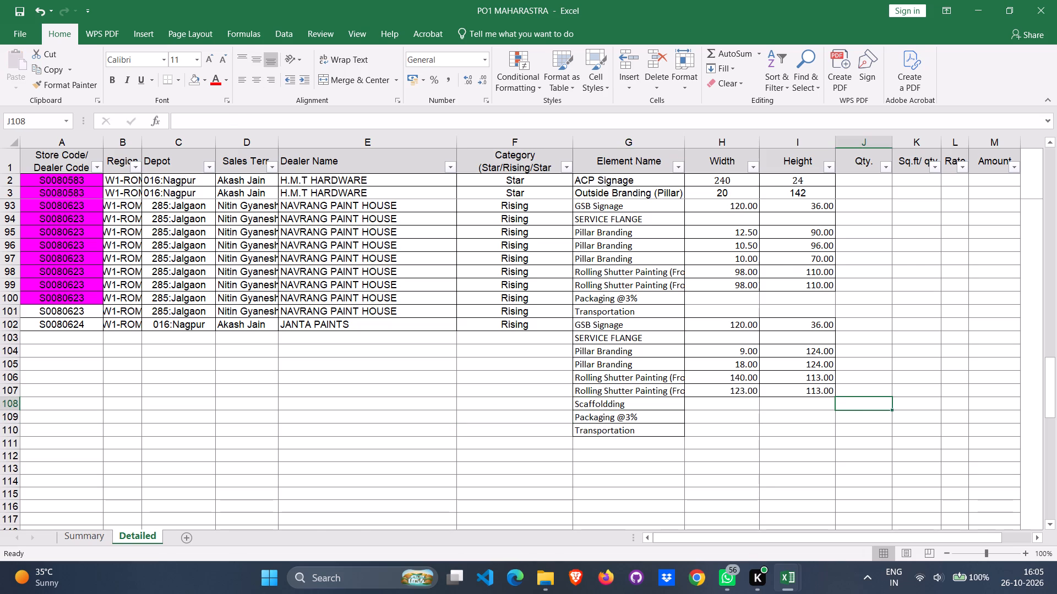
pyautogui.hotkey('alt', 'Tab')
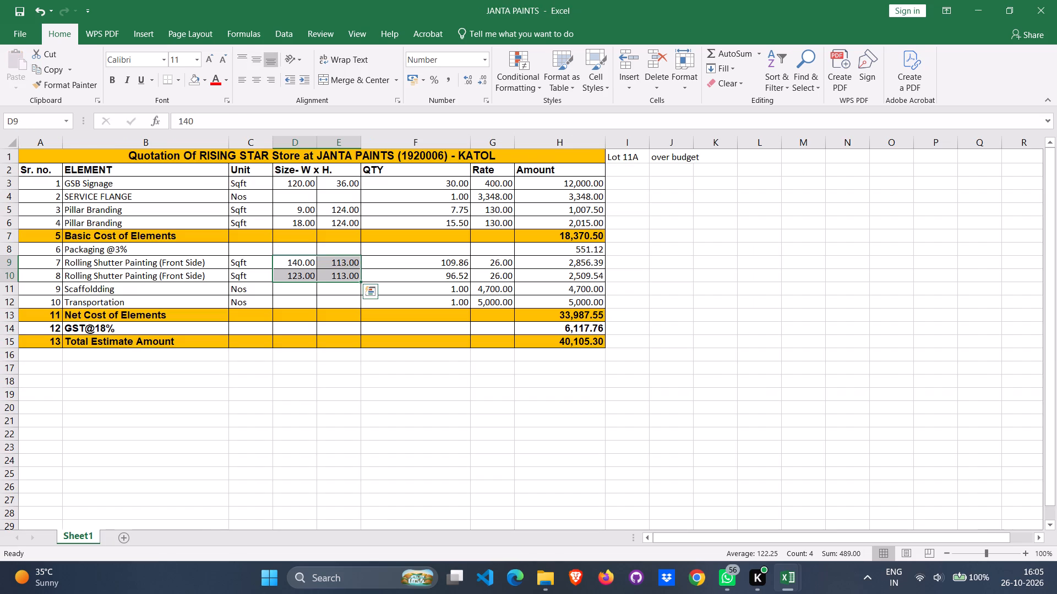
pyautogui.hotkey('alt', 'Tab')
pyautogui.hotkey('alt', 'Tab')
pyautogui.hotkey('alt', 'Tab')
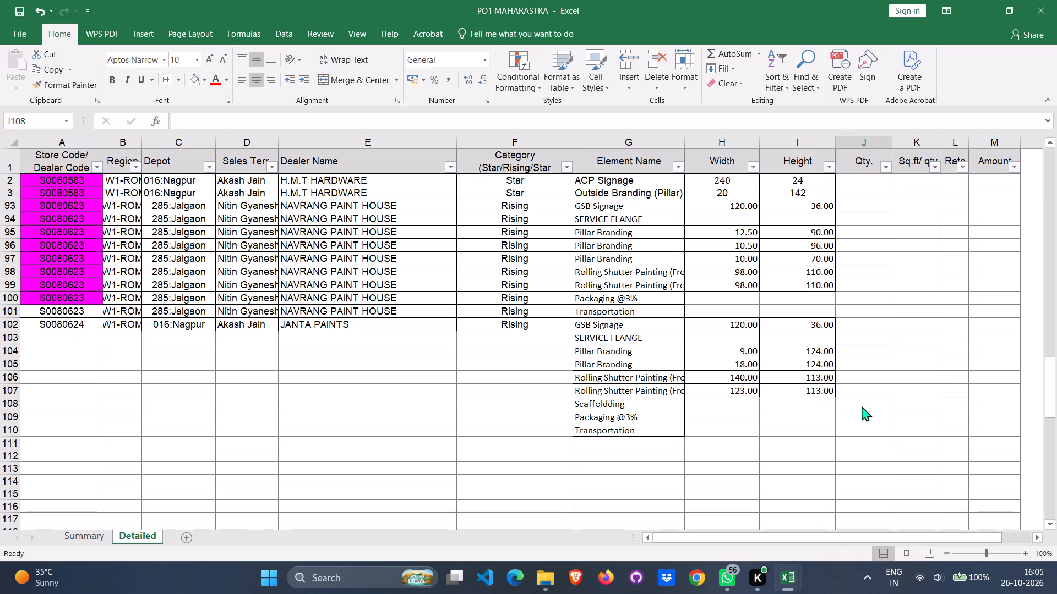
pyautogui.press('1')
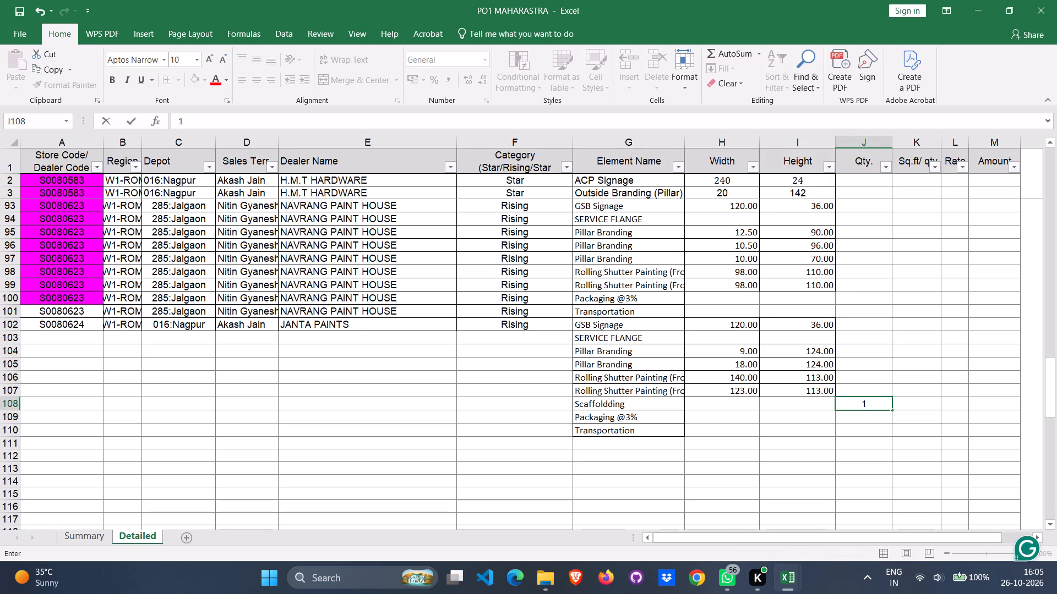
pyautogui.hotkey('ctrl', 's')
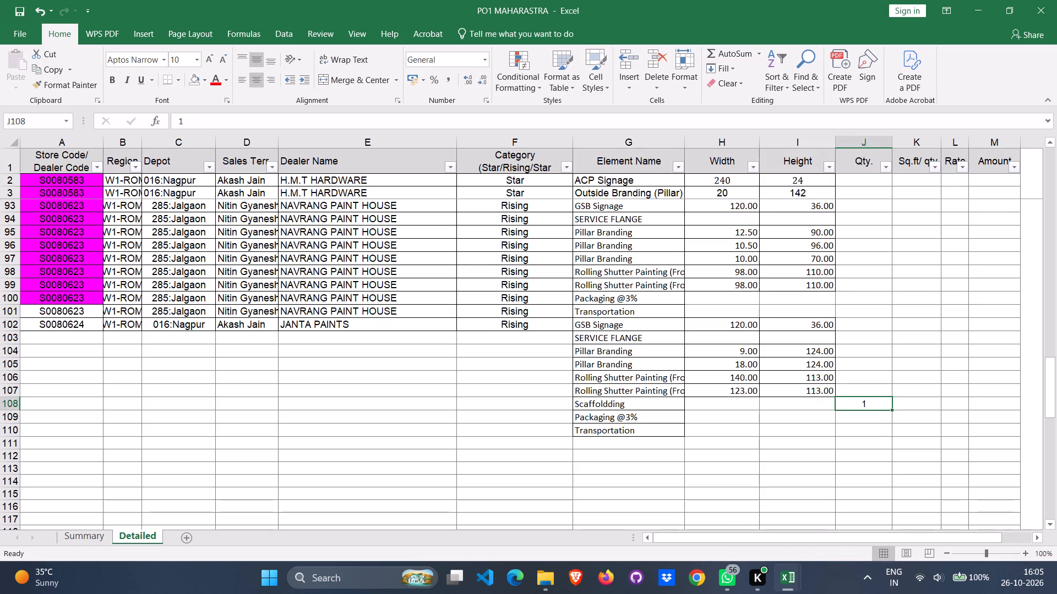
# Copy the JANTA PAINTS dealer details from A102:F102 down through row 110 of the Detailed sheet, and save.
pyautogui.click(71, 325)
pyautogui.hotkey('shift', 'Right')
pyautogui.hotkey('shift', 'Right')
pyautogui.hotkey('shift', 'Right')
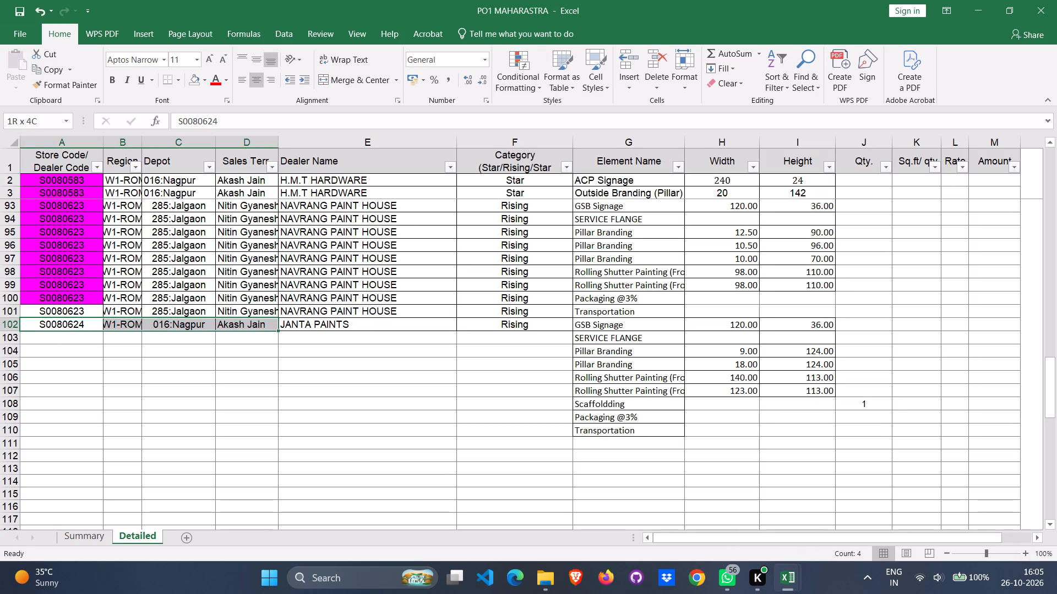
pyautogui.hotkey('shift', 'Right')
pyautogui.hotkey('shift', 'Right')
pyautogui.hotkey('ctrl', 'c')
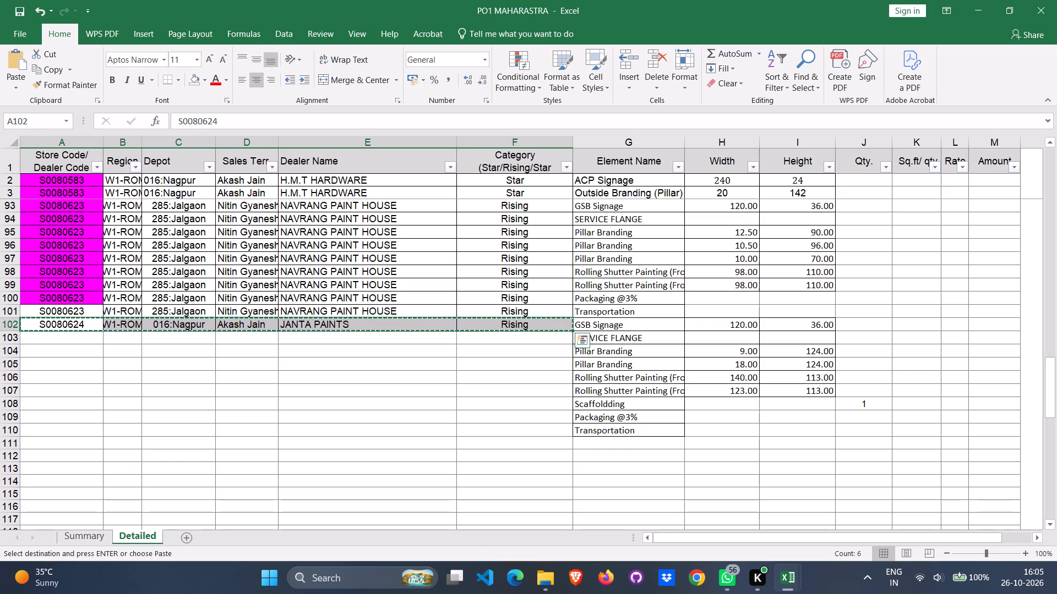
pyautogui.hotkey('shift', 'Down')
pyautogui.hotkey('shift', 'Down')
pyautogui.hotkey('shift', 'Down')
pyautogui.hotkey('shift', 'Down')
pyautogui.hotkey('shift', 'Down')
pyautogui.hotkey('shift', 'Down')
pyautogui.hotkey('shift', 'Down')
pyautogui.hotkey('shift', 'Down')
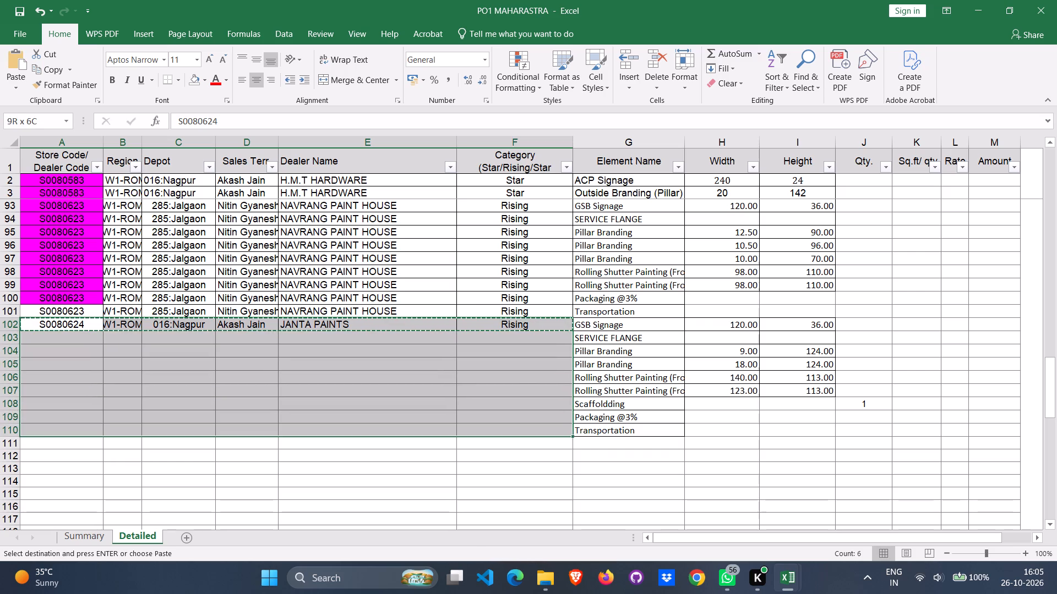
pyautogui.hotkey('ctrl', 'v')
pyautogui.hotkey('ctrl', 's')
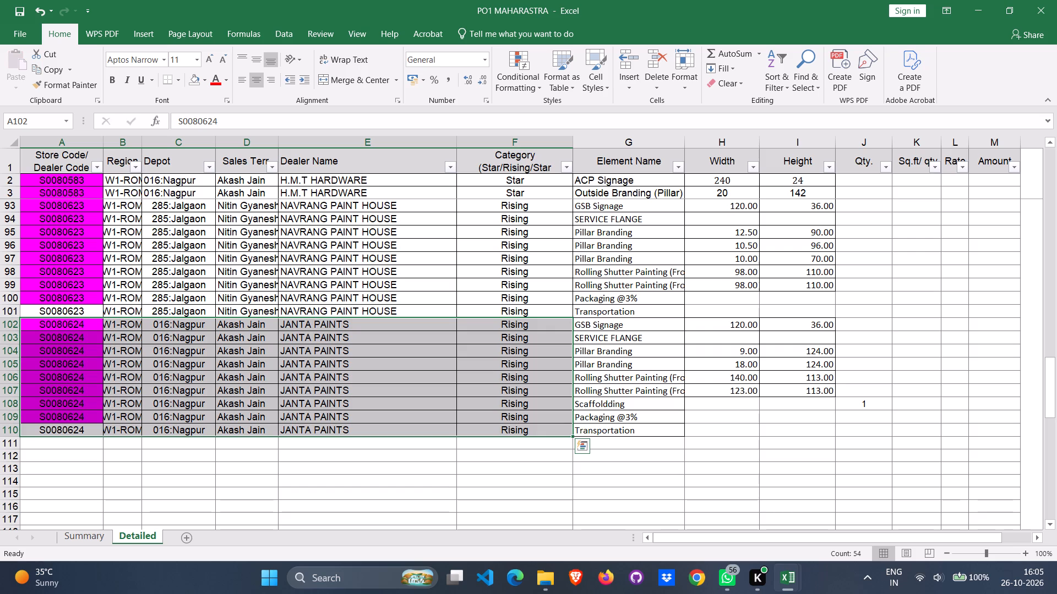
# Compare the JANTA PAINTS estimate with its Detailed rows, and close the estimate workbook.
pyautogui.hotkey('alt', 'Tab')
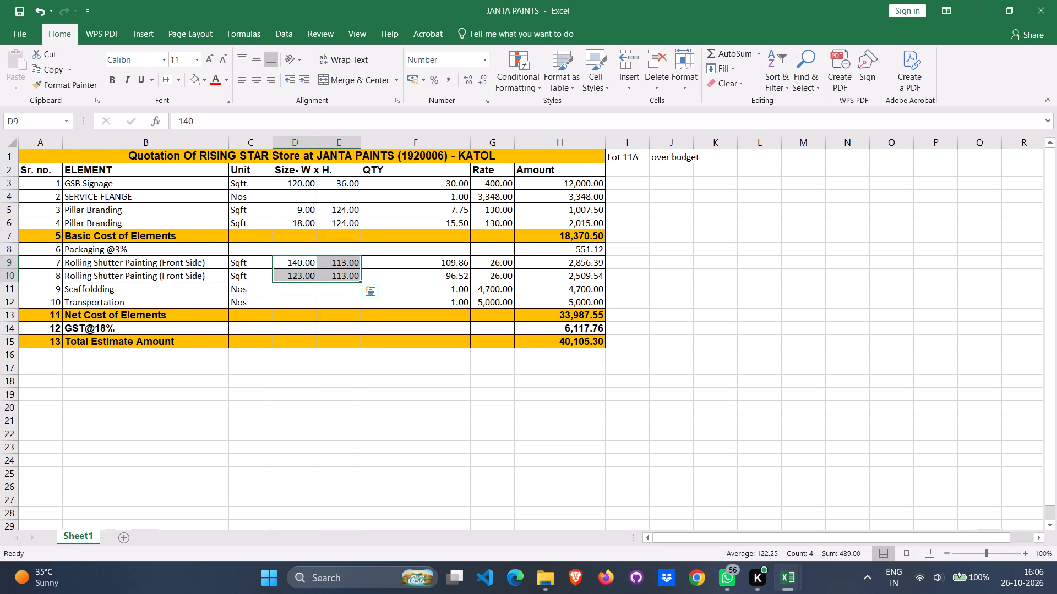
pyautogui.hotkey('alt', 'Tab')
pyautogui.hotkey('alt', 'Tab')
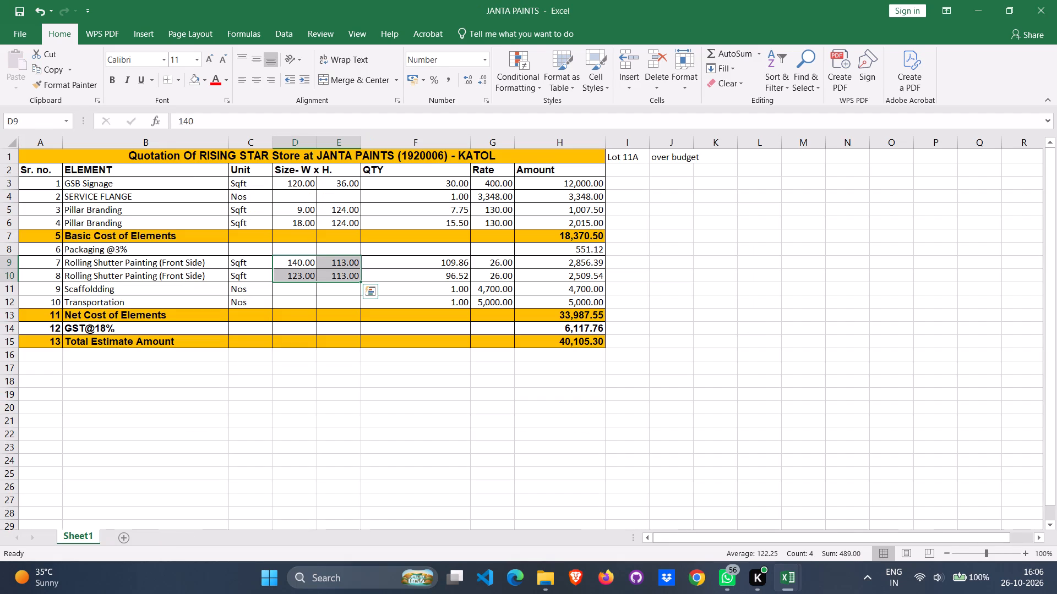
pyautogui.hotkey('alt', 'Tab')
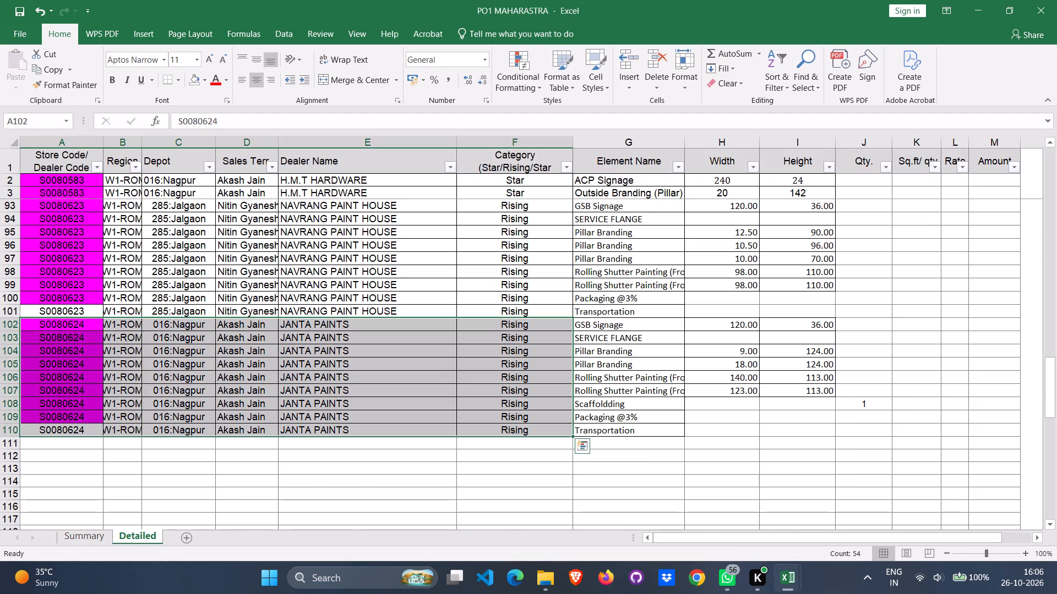
pyautogui.hotkey('alt', 'Tab')
pyautogui.hotkey('alt', 'Tab')
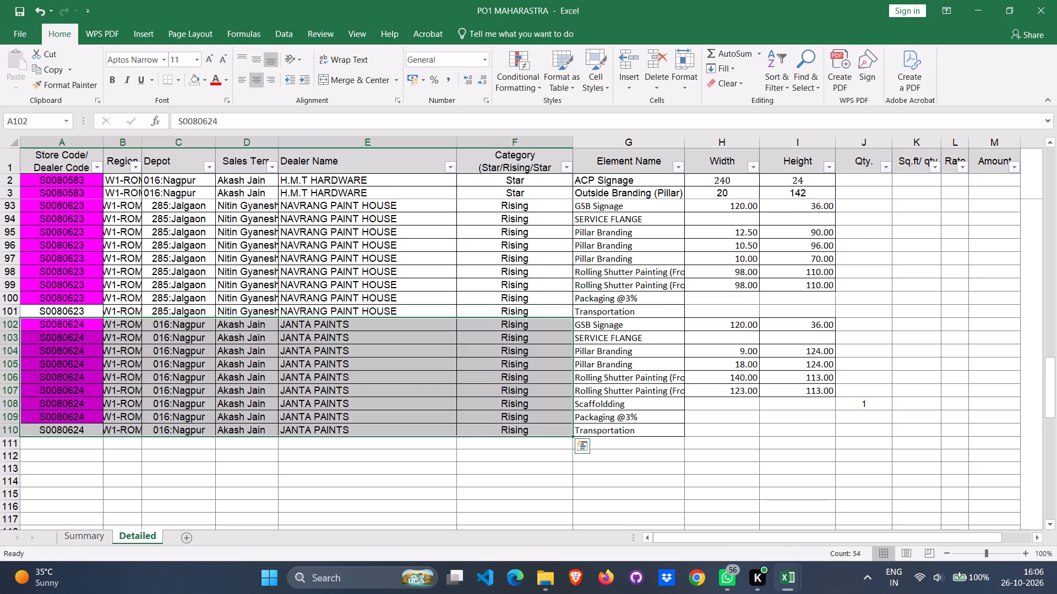
pyautogui.hotkey('alt', 'Tab')
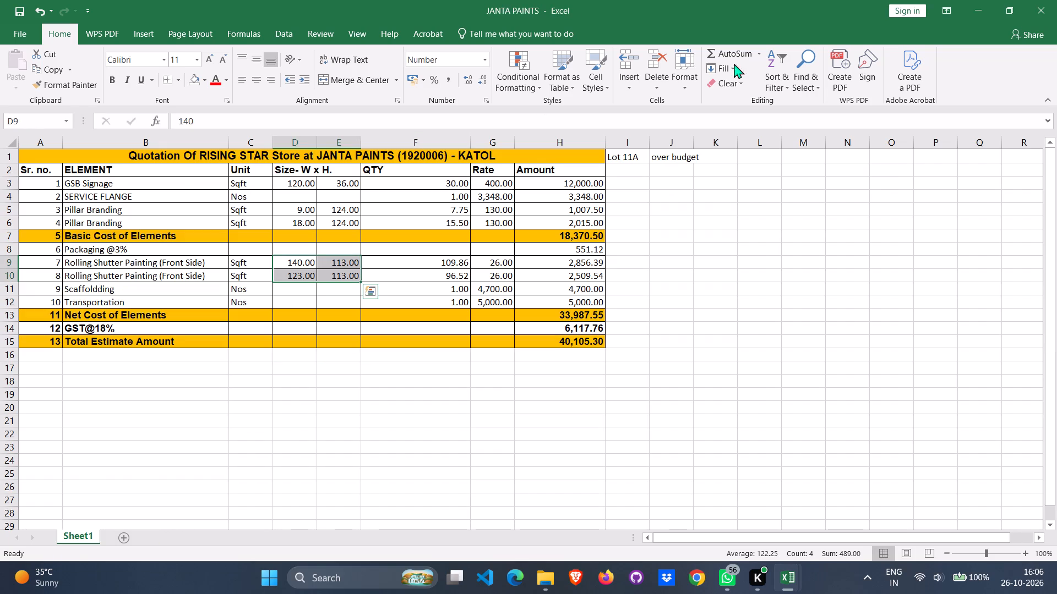
pyautogui.click(1042, 15)
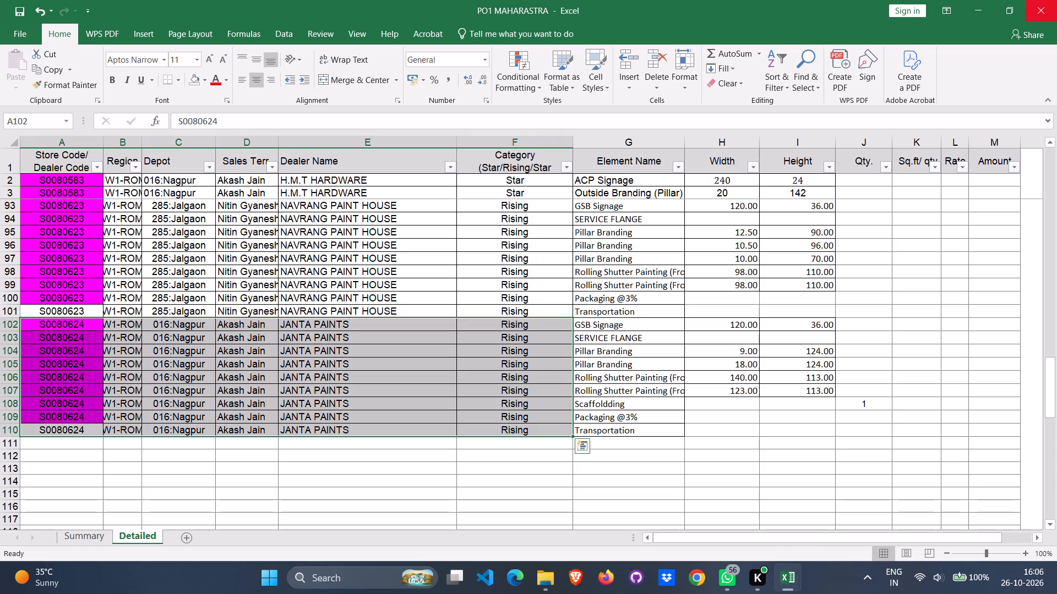
# Copy the MAHAVIR TRADERS (1917772) dealer details from Summary A26:F26 into row 111 of the Detailed sheet.
pyautogui.click(80, 532)
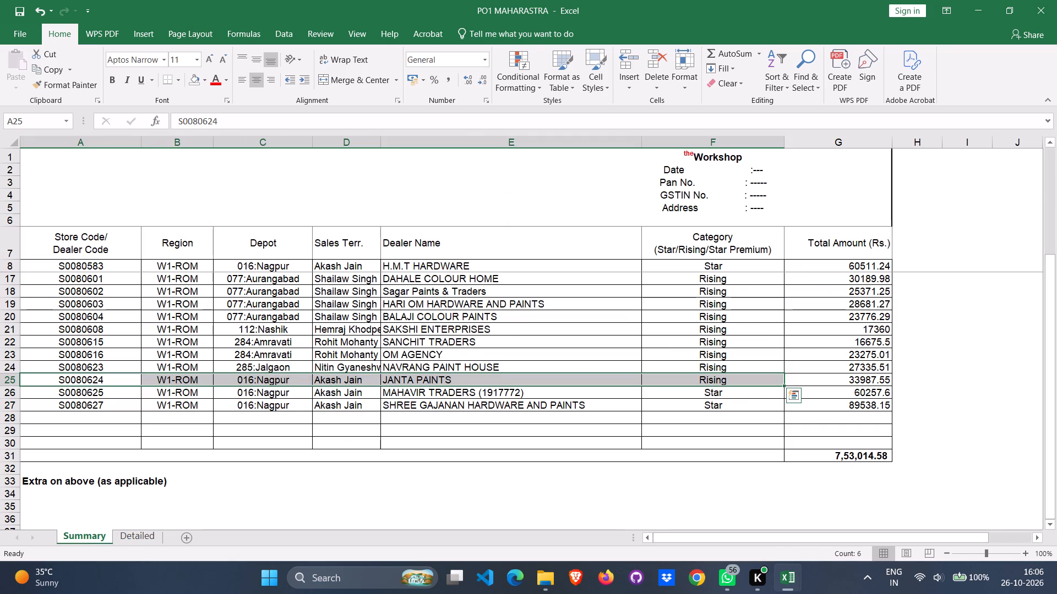
pyautogui.click(78, 394)
pyautogui.hotkey('shift', 'Right')
pyautogui.hotkey('shift', 'Right')
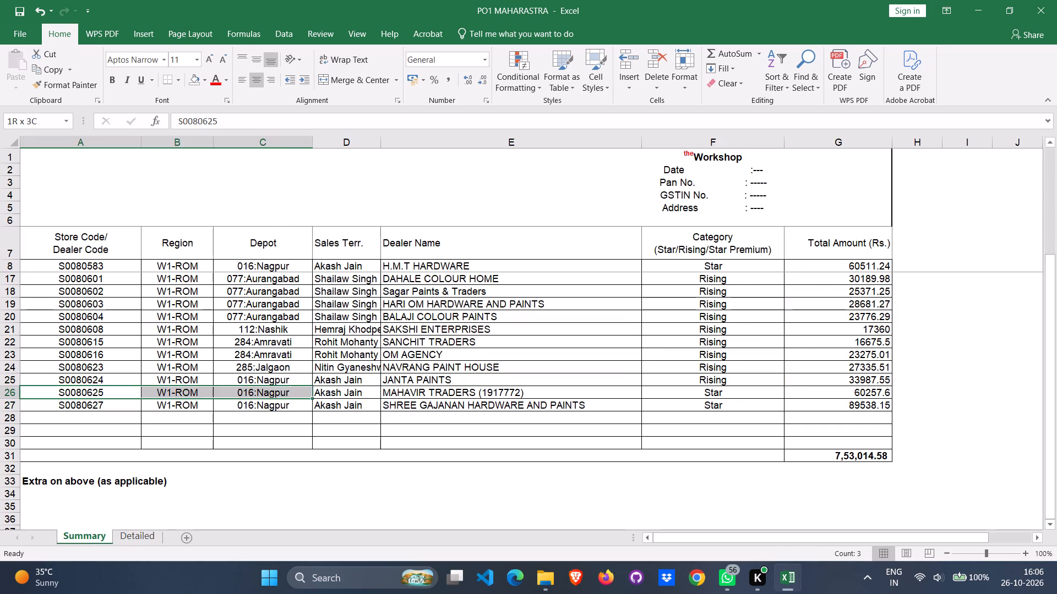
pyautogui.hotkey('shift', 'Right')
pyautogui.hotkey('shift', 'Right')
pyautogui.hotkey('shift', 'Right')
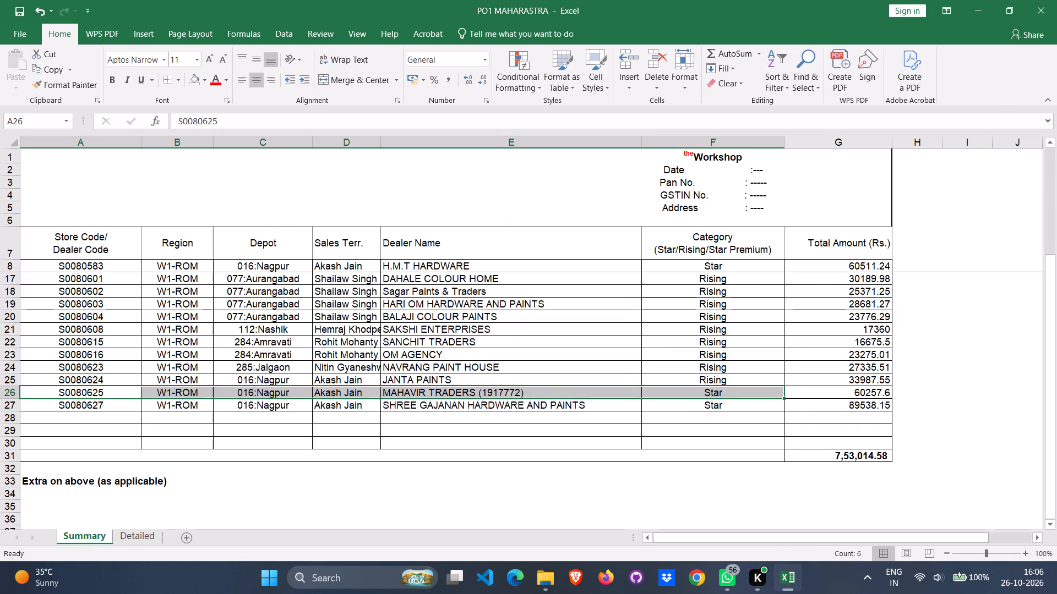
pyautogui.hotkey('ctrl', 'c')
pyautogui.hotkey('alt', 'Tab')
pyautogui.hotkey('alt', 'Tab')
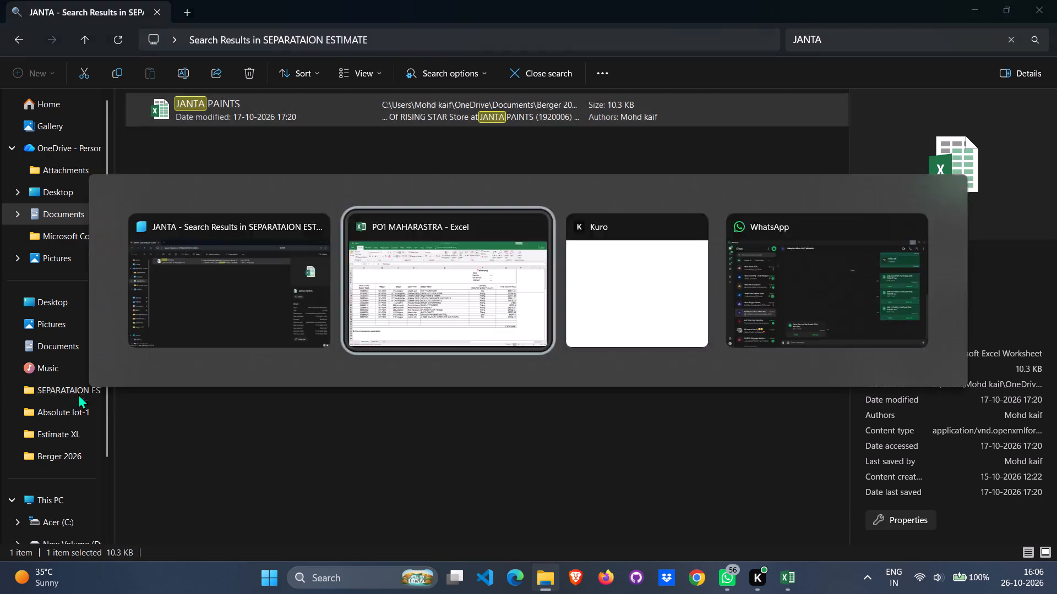
pyautogui.click(132, 537)
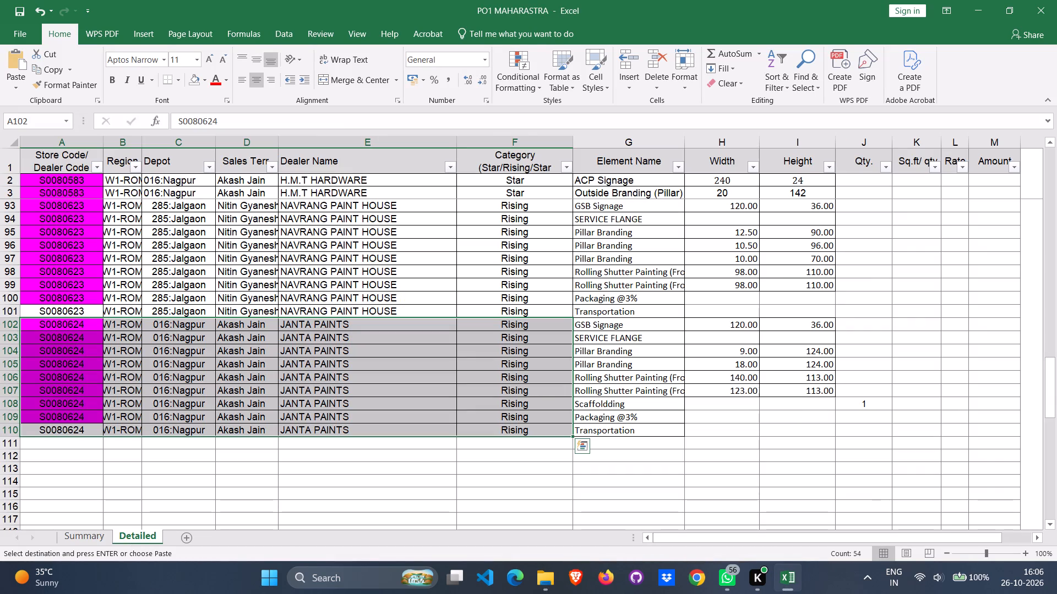
pyautogui.click(73, 446)
pyautogui.hotkey('ctrl', 'v')
# Search the SEPARATAION ESTIMATE folder for MAHAVIR and open the MAHAVIR TRADERS estimate workbook.
pyautogui.hotkey('alt', 'Tab')
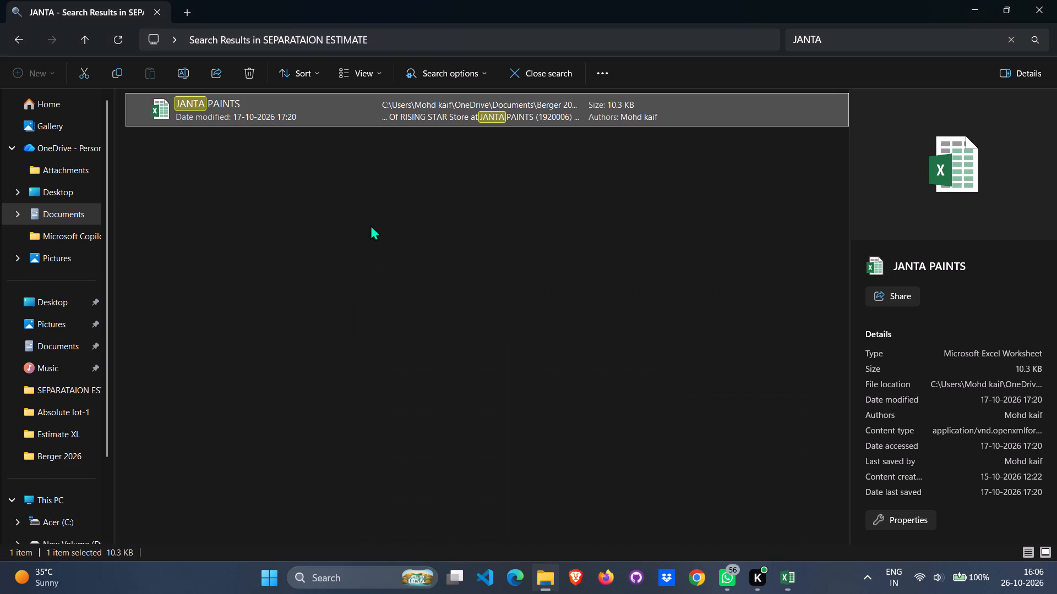
pyautogui.click(1009, 37)
pyautogui.write('MAHAVIR')
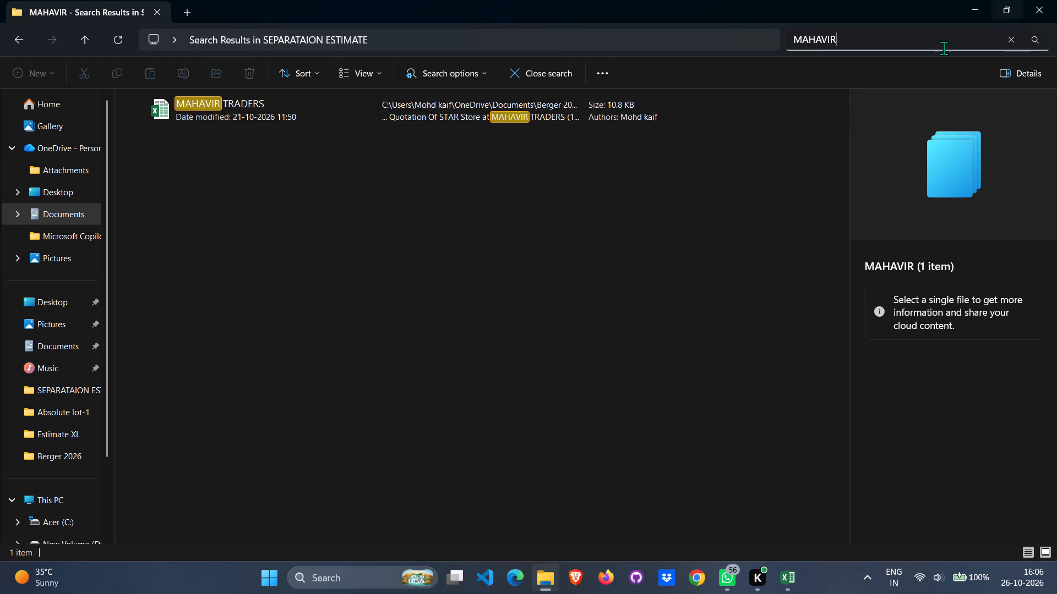
pyautogui.doubleClick(222, 106)
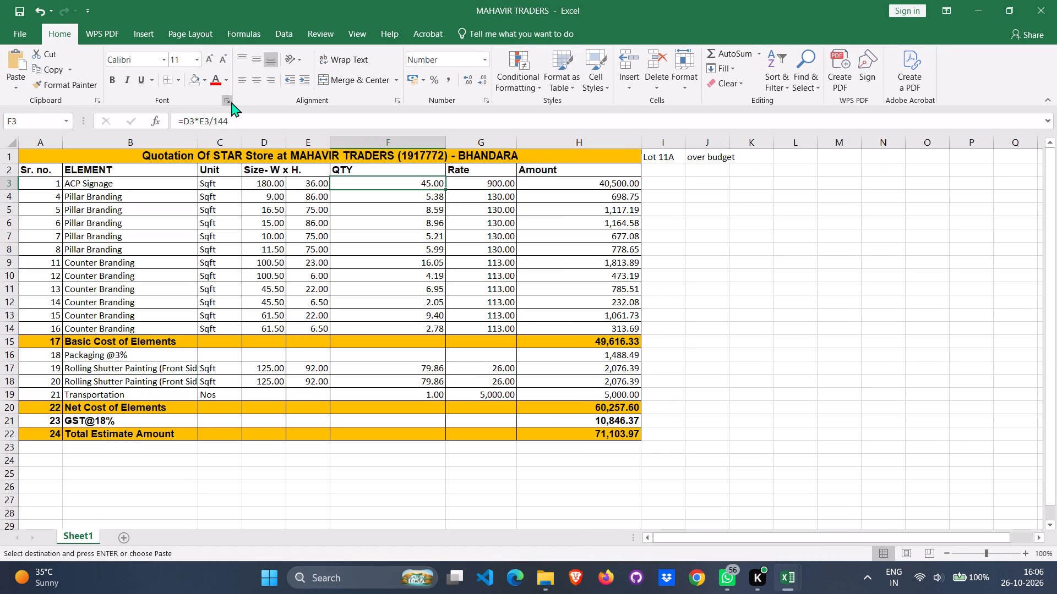
# Copy the element names from ACP Signage through the last Counter Branding in the MAHAVIR TRADERS estimate into Detailed, starting at G111.
pyautogui.click(139, 185)
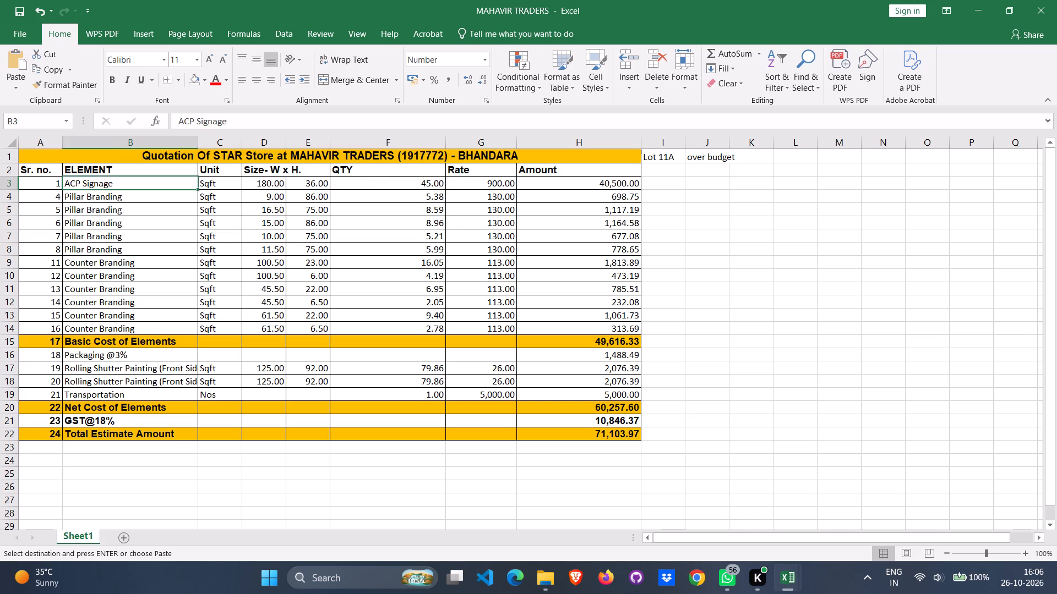
pyautogui.hotkey('shift', 'Down')
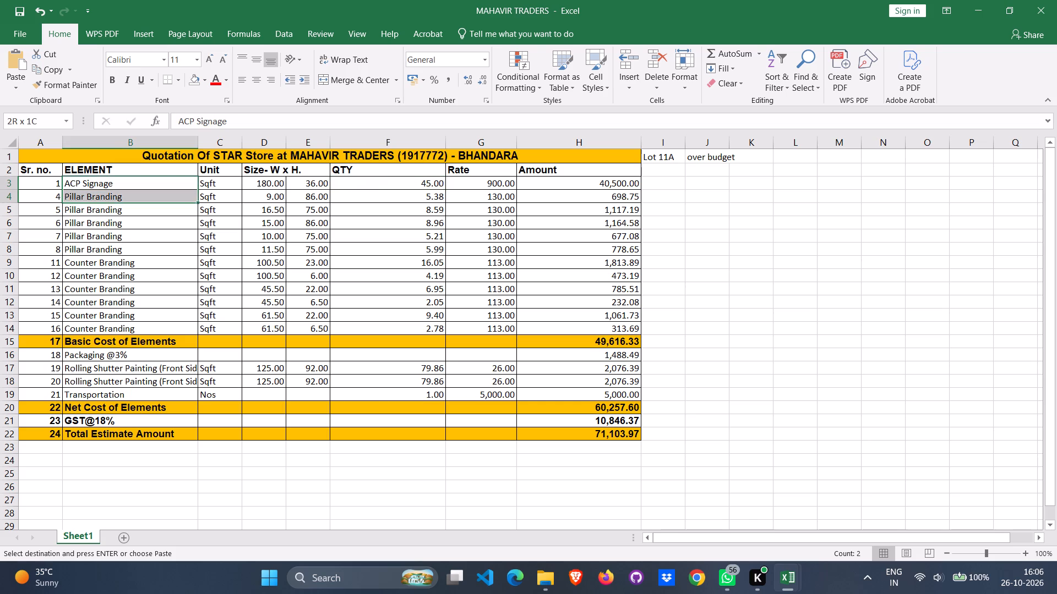
pyautogui.hotkey('shift', 'Down')
pyautogui.hotkey('shift', 'Down')
pyautogui.hotkey('shift', 'Down')
pyautogui.hotkey('shift', 'Down')
pyautogui.hotkey('shift', 'Down')
pyautogui.hotkey('shift', 'Down')
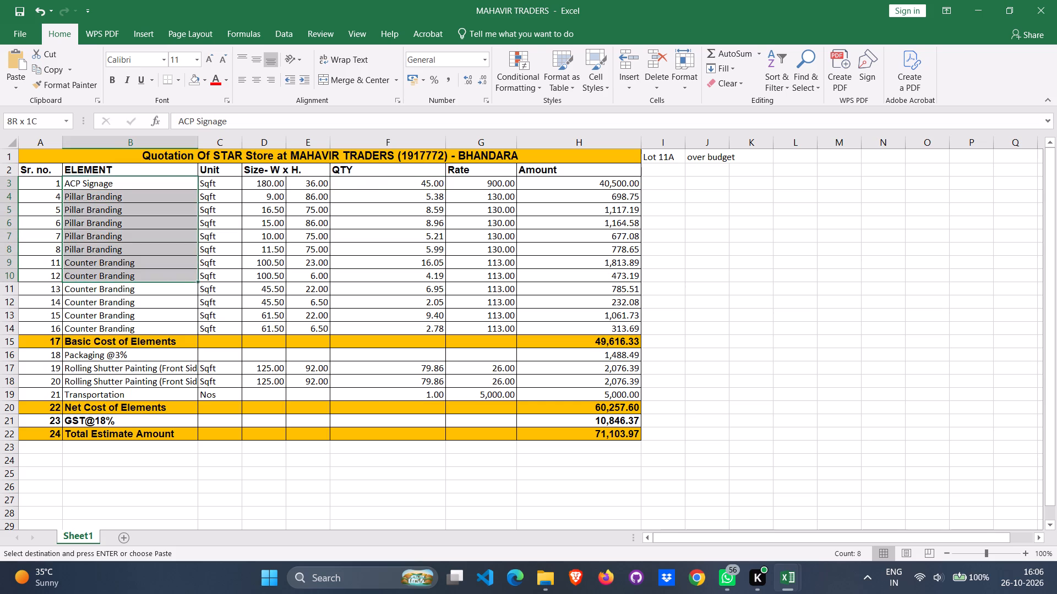
pyautogui.hotkey('shift', 'Down')
pyautogui.hotkey('shift', 'Down')
pyautogui.hotkey('shift', 'Down')
pyautogui.hotkey('shift', 'Down')
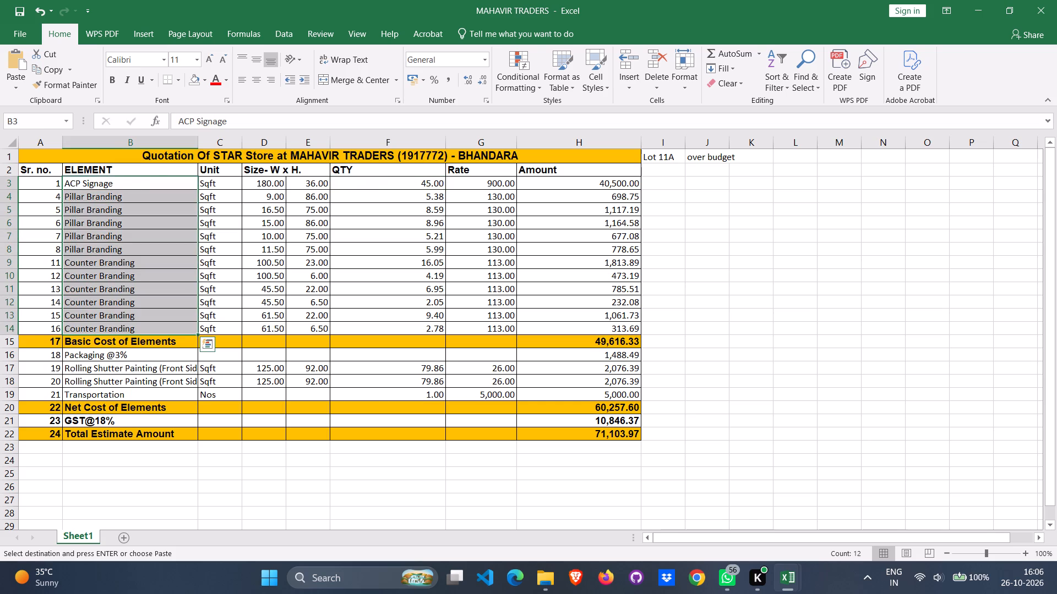
pyautogui.hotkey('ctrl', 'c')
pyautogui.hotkey('alt', 'Tab')
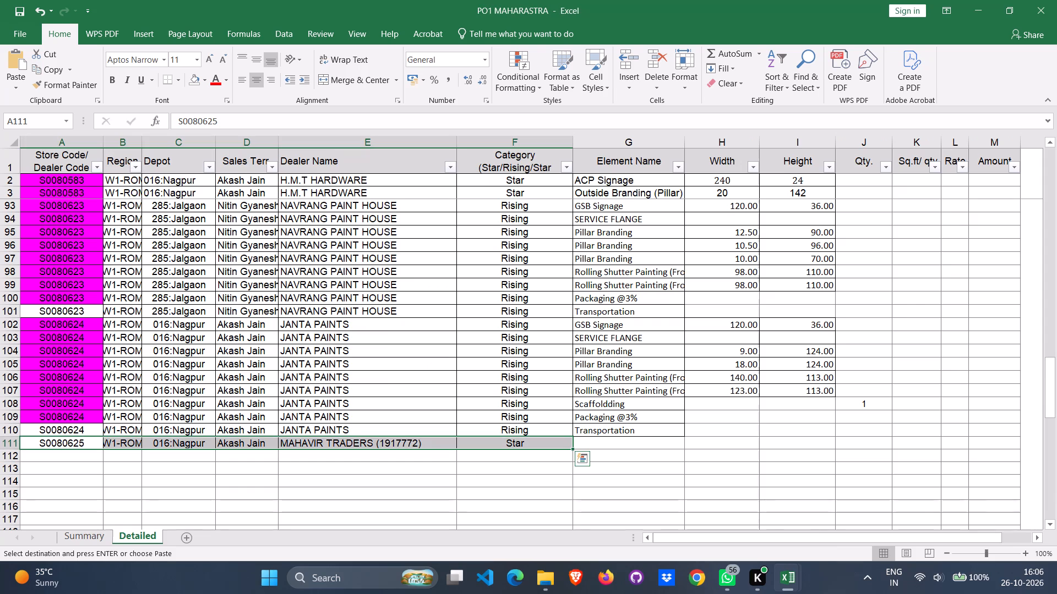
pyautogui.click(632, 443)
pyautogui.hotkey('ctrl', 'v')
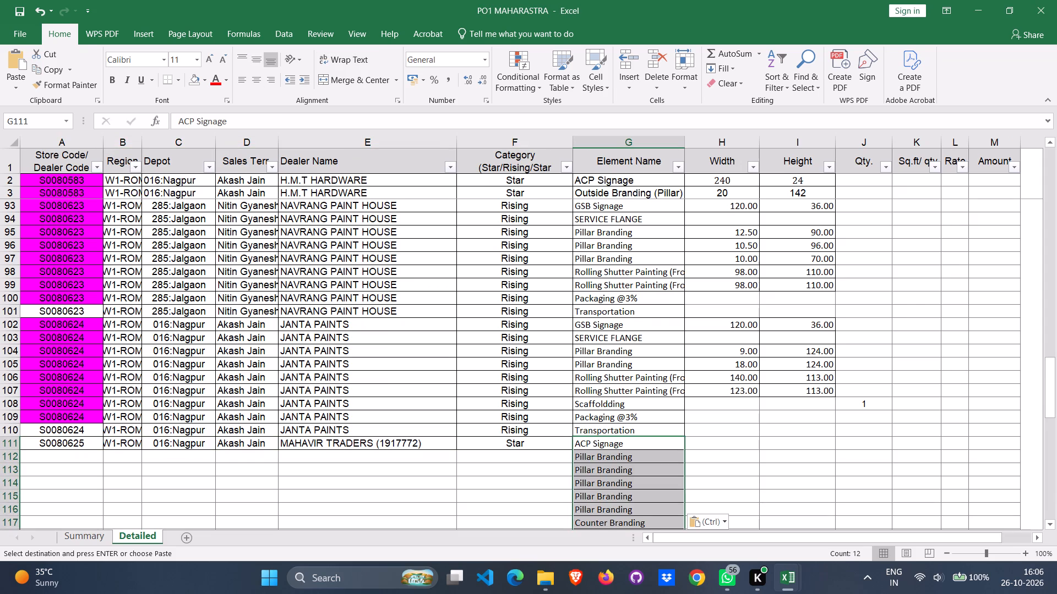
# Copy the widths and heights of ACP Signage through the last Counter Branding, D3:E14 in the MAHAVIR TRADERS estimate, into Detailed starting at H111.
pyautogui.scroll(-15, 670, 392)
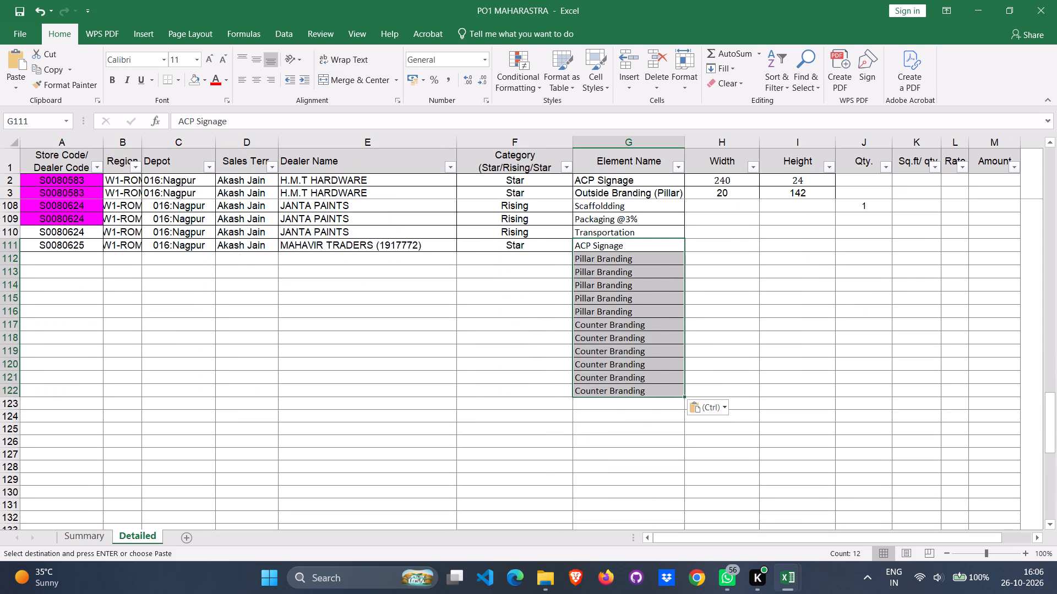
pyautogui.hotkey('alt', 'Tab')
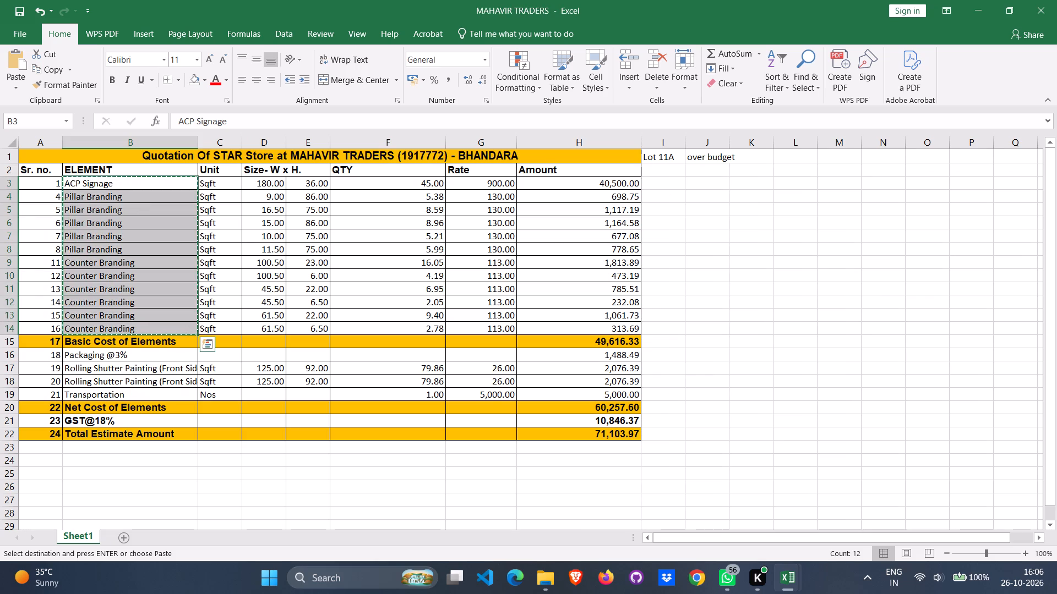
pyautogui.click(253, 184)
pyautogui.hotkey('shift', 'Right')
pyautogui.hotkey('shift', 'Right')
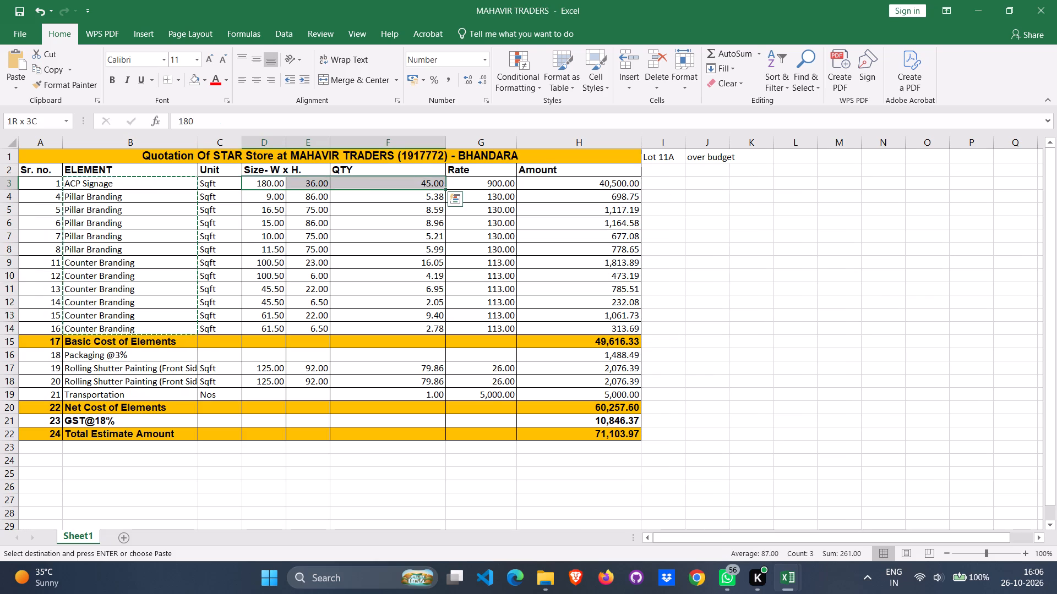
pyautogui.hotkey('shift', 'Left')
pyautogui.hotkey('shift', 'Down')
pyautogui.hotkey('shift', 'Down')
pyautogui.hotkey('shift', 'Down')
pyautogui.hotkey('shift', 'Down')
pyautogui.hotkey('shift', 'Down')
pyautogui.hotkey('shift', 'Down')
pyautogui.hotkey('shift', 'Down')
pyautogui.hotkey('shift', 'Down')
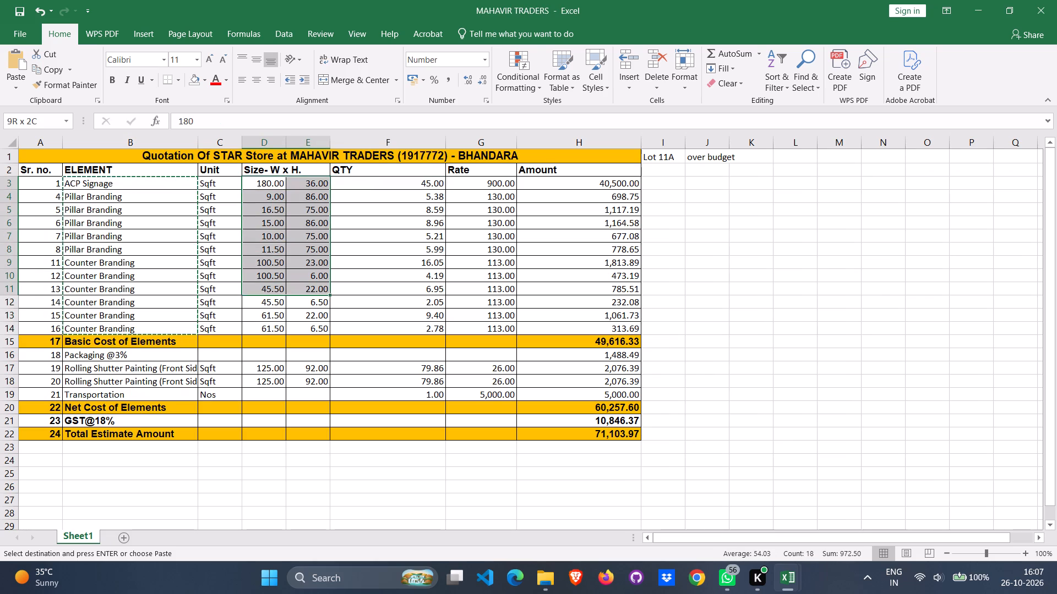
pyautogui.hotkey('shift', 'Down')
pyautogui.hotkey('shift', 'Down')
pyautogui.hotkey('shift', 'Down')
pyautogui.hotkey('ctrl', 'c')
pyautogui.hotkey('alt', 'Tab')
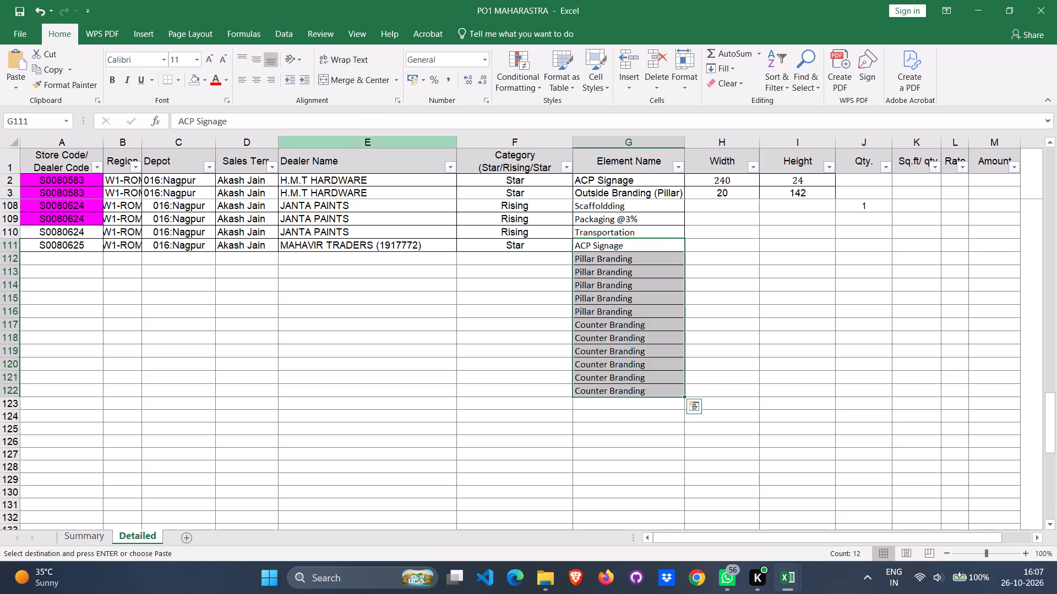
pyautogui.press('Right')
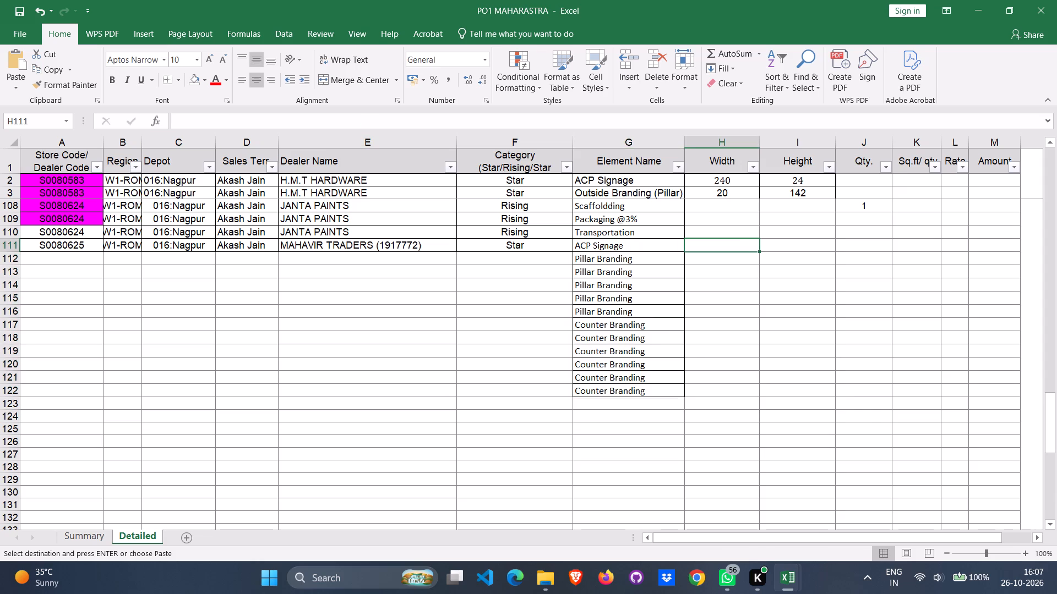
pyautogui.hotkey('ctrl', 'v')
# Copy the two Rolling Shutter Painting (Front Side) element names from the MAHAVIR TRADERS estimate into Detailed G123:G124.
pyautogui.hotkey('alt', 'Tab')
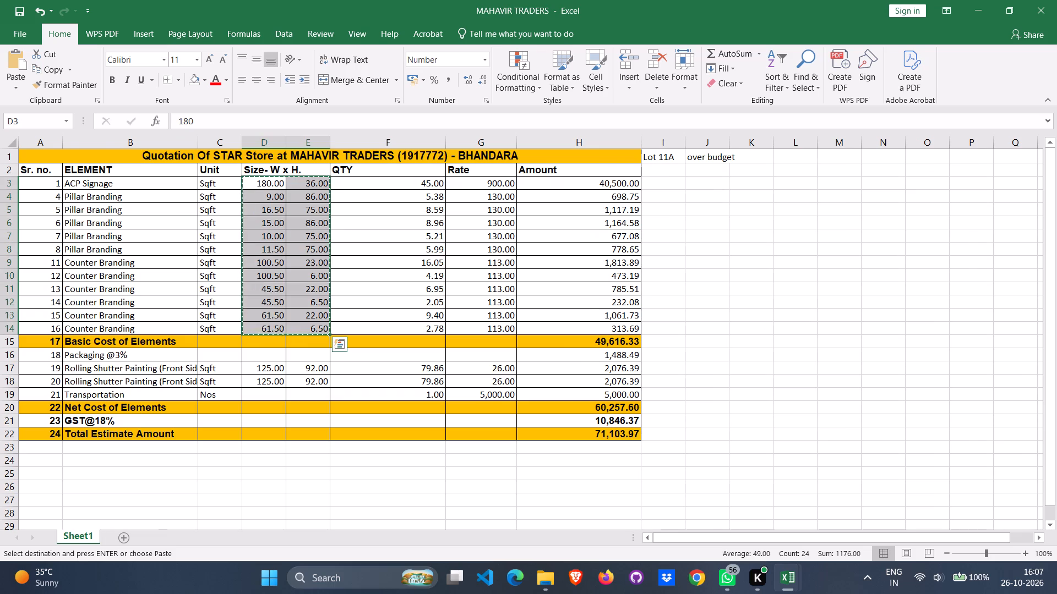
pyautogui.hotkey('alt', 'Tab')
pyautogui.hotkey('alt', 'Tab')
pyautogui.click(97, 370)
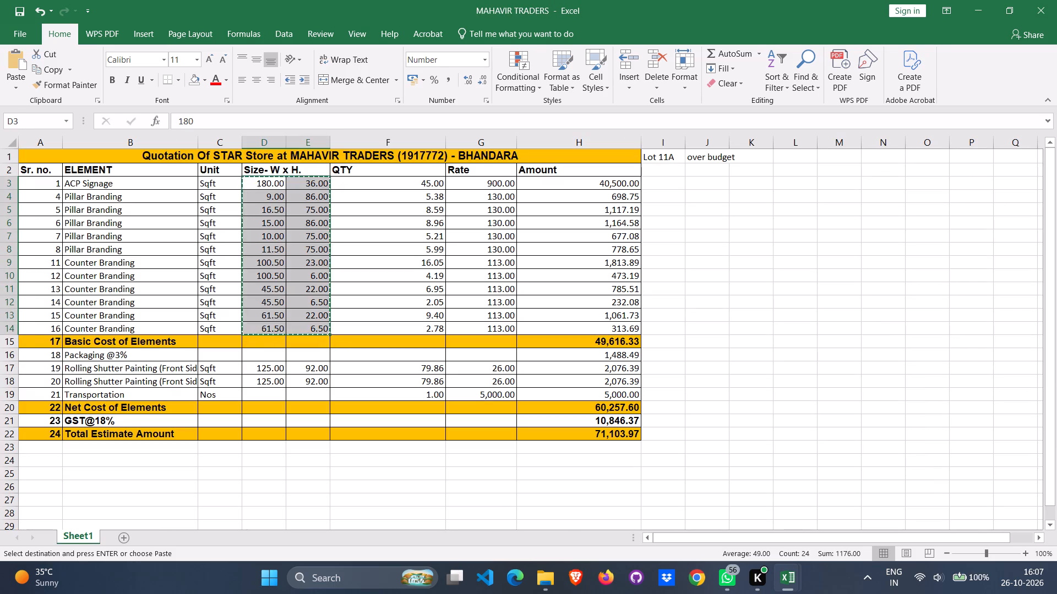
pyautogui.hotkey('shift', 'Down')
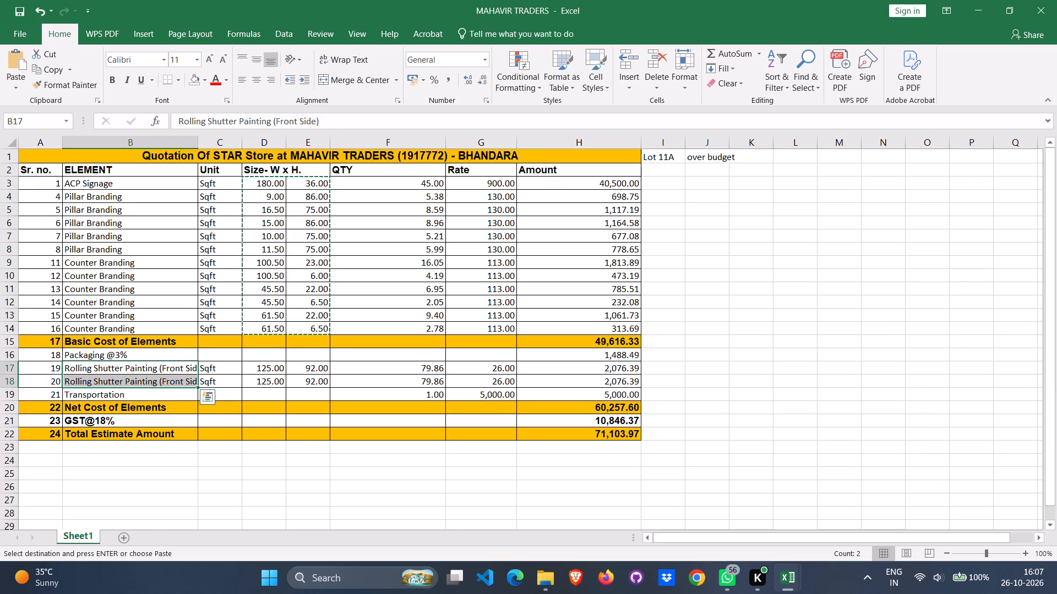
pyautogui.hotkey('ctrl', 'c')
pyautogui.hotkey('alt', 'Tab')
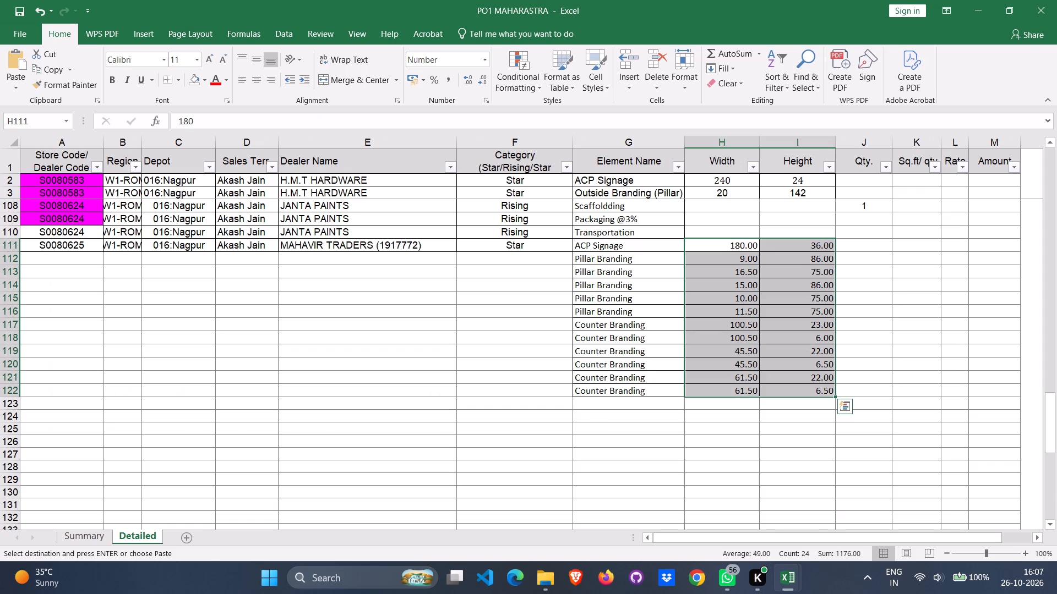
pyautogui.click(610, 401)
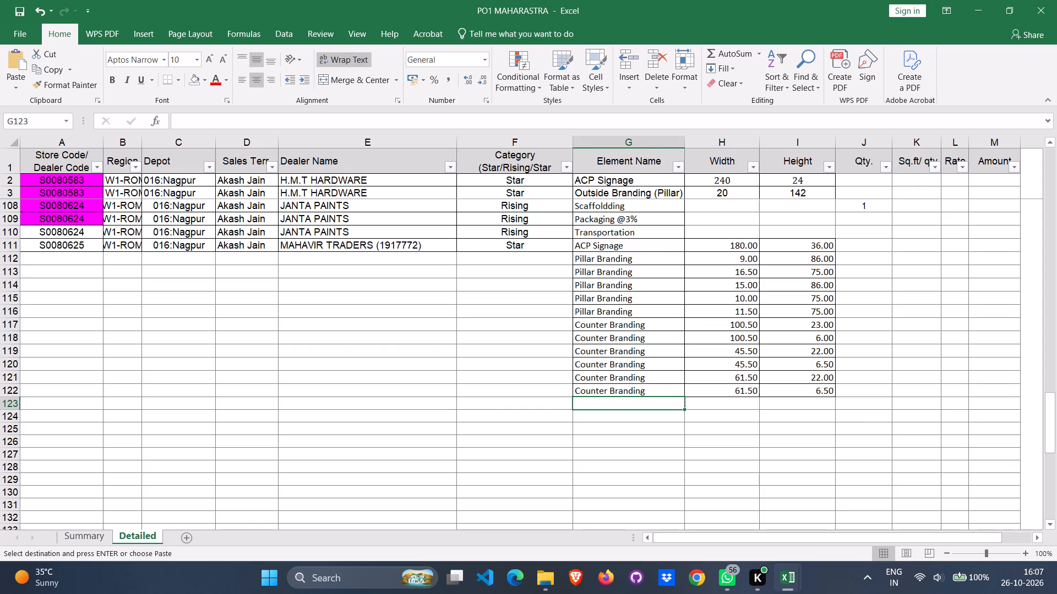
pyautogui.hotkey('ctrl', 'v')
# Copy both Rolling Shutter Painting sizes, 125 x 92, from the MAHAVIR TRADERS estimate into Detailed H123:I124 and save PO1 MAHARASTRA.
pyautogui.scroll(-4, 653, 372)
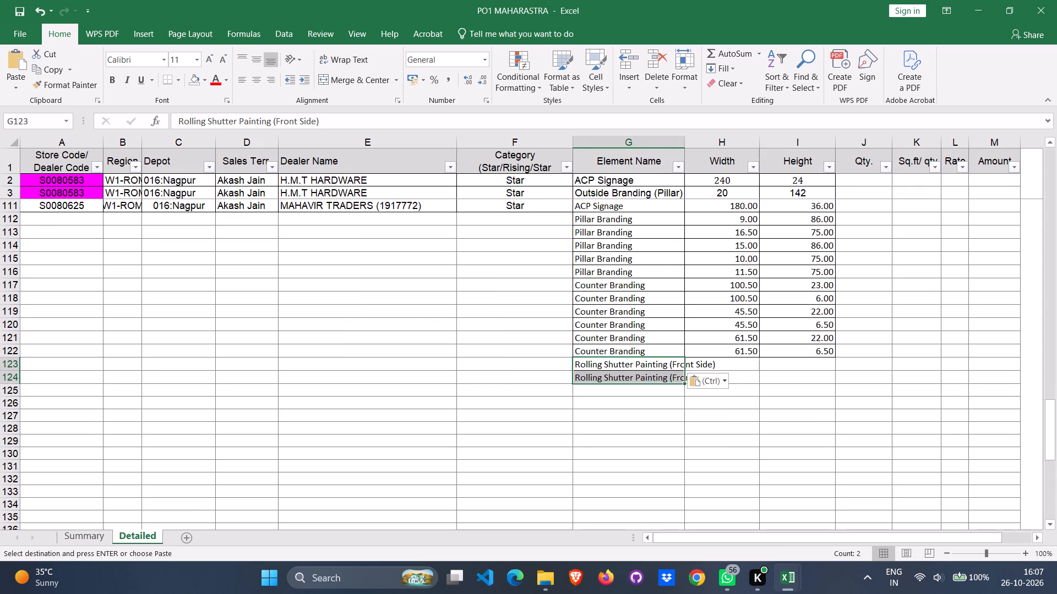
pyautogui.click(726, 354)
pyautogui.hotkey('alt', 'Tab')
pyautogui.click(256, 371)
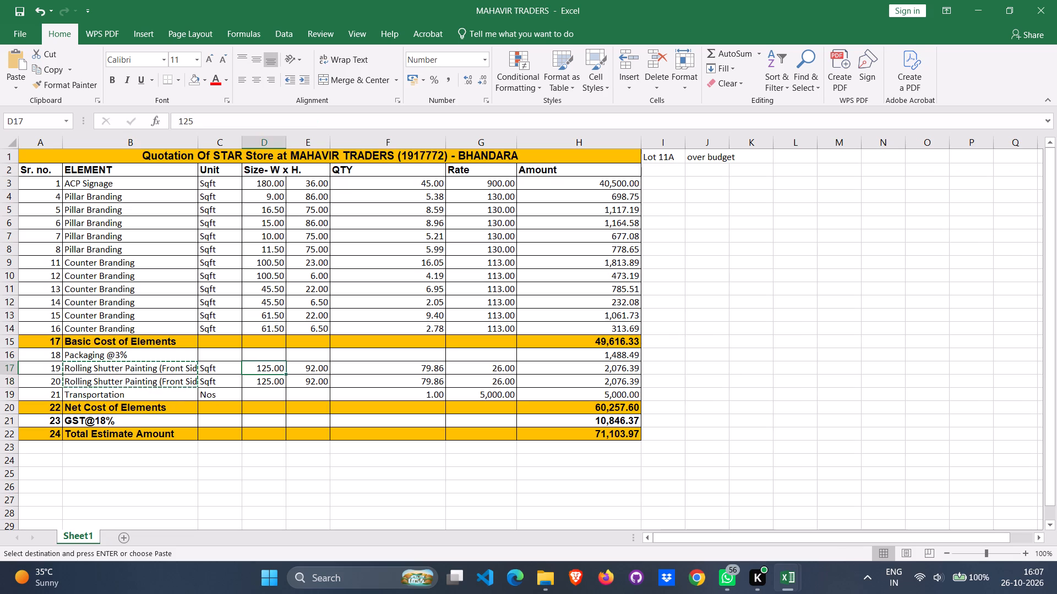
pyautogui.hotkey('shift', 'Right')
pyautogui.hotkey('shift', 'Down')
pyautogui.hotkey('ctrl', 'c')
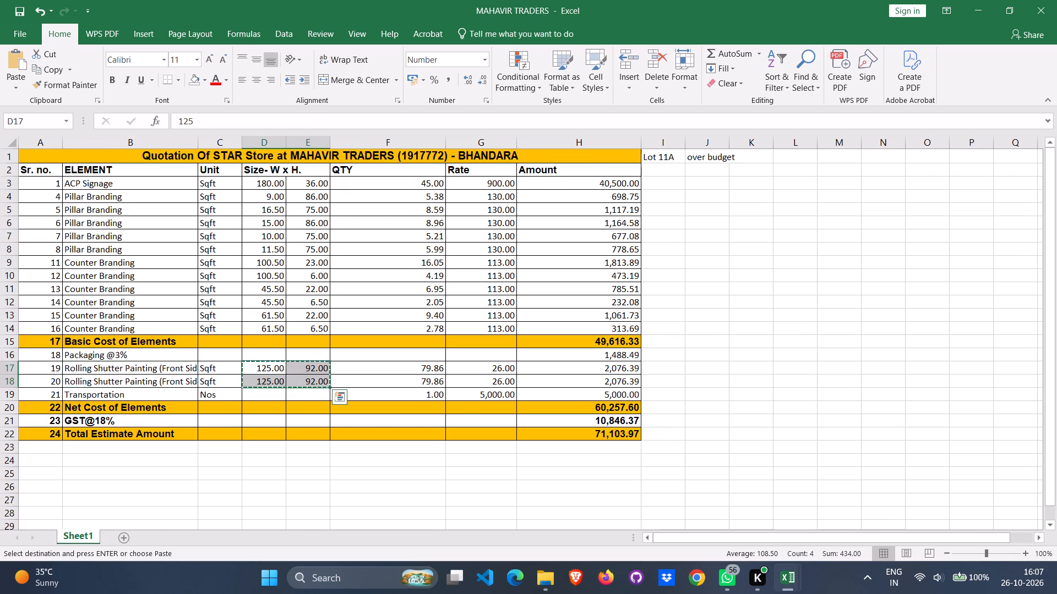
pyautogui.hotkey('alt', 'Tab')
pyautogui.hotkey('ctrl', 'v')
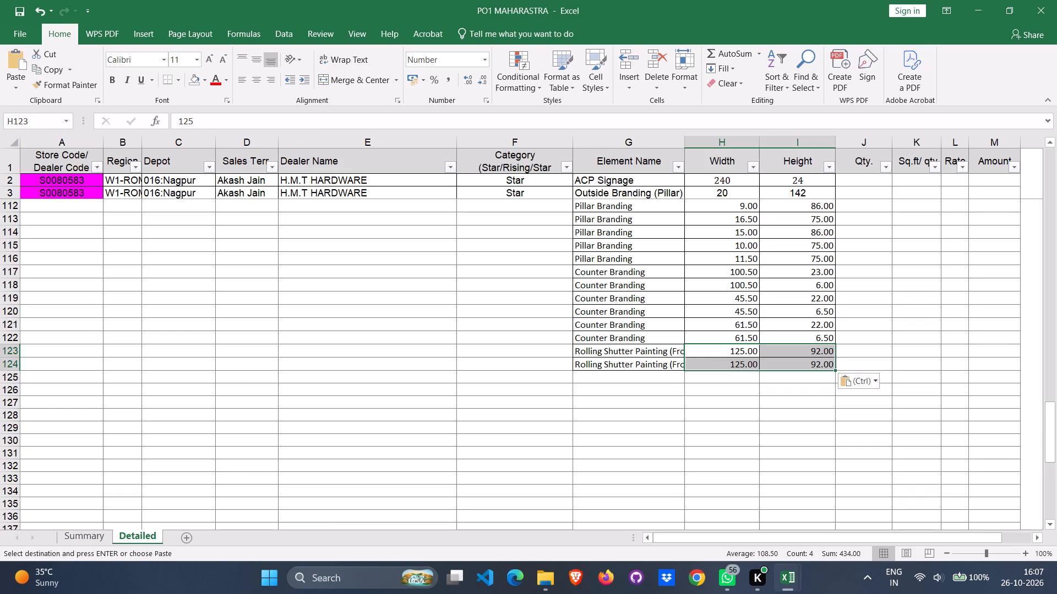
pyautogui.hotkey('ctrl', 's')
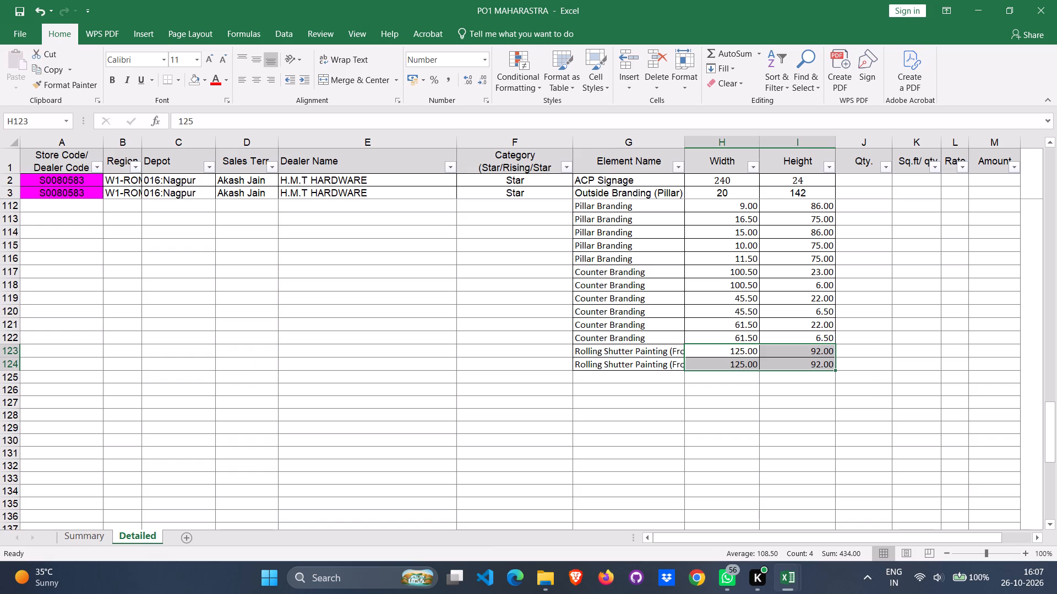
# Copy the Packaging @3% and Transportation element names from the MAHAVIR TRADERS estimate into Detailed G125 and G126.
pyautogui.hotkey('alt', 'Tab')
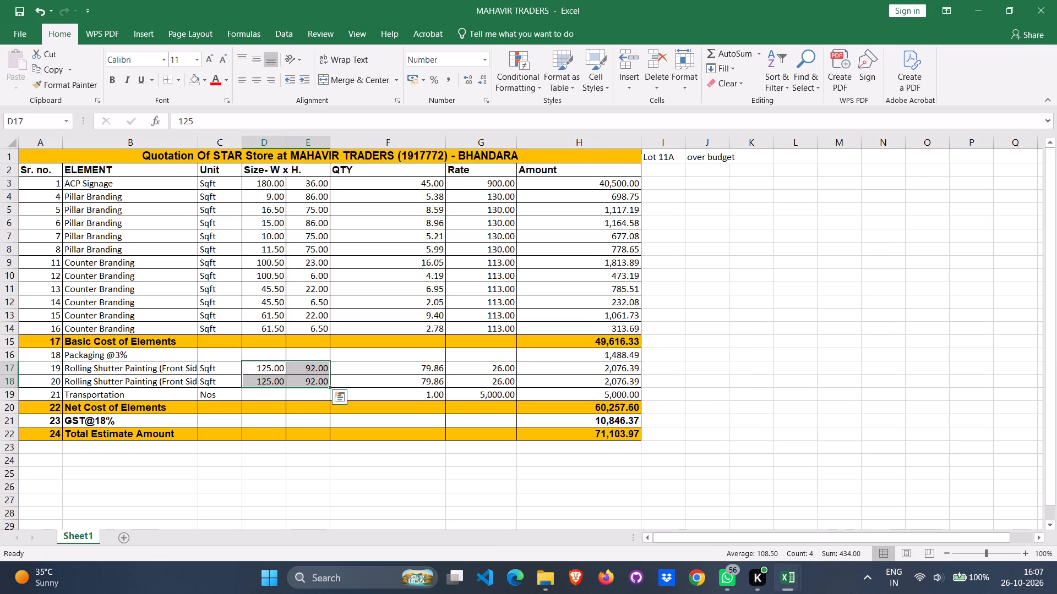
pyautogui.click(158, 359)
pyautogui.hotkey('ctrl', 'c')
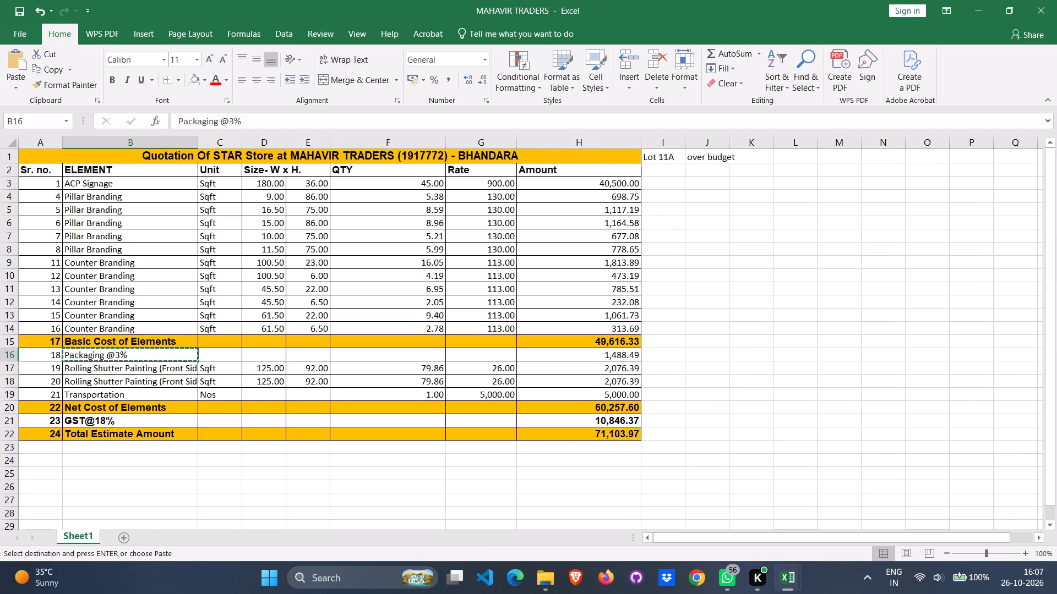
pyautogui.hotkey('alt', 'Tab')
pyautogui.click(596, 380)
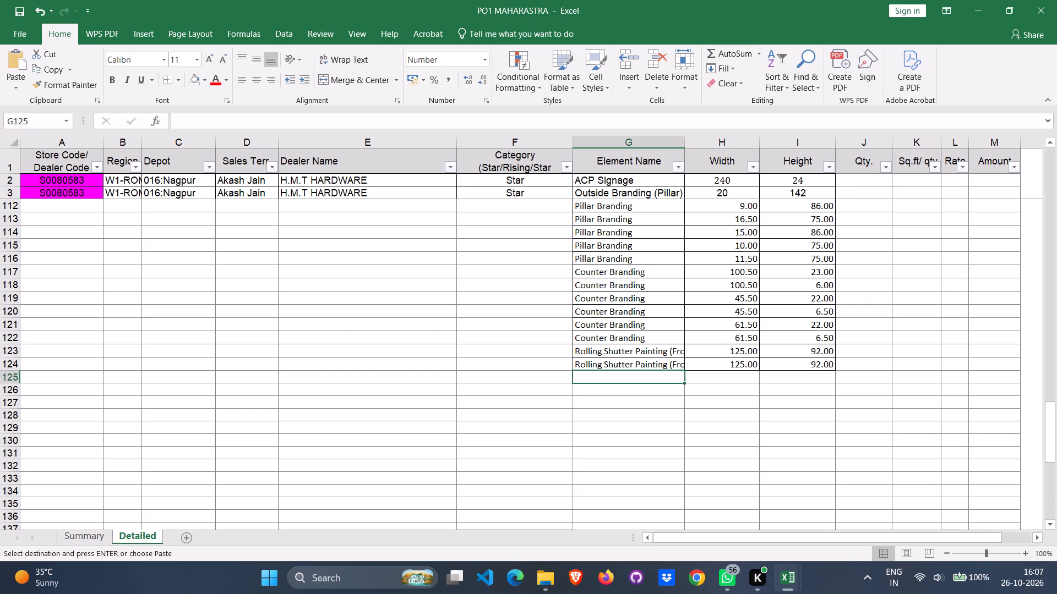
pyautogui.hotkey('ctrl', 'v')
pyautogui.hotkey('alt', 'Tab')
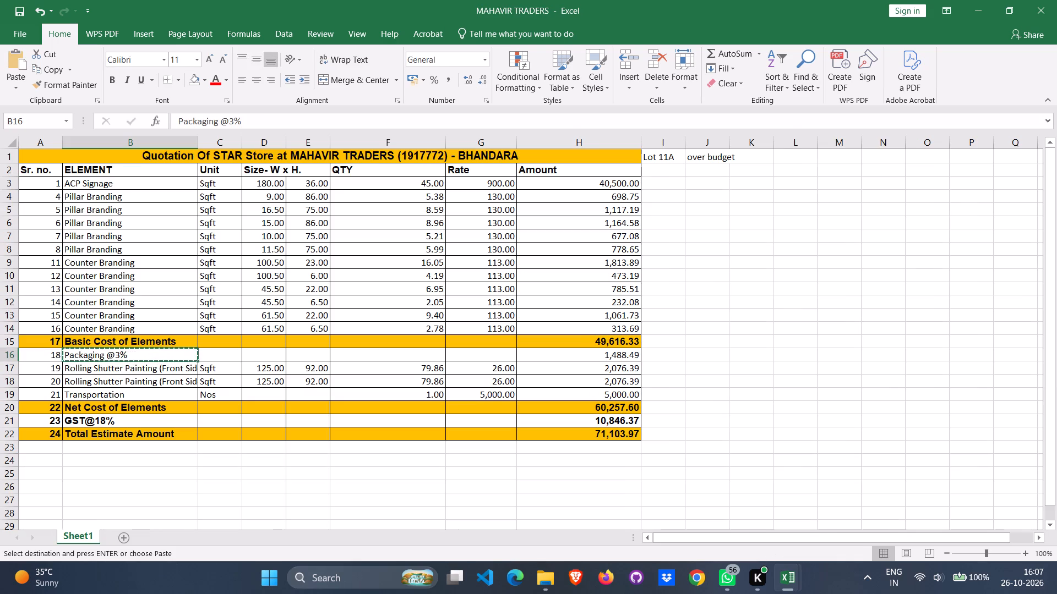
pyautogui.click(148, 397)
pyautogui.hotkey('ctrl', 'c')
pyautogui.hotkey('alt', 'Tab')
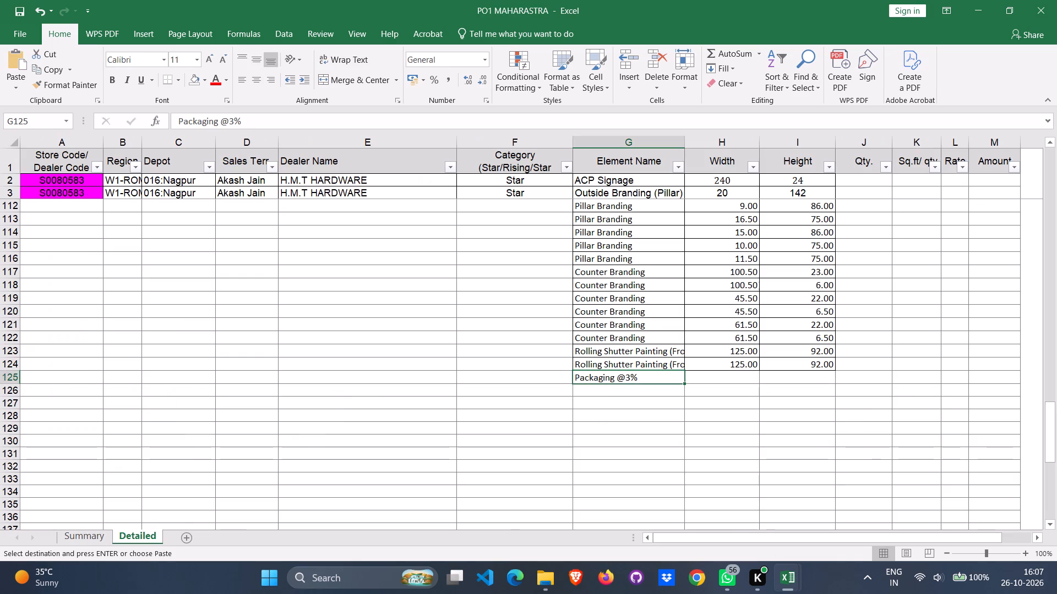
pyautogui.click(619, 389)
pyautogui.hotkey('ctrl', 'v')
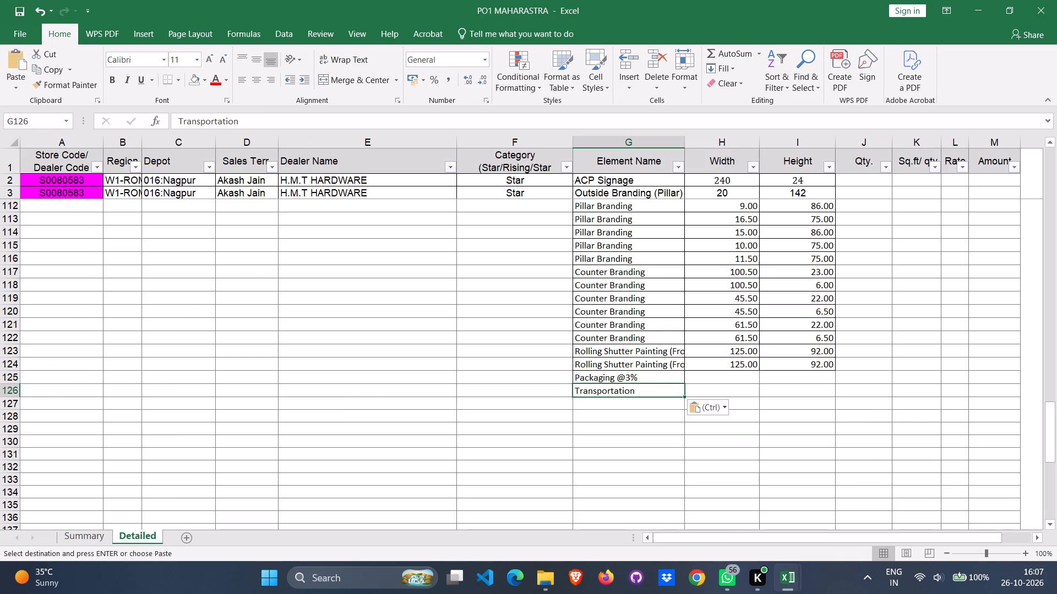
# Copy the MAHAVIR TRADERS (1917772) dealer details in A111:F111 down through row 126 of Detailed, and save the workbook.
pyautogui.scroll(4, 356, 263)
pyautogui.scroll(1, 362, 315)
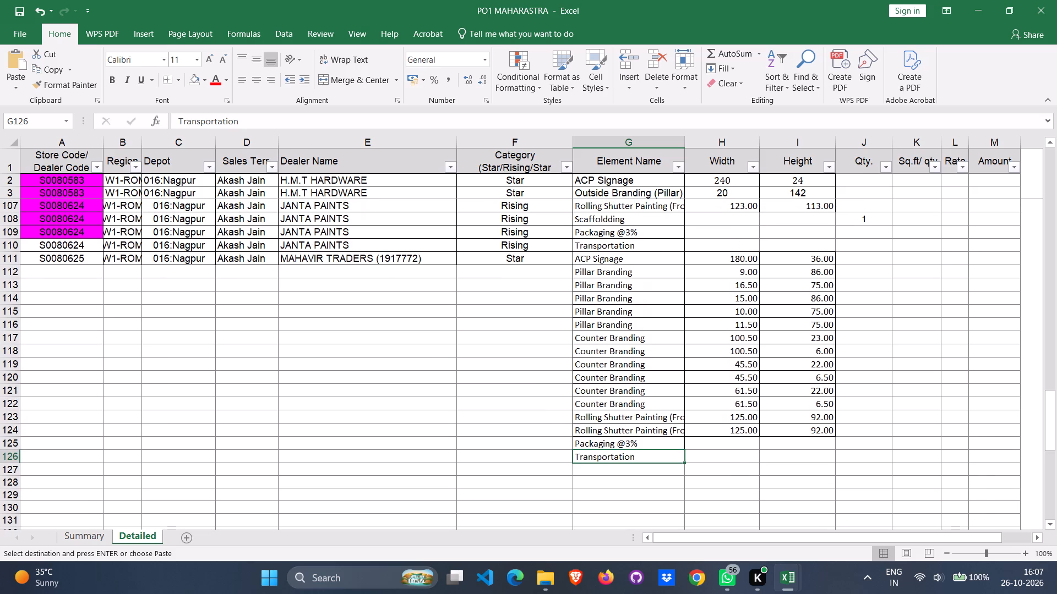
pyautogui.click(75, 260)
pyautogui.hotkey('shift', 'Right')
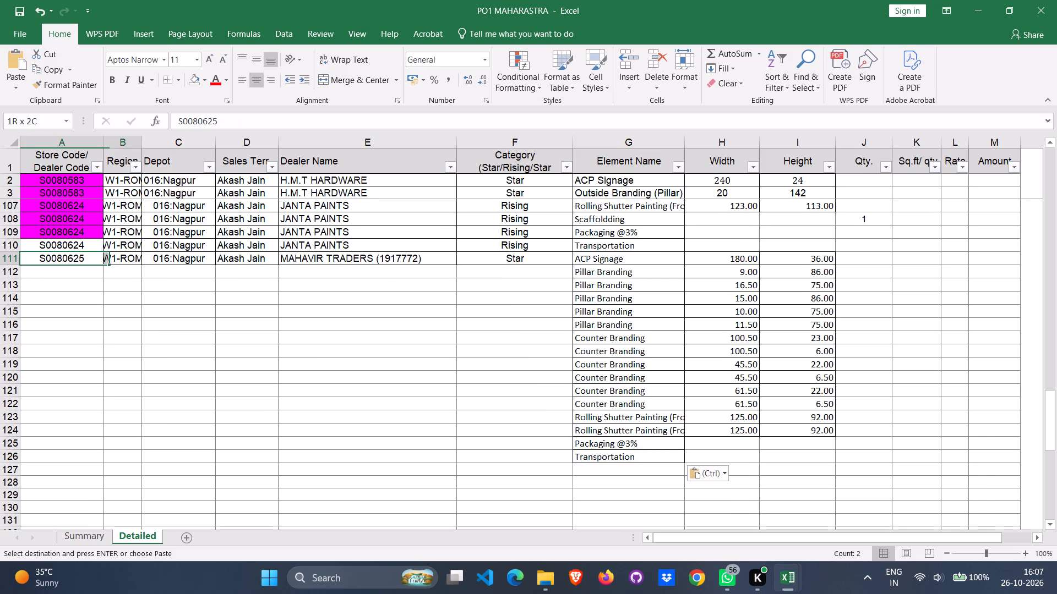
pyautogui.hotkey('shift', 'Right')
pyautogui.hotkey('shift', 'Right')
pyautogui.hotkey('shift', 'Right')
pyautogui.hotkey('shift', 'Right')
pyautogui.hotkey('ctrl', 'c')
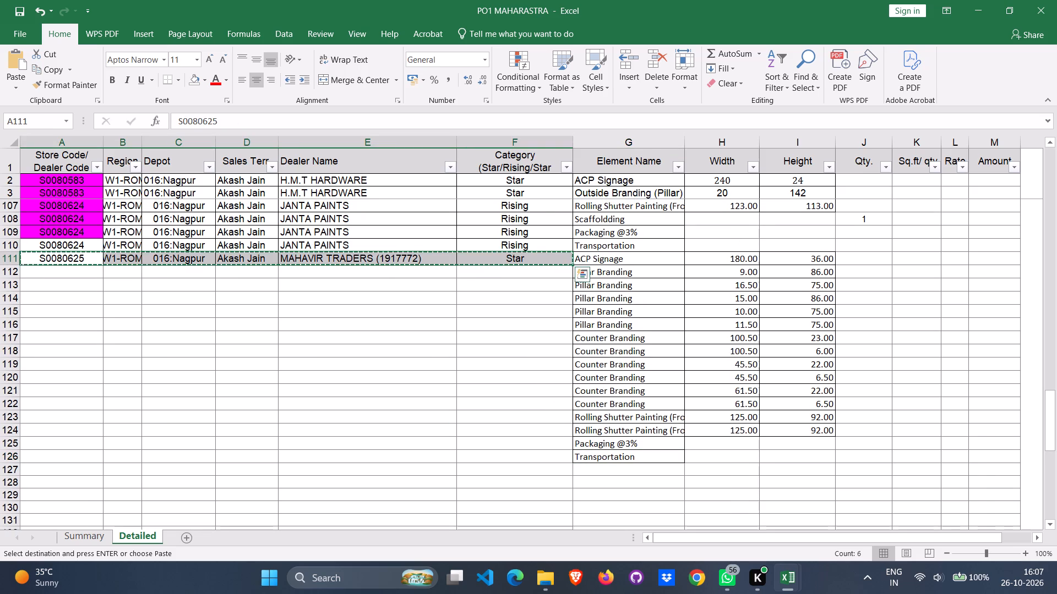
pyautogui.hotkey('shift', 'Down')
pyautogui.hotkey('shift', 'Down')
pyautogui.hotkey('shift', 'Down')
pyautogui.hotkey('shift', 'Down')
pyautogui.hotkey('shift', 'Down')
pyautogui.hotkey('shift', 'Down')
pyautogui.hotkey('shift', 'Down')
pyautogui.hotkey('shift', 'Down')
pyautogui.hotkey('shift', 'Down')
pyautogui.hotkey('shift', 'Down')
pyautogui.hotkey('shift', 'Down')
pyautogui.hotkey('shift', 'Down')
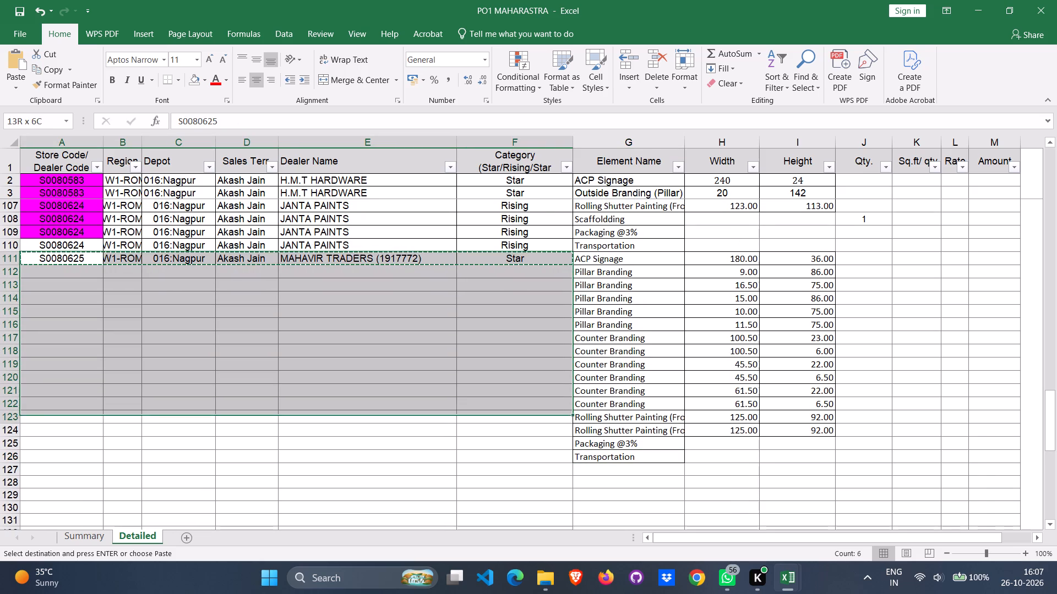
pyautogui.hotkey('shift', 'Down')
pyautogui.hotkey('shift', 'Down')
pyautogui.hotkey('shift', 'Down')
pyautogui.hotkey('ctrl', 'v')
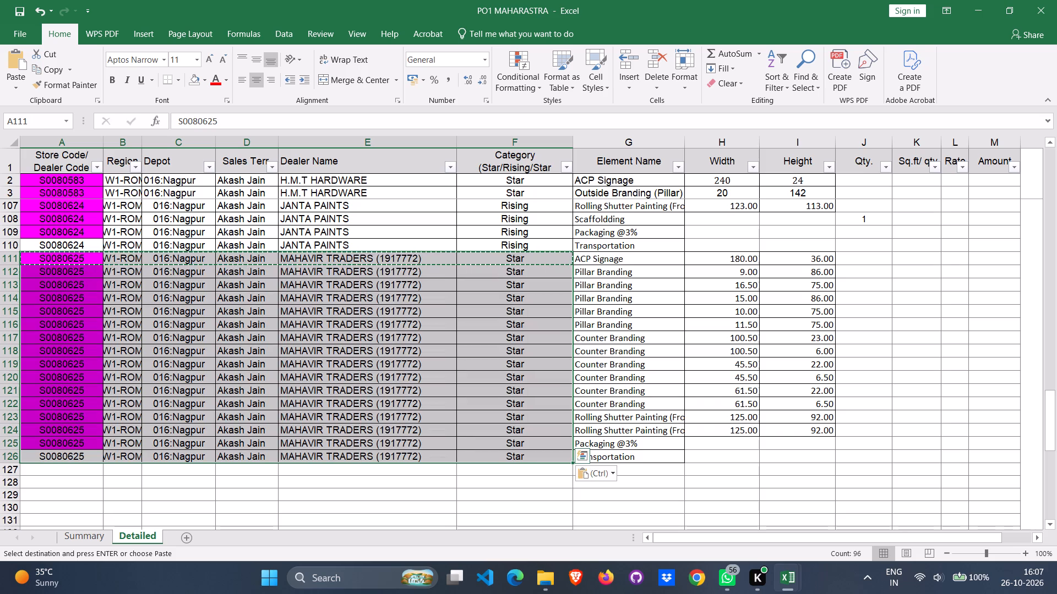
pyautogui.hotkey('ctrl', 's')
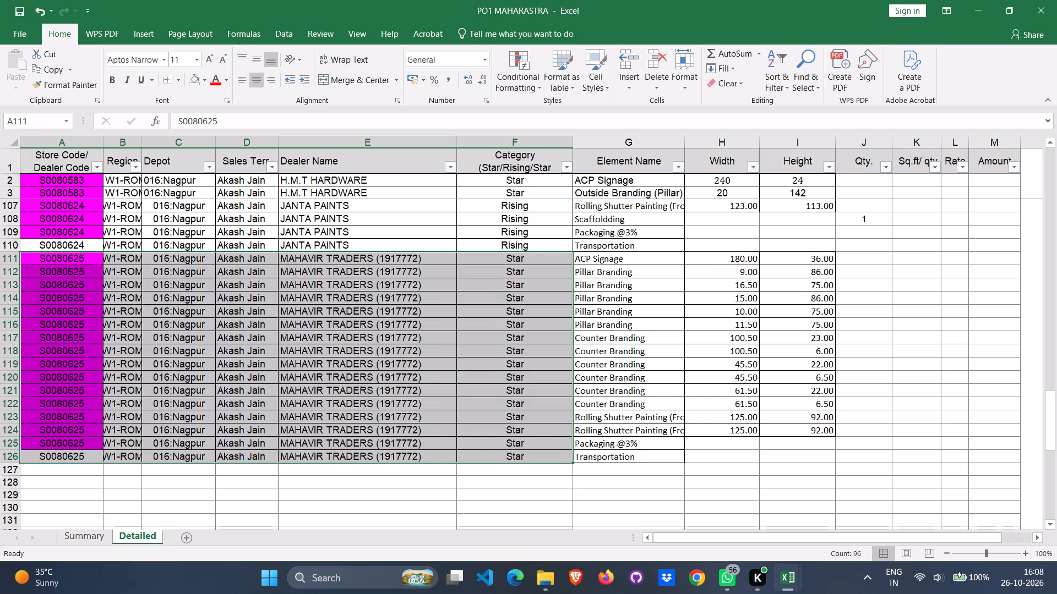
# Copy the SHREE GAJANAN HARDWARE AND PAINTS dealer details from Summary A27:F27 into row 127 of the Detailed sheet.
pyautogui.scroll(-5, 290, 225)
pyautogui.scroll(-4, 368, 337)
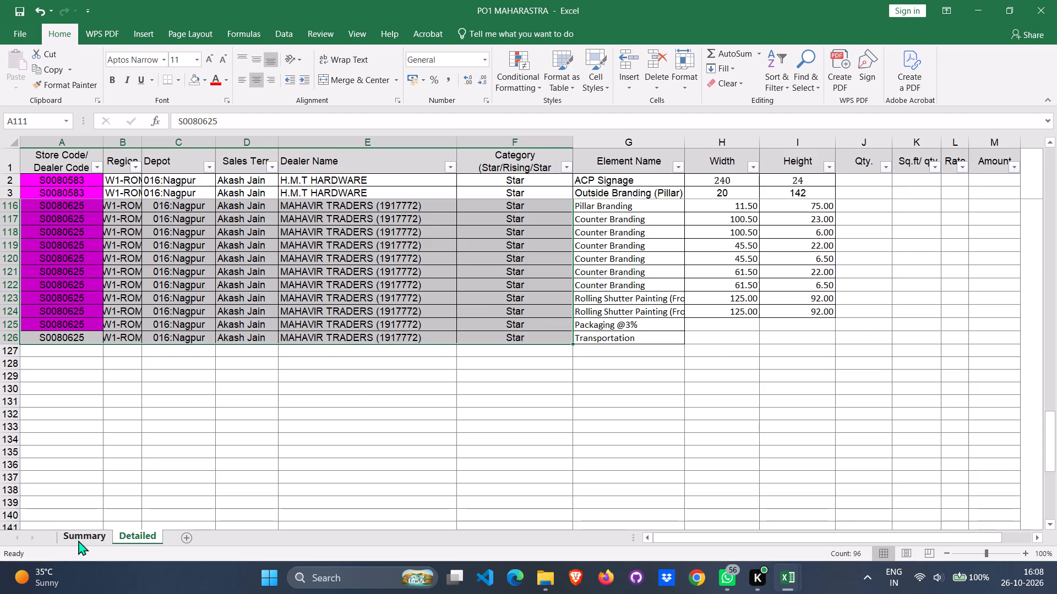
pyautogui.click(78, 540)
pyautogui.click(88, 405)
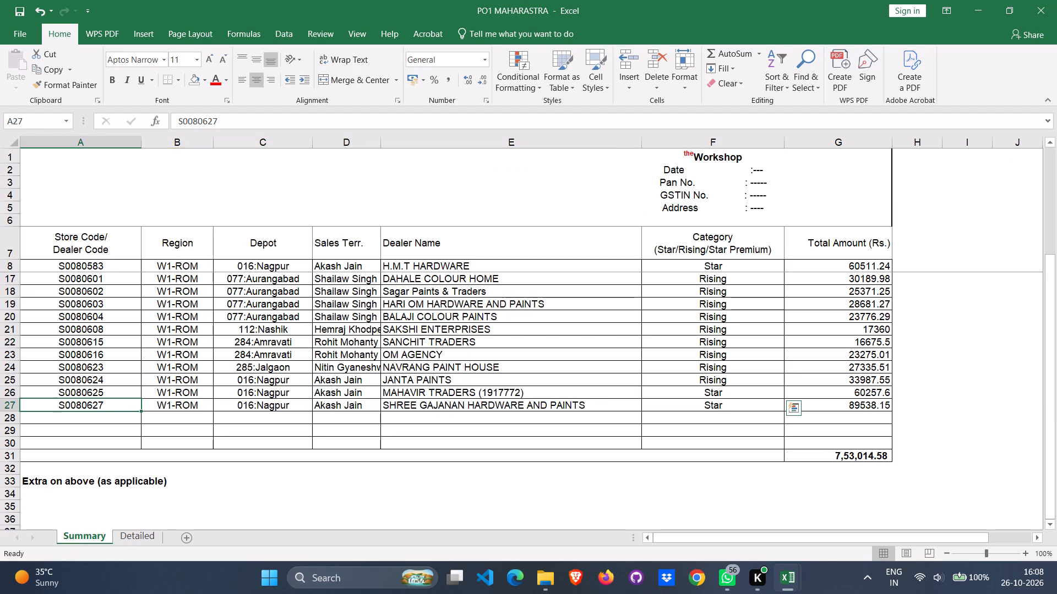
pyautogui.hotkey('shift', 'Right')
pyautogui.hotkey('shift', 'Right')
pyautogui.hotkey('shift', 'Right')
pyautogui.hotkey('shift', 'Right')
pyautogui.hotkey('shift', 'Right')
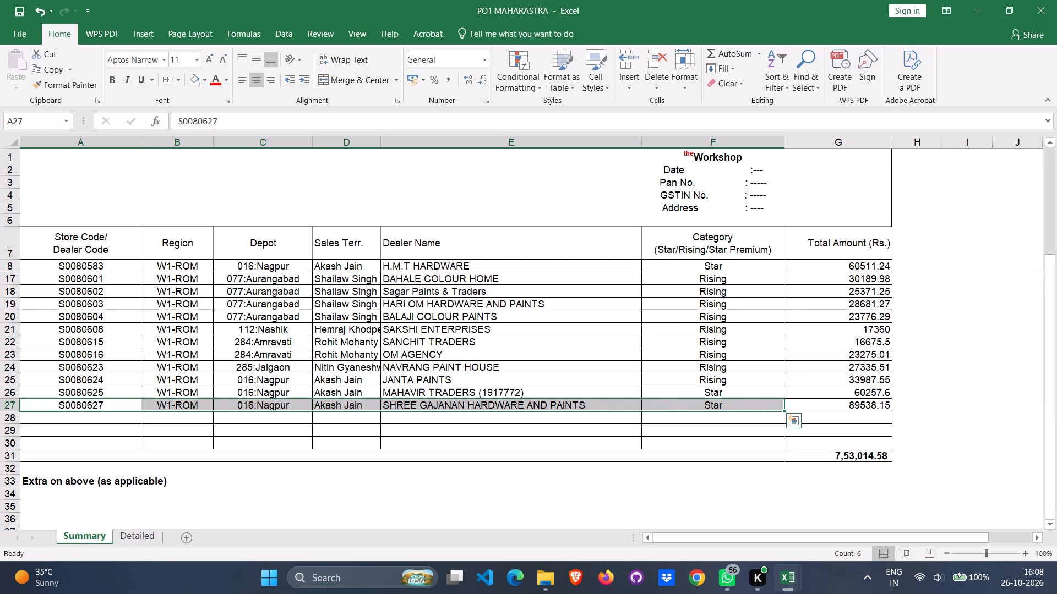
pyautogui.hotkey('ctrl', 'c')
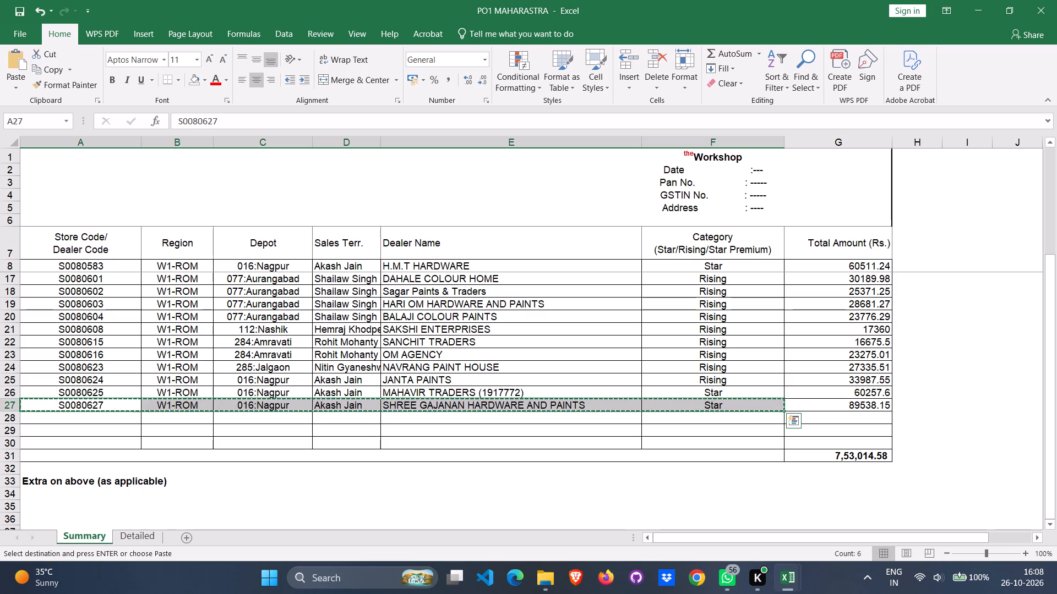
pyautogui.click(142, 535)
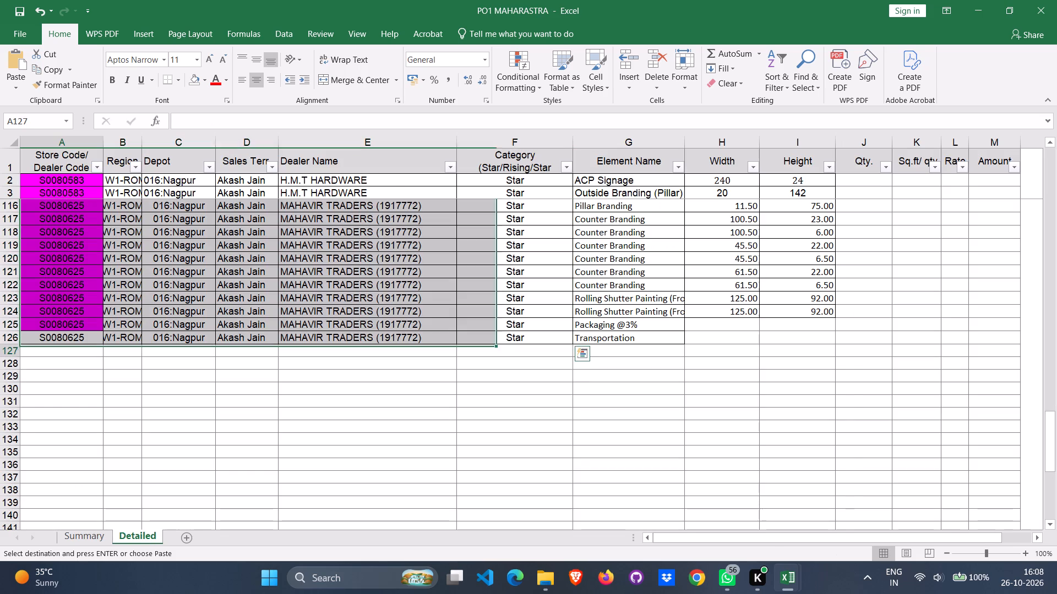
pyautogui.click(73, 349)
pyautogui.hotkey('ctrl', 'v')
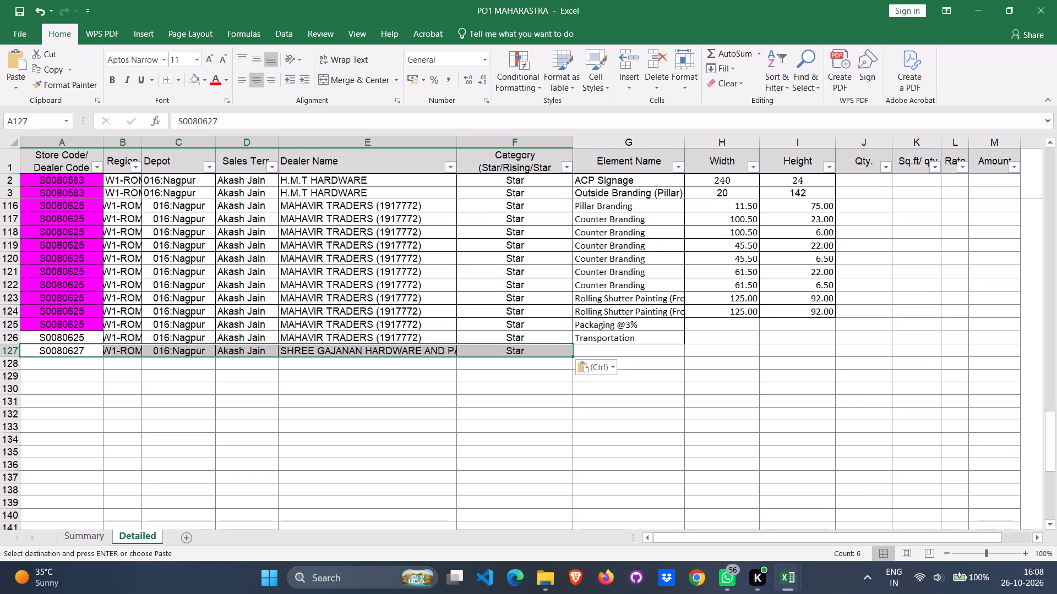
# Close the MAHAVIR TRADERS estimate, search the estimate folder for GAJA, and open the SHREE GAJANAN HARDWARE AND PAINTS workbook.
pyautogui.hotkey('alt', 'Tab')
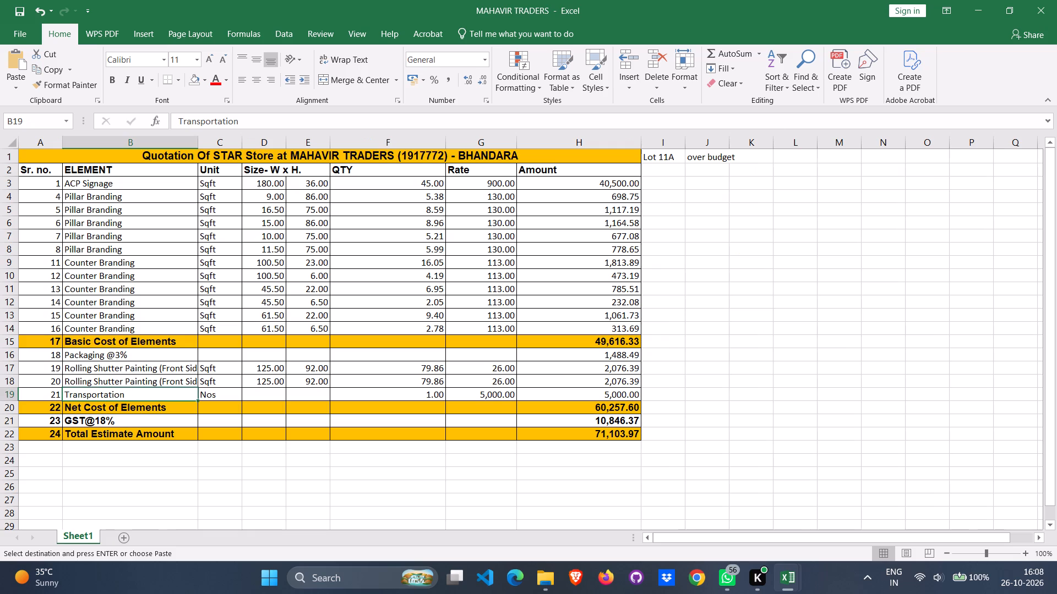
pyautogui.click(1056, 0)
pyautogui.hotkey('alt', 'Tab')
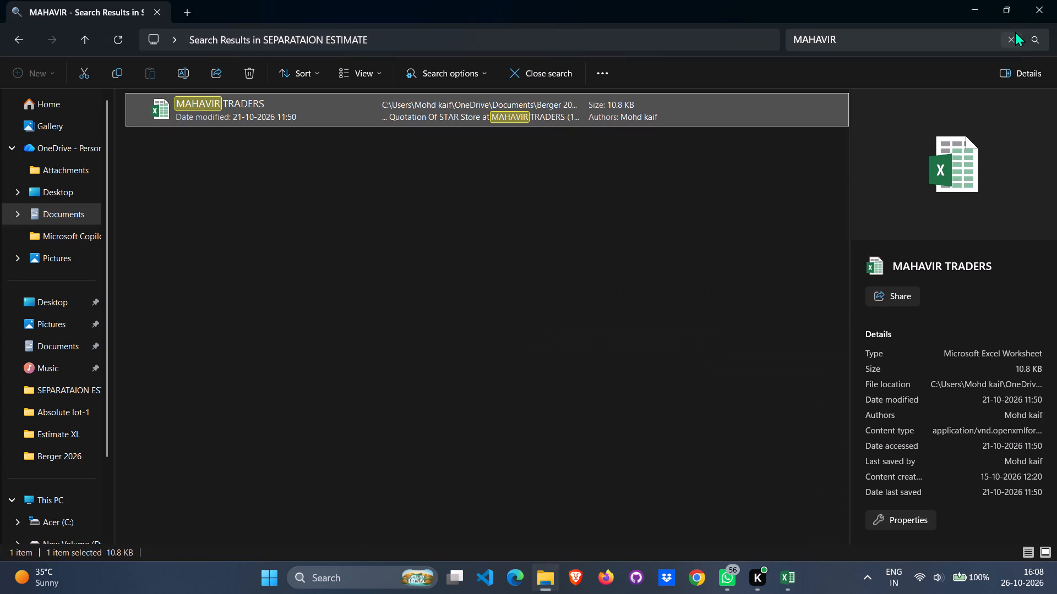
pyautogui.click(1008, 39)
pyautogui.write('GAJA')
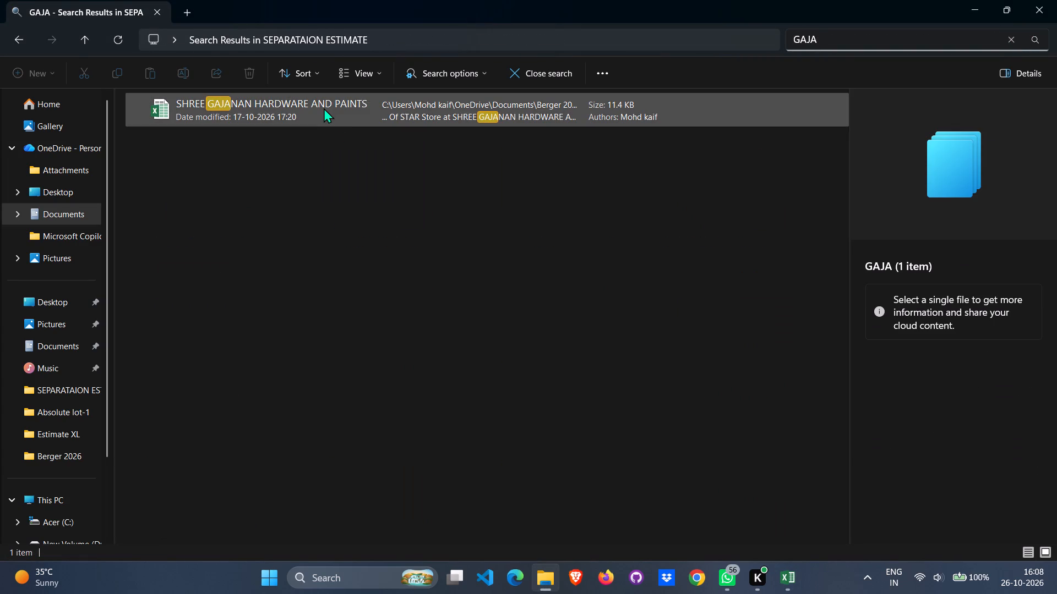
pyautogui.doubleClick(324, 108)
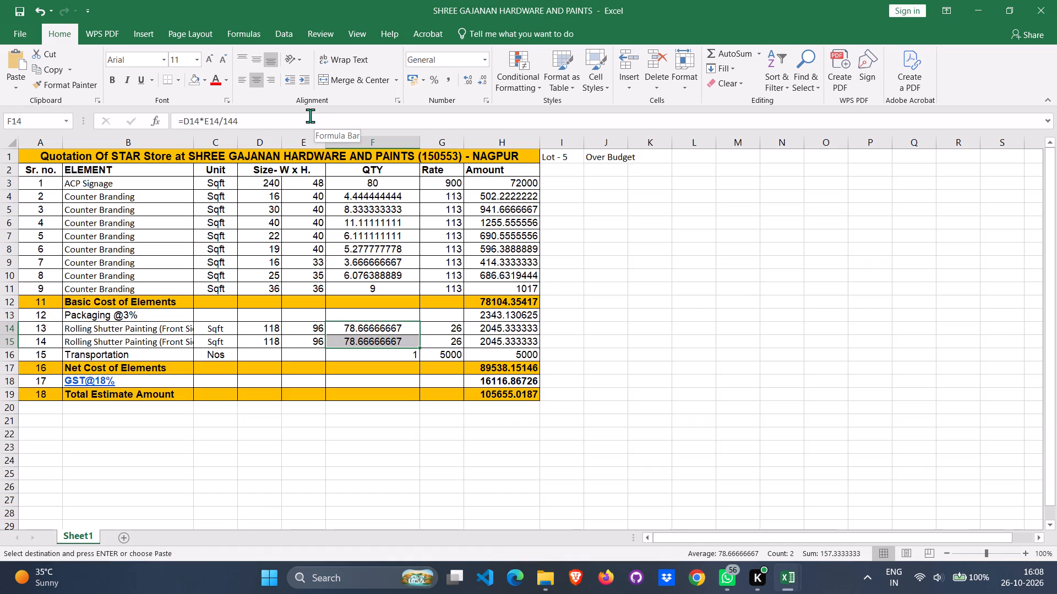
# Copy the ACP Signage and eight Counter Branding element names from the SHREE GAJANAN estimate into PO1 MAHARASTRA's Detailed G127:G135.
pyautogui.click(124, 185)
pyautogui.hotkey('shift', 'Down')
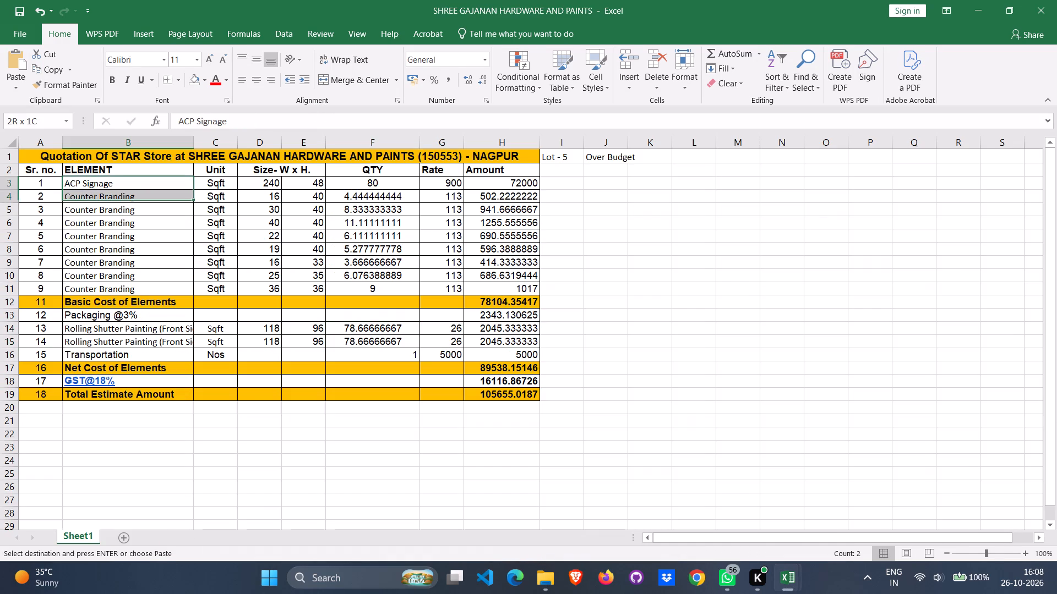
pyautogui.hotkey('shift', 'Down')
pyautogui.hotkey('shift', 'Down')
pyautogui.hotkey('shift', 'Down')
pyautogui.hotkey('shift', 'Down')
pyautogui.hotkey('shift', 'Down')
pyautogui.hotkey('shift', 'Down')
pyautogui.hotkey('shift', 'Down')
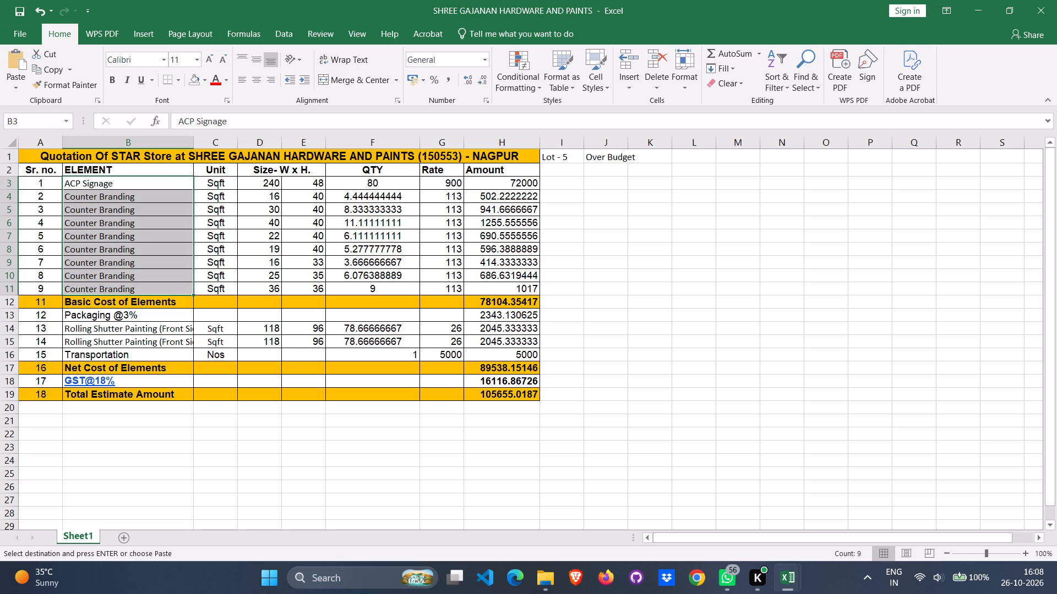
pyautogui.hotkey('ctrl', 'c')
pyautogui.hotkey('alt', 'Tab')
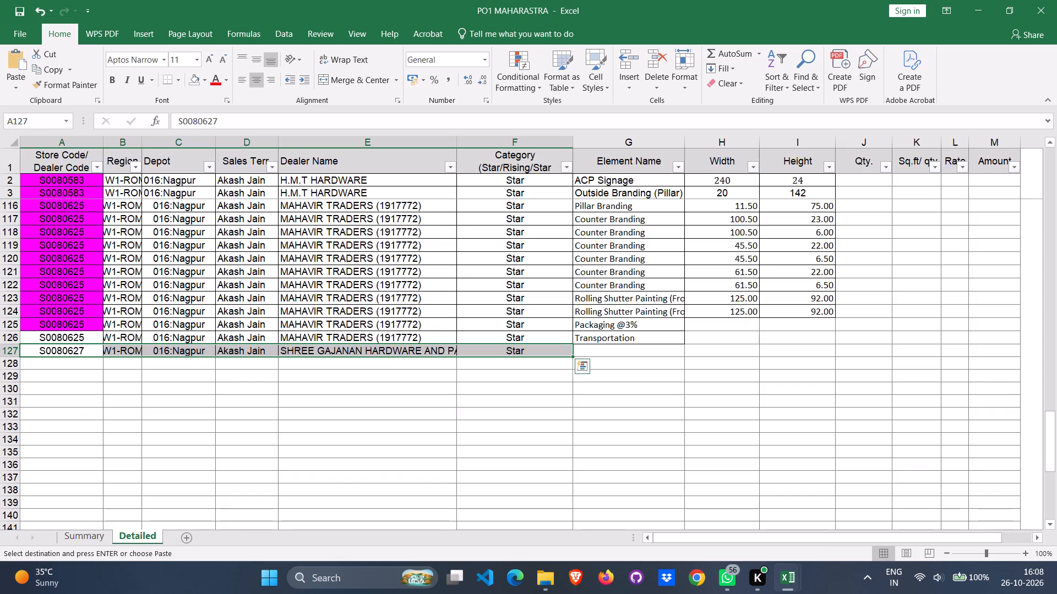
pyautogui.click(620, 350)
pyautogui.hotkey('ctrl', 'v')
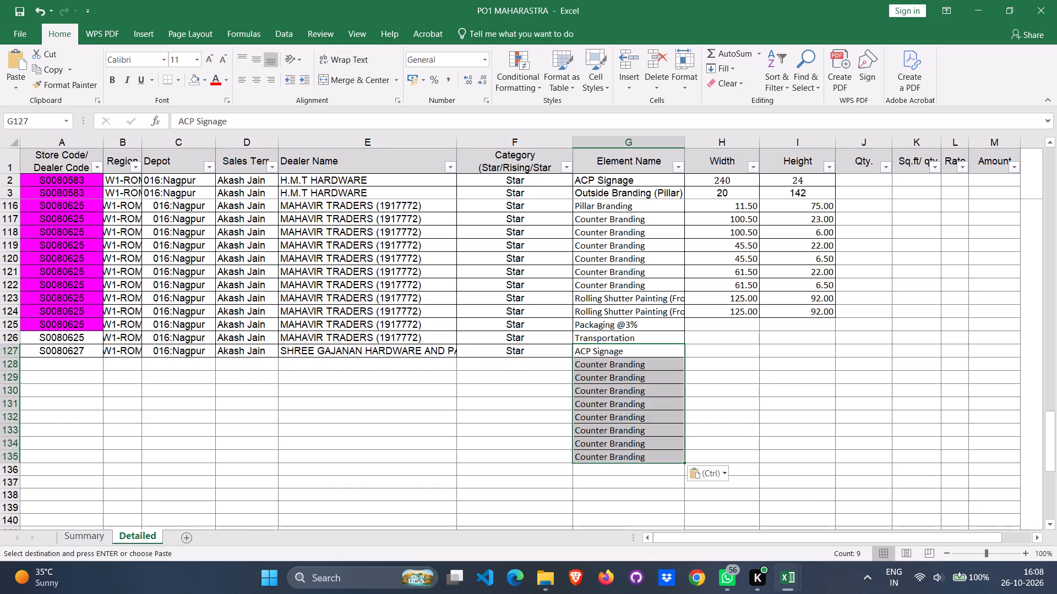
# Copy the widths and heights in D3:E11 of the SHREE GAJANAN estimate into Detailed H127:I135.
pyautogui.click(711, 354)
pyautogui.hotkey('alt', 'Tab')
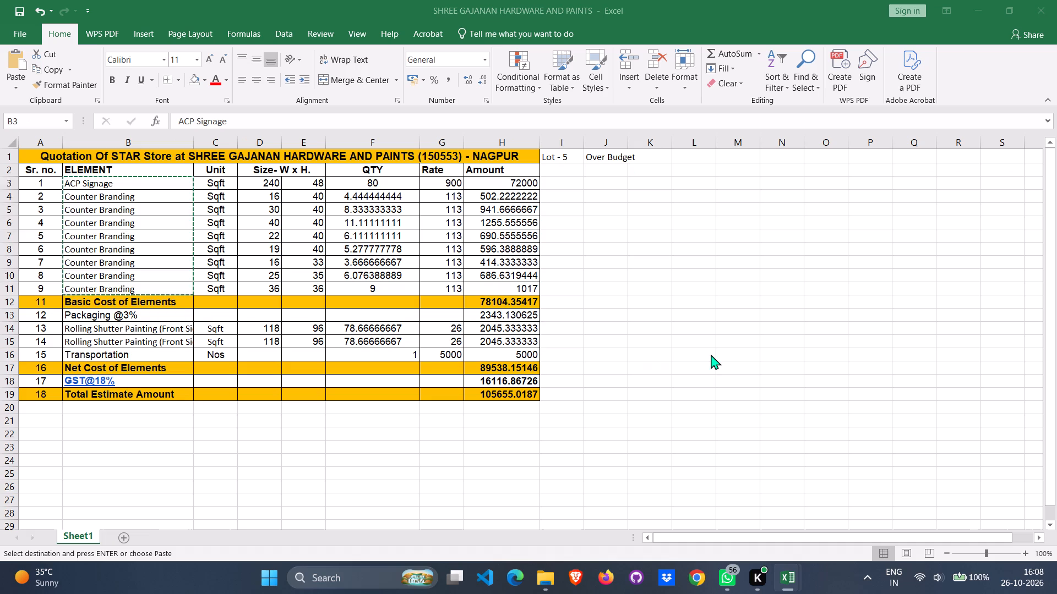
pyautogui.click(238, 183)
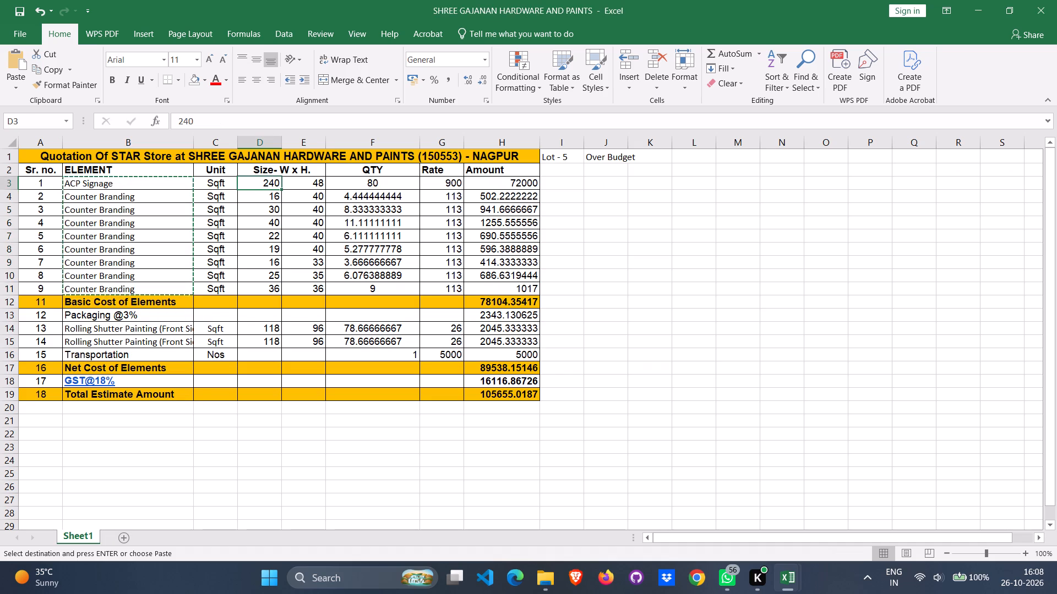
pyautogui.hotkey('shift', 'Right')
pyautogui.hotkey('shift', 'Down')
pyautogui.hotkey('shift', 'Down')
pyautogui.hotkey('shift', 'Down')
pyautogui.hotkey('shift', 'Down')
pyautogui.hotkey('shift', 'Down')
pyautogui.hotkey('shift', 'Down')
pyautogui.hotkey('shift', 'Down')
pyautogui.hotkey('shift', 'Down')
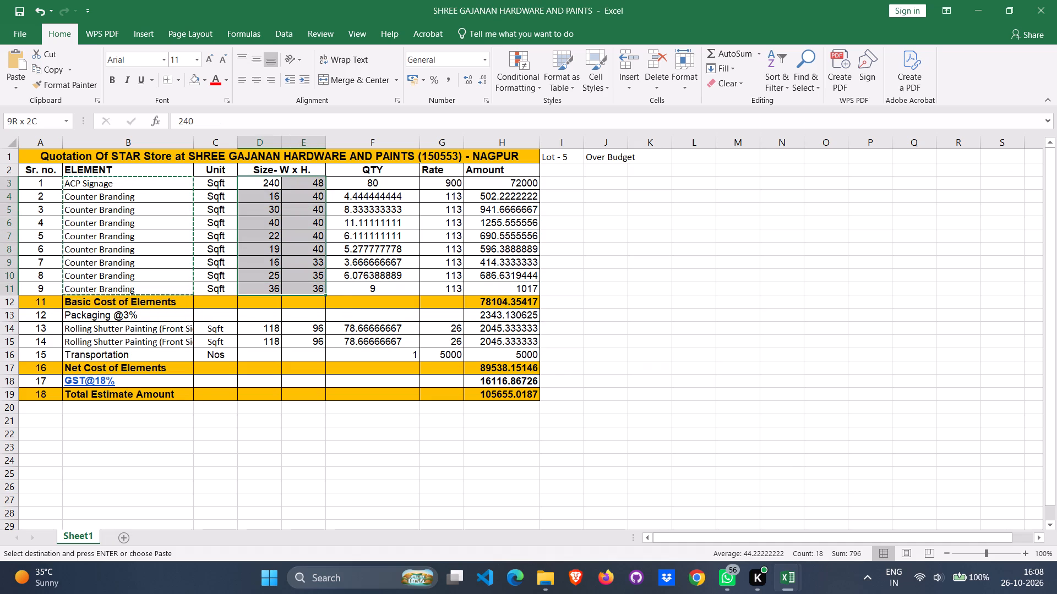
pyautogui.hotkey('ctrl', 'c')
pyautogui.hotkey('alt', 'Tab')
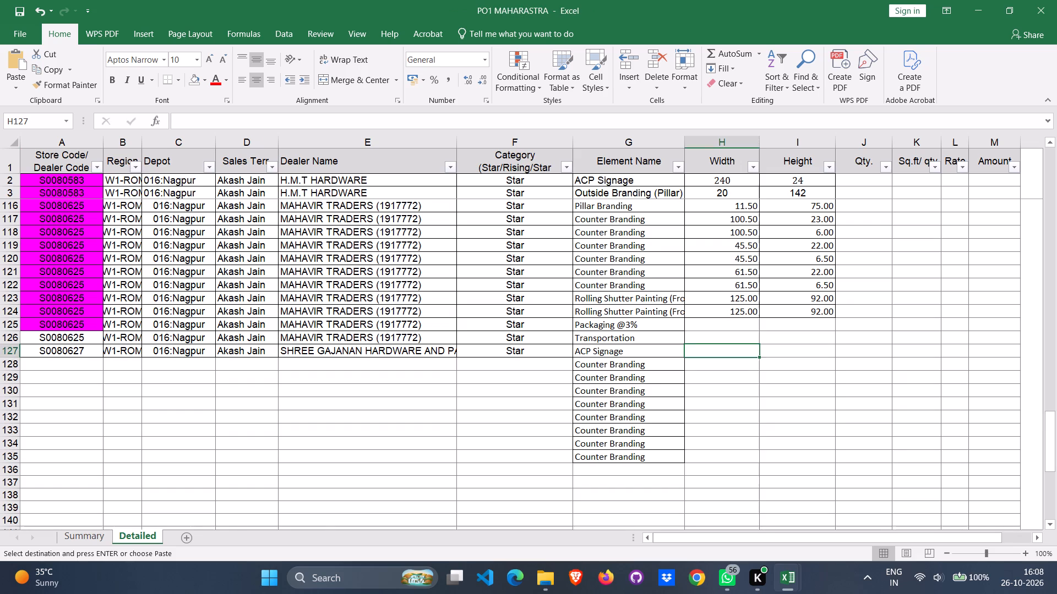
pyautogui.hotkey('ctrl', 'v')
# Copy both Rolling Shutter Painting (Front Side) element names from the SHREE GAJANAN estimate into Detailed G136:G137.
pyautogui.hotkey('alt', 'Tab')
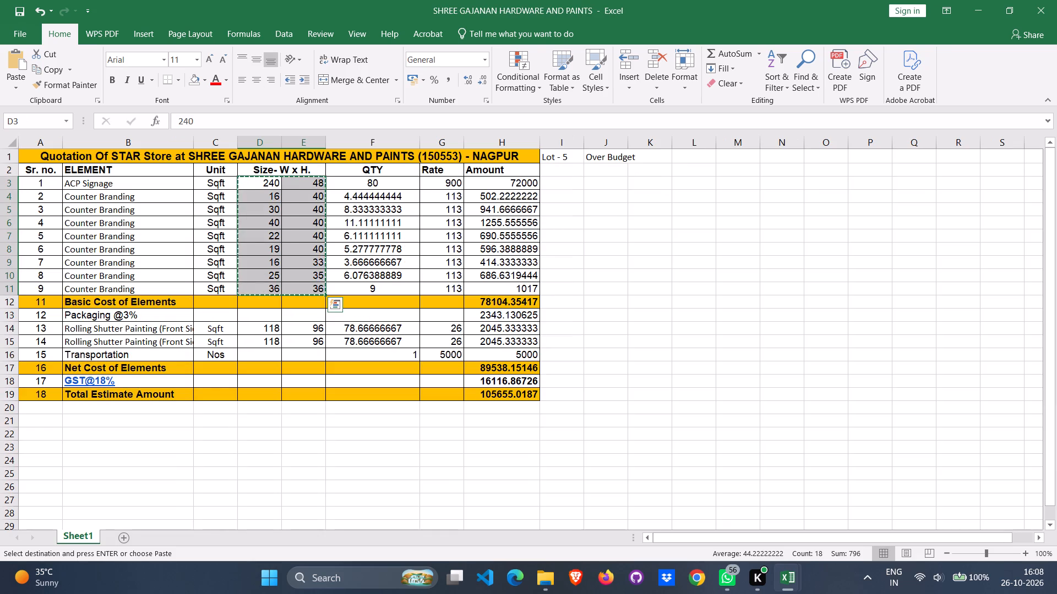
pyautogui.hotkey('alt', 'Tab')
pyautogui.hotkey('alt', 'Tab')
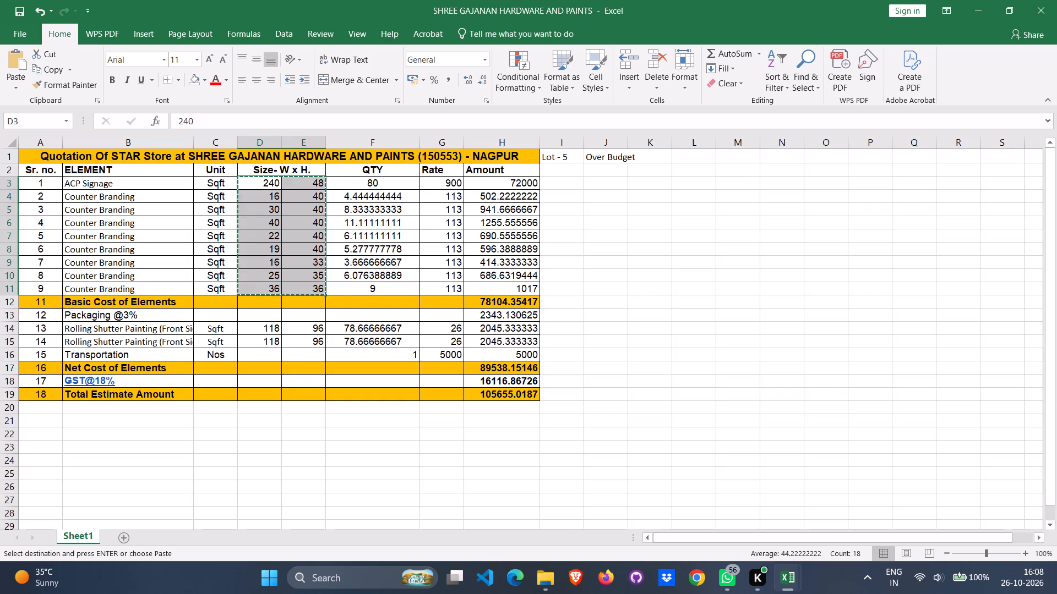
pyautogui.click(134, 328)
pyautogui.hotkey('shift', 'Down')
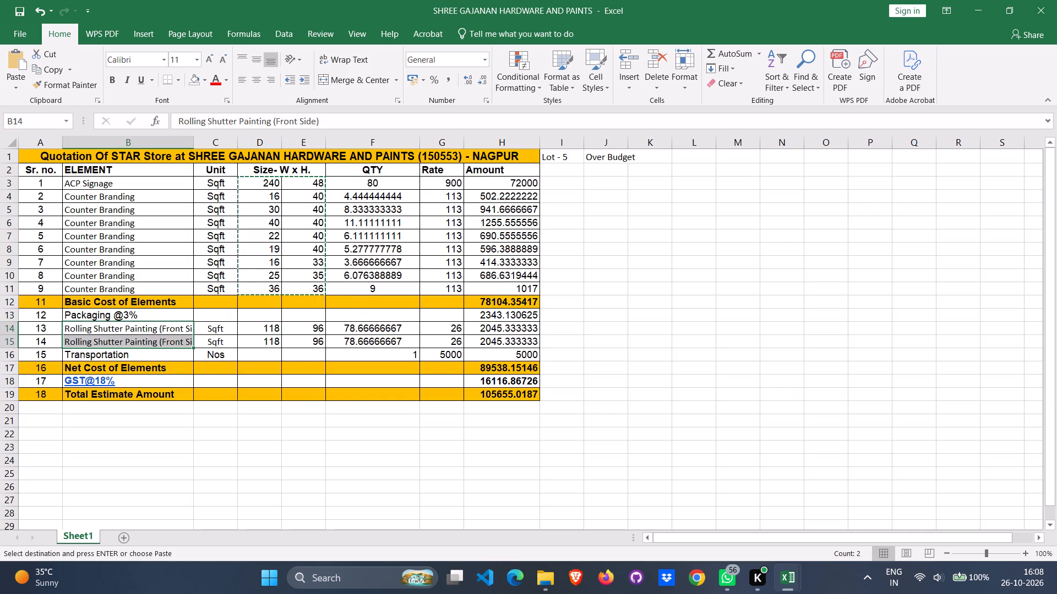
pyautogui.hotkey('ctrl', 'c')
pyautogui.hotkey('alt', 'Tab')
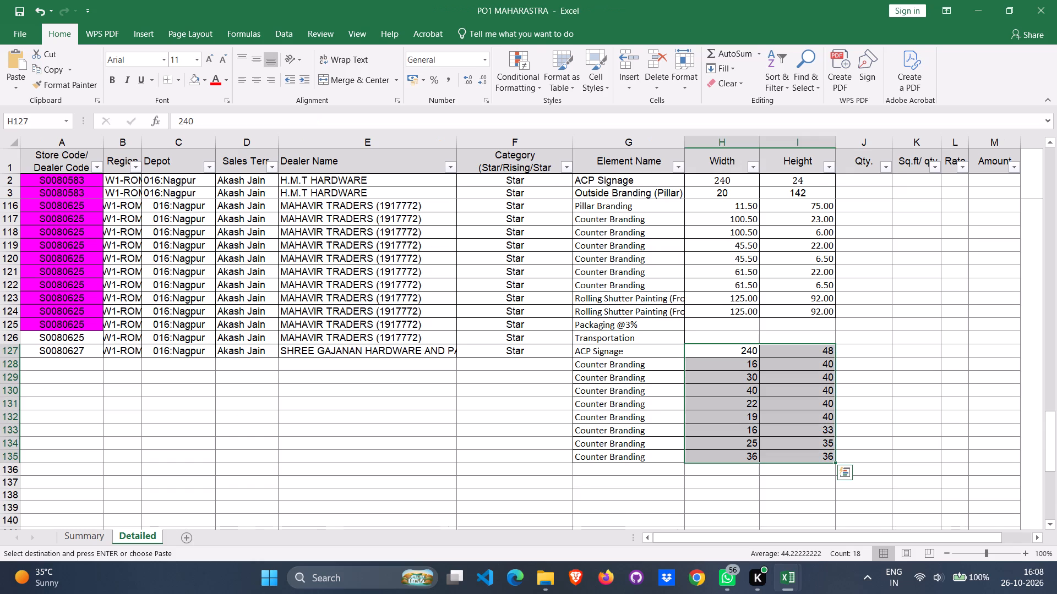
pyautogui.click(591, 473)
pyautogui.hotkey('ctrl', 'v')
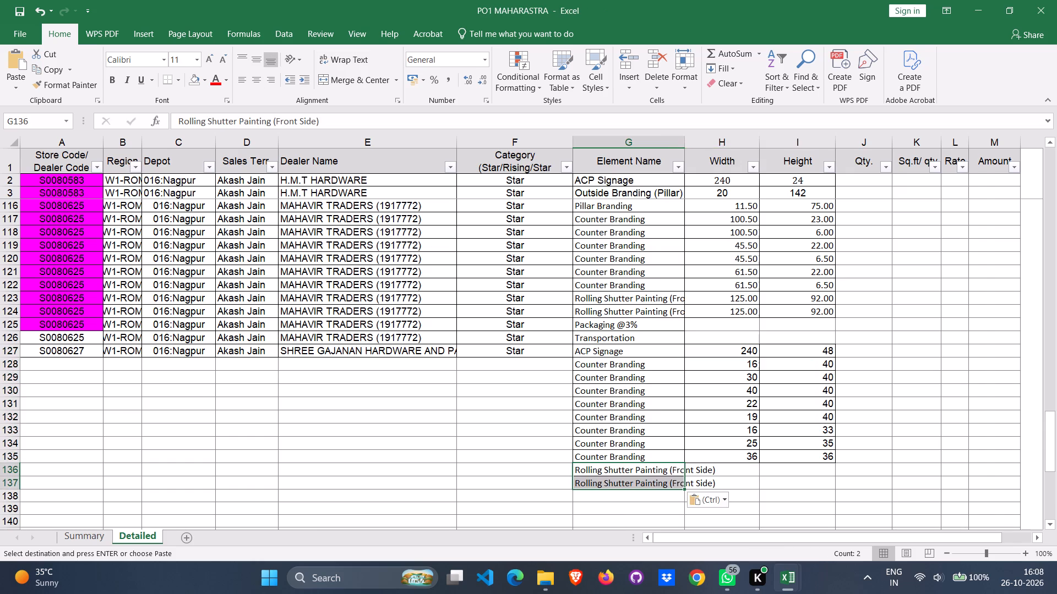
# Copy both Rolling Shutter Painting sizes, 118 x 96, from the SHREE GAJANAN estimate into Detailed H136:I137 and save PO1 MAHARASTRA.
pyautogui.hotkey('alt', 'Tab')
pyautogui.click(261, 328)
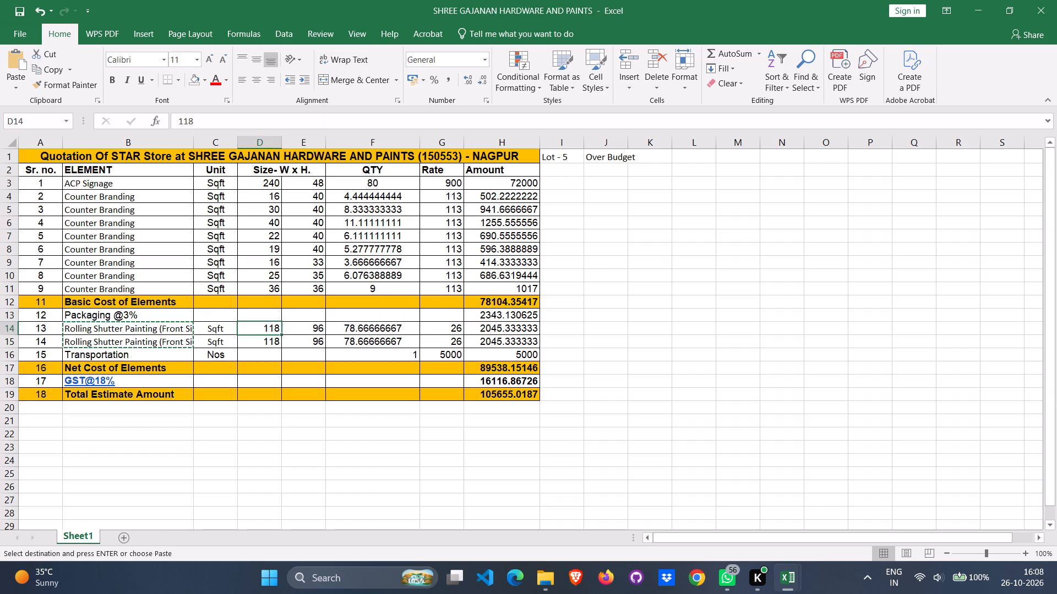
pyautogui.hotkey('shift', 'Down')
pyautogui.hotkey('shift', 'Right')
pyautogui.hotkey('ctrl', 'c')
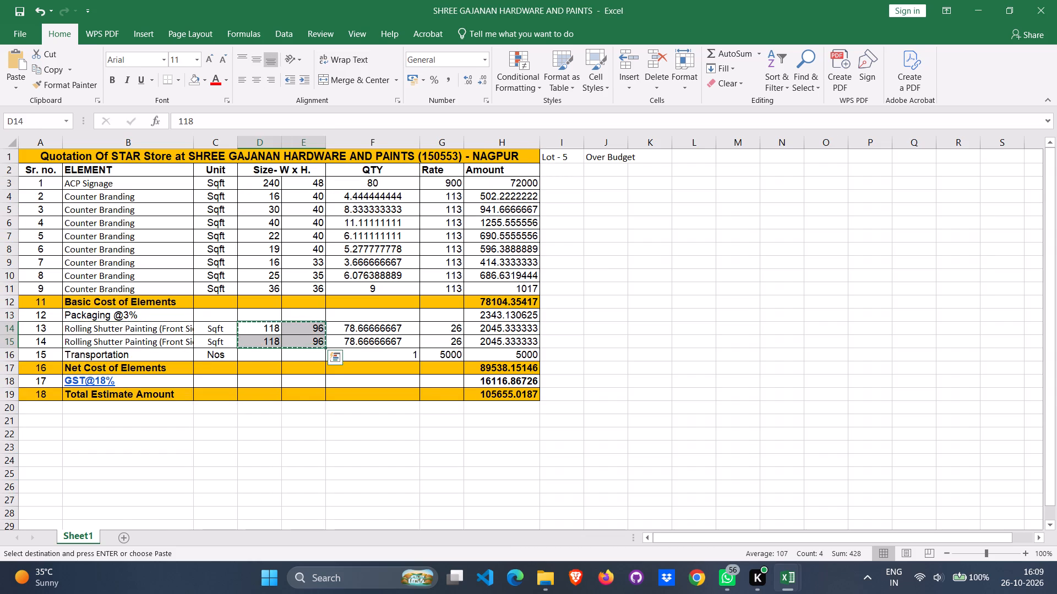
pyautogui.hotkey('alt', 'Tab')
pyautogui.press('Right')
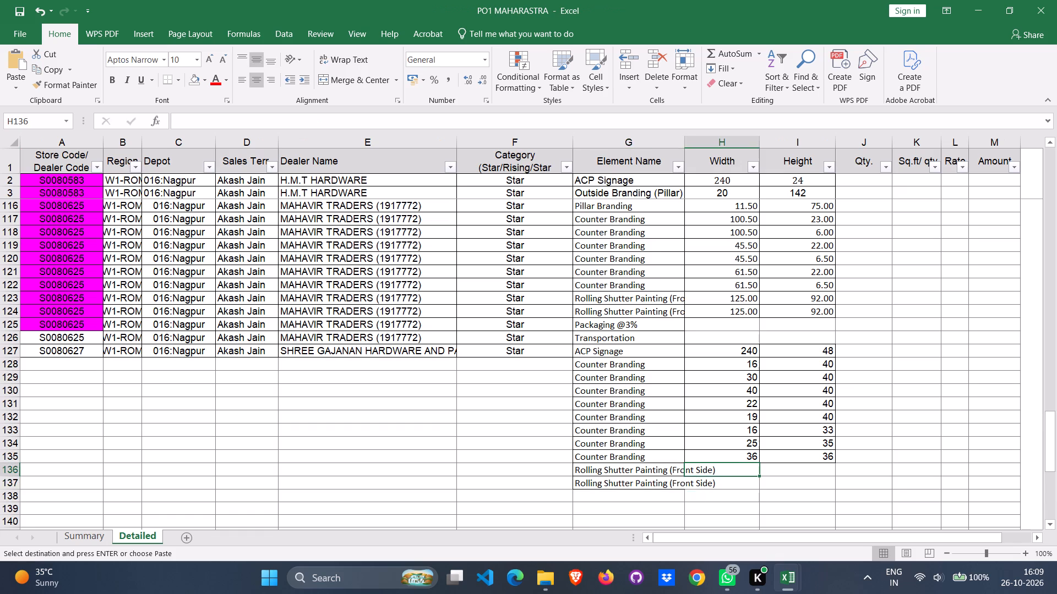
pyautogui.hotkey('ctrl', 'v')
pyautogui.hotkey('ctrl', 's')
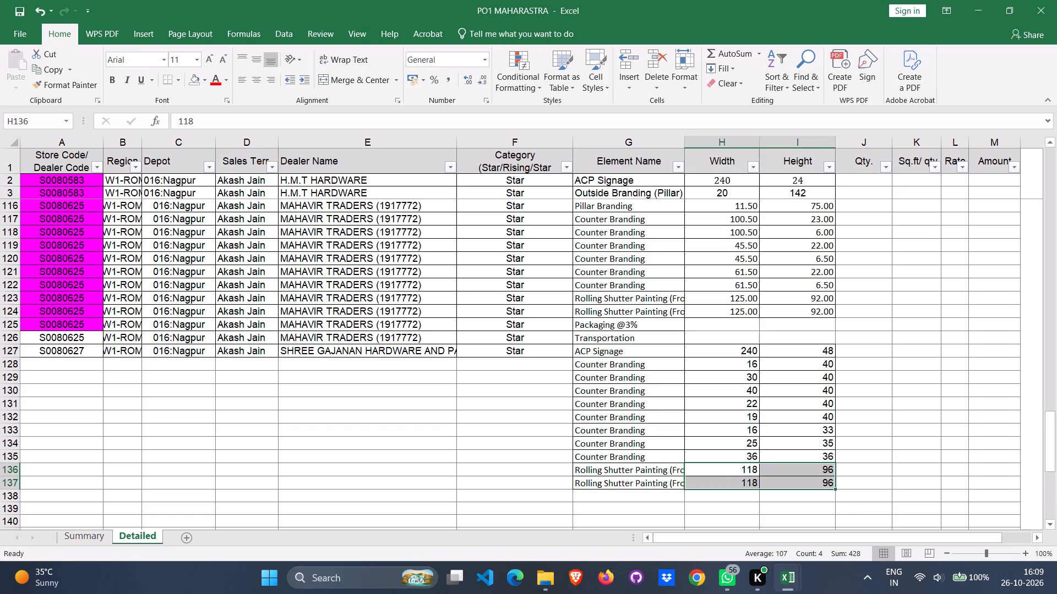
# Copy the Packaging @3% and Transportation element names from the SHREE GAJANAN estimate into Detailed G138 and G139, and save PO1 MAHARASTRA.
pyautogui.scroll(-6, 513, 404)
pyautogui.hotkey('alt', 'Tab')
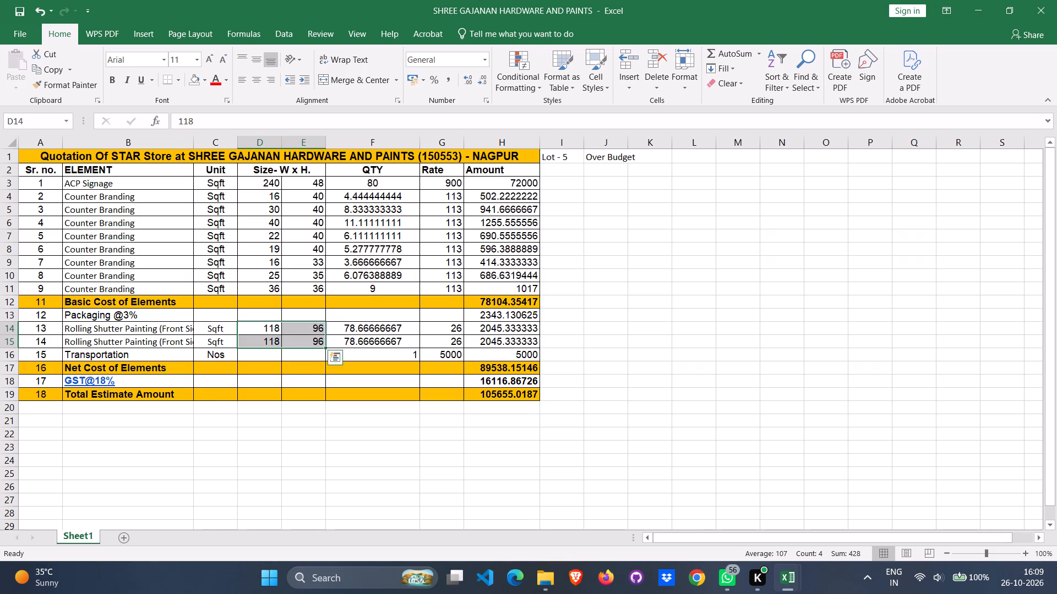
pyautogui.click(144, 316)
pyautogui.hotkey('ctrl', 'c')
pyautogui.hotkey('alt', 'Tab')
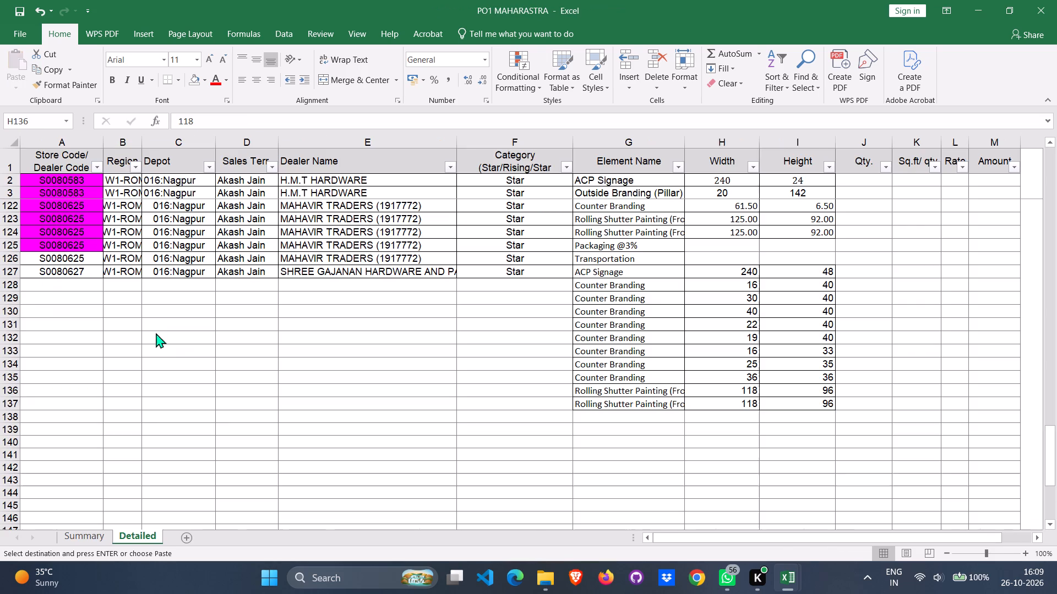
pyautogui.click(631, 416)
pyautogui.hotkey('ctrl', 'v')
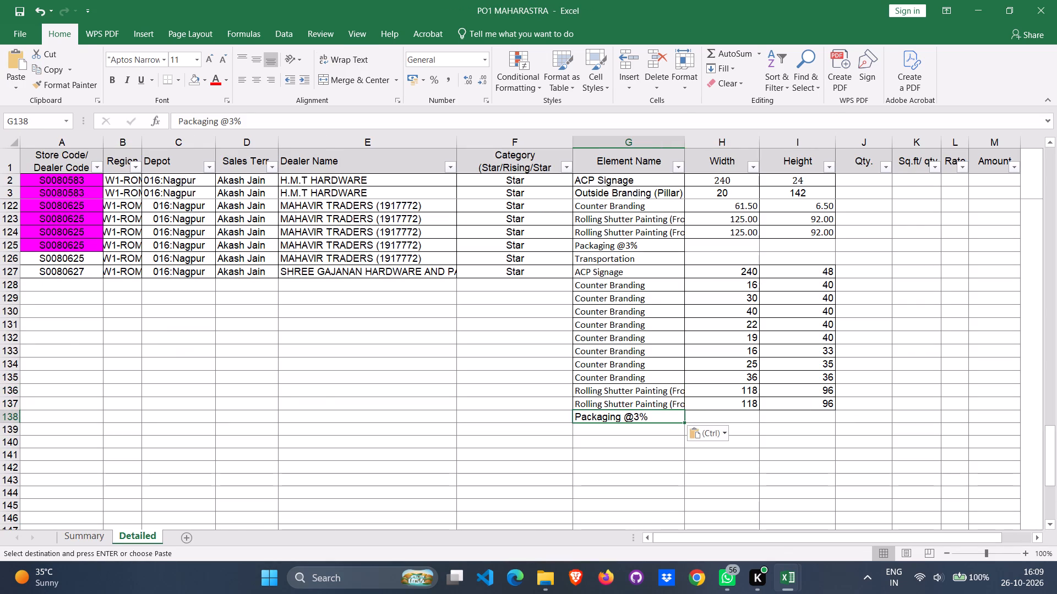
pyautogui.hotkey('alt', 'Tab')
pyautogui.click(128, 351)
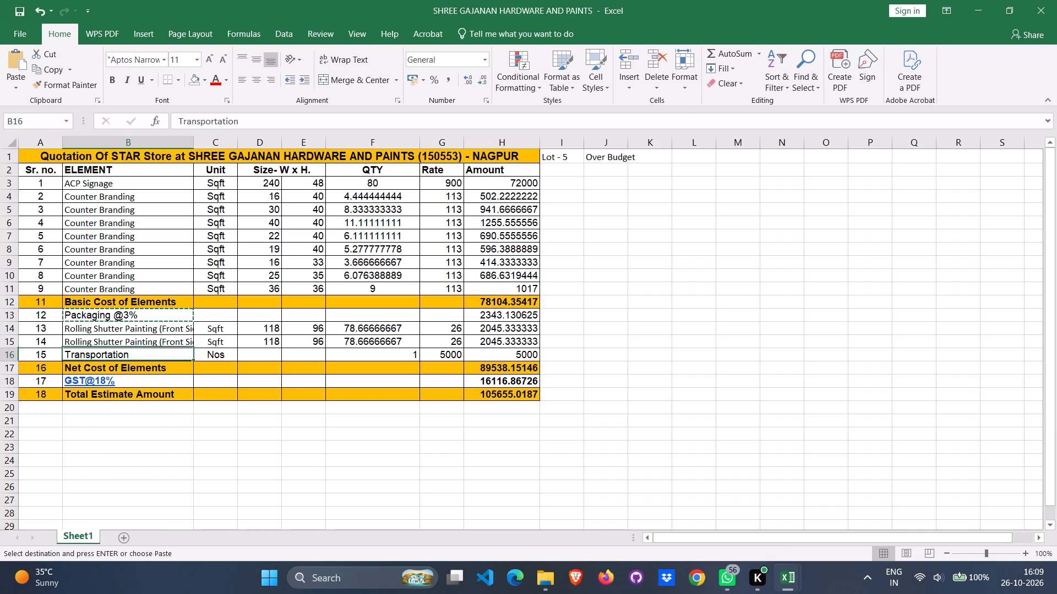
pyautogui.hotkey('ctrl', 'c')
pyautogui.hotkey('alt', 'Tab')
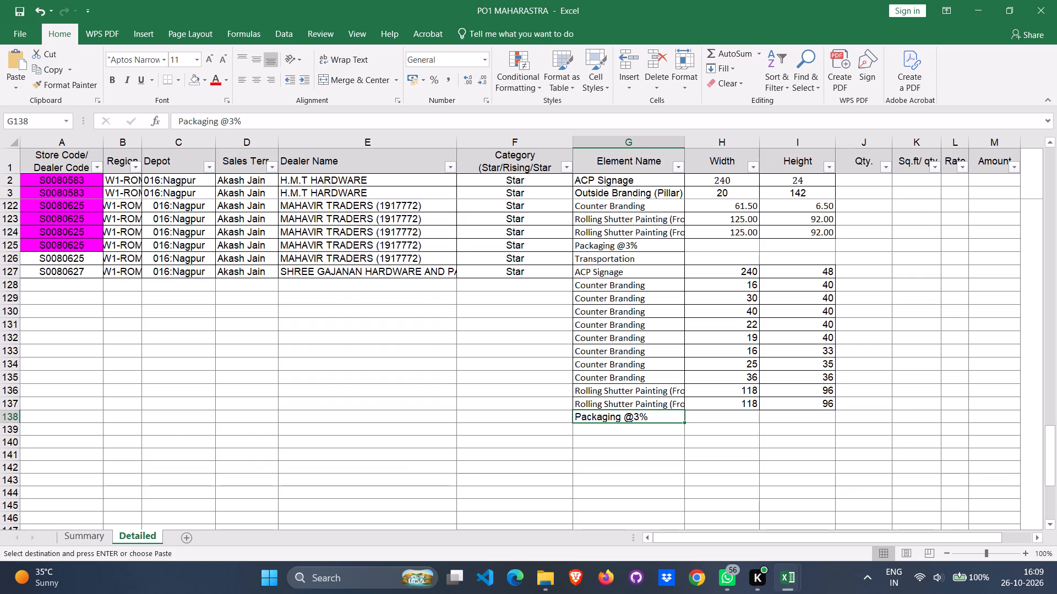
pyautogui.click(591, 434)
pyautogui.hotkey('ctrl', 'v')
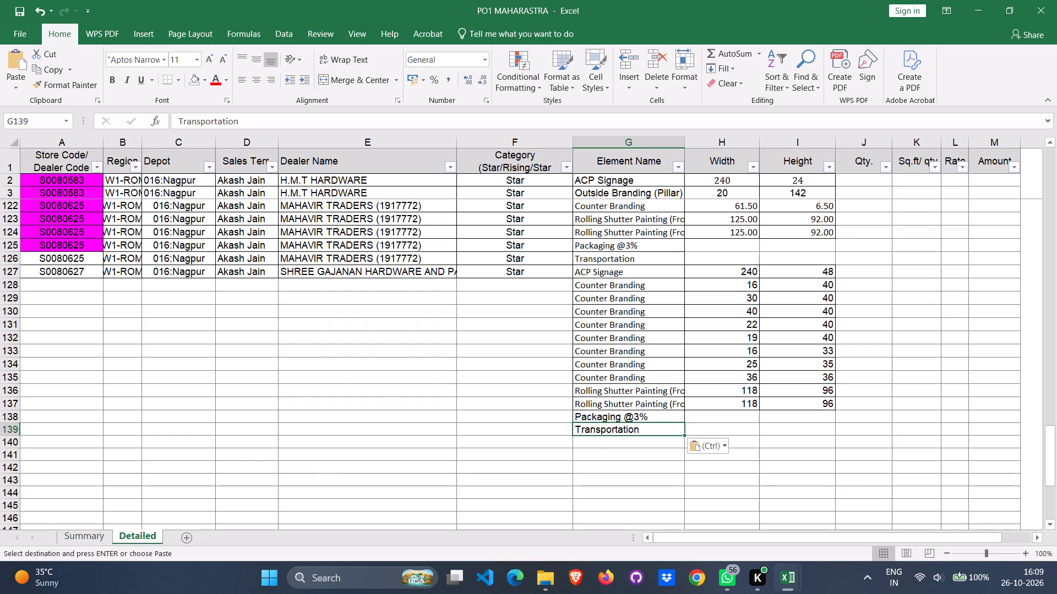
pyautogui.hotkey('ctrl', 's')
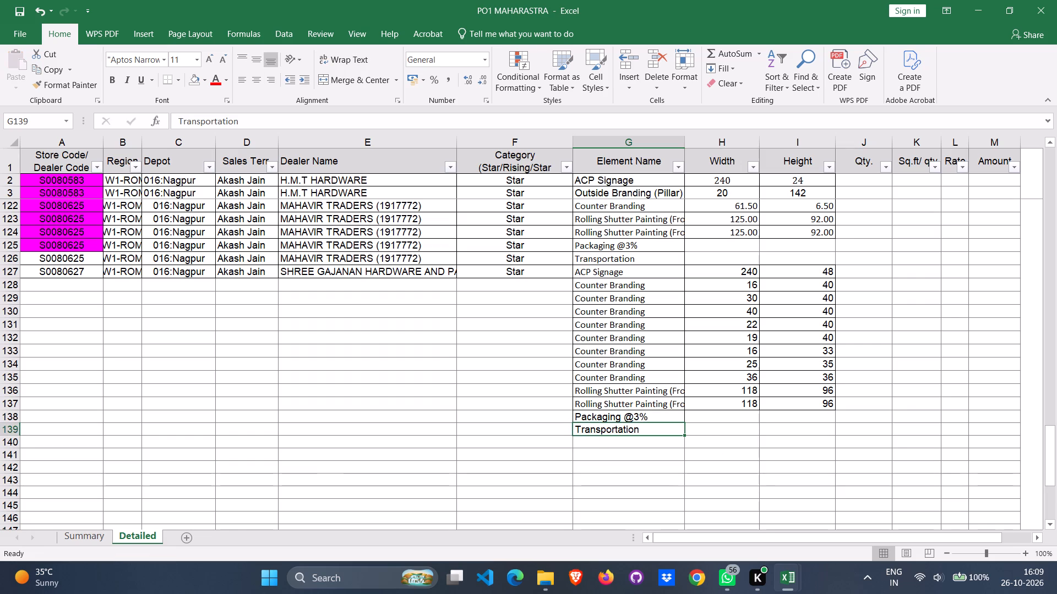
# Copy SHREE GAJANAN's dealer details in A127:F127 down through row 139 of the Detailed sheet and save PO1 MAHARASTRA.
pyautogui.hotkey('alt', 'Tab')
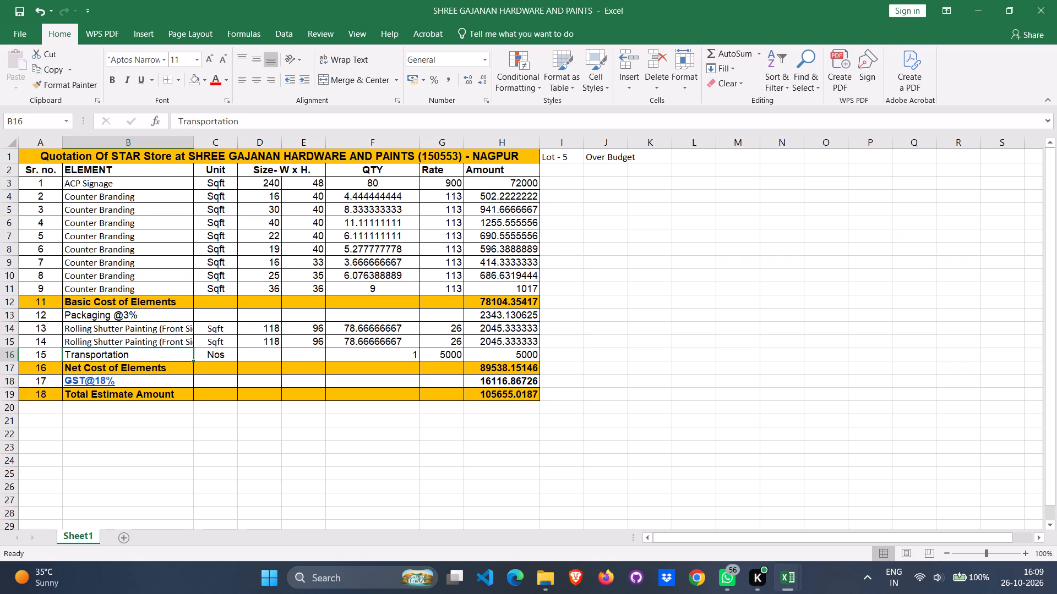
pyautogui.hotkey('alt', 'Tab')
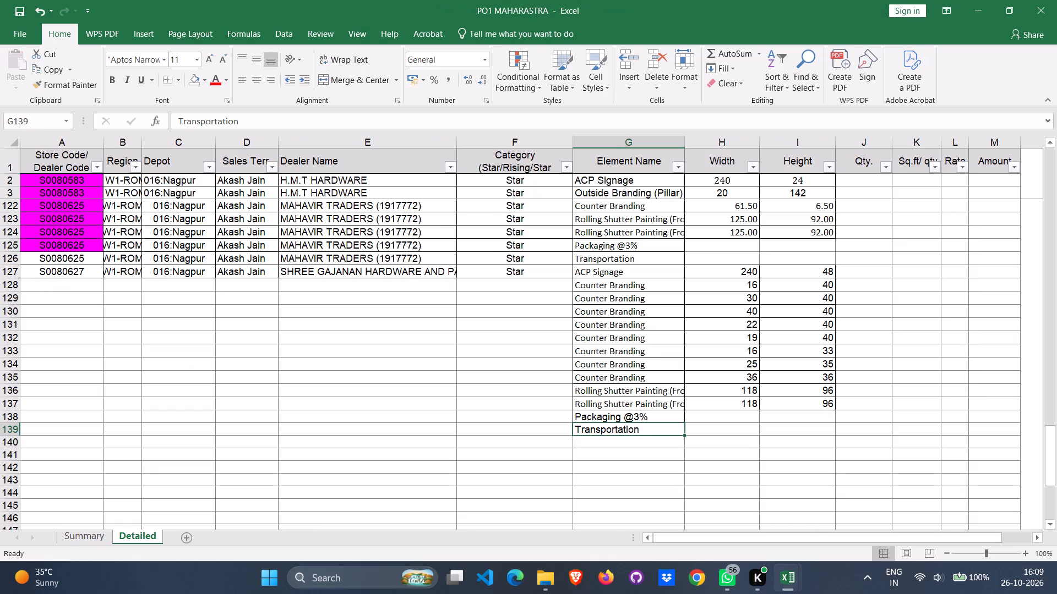
pyautogui.hotkey('alt', 'Tab')
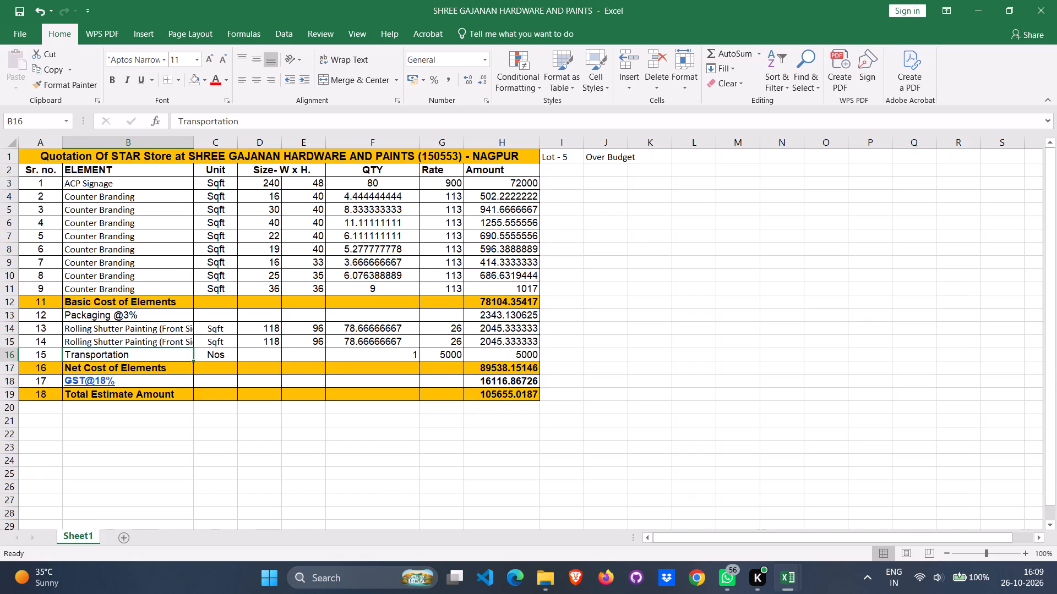
pyautogui.hotkey('alt', 'Tab')
pyautogui.click(67, 271)
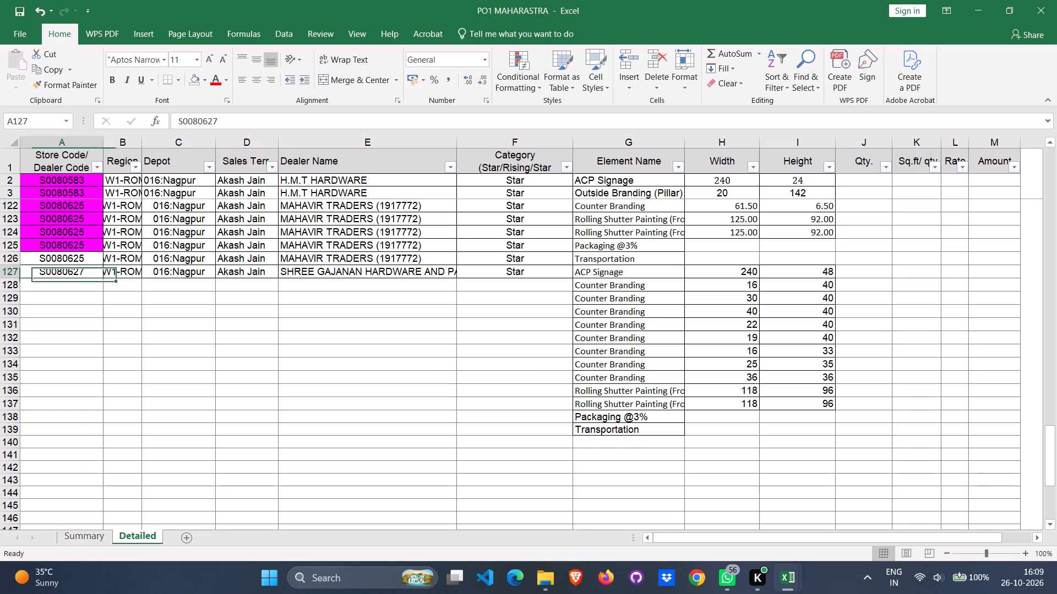
pyautogui.hotkey('shift', 'Right')
pyautogui.hotkey('shift', 'Right')
pyautogui.hotkey('shift', 'Right')
pyautogui.hotkey('shift', 'Right')
pyautogui.hotkey('shift', 'Right')
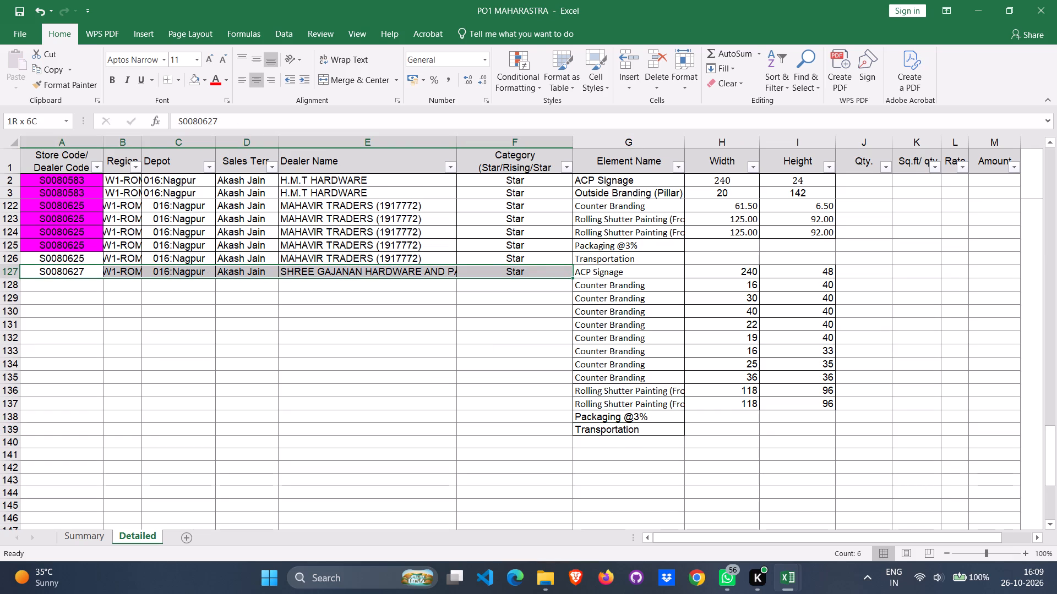
pyautogui.hotkey('ctrl', 'c')
pyautogui.hotkey('shift', 'Down')
pyautogui.hotkey('shift', 'Down')
pyautogui.hotkey('shift', 'Down')
pyautogui.hotkey('shift', 'Down')
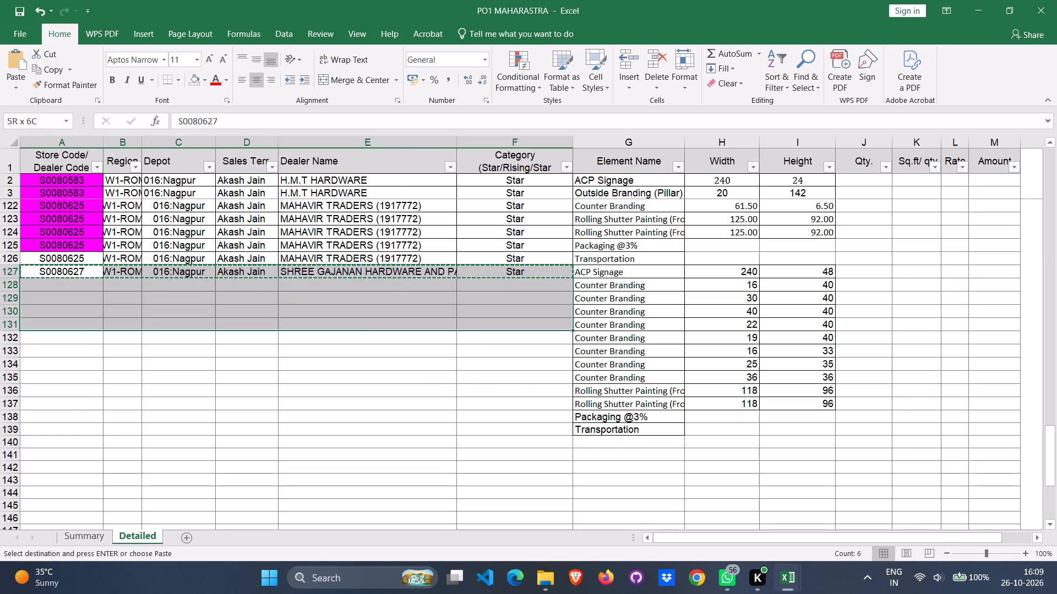
pyautogui.hotkey('shift', 'Down')
pyautogui.hotkey('shift', 'Down')
pyautogui.hotkey('shift', 'Down')
pyautogui.hotkey('shift', 'Down')
pyautogui.hotkey('shift', 'Down')
pyautogui.hotkey('shift', 'Down')
pyautogui.hotkey('shift', 'Down')
pyautogui.hotkey('shift', 'Down')
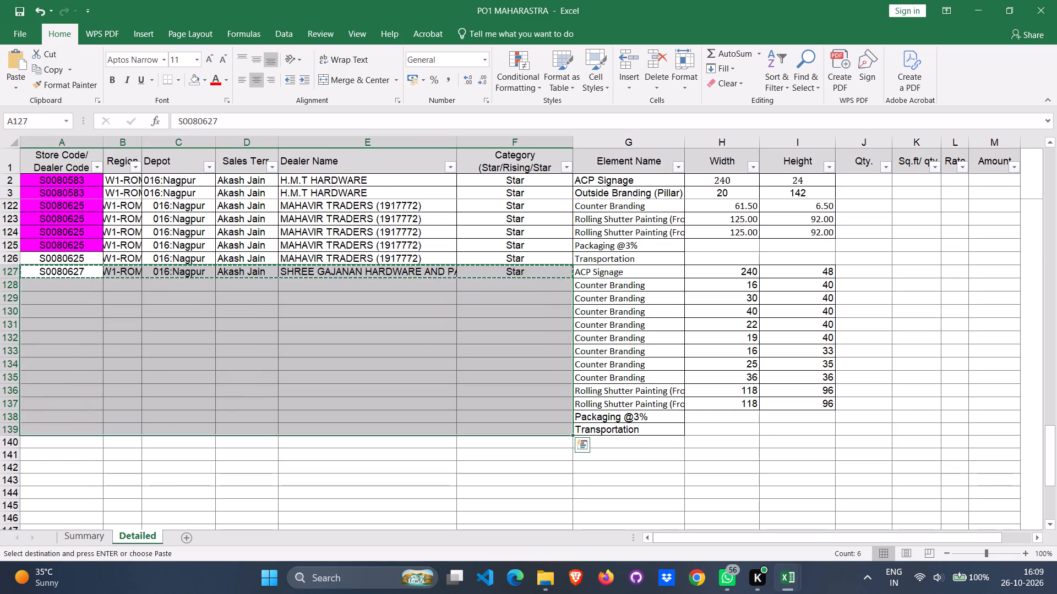
pyautogui.hotkey('ctrl', 'v')
pyautogui.hotkey('ctrl', 's')
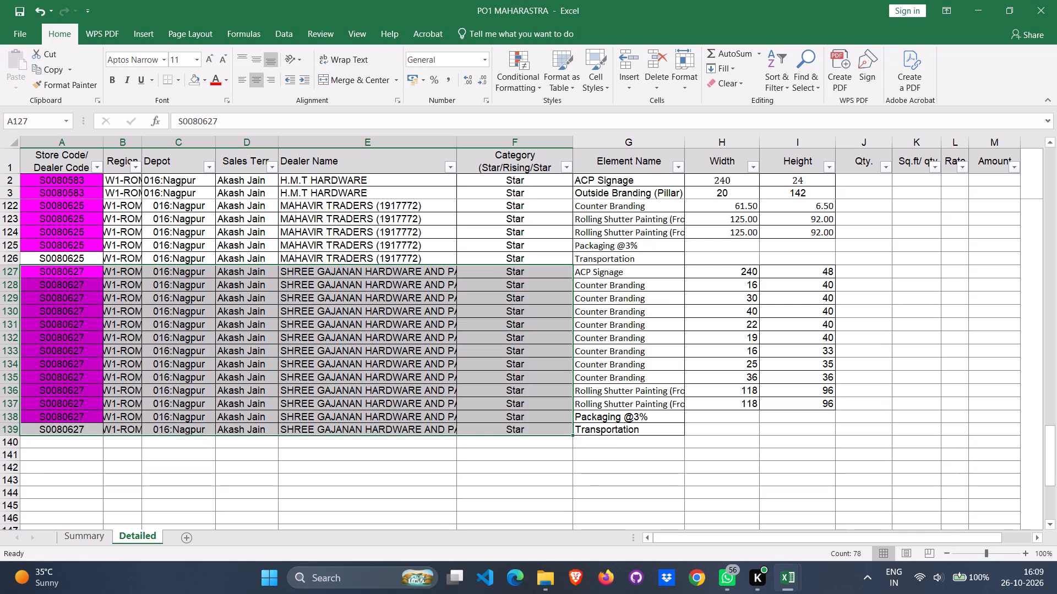
pyautogui.click(341, 445)
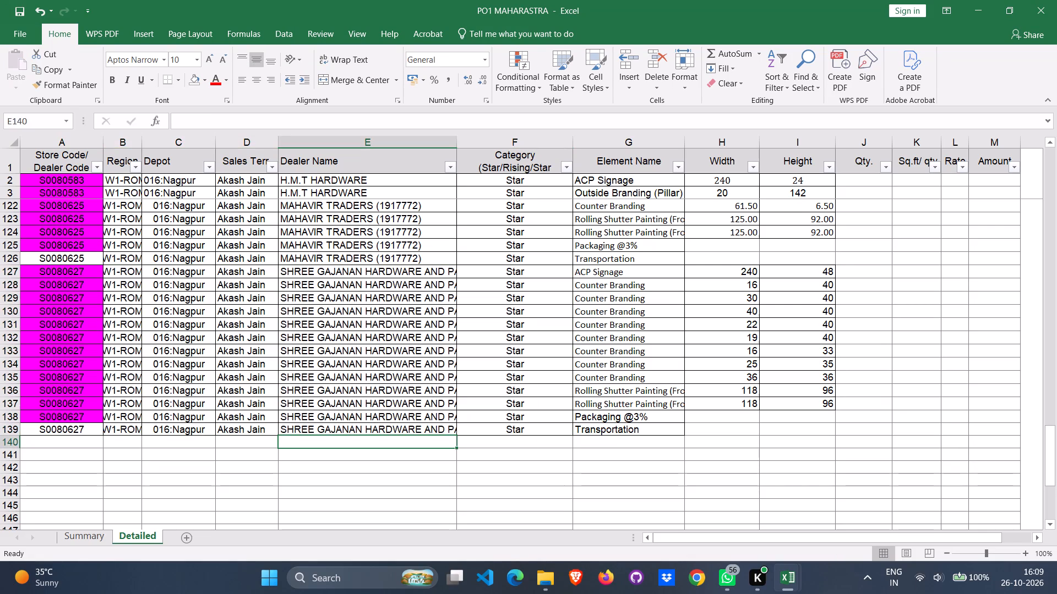
# Copy the Packaging @3% and Transportation element names in G138:G139 and go to the end of the BALAJI COLOUR PAINTS rows.
pyautogui.click(604, 420)
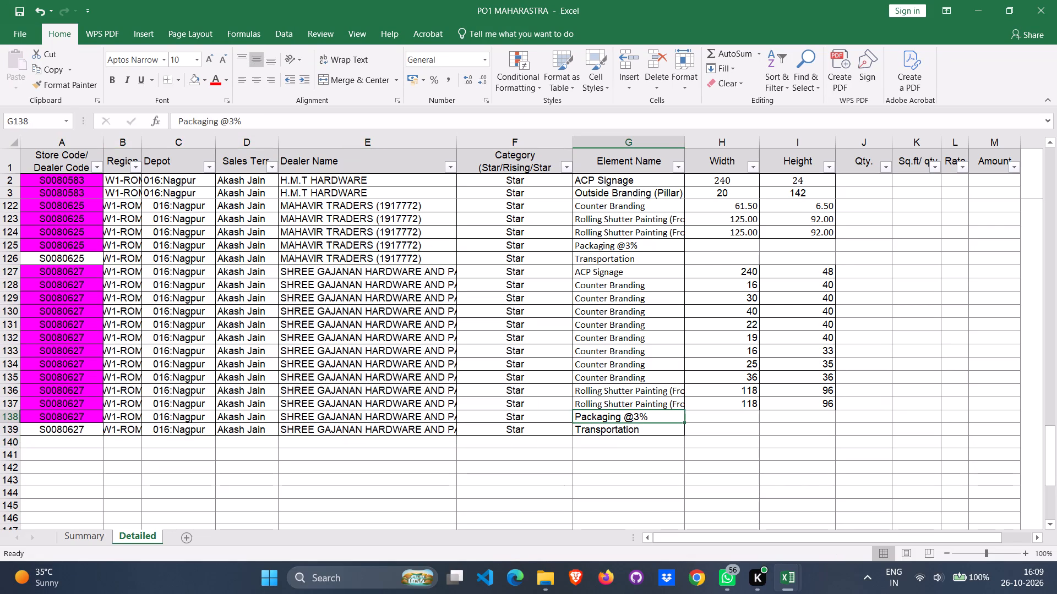
pyautogui.hotkey('shift', 'Down')
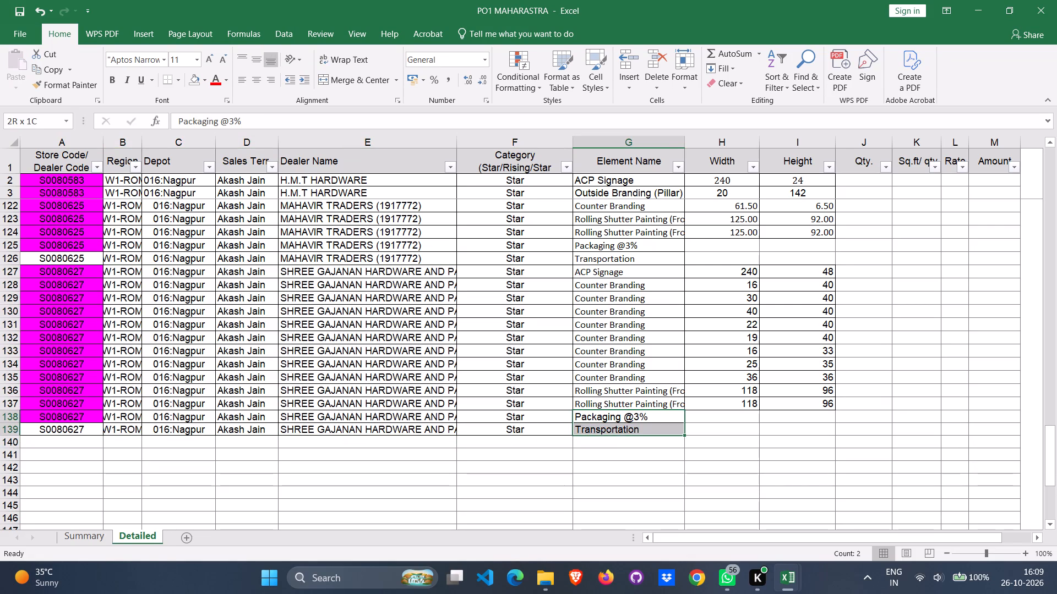
pyautogui.hotkey('ctrl', 'c')
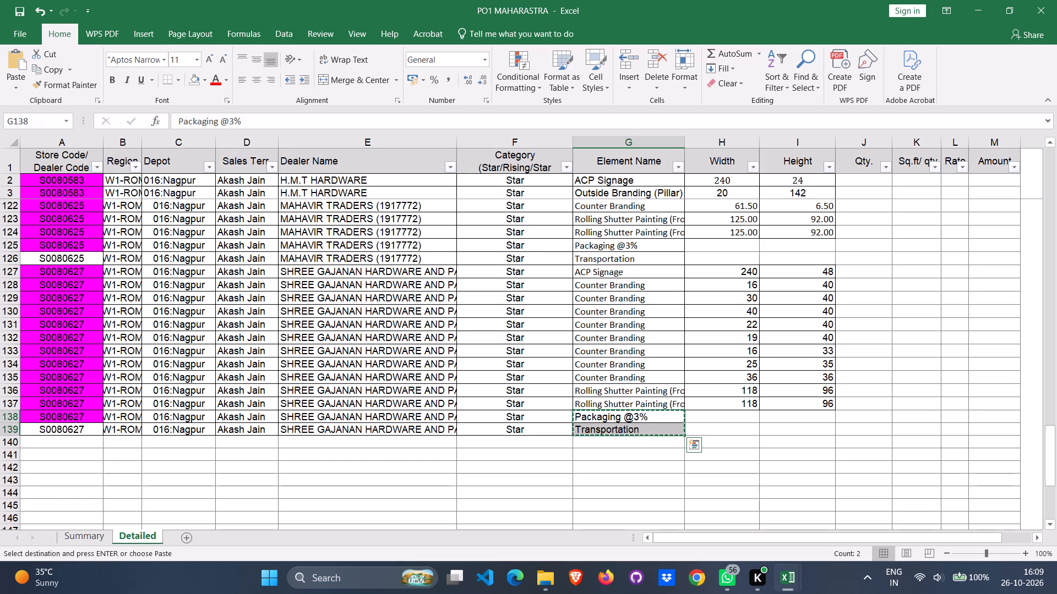
pyautogui.scroll(3, 412, 348)
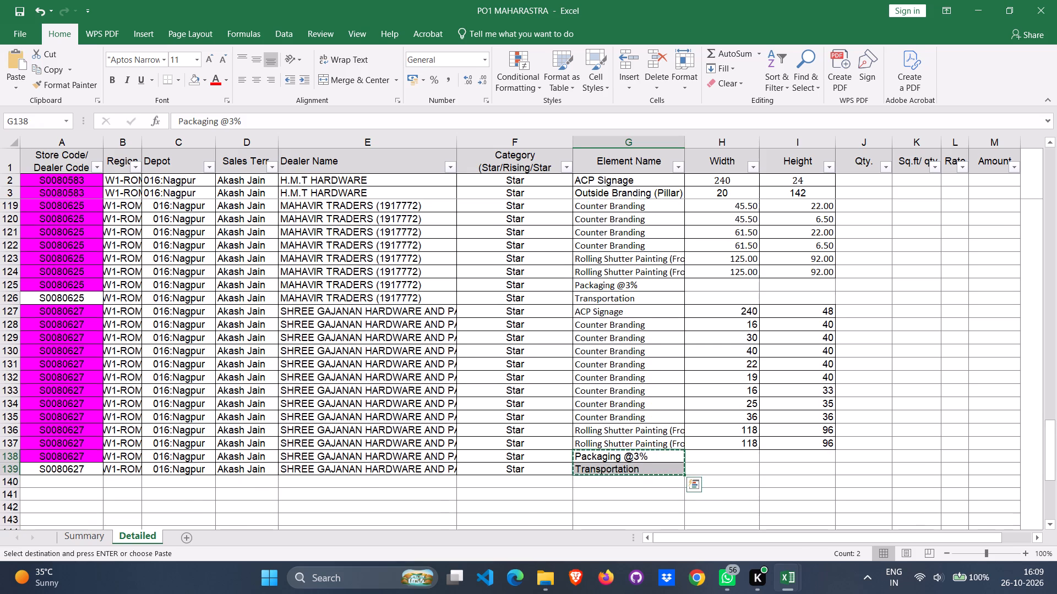
pyautogui.scroll(3, 410, 356)
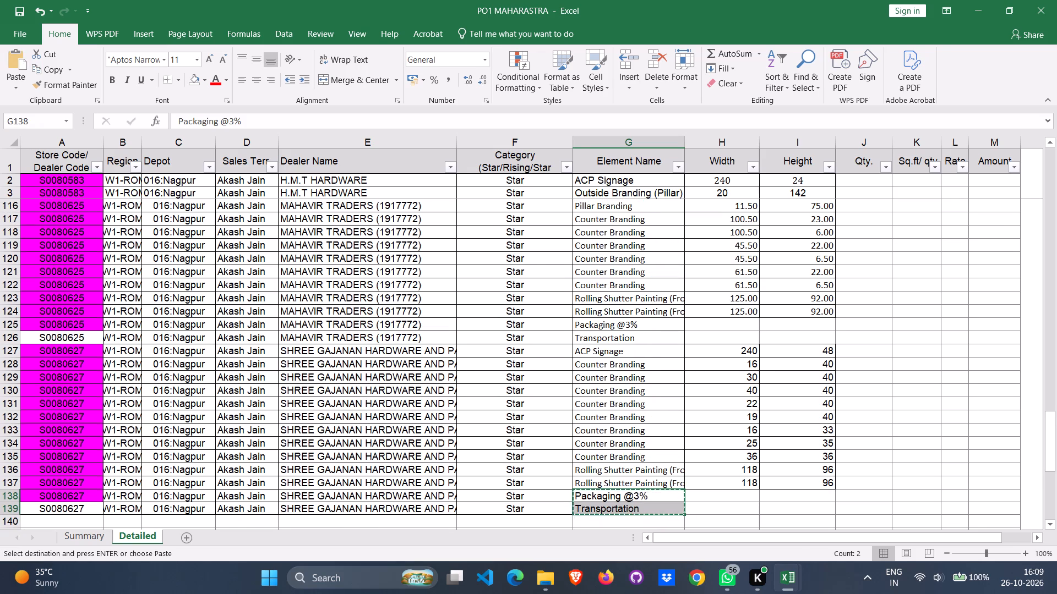
pyautogui.scroll(9, 424, 346)
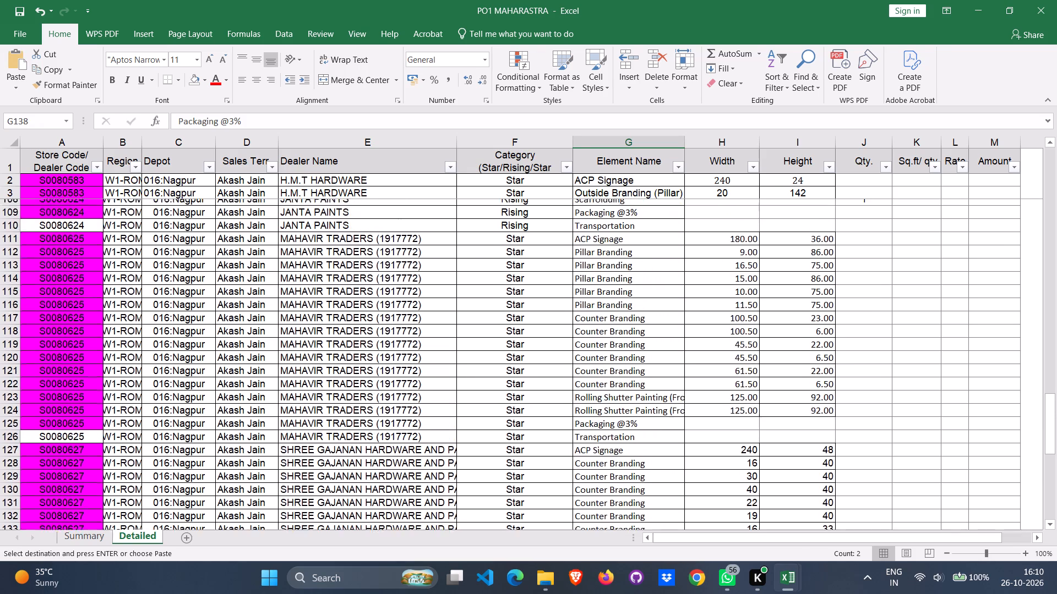
pyautogui.scroll(7, 424, 346)
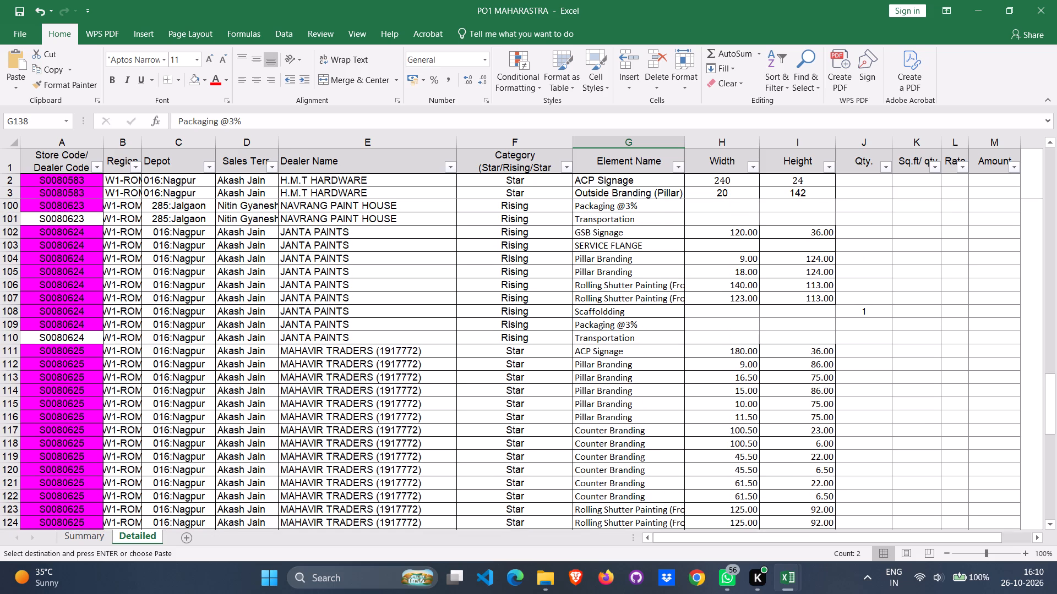
pyautogui.scroll(-1, 424, 346)
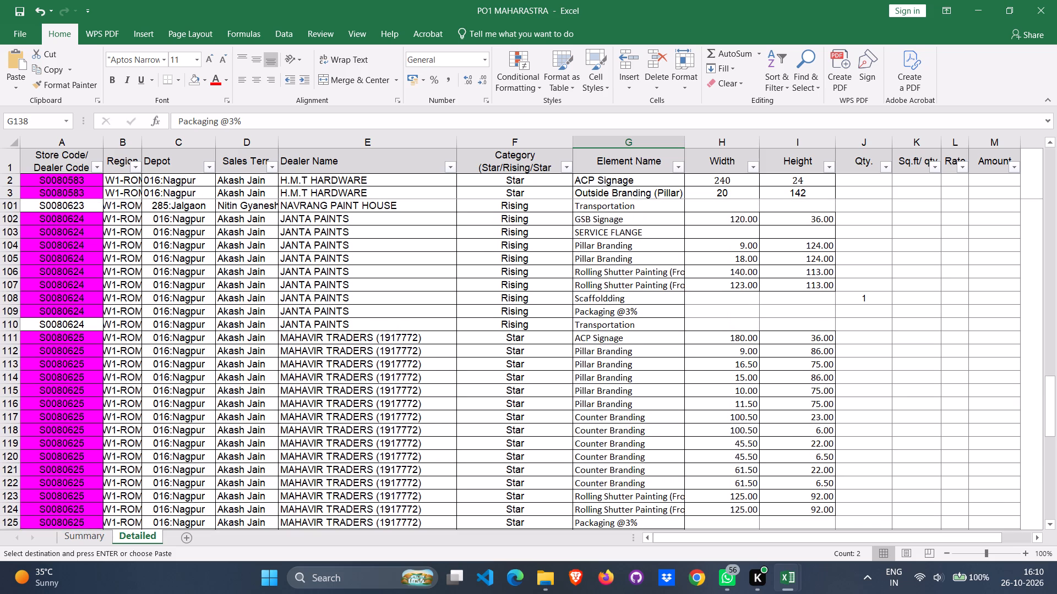
pyautogui.scroll(7, 425, 338)
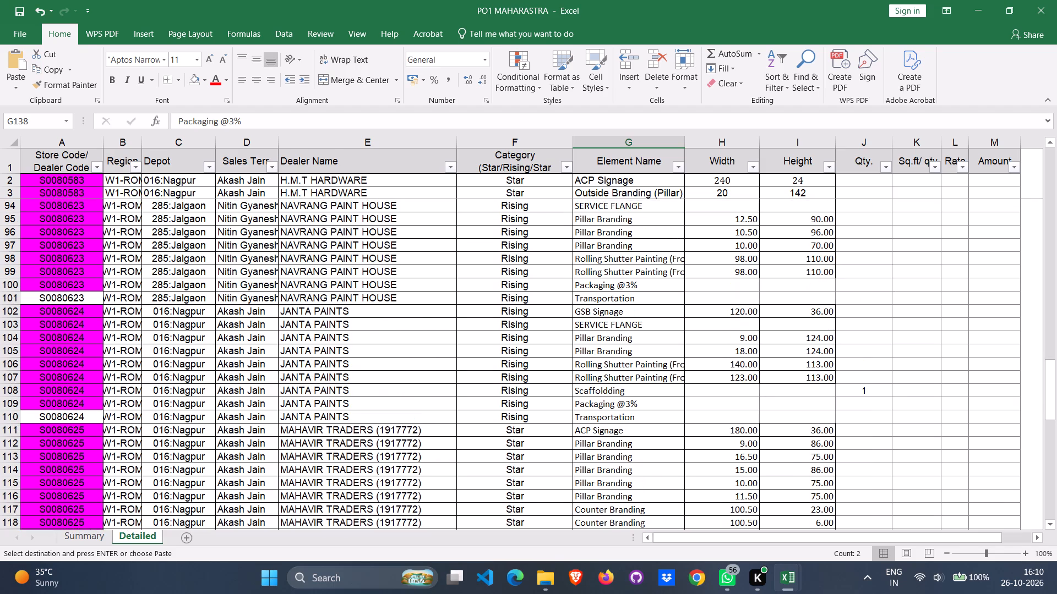
pyautogui.scroll(8, 425, 339)
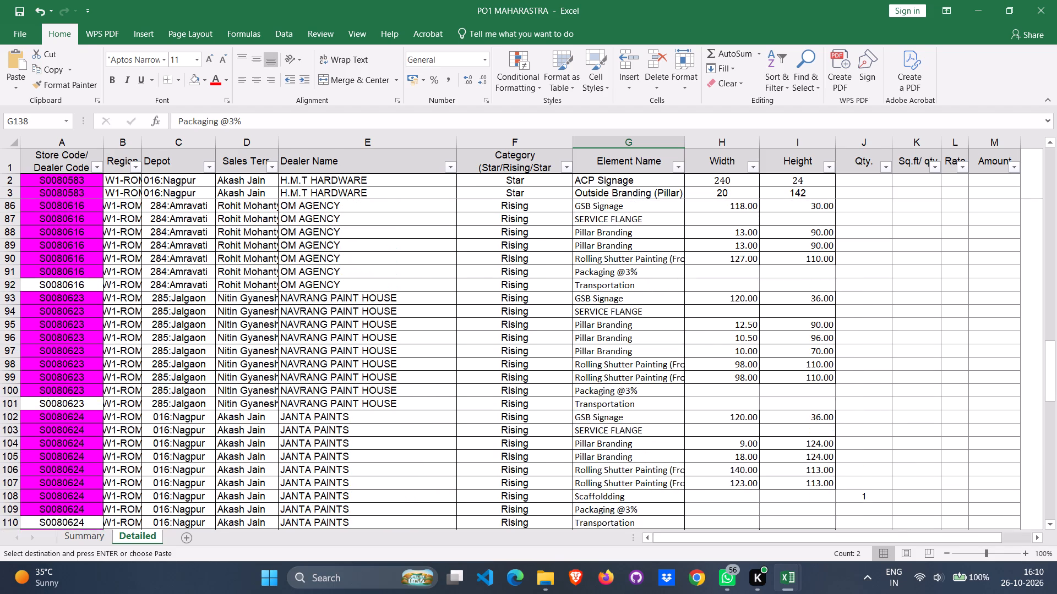
pyautogui.scroll(7, 425, 339)
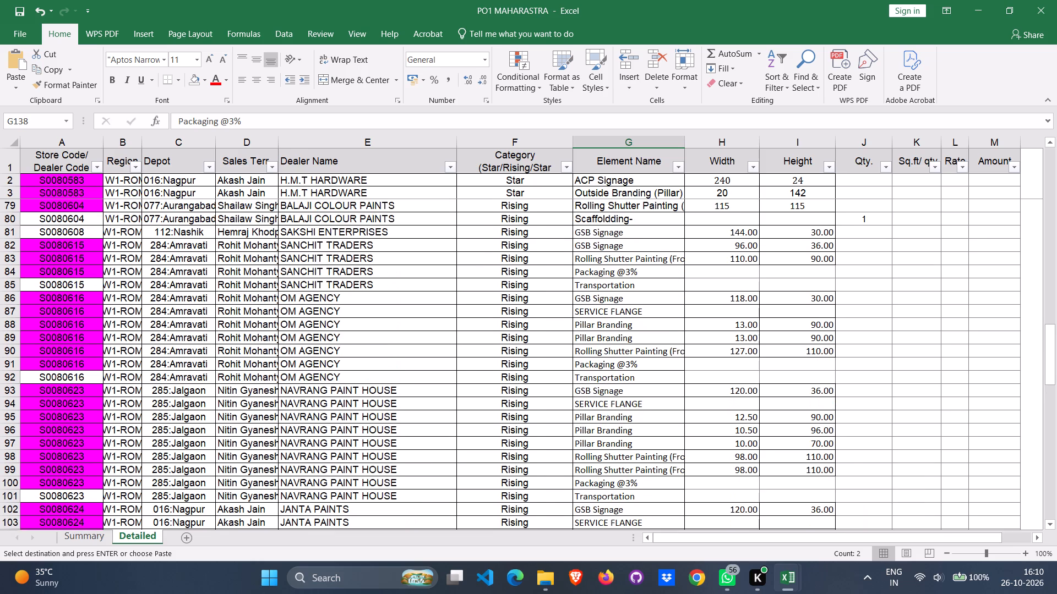
pyautogui.scroll(-2, 425, 339)
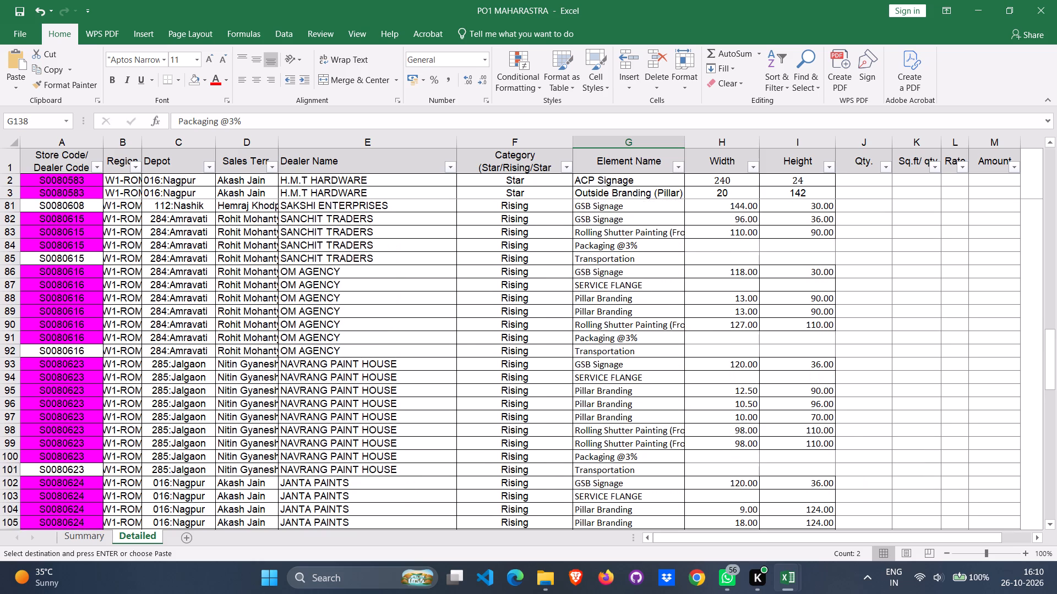
pyautogui.scroll(7, 417, 366)
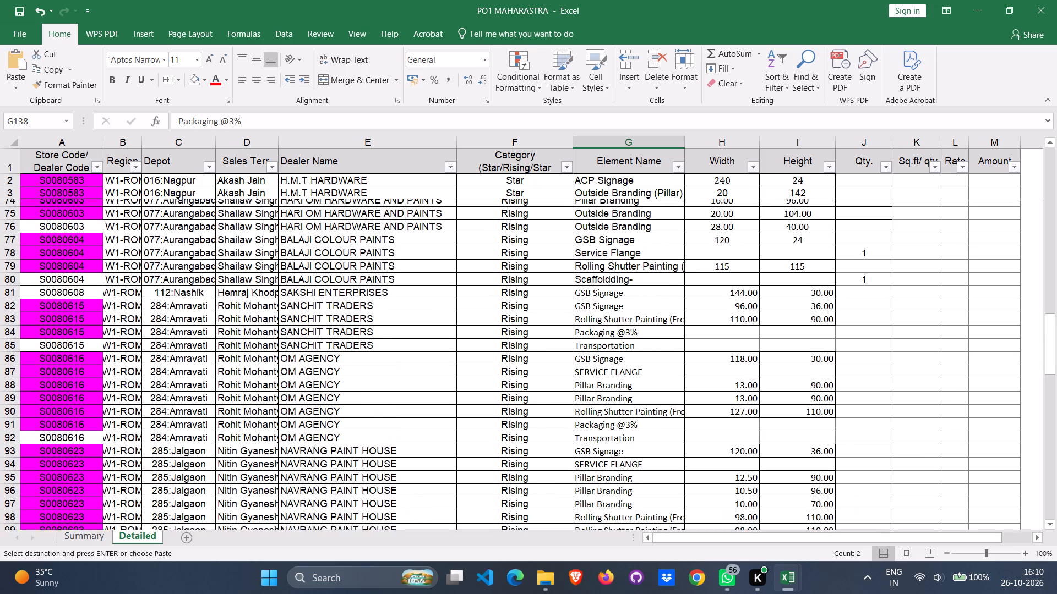
pyautogui.scroll(6, 416, 350)
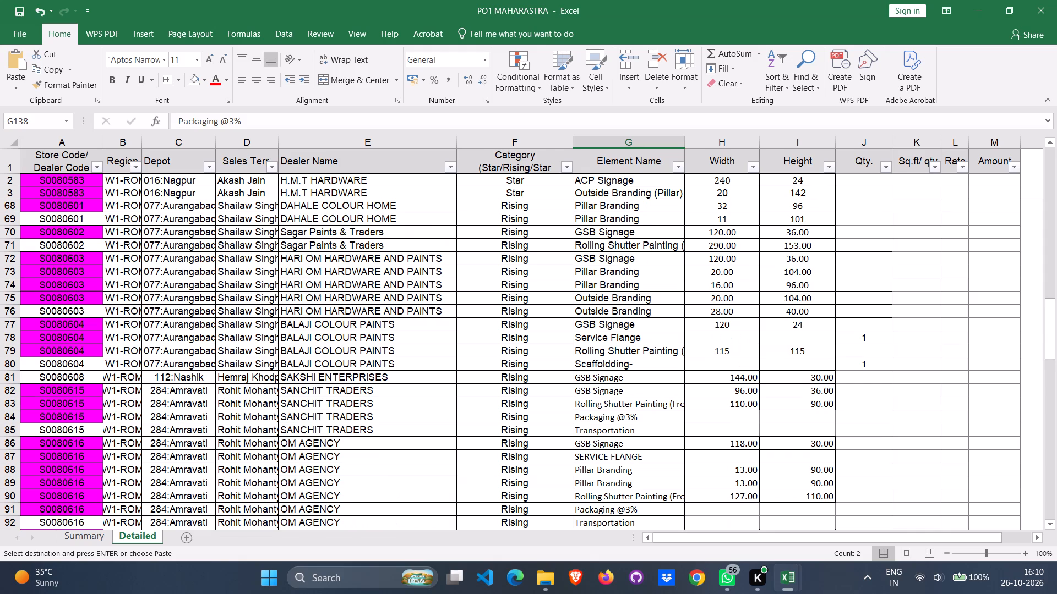
pyautogui.click(424, 365)
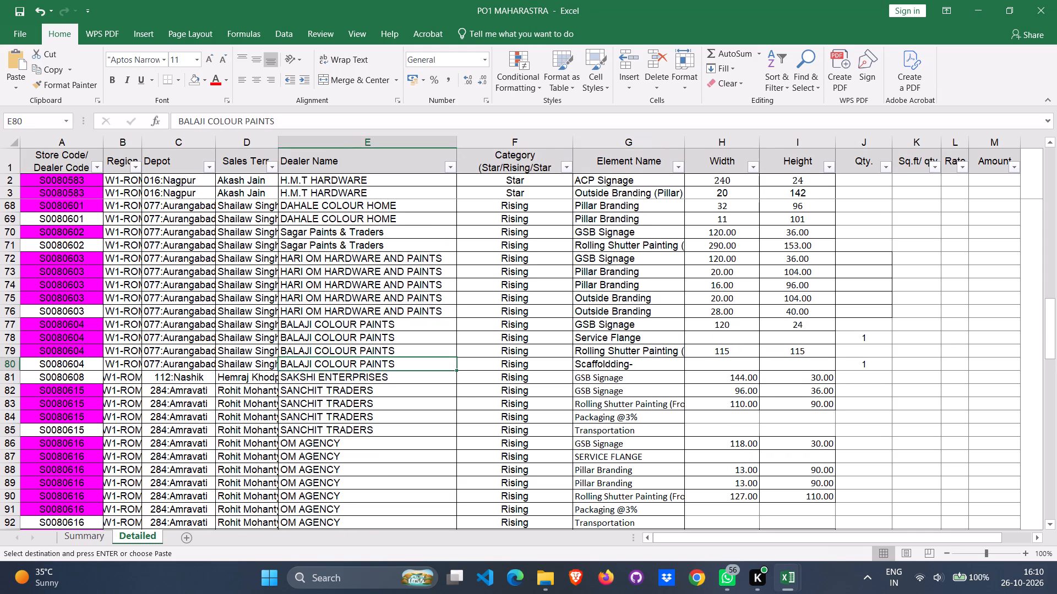
pyautogui.press('Right')
pyautogui.press('Right')
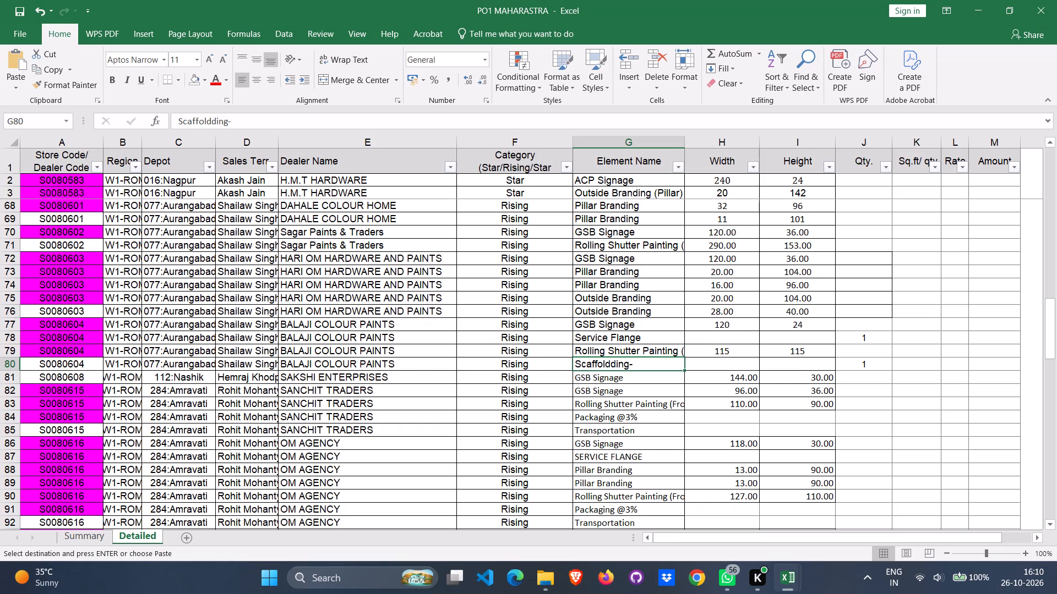
pyautogui.press('Down')
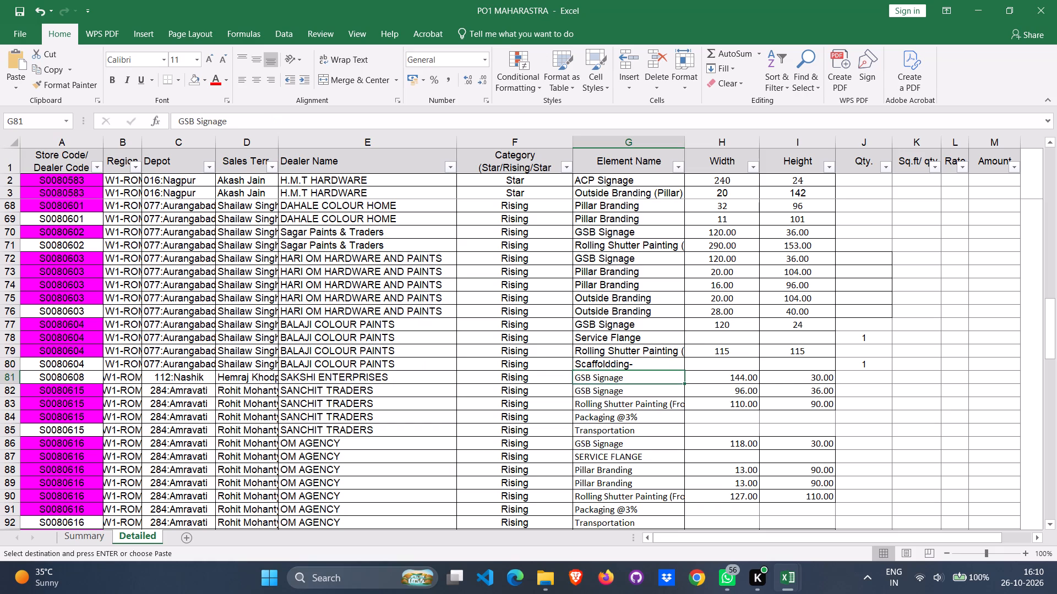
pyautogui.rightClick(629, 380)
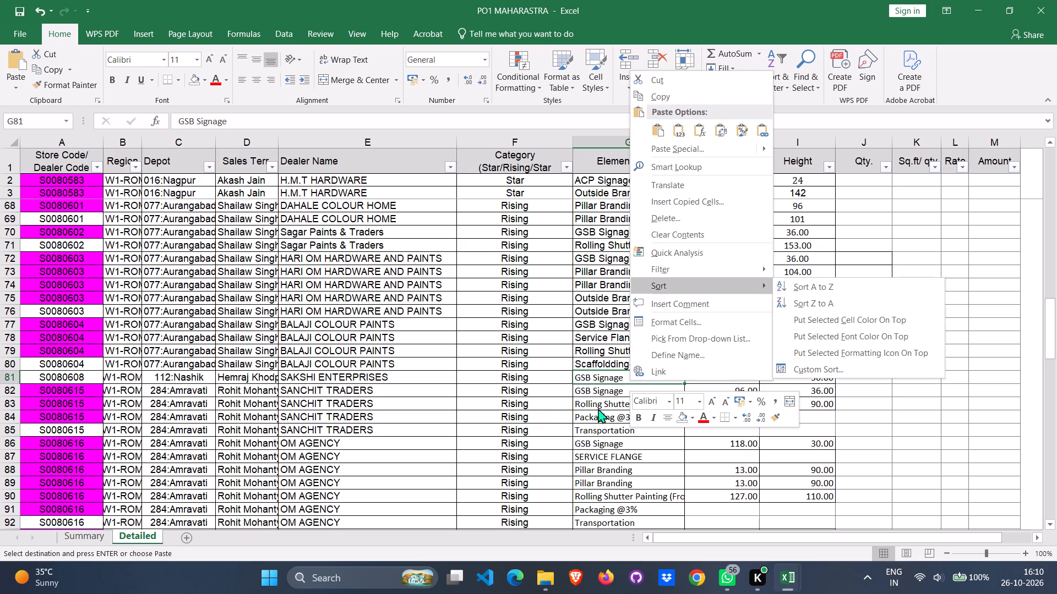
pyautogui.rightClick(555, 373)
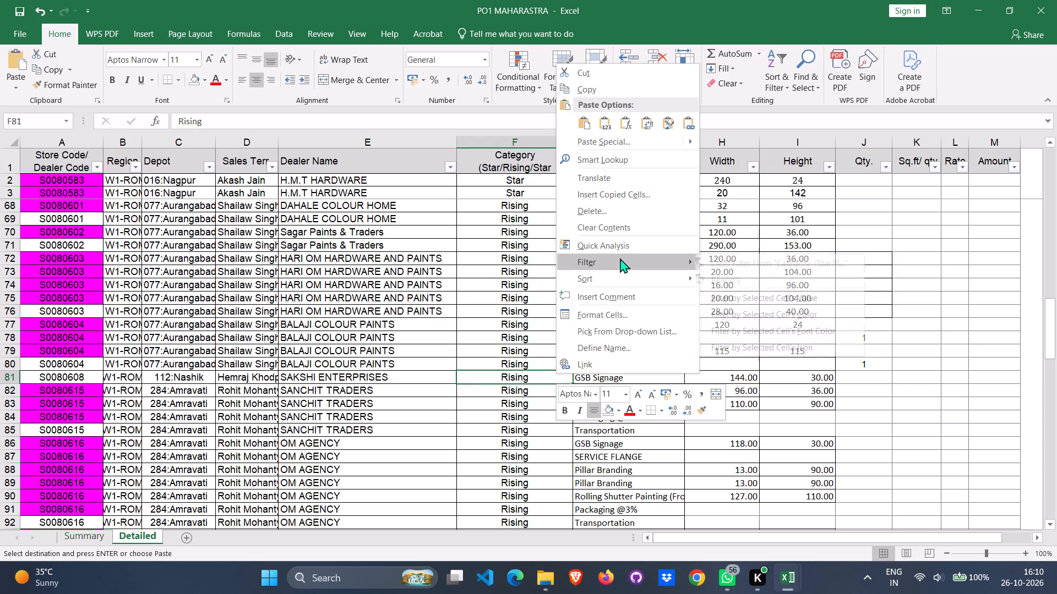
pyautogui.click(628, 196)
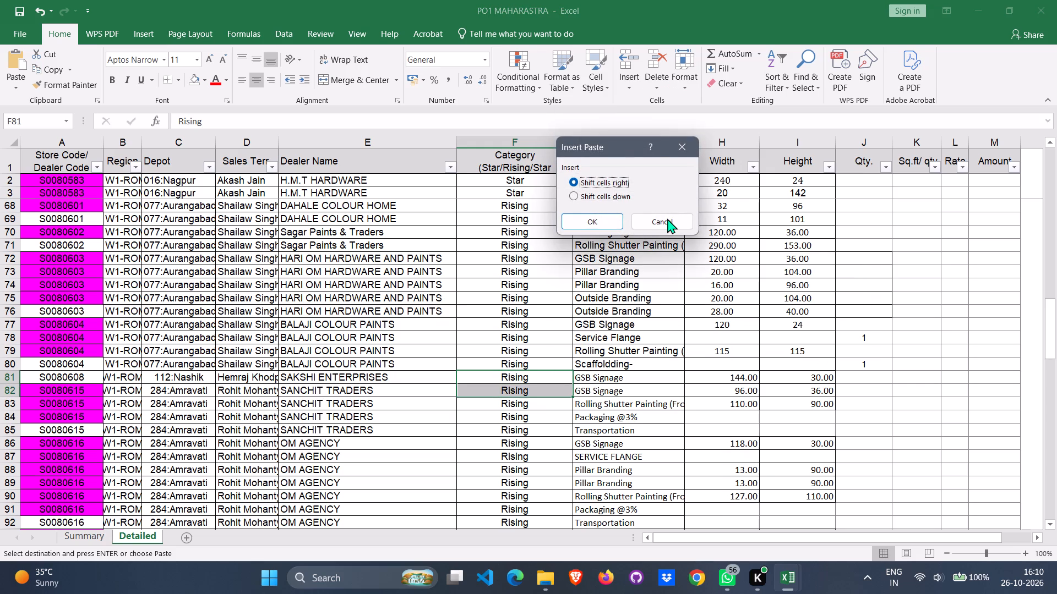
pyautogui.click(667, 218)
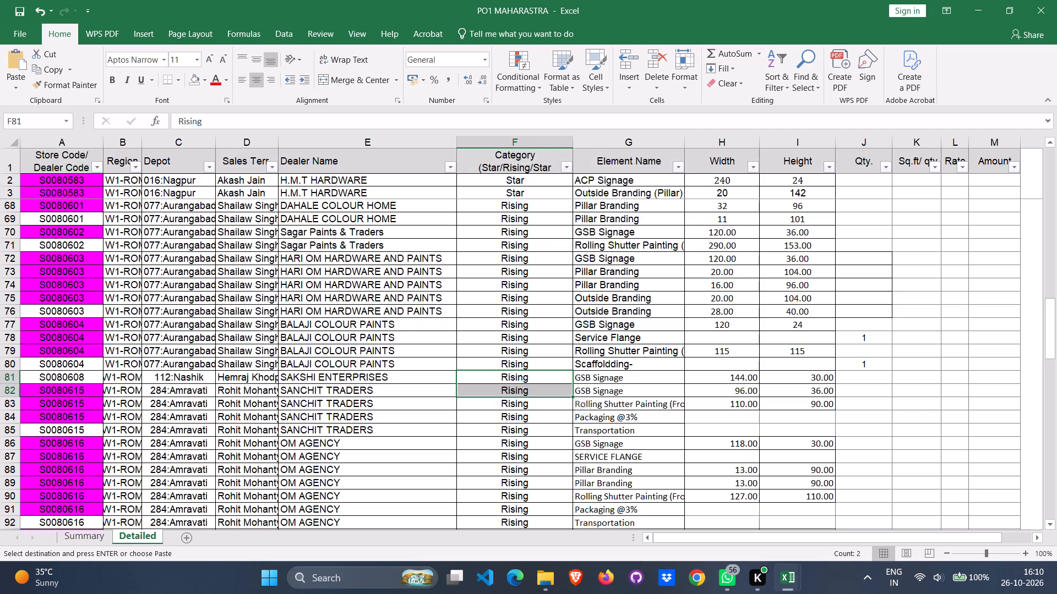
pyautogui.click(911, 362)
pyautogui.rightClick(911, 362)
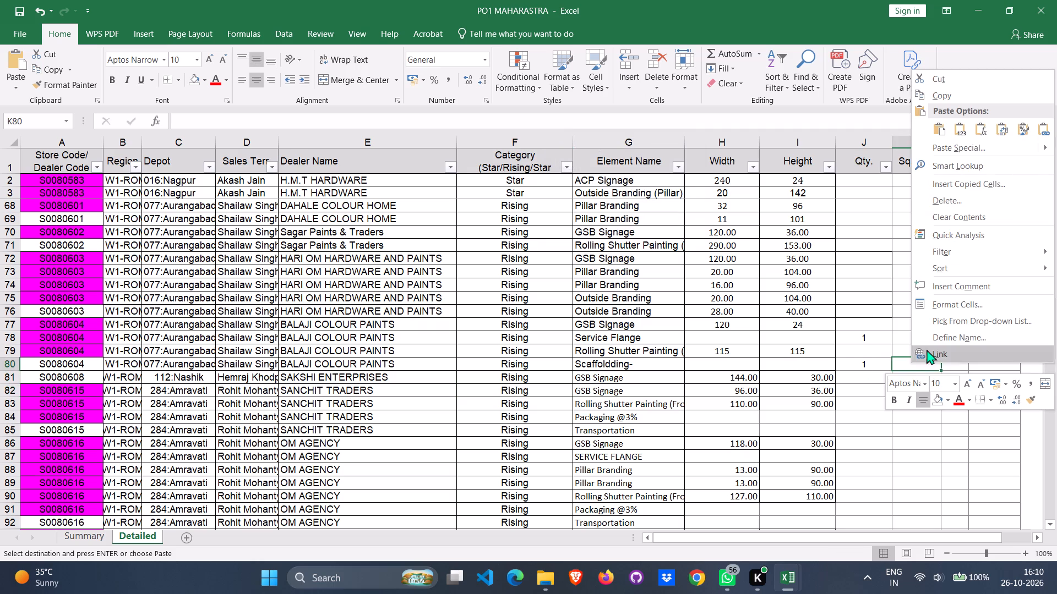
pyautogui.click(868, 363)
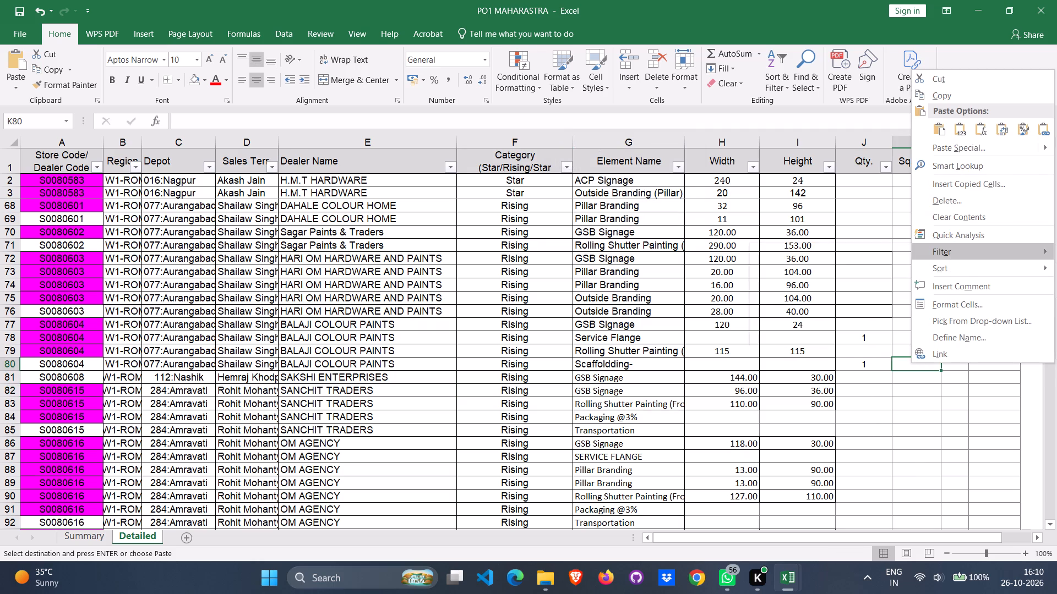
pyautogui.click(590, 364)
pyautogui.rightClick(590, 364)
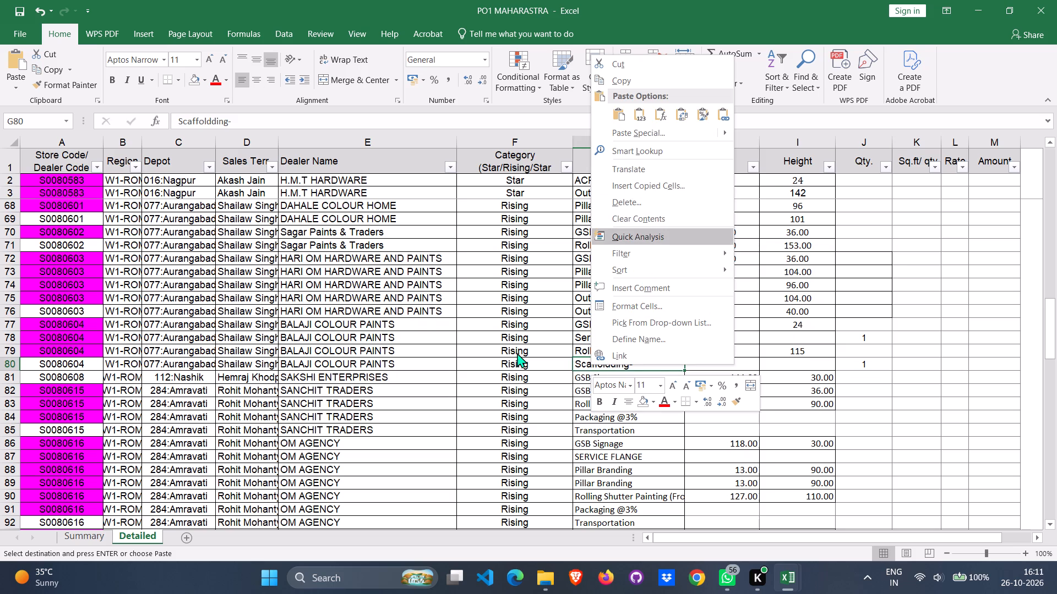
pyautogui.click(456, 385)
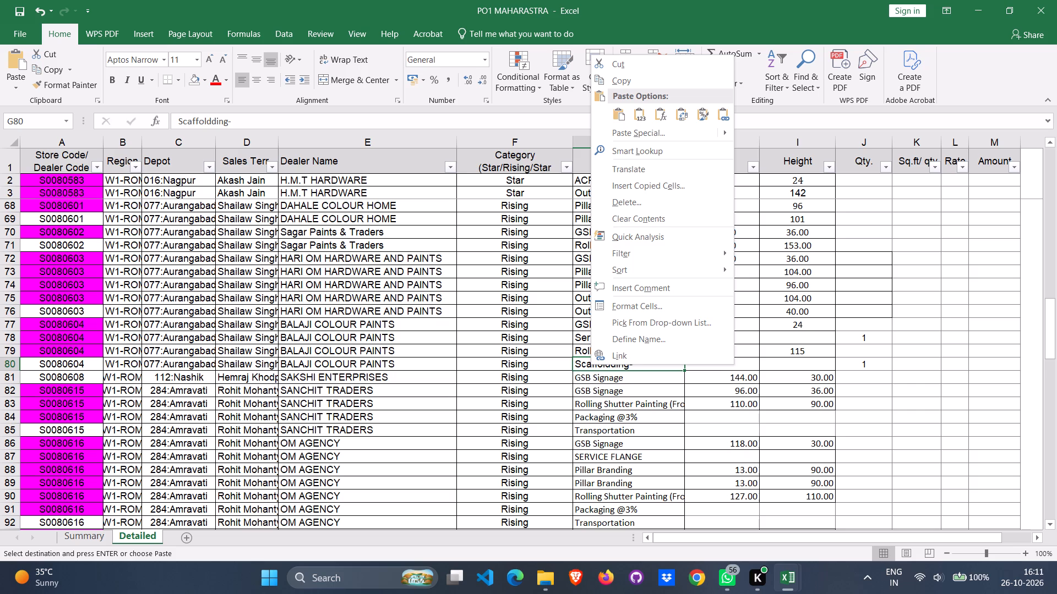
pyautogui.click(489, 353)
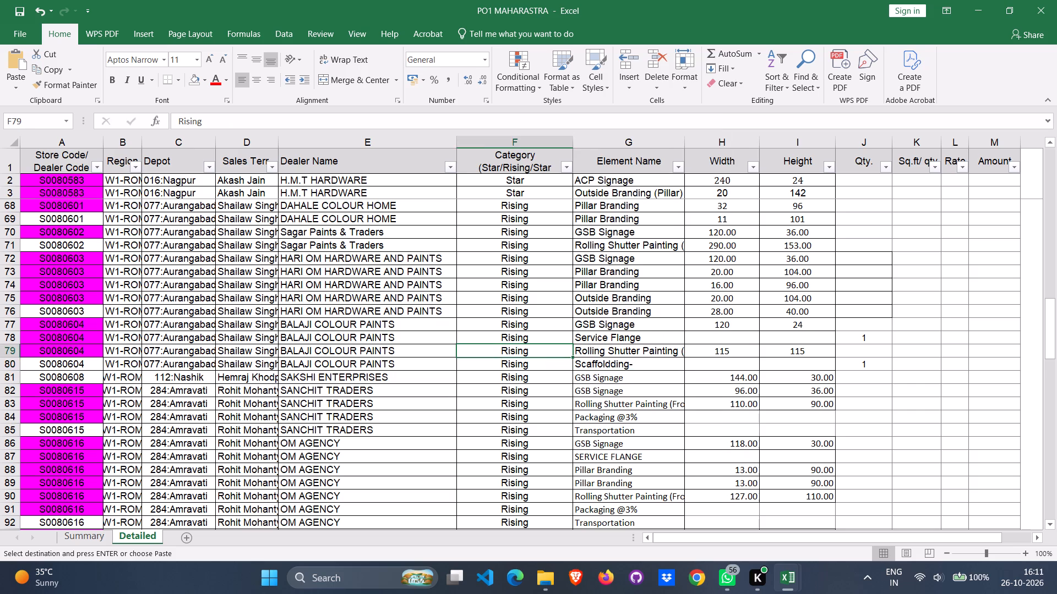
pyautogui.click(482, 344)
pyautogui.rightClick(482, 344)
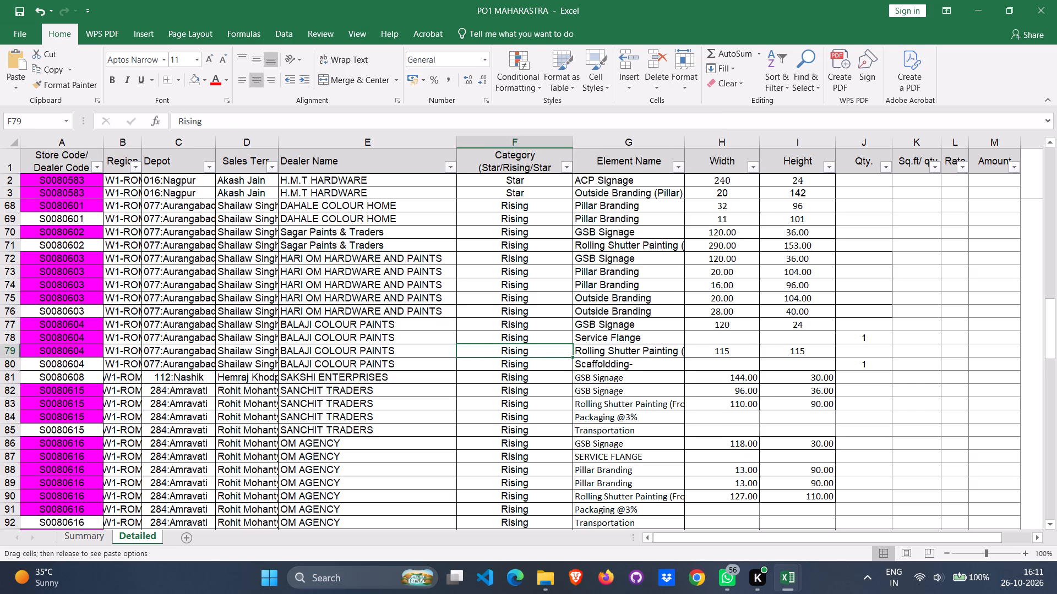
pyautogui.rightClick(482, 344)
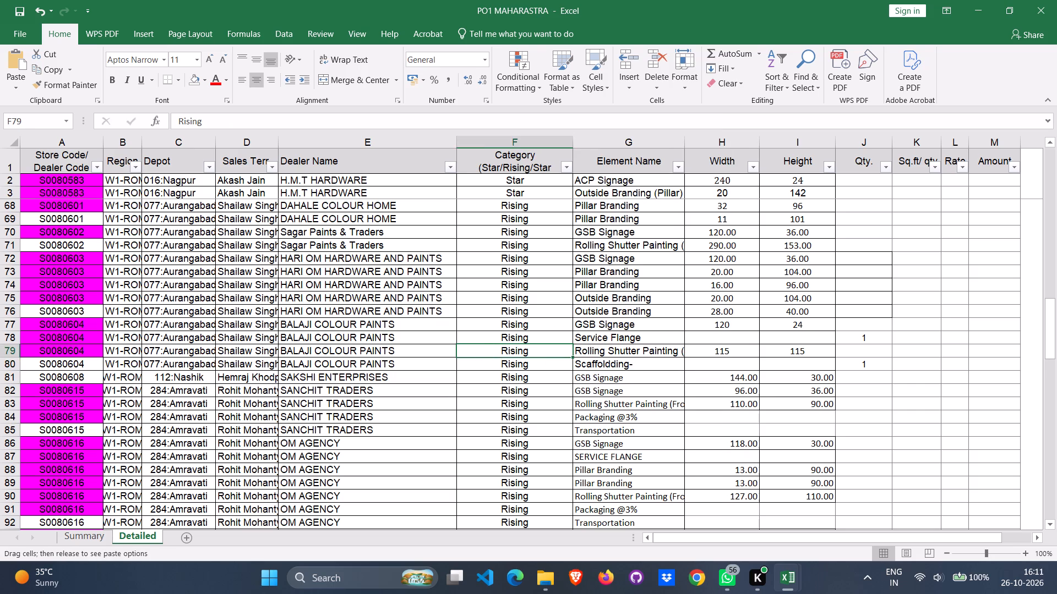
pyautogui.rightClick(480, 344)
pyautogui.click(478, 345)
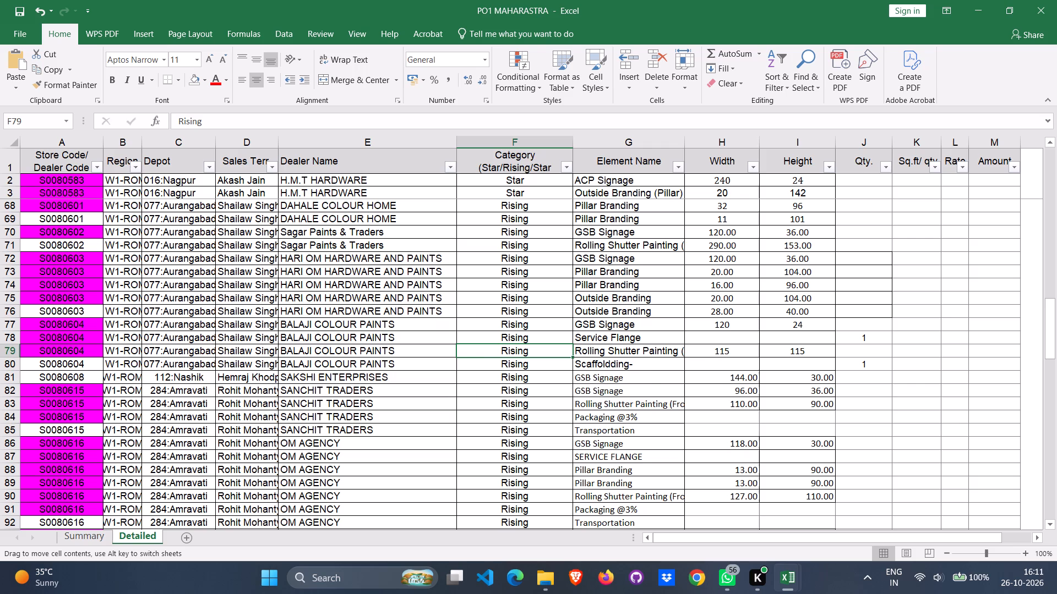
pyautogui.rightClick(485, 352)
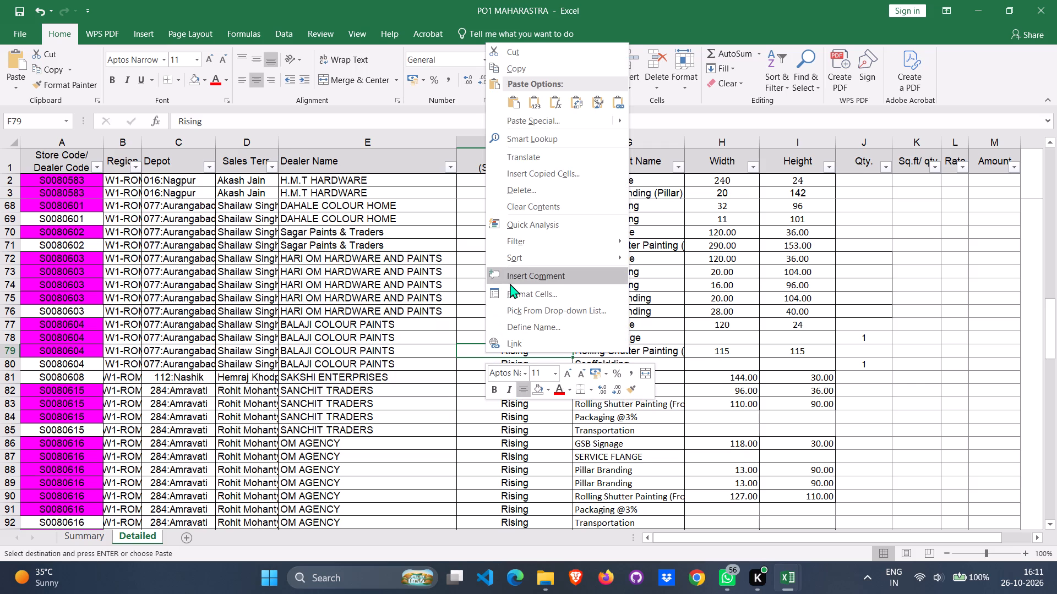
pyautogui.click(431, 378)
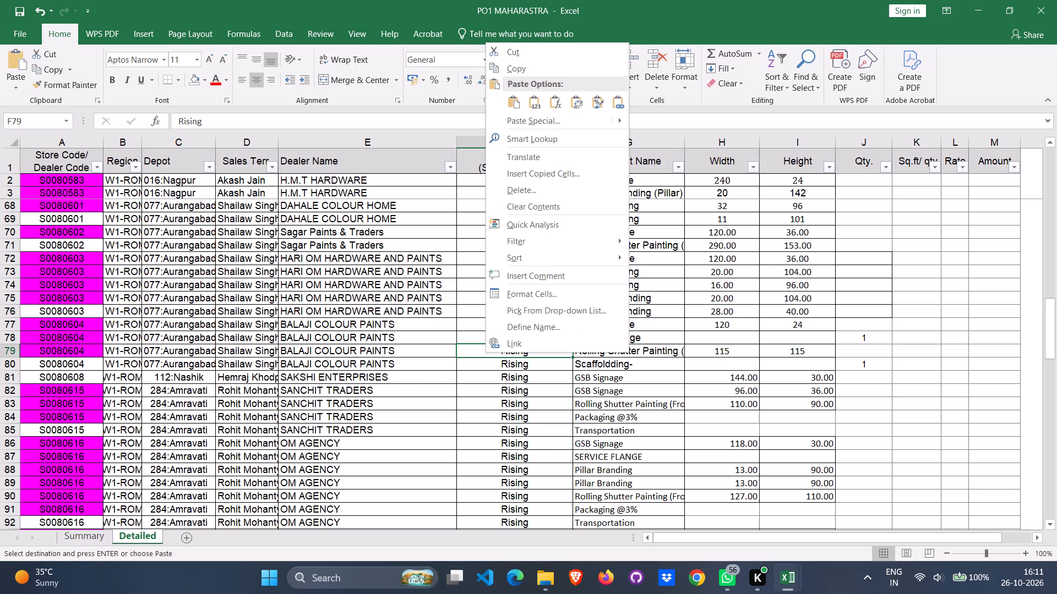
# Return to the SAI TRADERS rows of the Detailed sheet and save PO1 MAHARASTRA.
pyautogui.scroll(4, 456, 381)
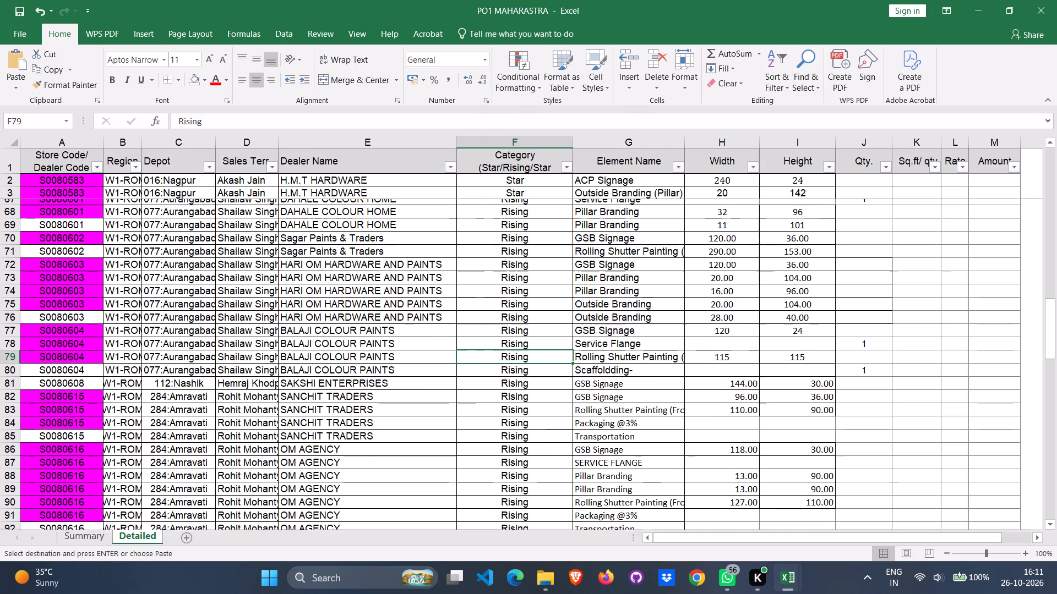
pyautogui.scroll(16, 456, 382)
pyautogui.scroll(5, 456, 383)
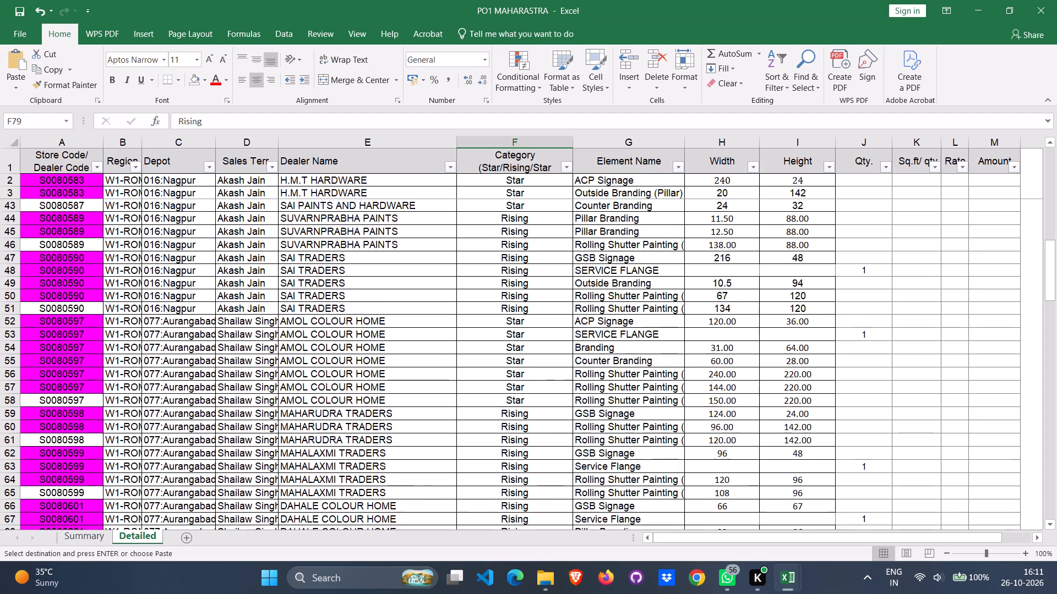
pyautogui.scroll(5, 456, 383)
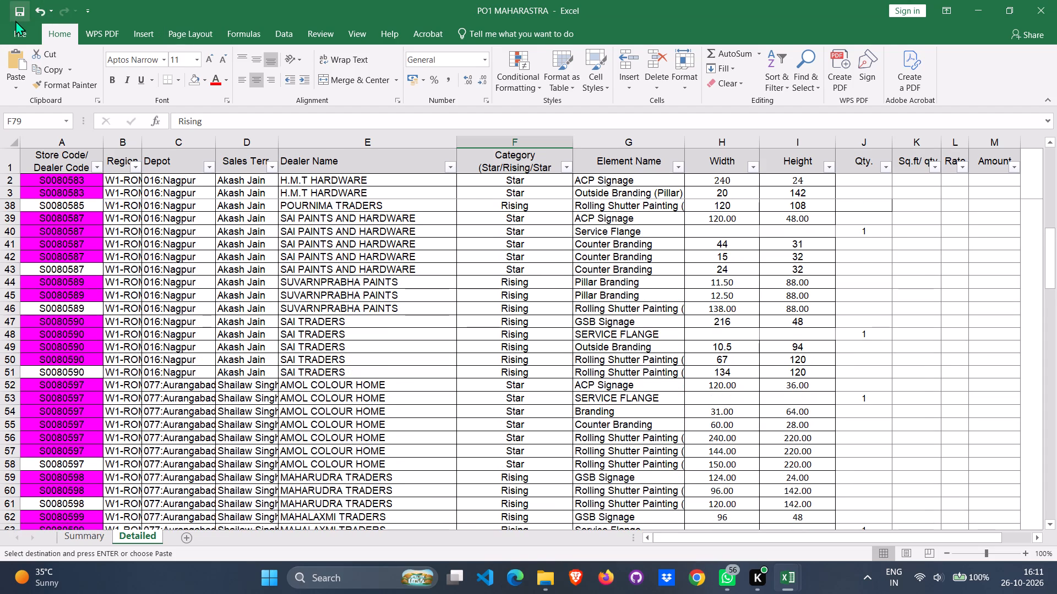
pyautogui.tripleClick(17, 19)
# Insert two blank entire rows at row 51, above the last SAI TRADERS Rolling Shutter Painting row.
pyautogui.rightClick(592, 321)
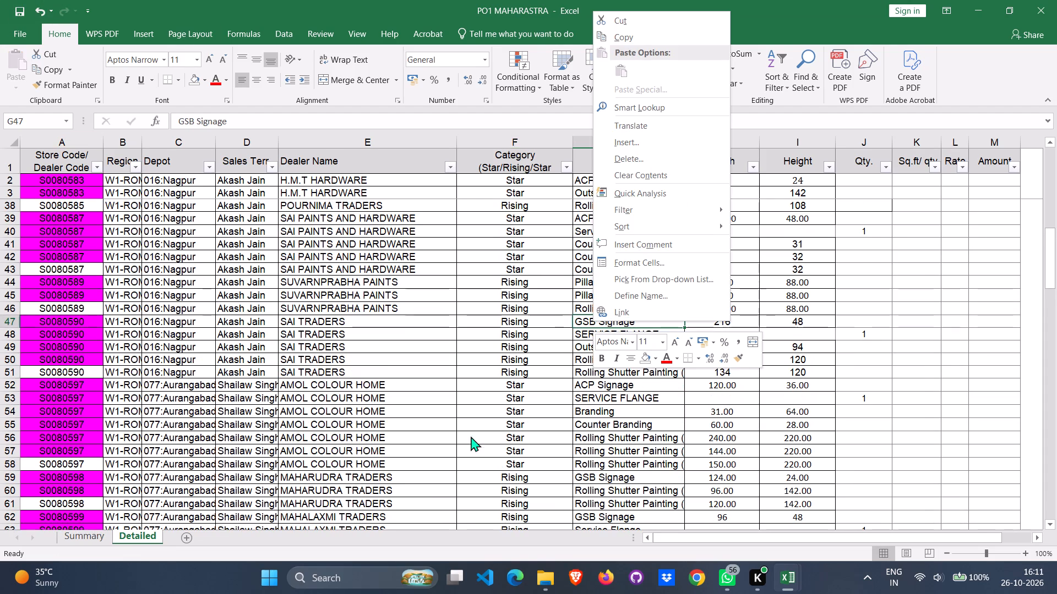
pyautogui.click(449, 449)
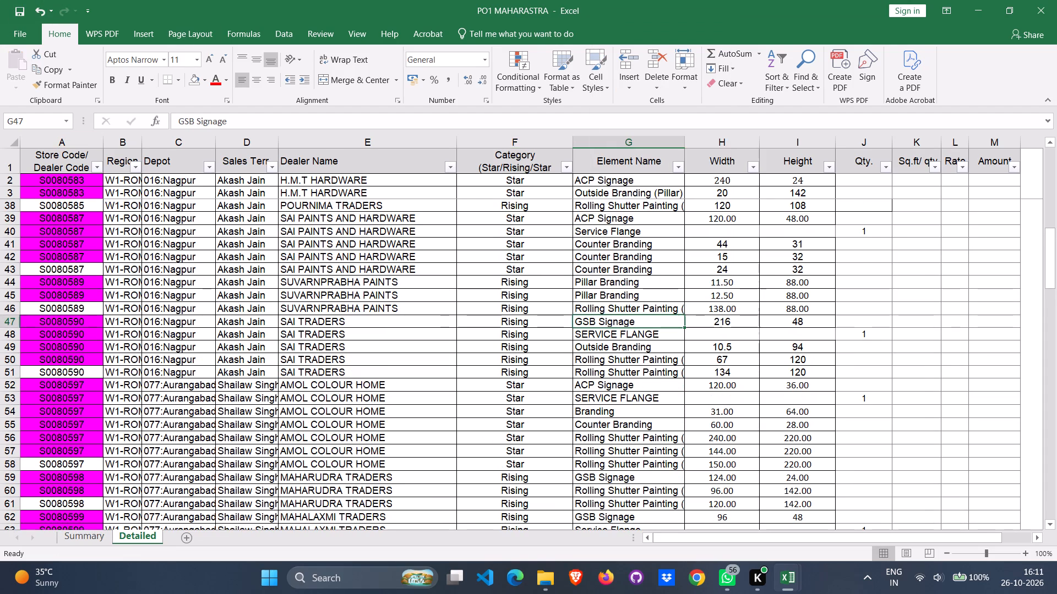
pyautogui.click(399, 372)
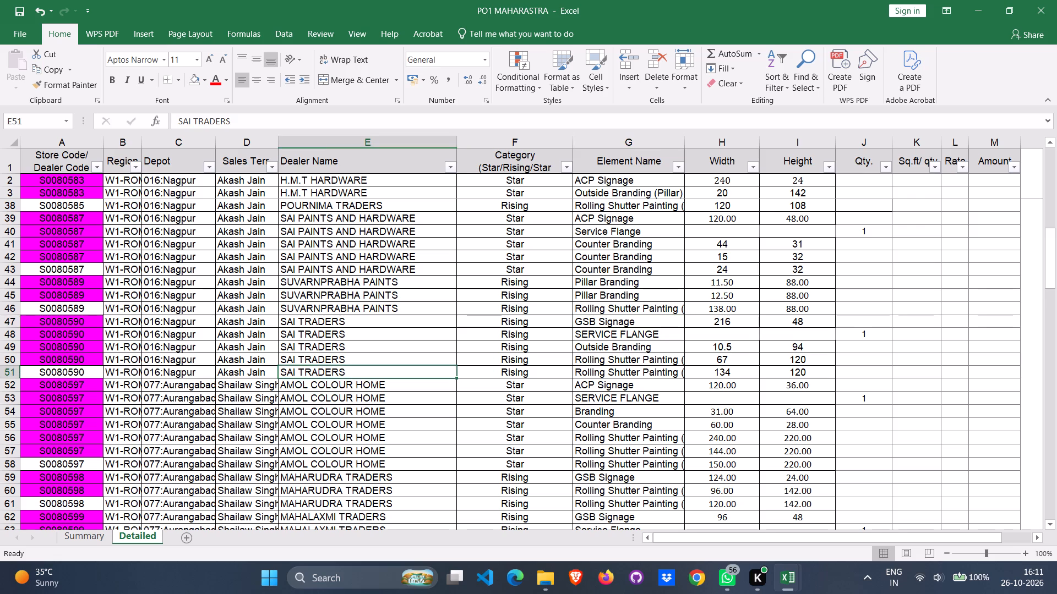
pyautogui.click(577, 372)
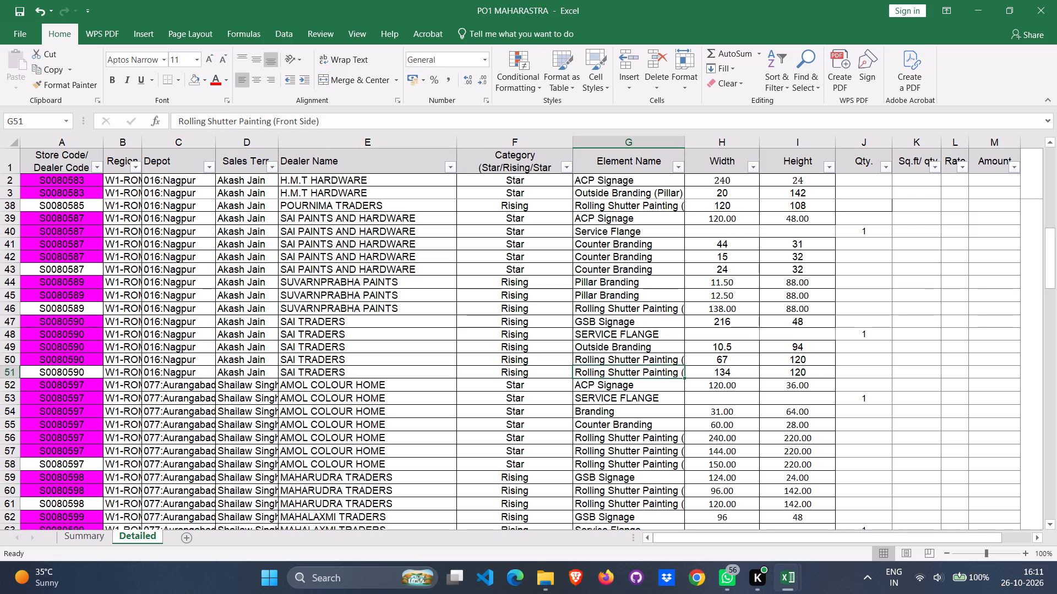
pyautogui.rightClick(617, 373)
pyautogui.click(652, 192)
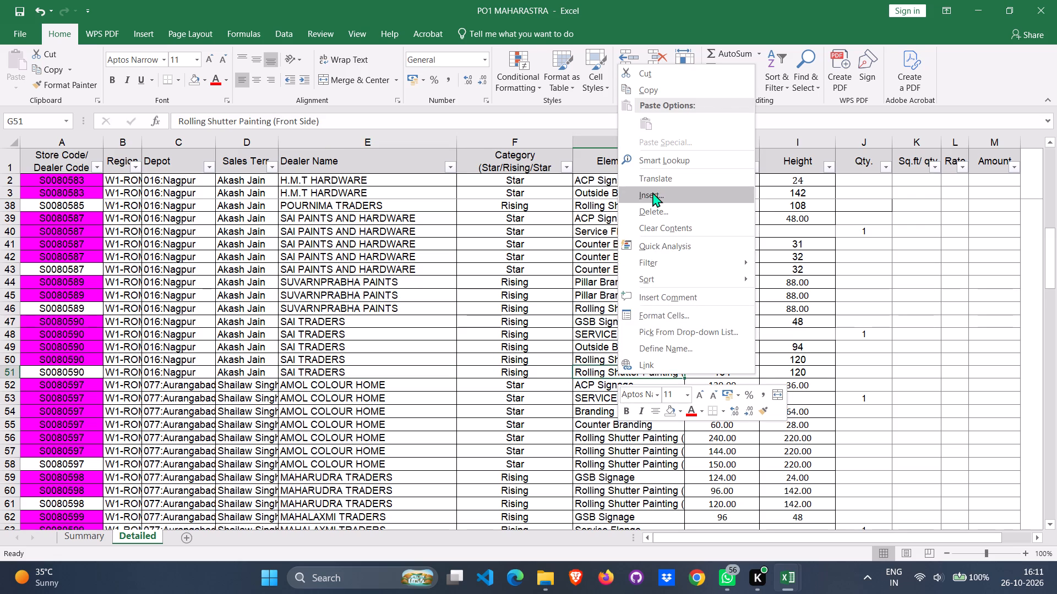
pyautogui.click(596, 189)
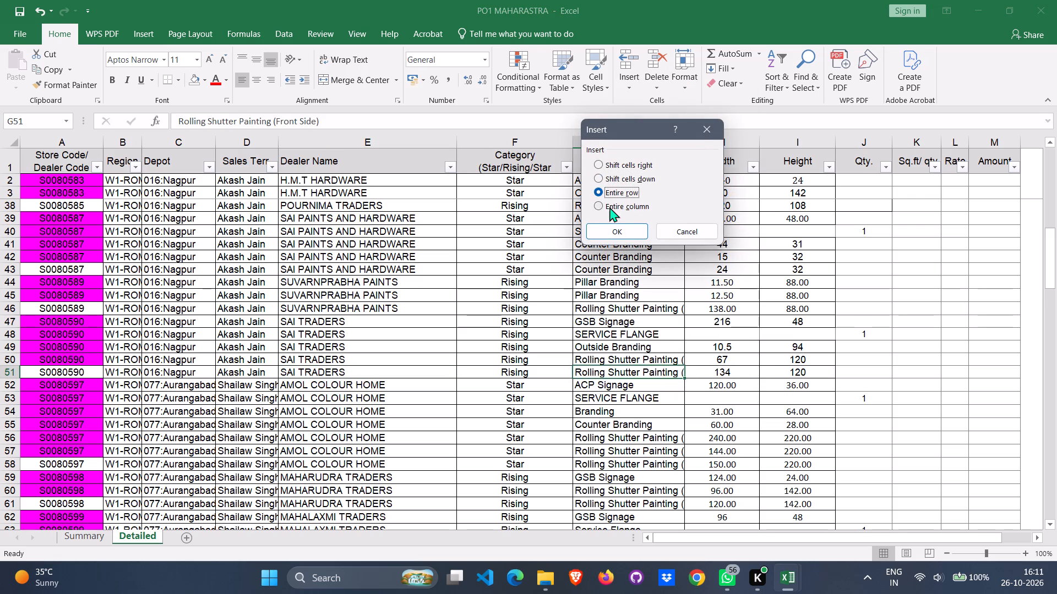
pyautogui.click(618, 228)
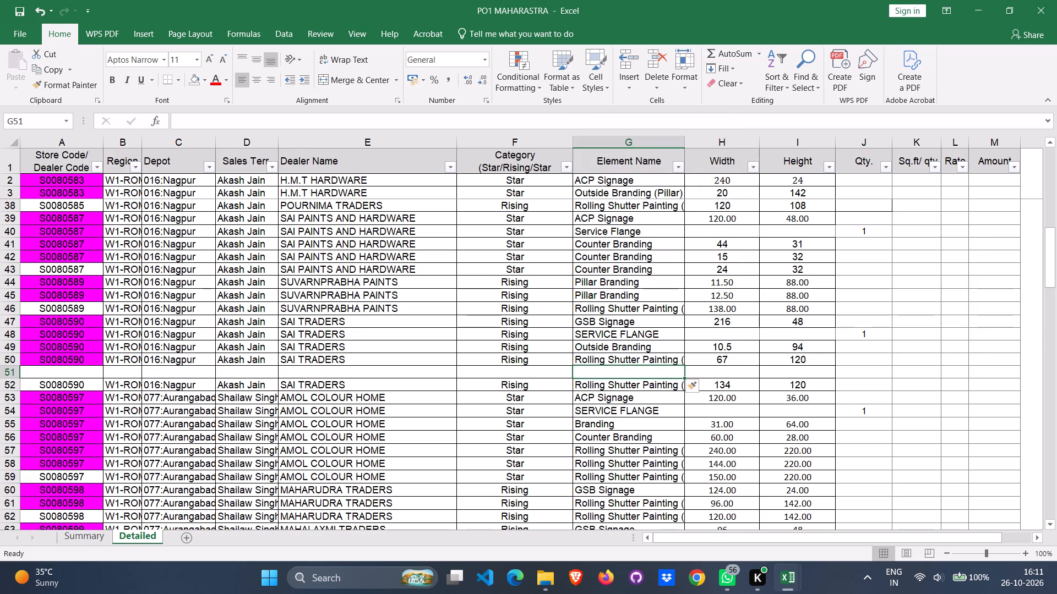
pyautogui.rightClick(596, 373)
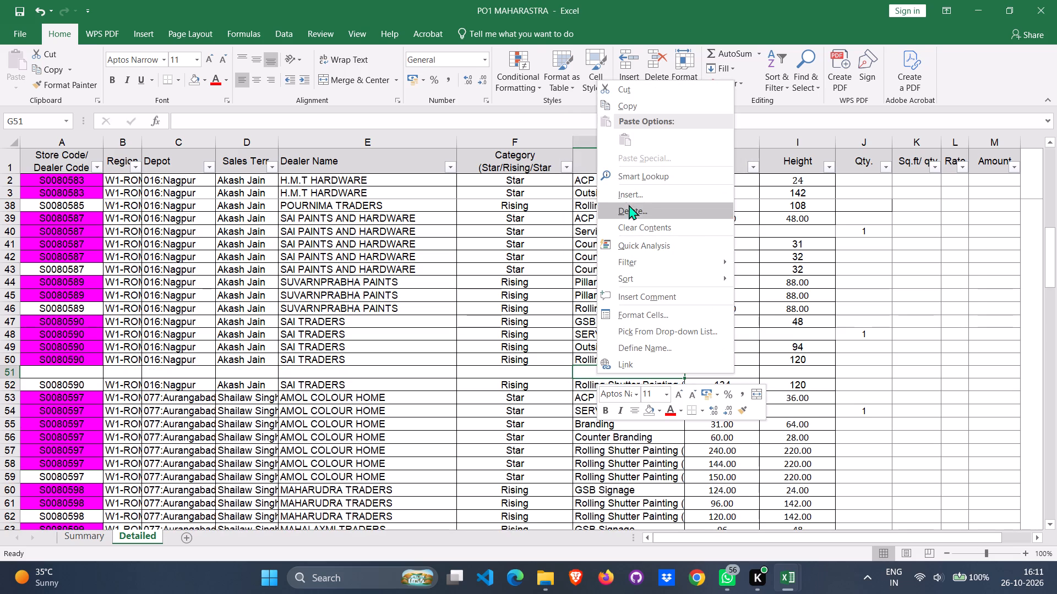
pyautogui.click(630, 194)
pyautogui.click(579, 190)
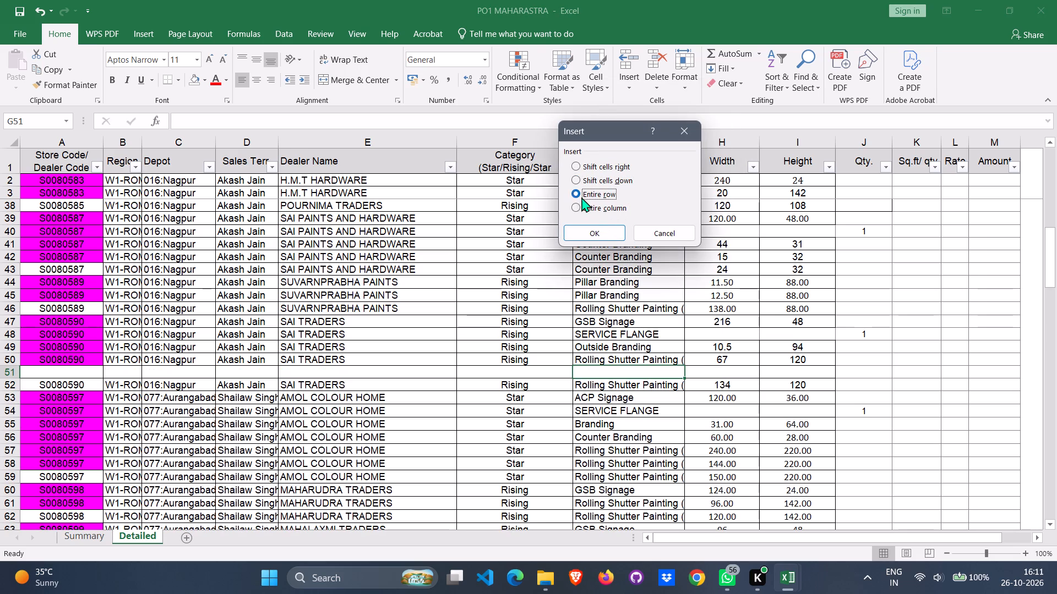
pyautogui.click(600, 231)
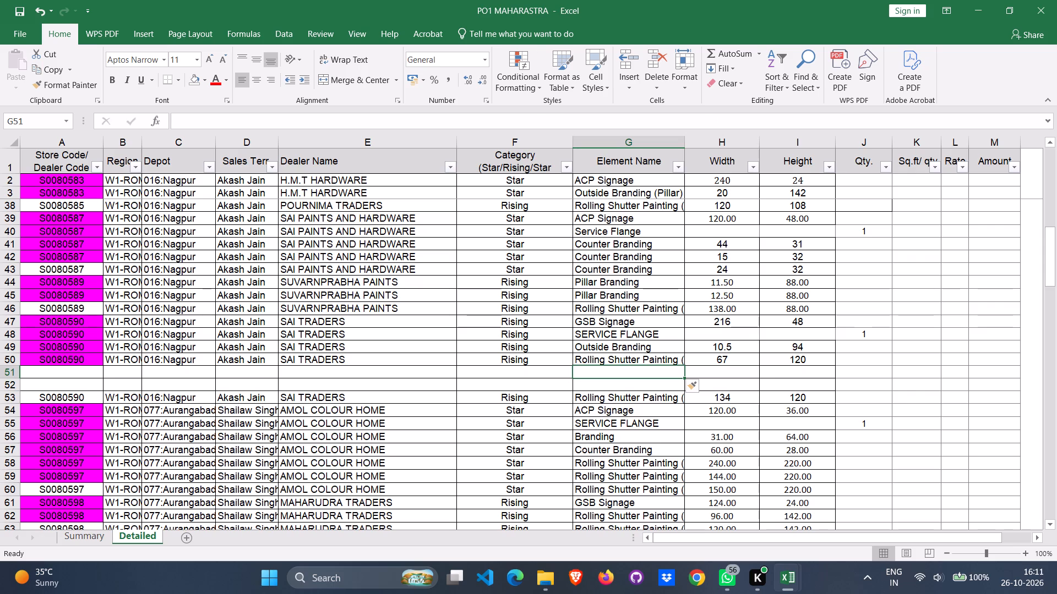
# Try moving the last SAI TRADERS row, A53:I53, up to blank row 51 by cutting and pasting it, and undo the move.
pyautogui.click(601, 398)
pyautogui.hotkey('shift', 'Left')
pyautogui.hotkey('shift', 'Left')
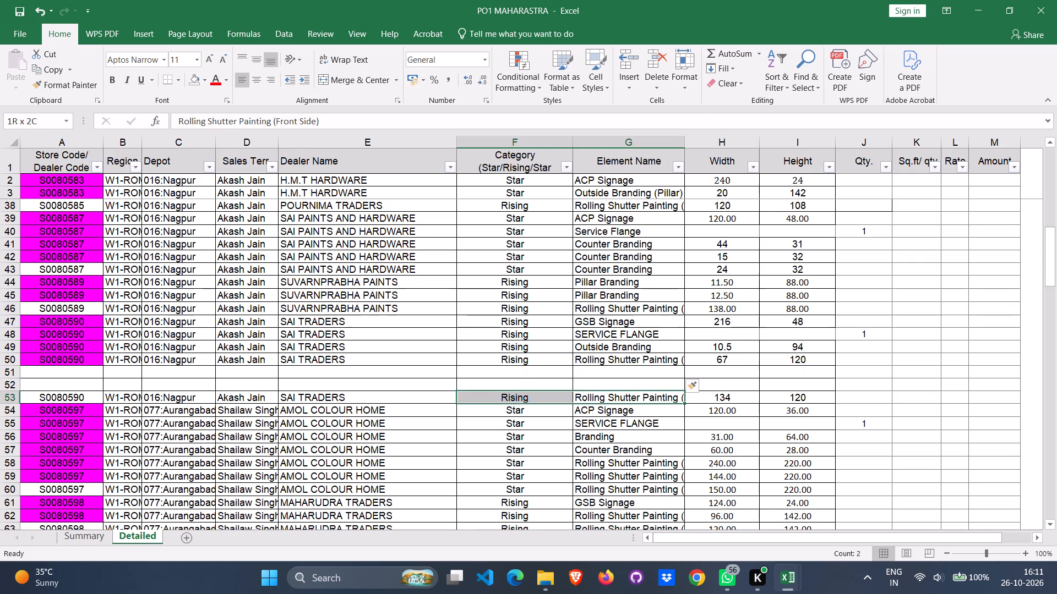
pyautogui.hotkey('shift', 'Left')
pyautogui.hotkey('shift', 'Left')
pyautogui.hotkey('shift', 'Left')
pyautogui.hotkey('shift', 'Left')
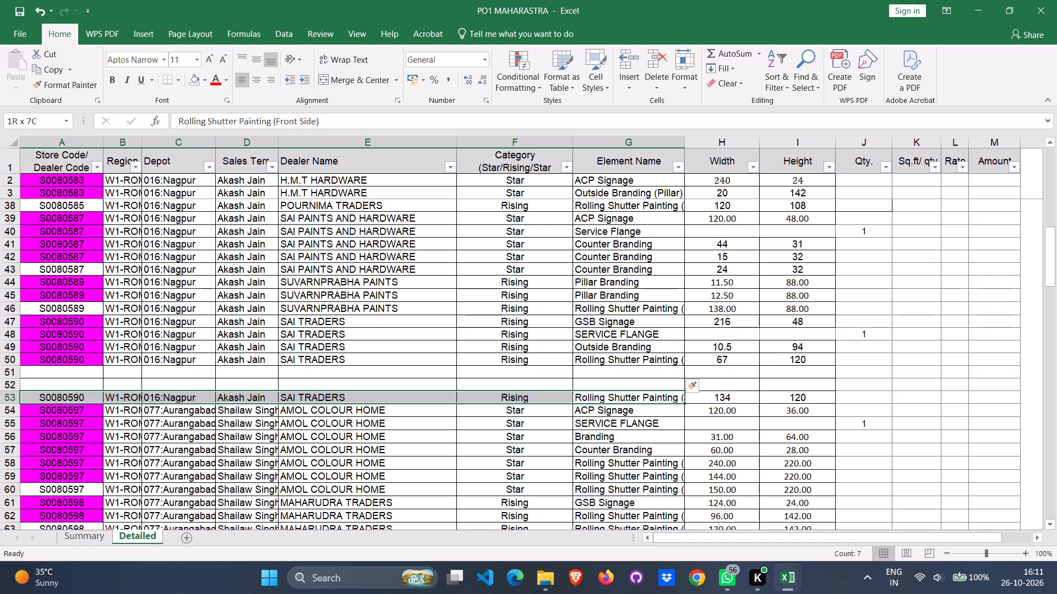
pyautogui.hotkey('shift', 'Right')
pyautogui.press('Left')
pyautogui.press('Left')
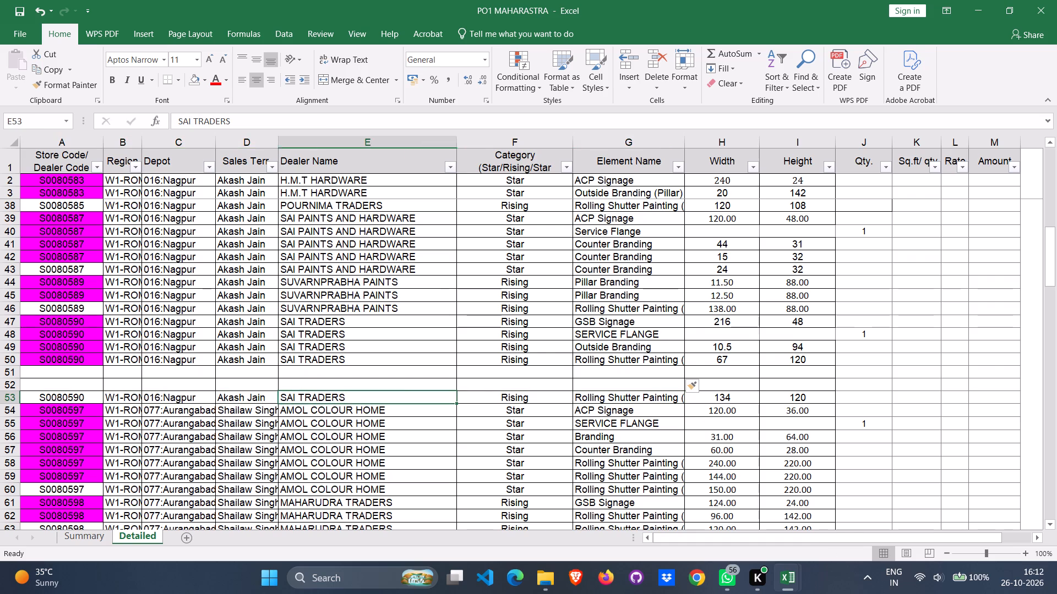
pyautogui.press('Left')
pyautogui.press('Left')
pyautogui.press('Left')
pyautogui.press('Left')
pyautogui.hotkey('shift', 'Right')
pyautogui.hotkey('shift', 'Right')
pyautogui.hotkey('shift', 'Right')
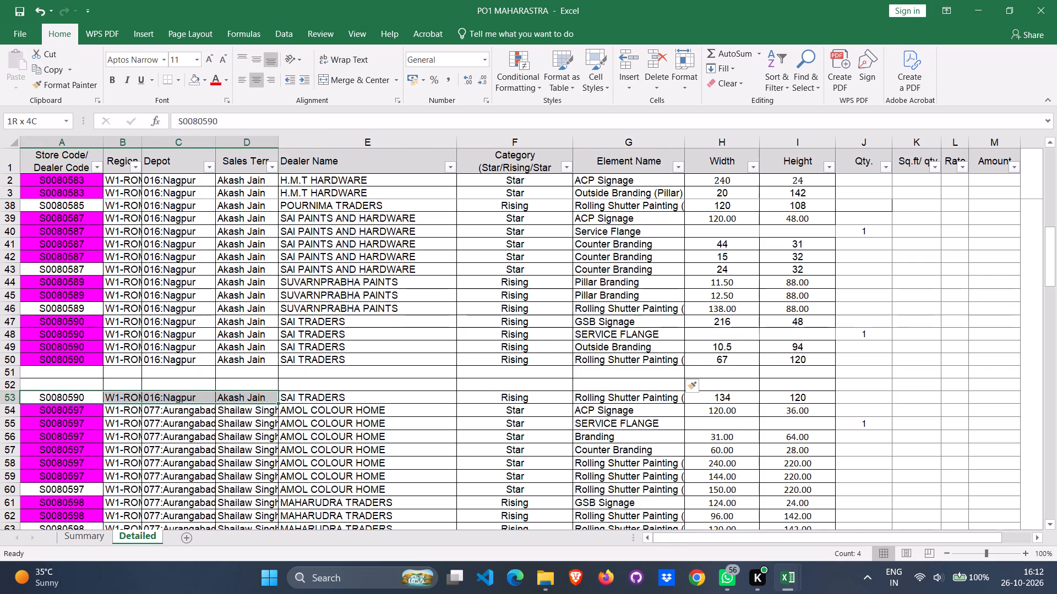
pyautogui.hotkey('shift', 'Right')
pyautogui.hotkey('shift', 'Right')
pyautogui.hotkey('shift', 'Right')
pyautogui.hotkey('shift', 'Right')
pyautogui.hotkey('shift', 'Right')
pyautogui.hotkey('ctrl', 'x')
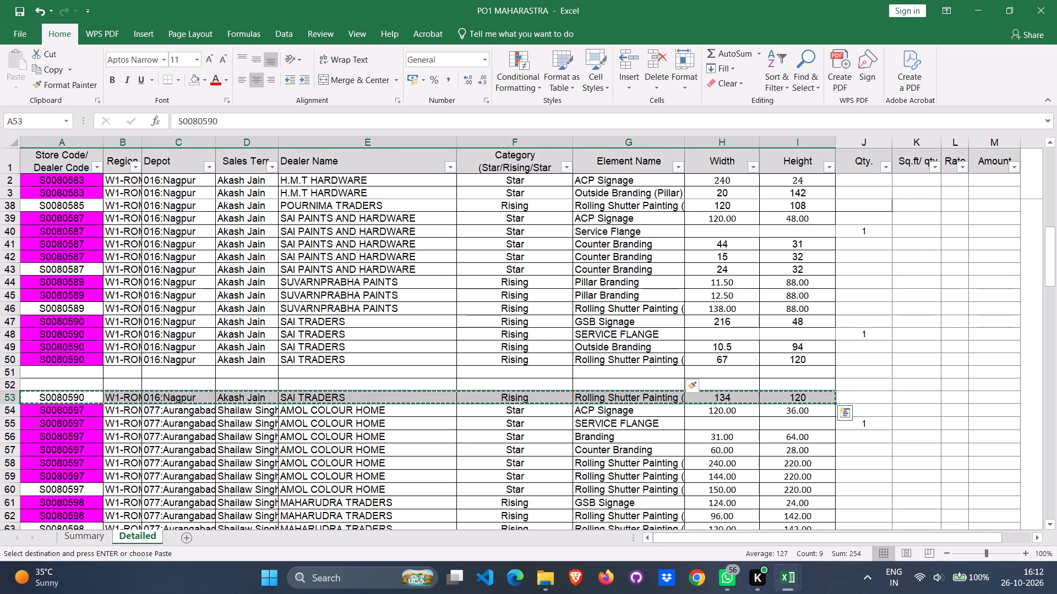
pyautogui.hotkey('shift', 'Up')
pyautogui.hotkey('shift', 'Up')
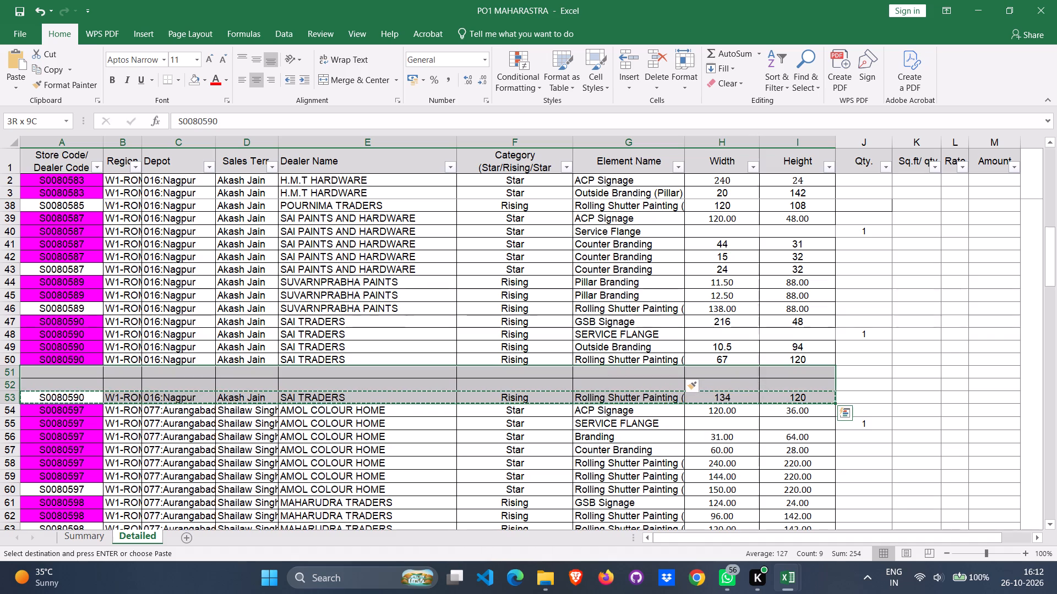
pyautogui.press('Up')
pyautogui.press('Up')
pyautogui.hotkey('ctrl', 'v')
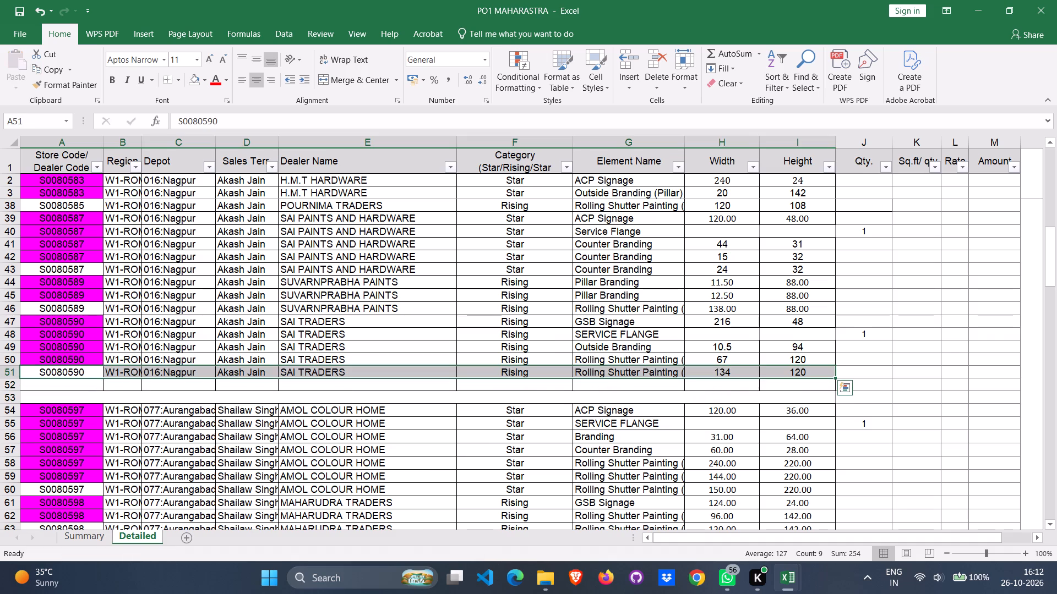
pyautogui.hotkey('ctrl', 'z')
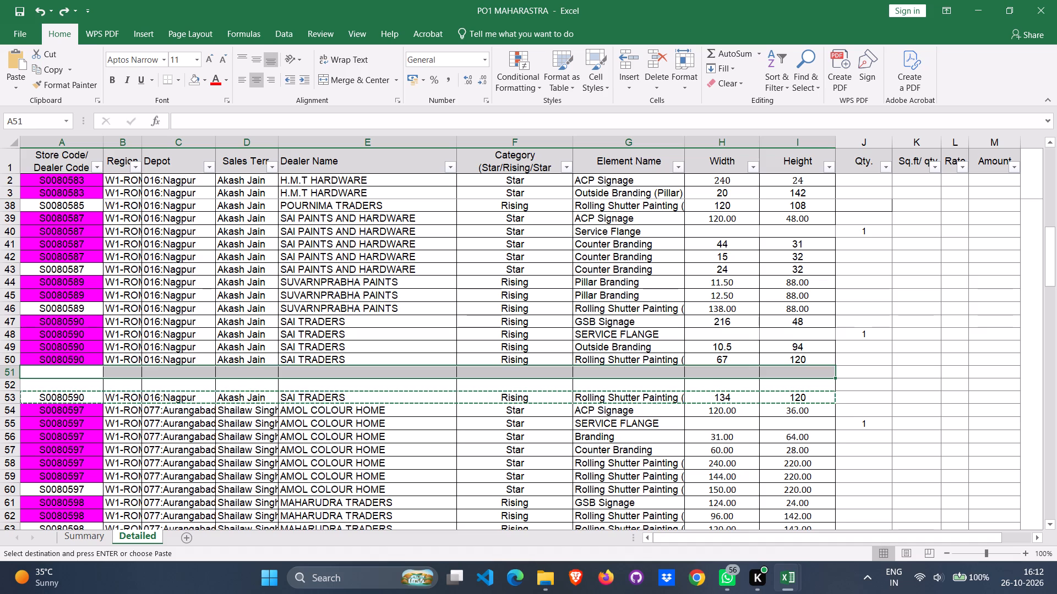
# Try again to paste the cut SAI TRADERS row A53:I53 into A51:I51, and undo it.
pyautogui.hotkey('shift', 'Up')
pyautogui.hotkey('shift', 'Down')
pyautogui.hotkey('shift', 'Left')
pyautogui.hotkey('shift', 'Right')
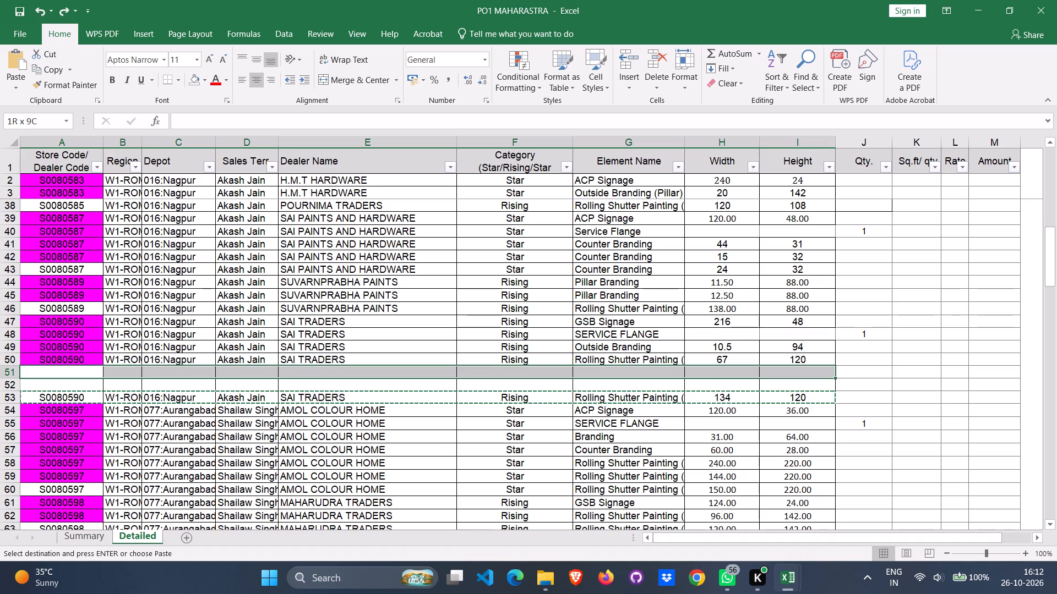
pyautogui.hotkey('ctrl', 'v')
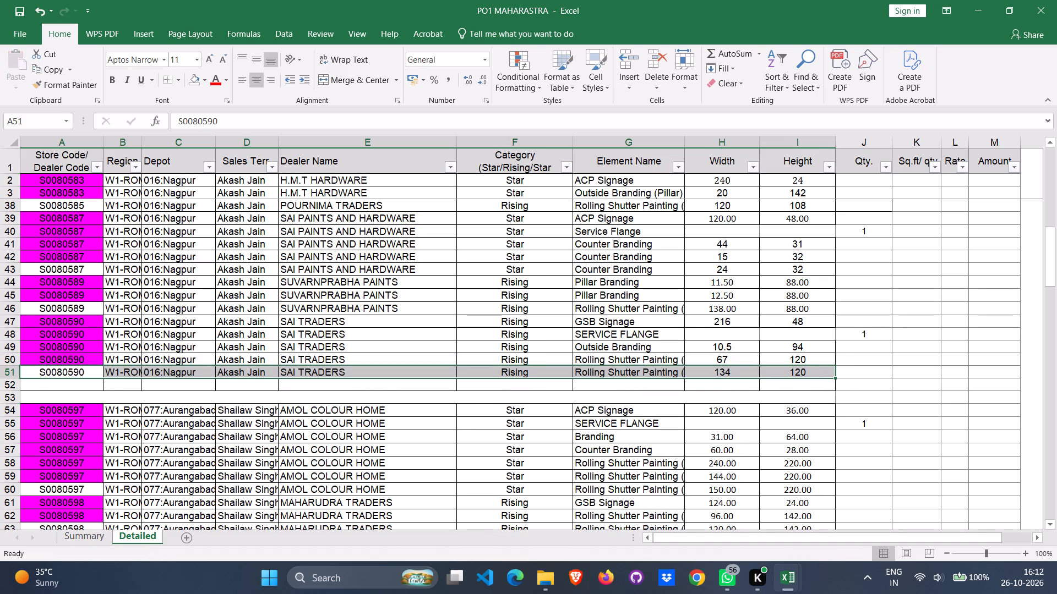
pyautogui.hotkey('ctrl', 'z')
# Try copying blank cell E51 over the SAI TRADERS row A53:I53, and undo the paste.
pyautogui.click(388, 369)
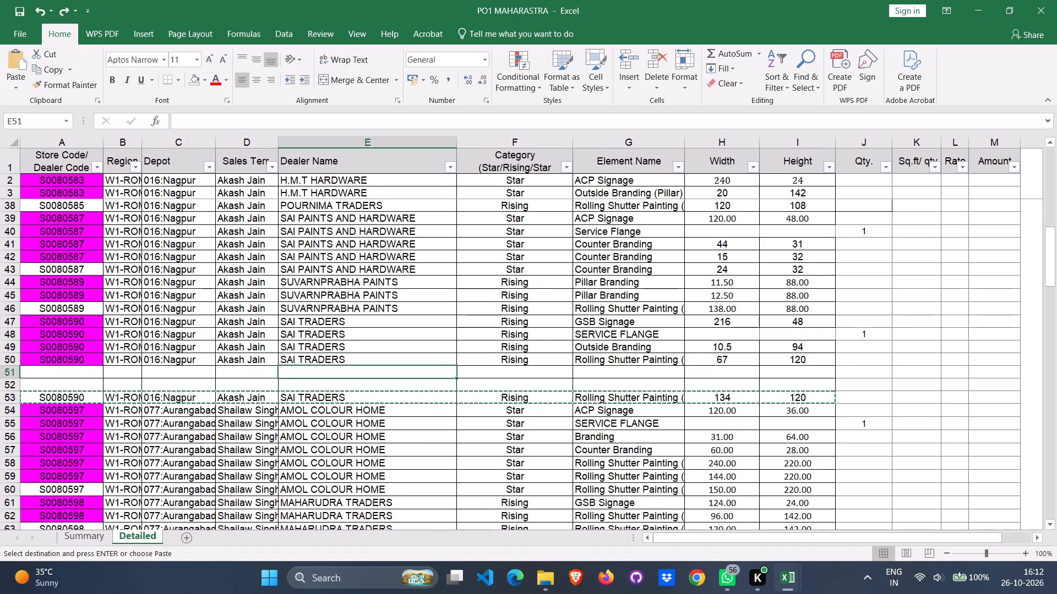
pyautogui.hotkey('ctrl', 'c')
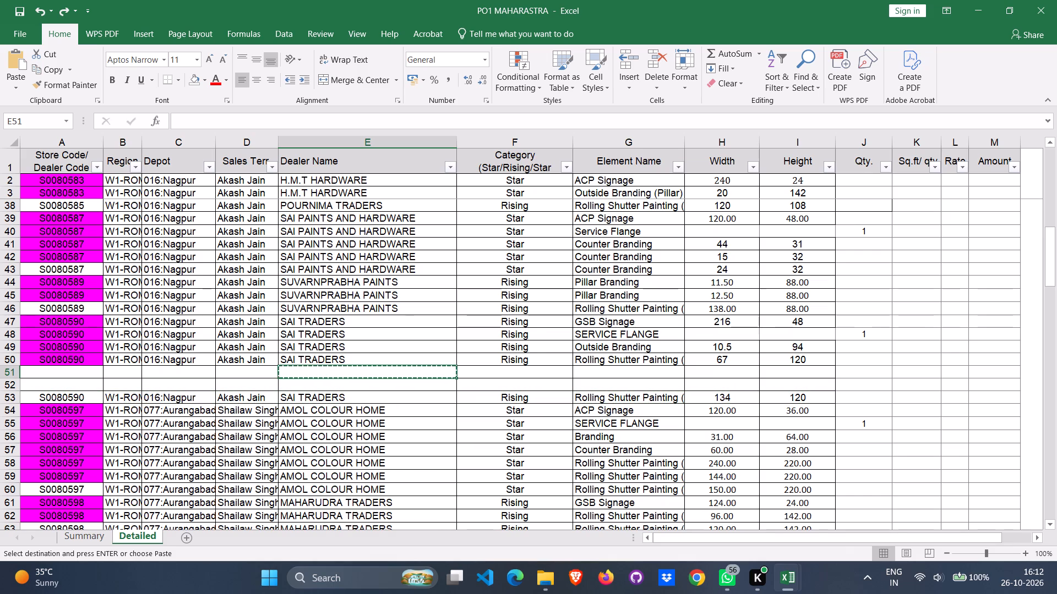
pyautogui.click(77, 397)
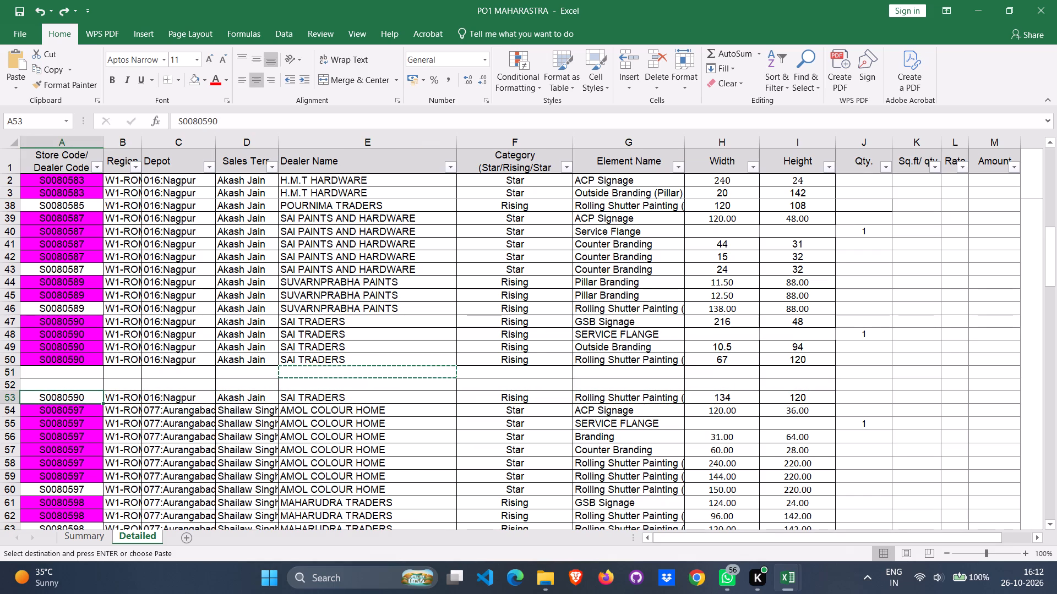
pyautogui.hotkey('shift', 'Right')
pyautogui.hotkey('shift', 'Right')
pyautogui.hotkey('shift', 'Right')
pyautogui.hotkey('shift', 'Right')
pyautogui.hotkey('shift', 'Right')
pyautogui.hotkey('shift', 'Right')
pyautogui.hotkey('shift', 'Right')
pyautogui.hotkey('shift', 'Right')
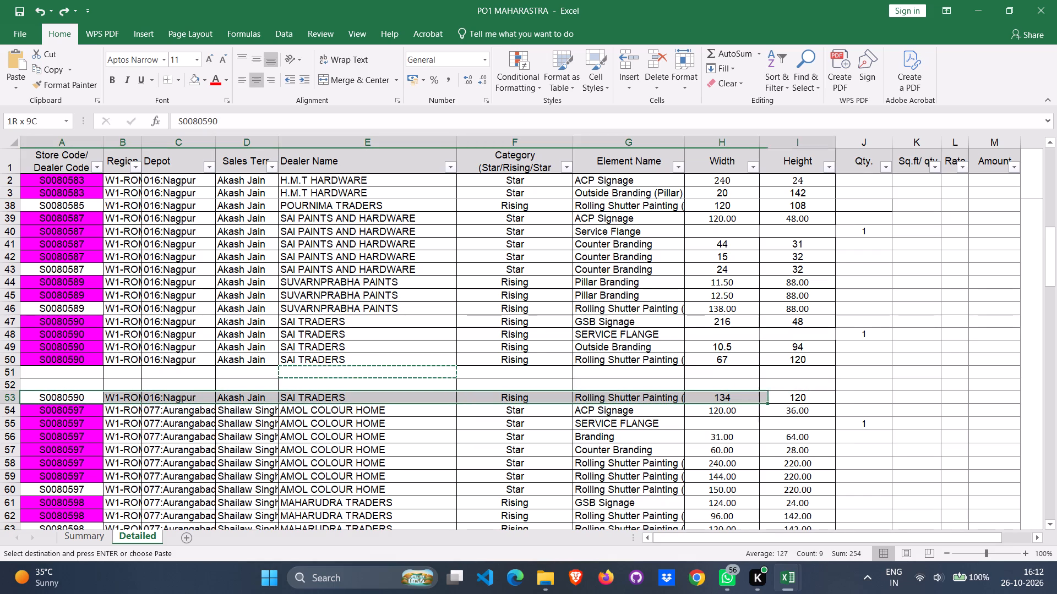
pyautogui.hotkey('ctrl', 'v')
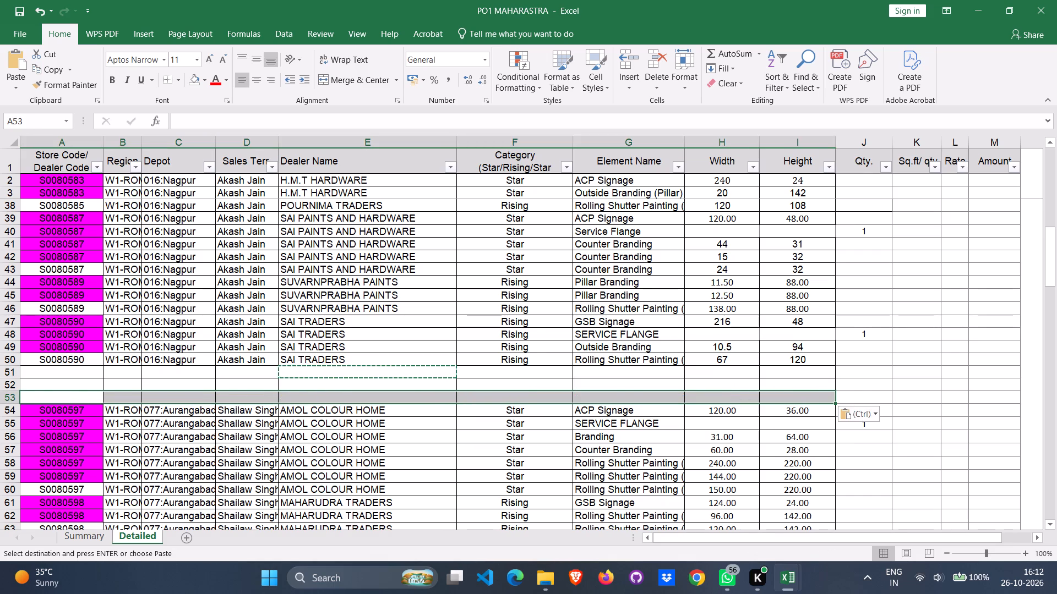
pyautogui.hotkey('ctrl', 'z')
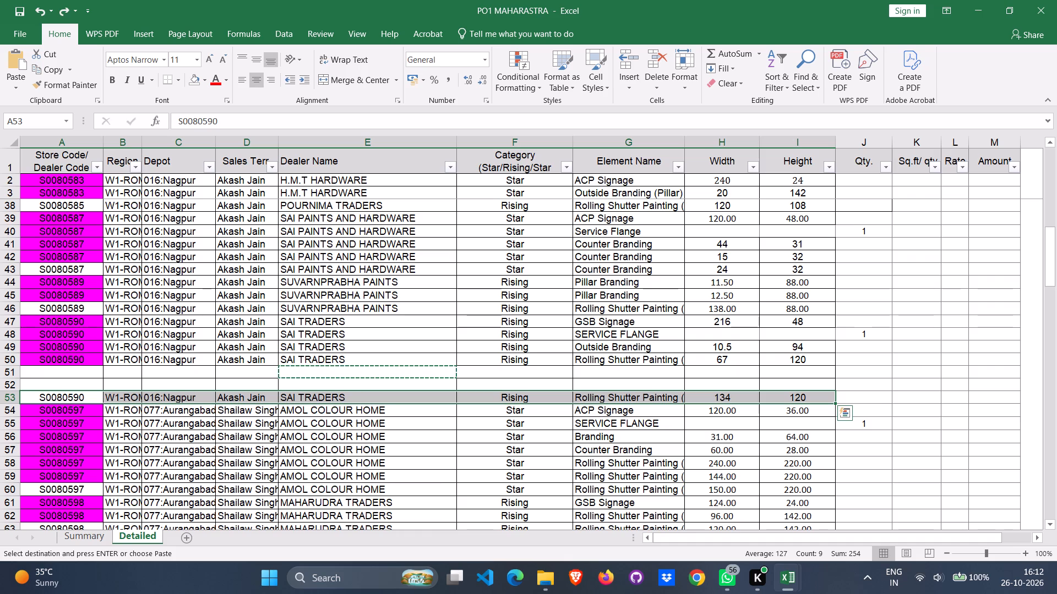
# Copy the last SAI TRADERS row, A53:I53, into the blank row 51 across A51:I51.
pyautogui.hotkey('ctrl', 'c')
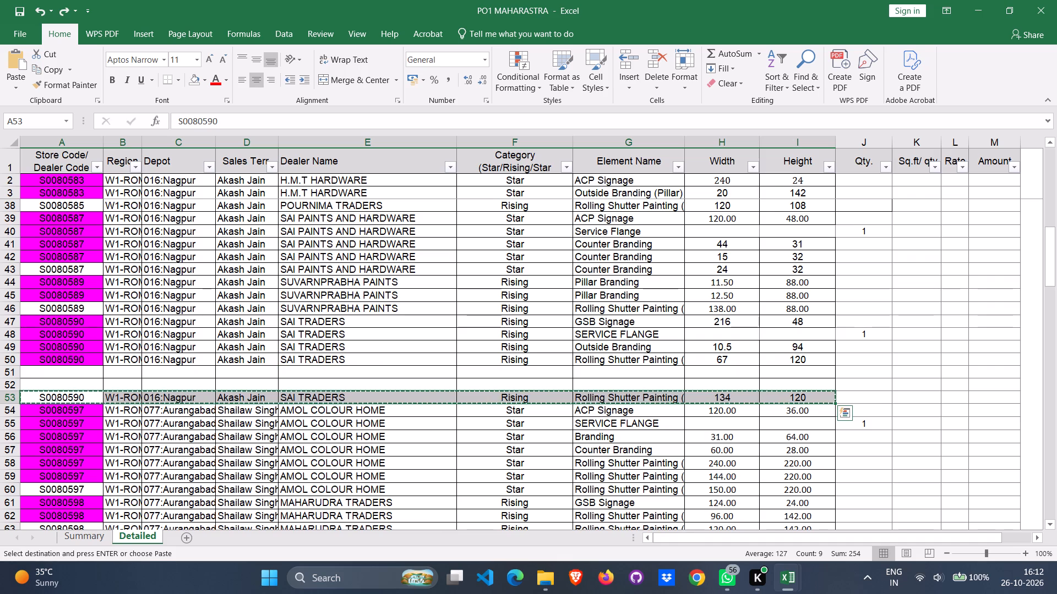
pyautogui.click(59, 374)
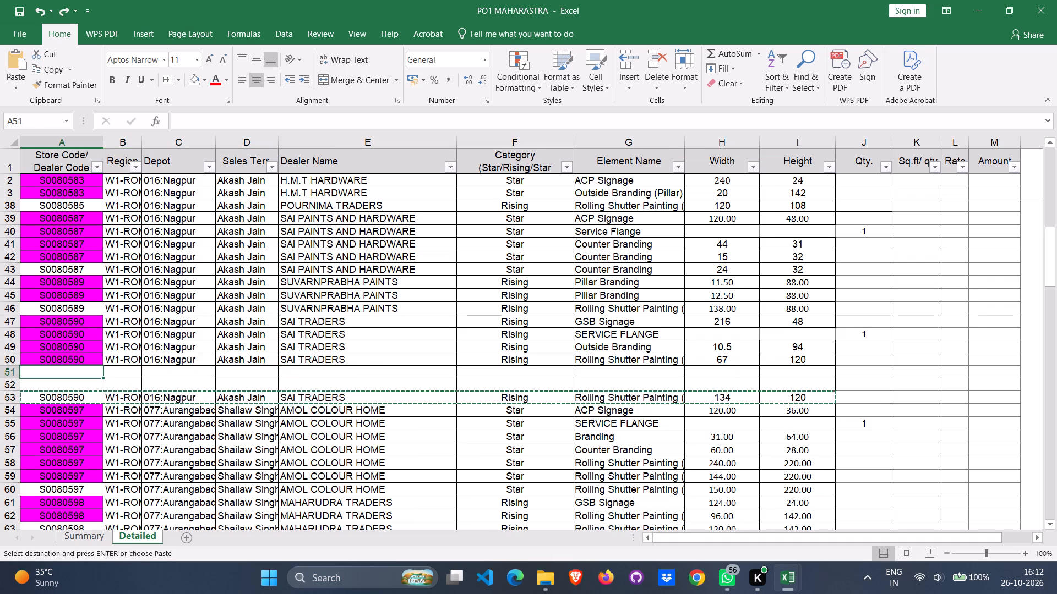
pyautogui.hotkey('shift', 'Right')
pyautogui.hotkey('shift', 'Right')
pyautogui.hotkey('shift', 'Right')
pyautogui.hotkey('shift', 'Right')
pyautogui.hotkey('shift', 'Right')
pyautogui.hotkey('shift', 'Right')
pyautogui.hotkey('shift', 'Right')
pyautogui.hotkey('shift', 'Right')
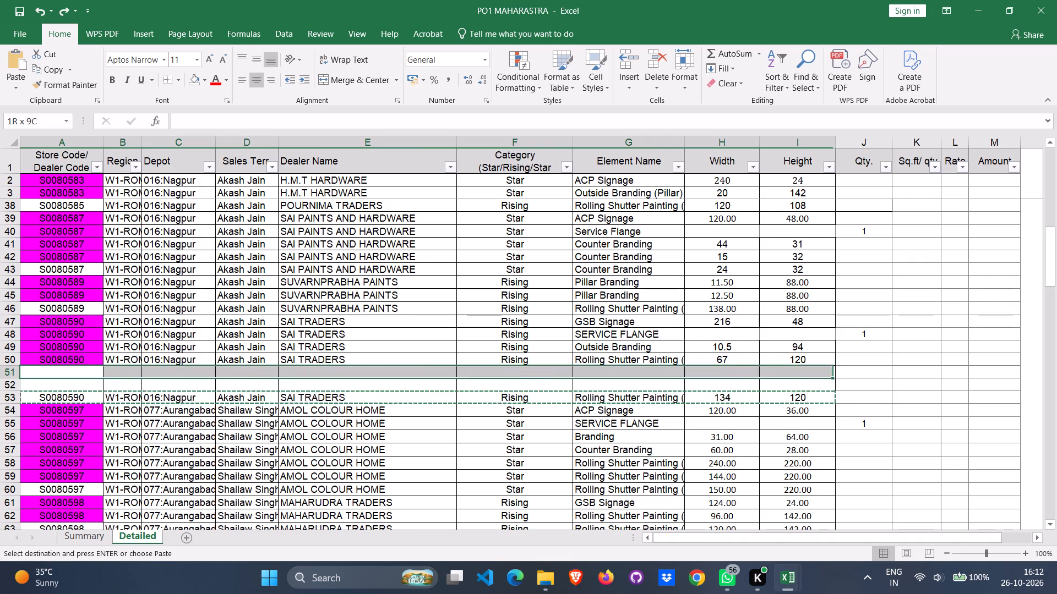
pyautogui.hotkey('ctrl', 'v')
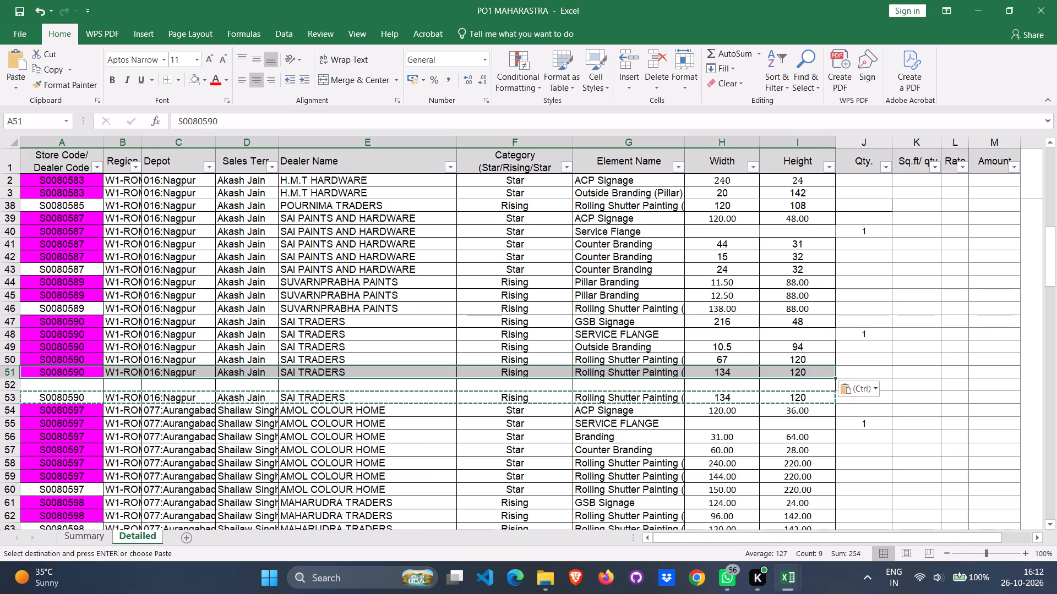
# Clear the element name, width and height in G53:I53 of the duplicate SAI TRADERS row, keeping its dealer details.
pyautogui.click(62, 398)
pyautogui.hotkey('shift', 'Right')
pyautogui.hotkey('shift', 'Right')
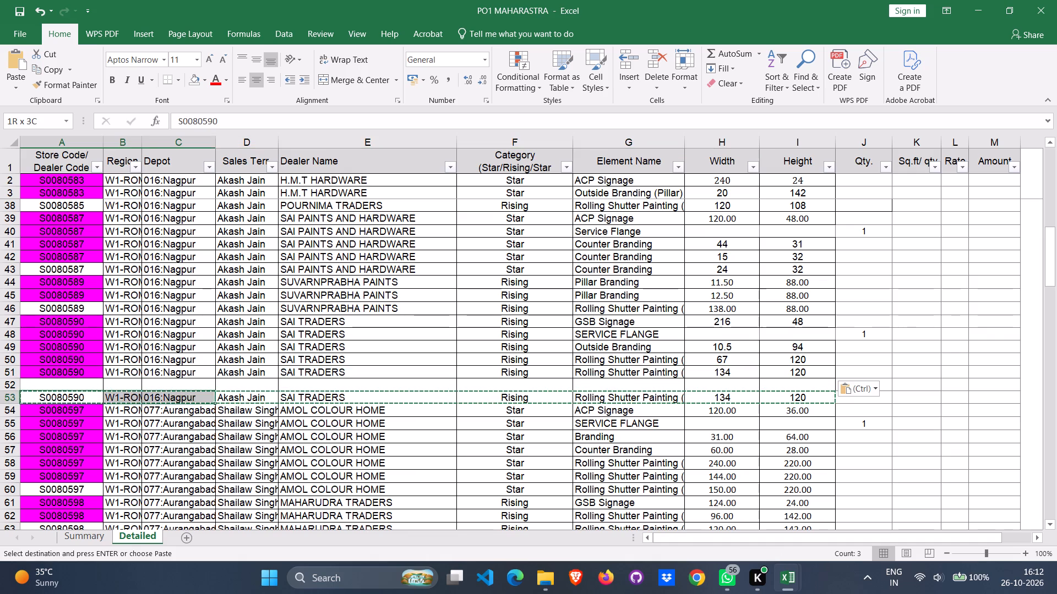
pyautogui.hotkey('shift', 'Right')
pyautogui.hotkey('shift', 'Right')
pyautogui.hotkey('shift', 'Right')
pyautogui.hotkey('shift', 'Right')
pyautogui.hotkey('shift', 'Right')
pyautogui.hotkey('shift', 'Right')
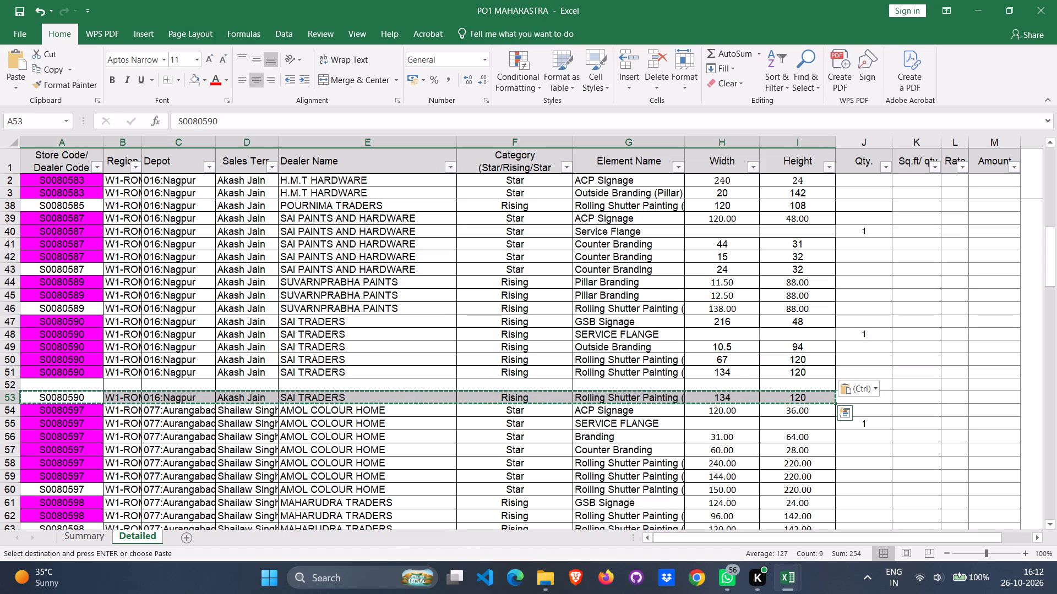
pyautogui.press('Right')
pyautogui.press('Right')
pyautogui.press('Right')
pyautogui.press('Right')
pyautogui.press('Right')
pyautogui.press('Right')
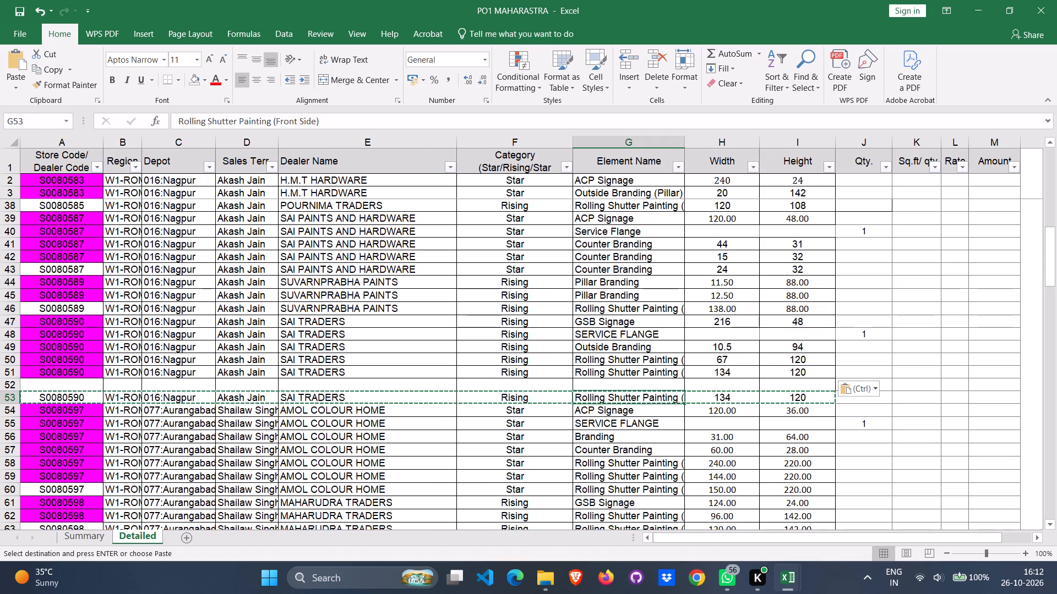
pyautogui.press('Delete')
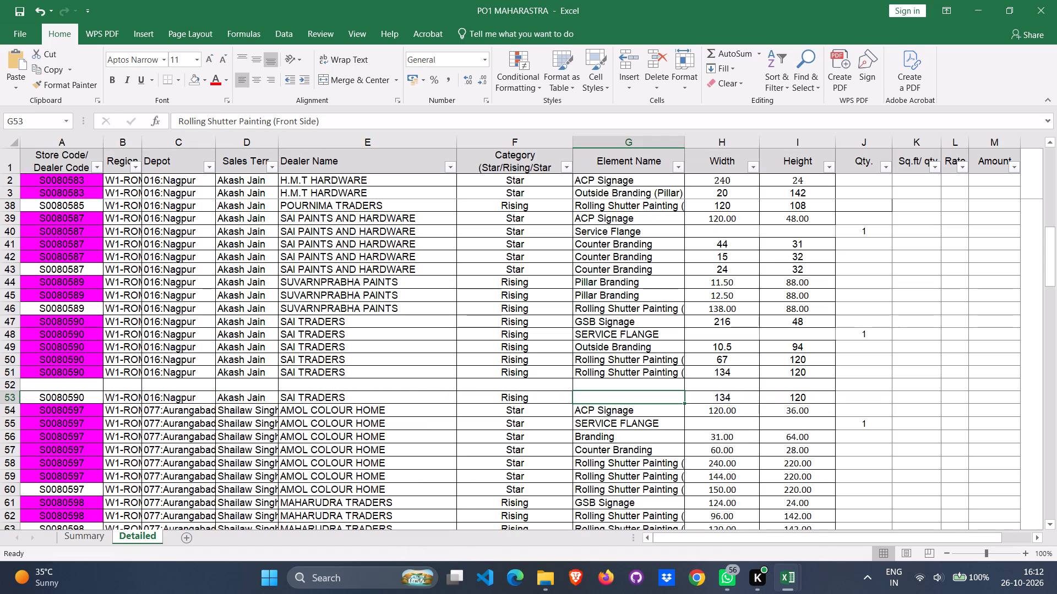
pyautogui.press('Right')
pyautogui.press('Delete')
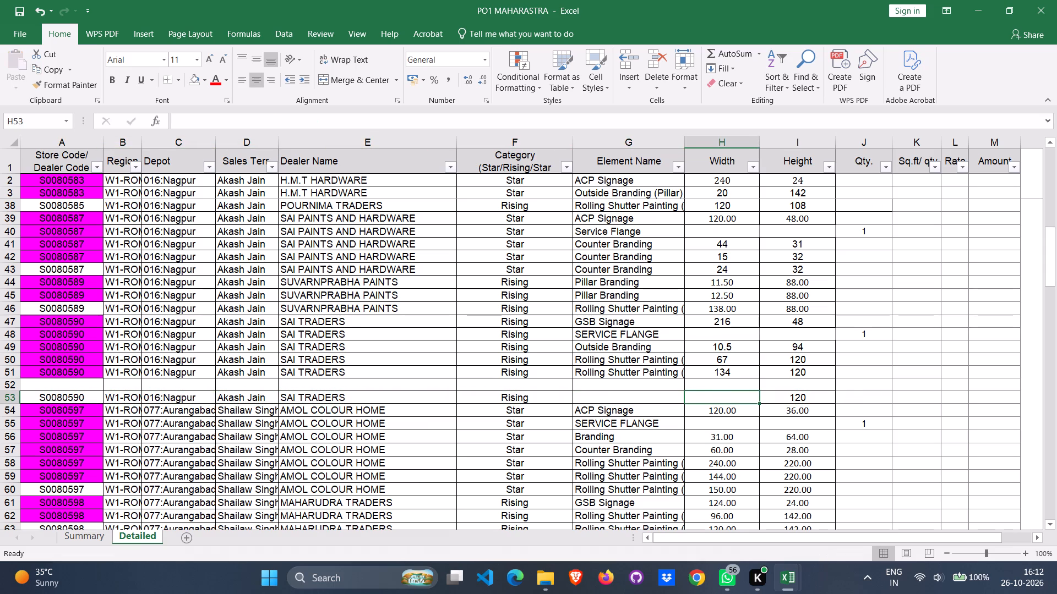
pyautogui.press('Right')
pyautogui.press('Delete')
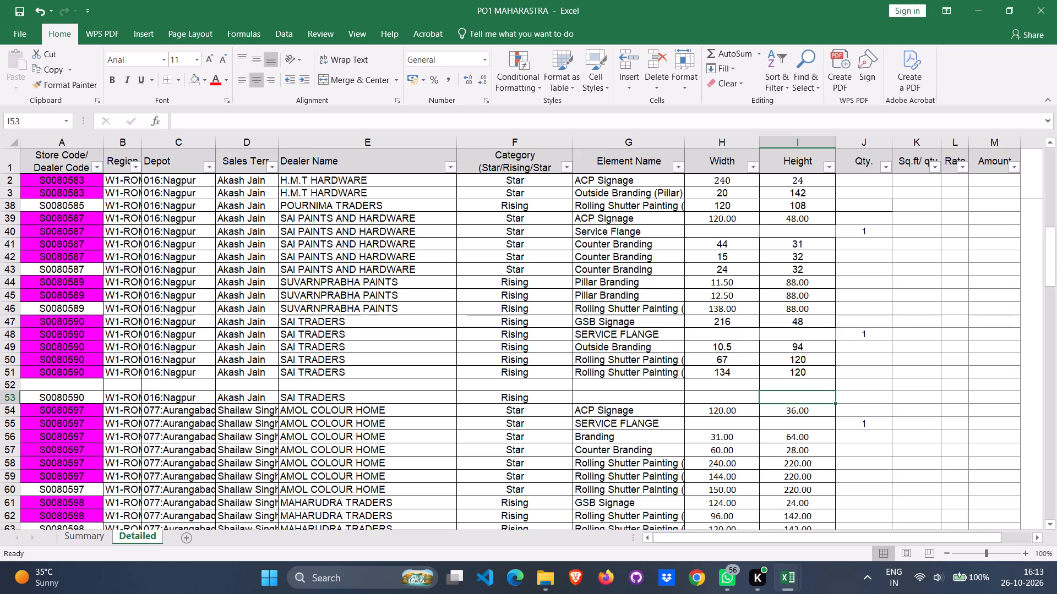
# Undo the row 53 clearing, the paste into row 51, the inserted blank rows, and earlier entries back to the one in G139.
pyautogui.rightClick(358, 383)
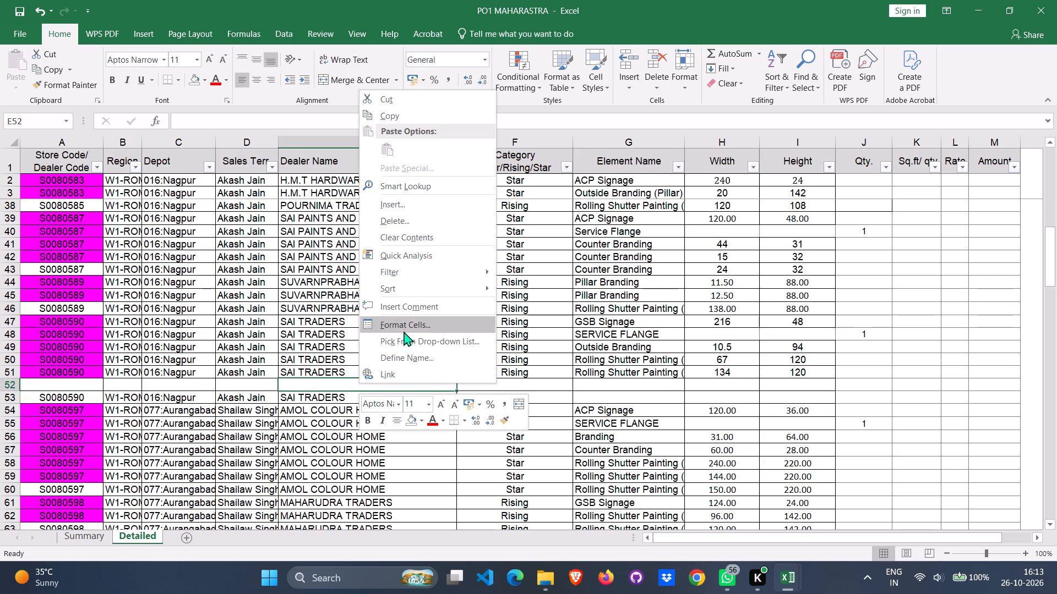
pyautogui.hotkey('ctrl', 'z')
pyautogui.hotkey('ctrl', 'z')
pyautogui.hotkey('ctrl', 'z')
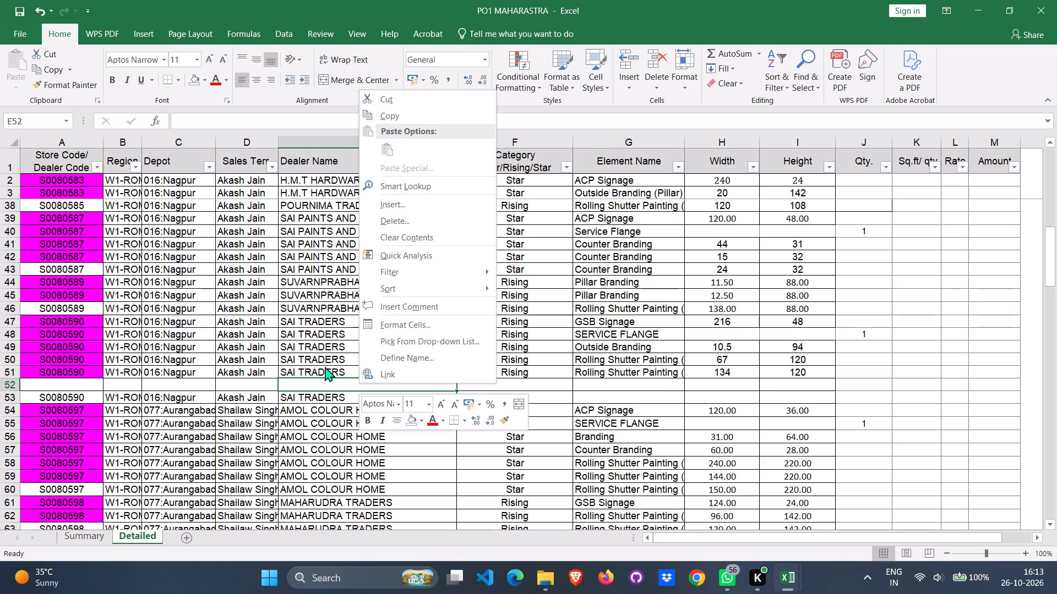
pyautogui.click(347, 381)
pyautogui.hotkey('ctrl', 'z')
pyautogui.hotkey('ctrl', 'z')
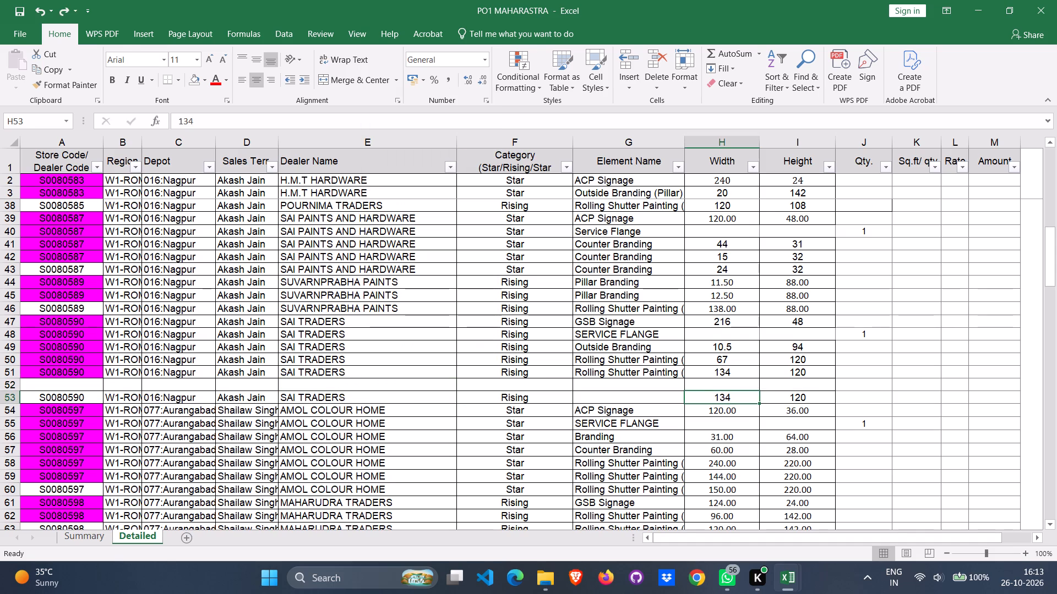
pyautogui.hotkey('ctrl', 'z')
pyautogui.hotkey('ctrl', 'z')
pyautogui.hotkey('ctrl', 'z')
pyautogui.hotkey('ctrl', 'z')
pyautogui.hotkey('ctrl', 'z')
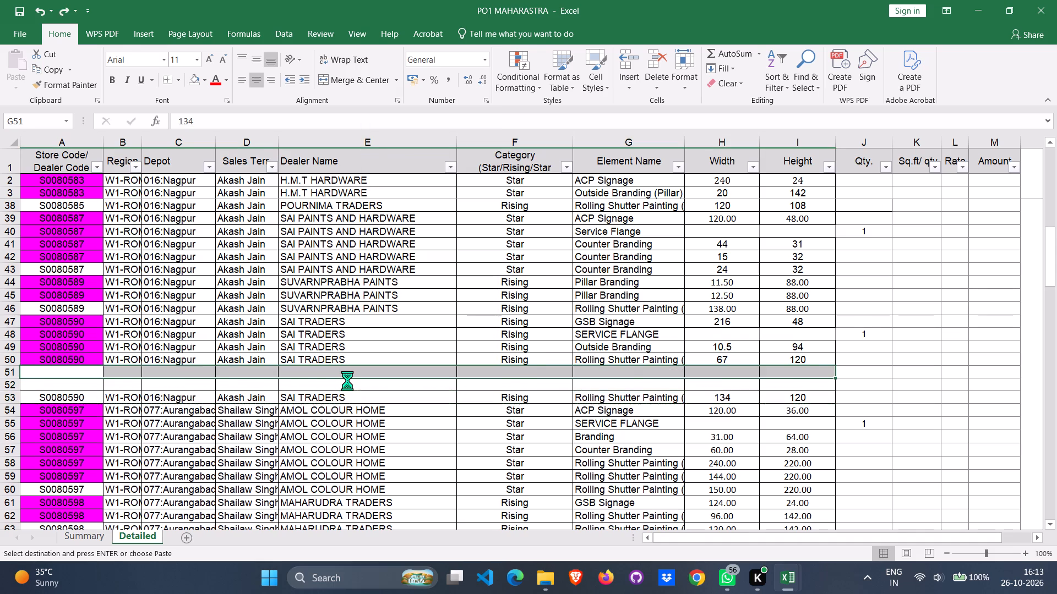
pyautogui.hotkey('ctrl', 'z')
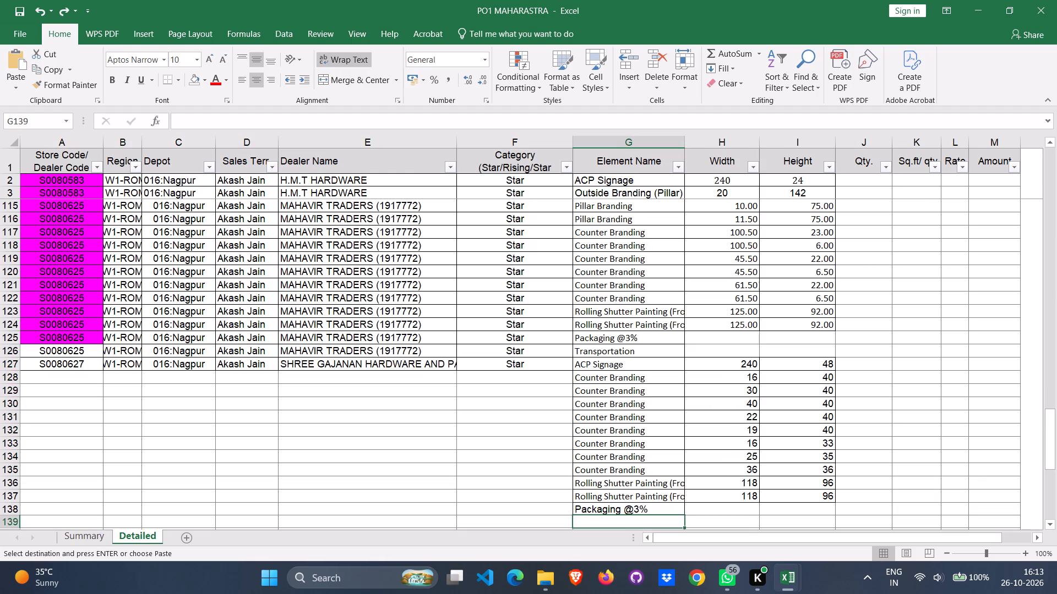
# Paste Transportation into G139, below Packaging @3%, and save the workbook.
pyautogui.scroll(-3, 445, 406)
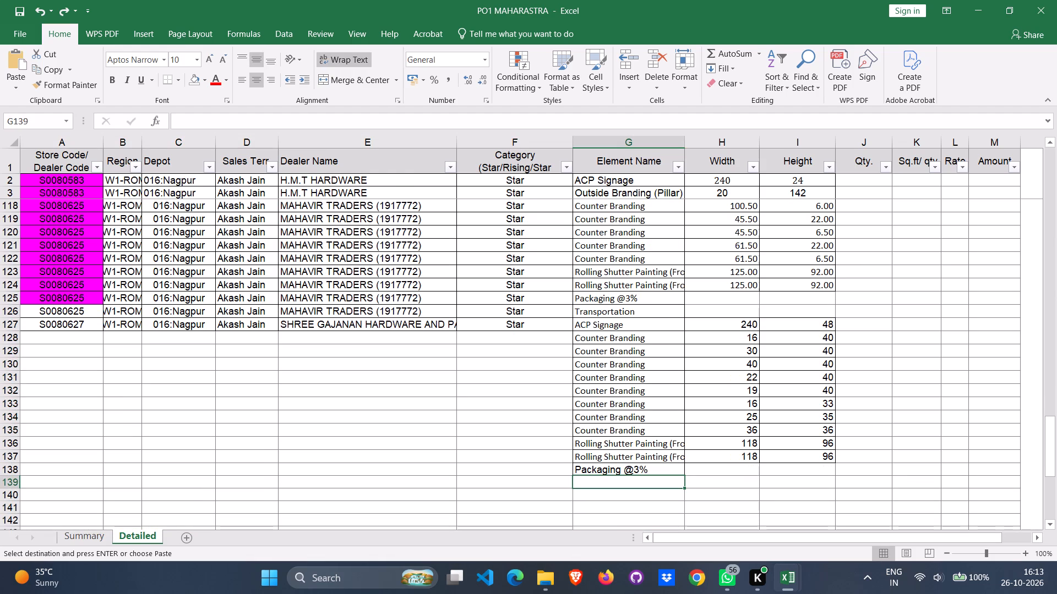
pyautogui.hotkey('ctrl', 'v')
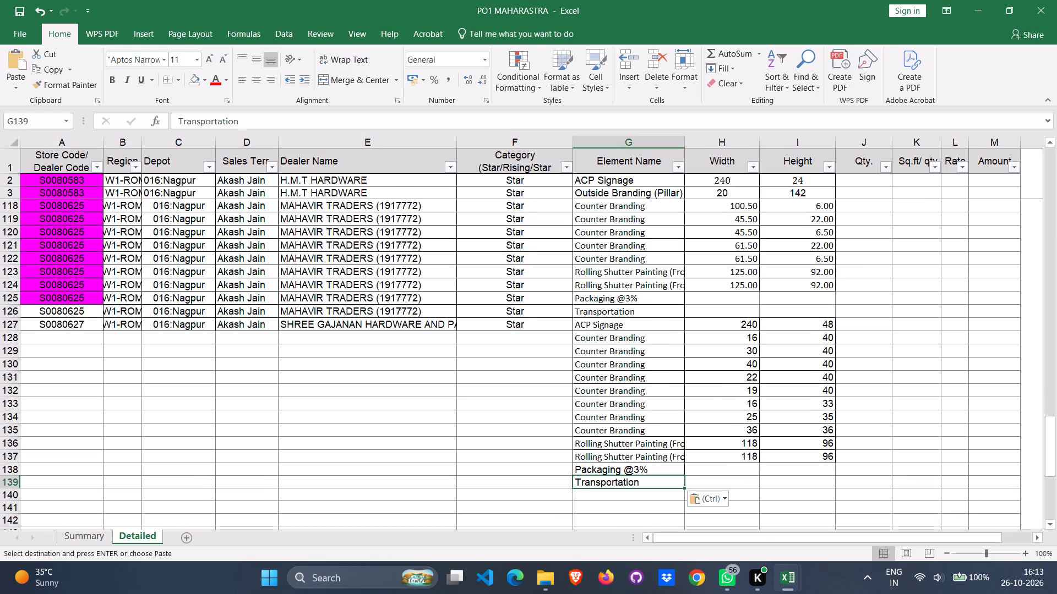
pyautogui.hotkey('ctrl', 's')
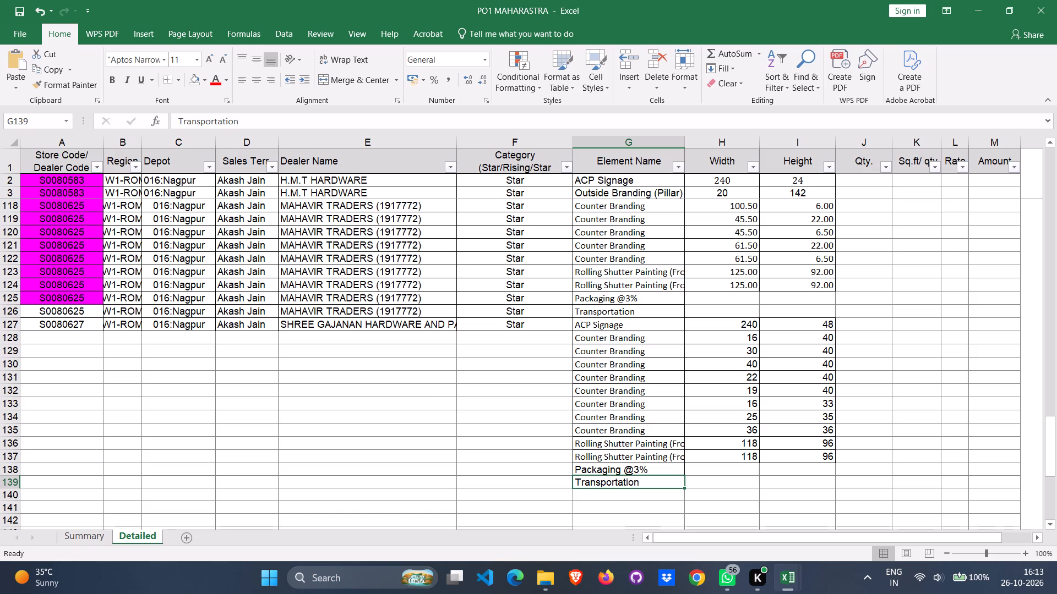
pyautogui.hotkey('ctrl', 'v')
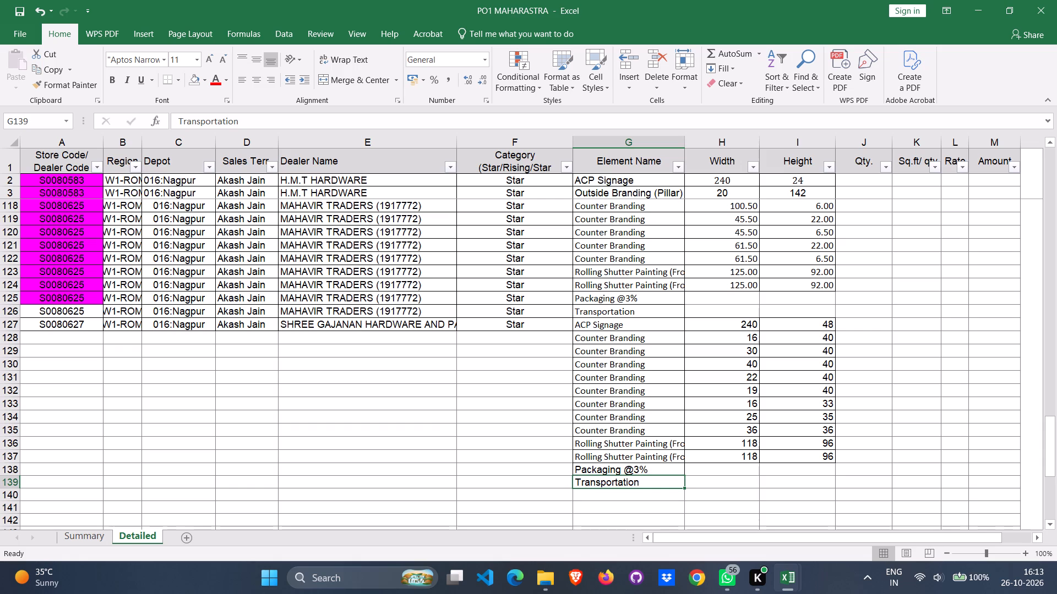
# Copy the SHREE GAJANAN HARDWARE AND PAINTS dealer details in A127:F127 down through row 139, and save the workbook.
pyautogui.click(330, 320)
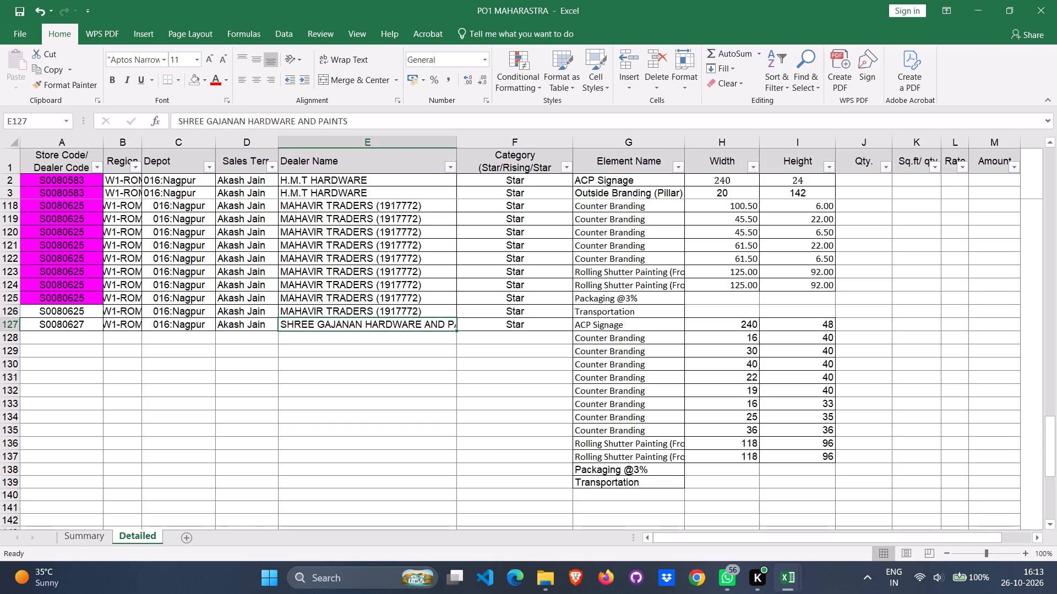
pyautogui.hotkey('shift', 'Left')
pyautogui.hotkey('shift', 'Left')
pyautogui.press('Left')
pyautogui.press('Left')
pyautogui.press('Left')
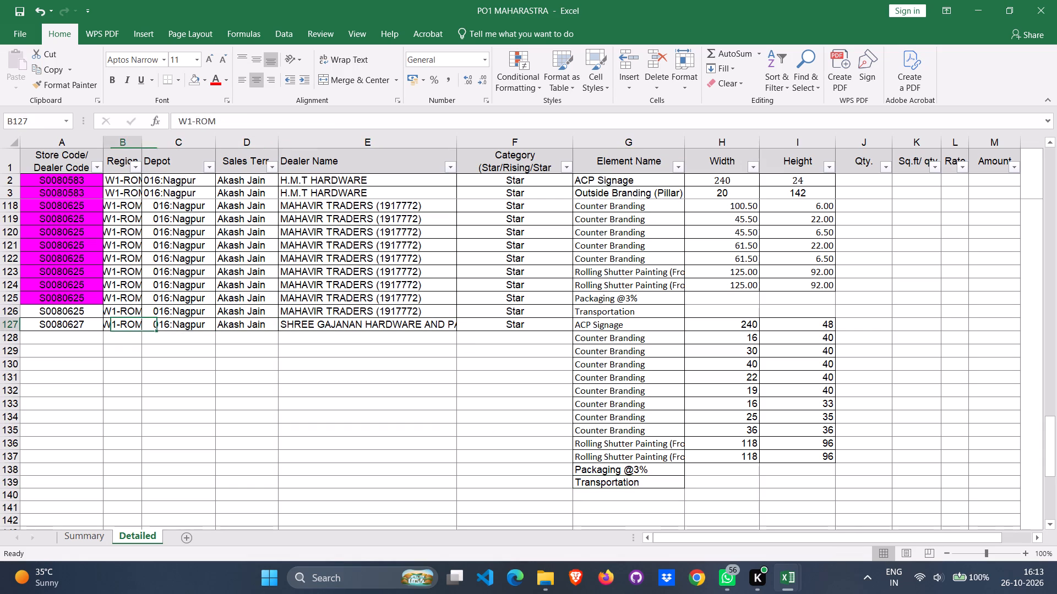
pyautogui.press('Left')
pyautogui.hotkey('shift', 'Right')
pyautogui.hotkey('shift', 'Right')
pyautogui.hotkey('shift', 'Right')
pyautogui.hotkey('shift', 'Right')
pyautogui.hotkey('shift', 'Right')
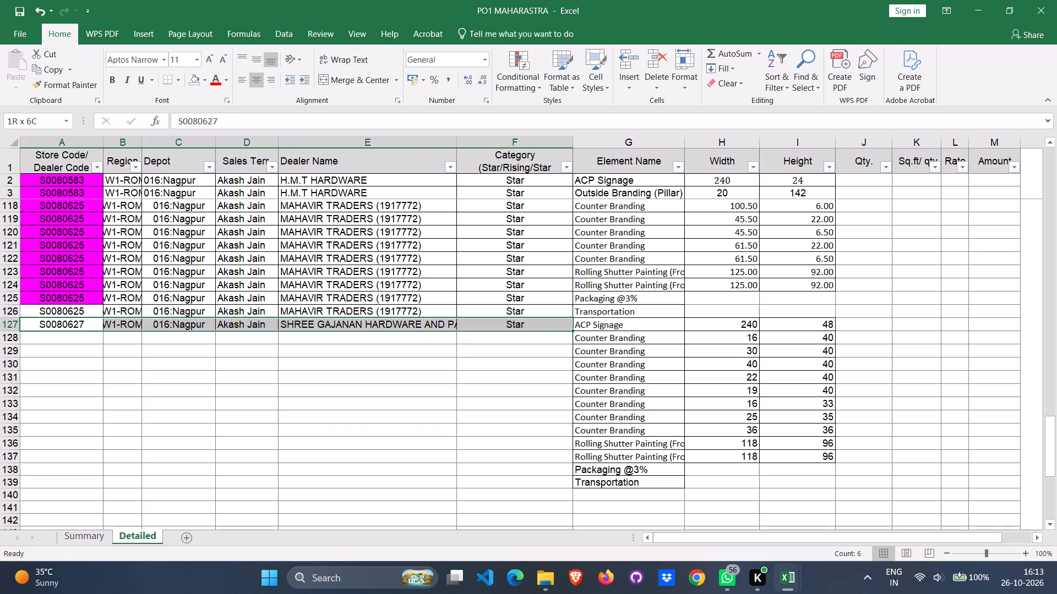
pyautogui.hotkey('ctrl', 'c')
pyautogui.hotkey('shift', 'Down')
pyautogui.hotkey('shift', 'Down')
pyautogui.hotkey('shift', 'Down')
pyautogui.hotkey('shift', 'Down')
pyautogui.hotkey('shift', 'Down')
pyautogui.hotkey('shift', 'Down')
pyautogui.hotkey('shift', 'Down')
pyautogui.hotkey('shift', 'Down')
pyautogui.hotkey('shift', 'Down')
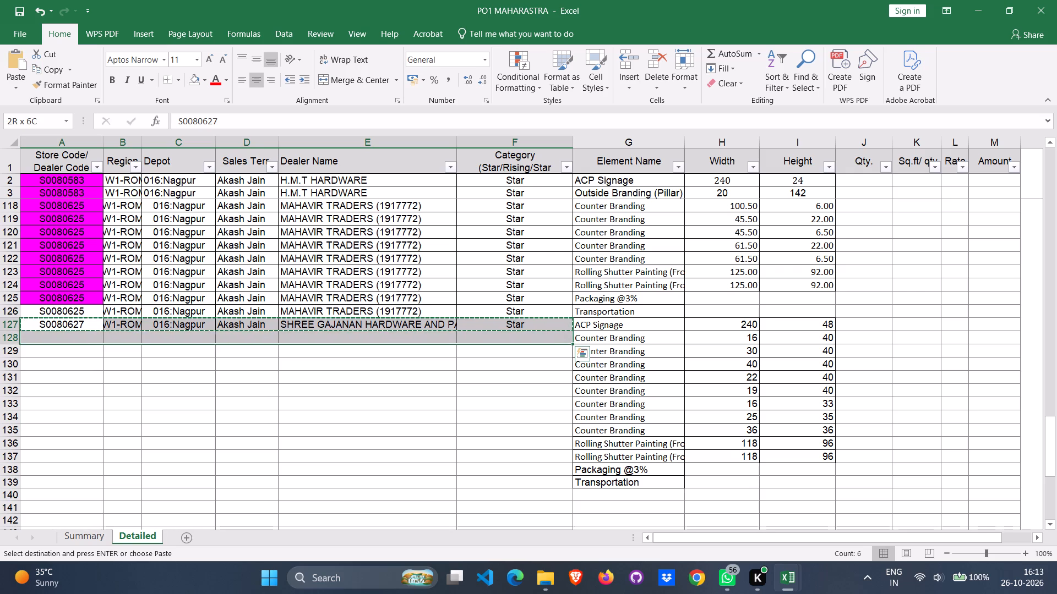
pyautogui.hotkey('shift', 'Down')
pyautogui.hotkey('shift', 'Down')
pyautogui.hotkey('shift', 'Down')
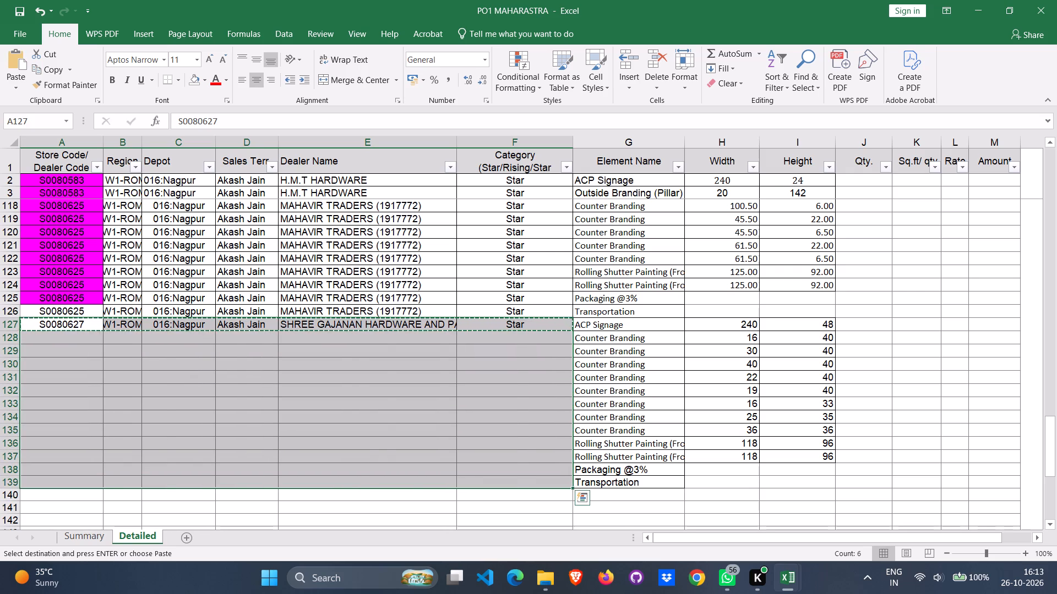
pyautogui.hotkey('ctrl', 'v')
pyautogui.hotkey('ctrl', 's')
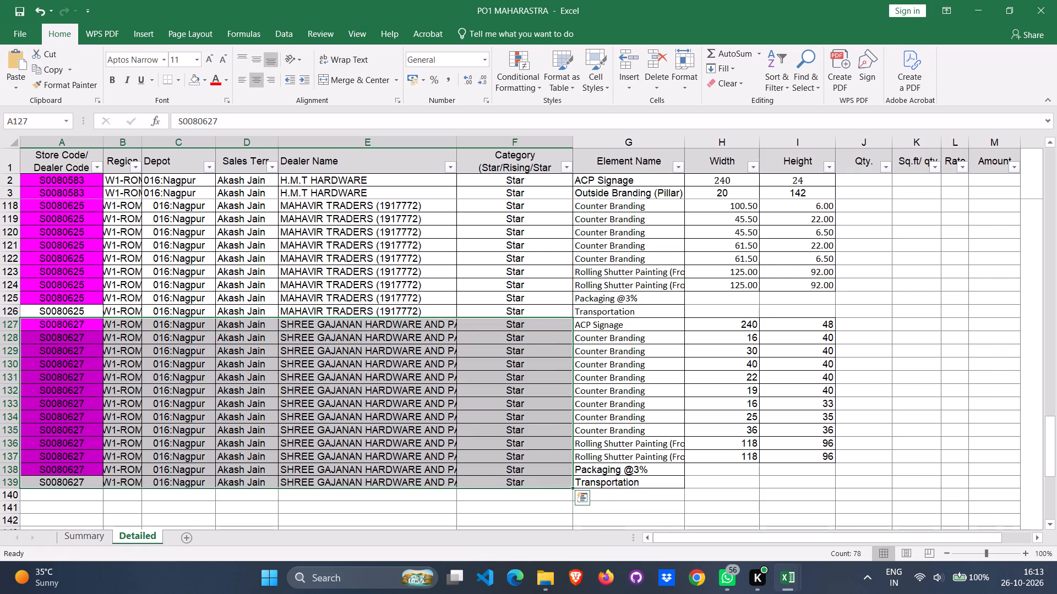
# Check the dealer list on the Summary sheet, and review the SHREE GAJANAN element names in G127:G139 of the Detailed sheet.
pyautogui.click(96, 533)
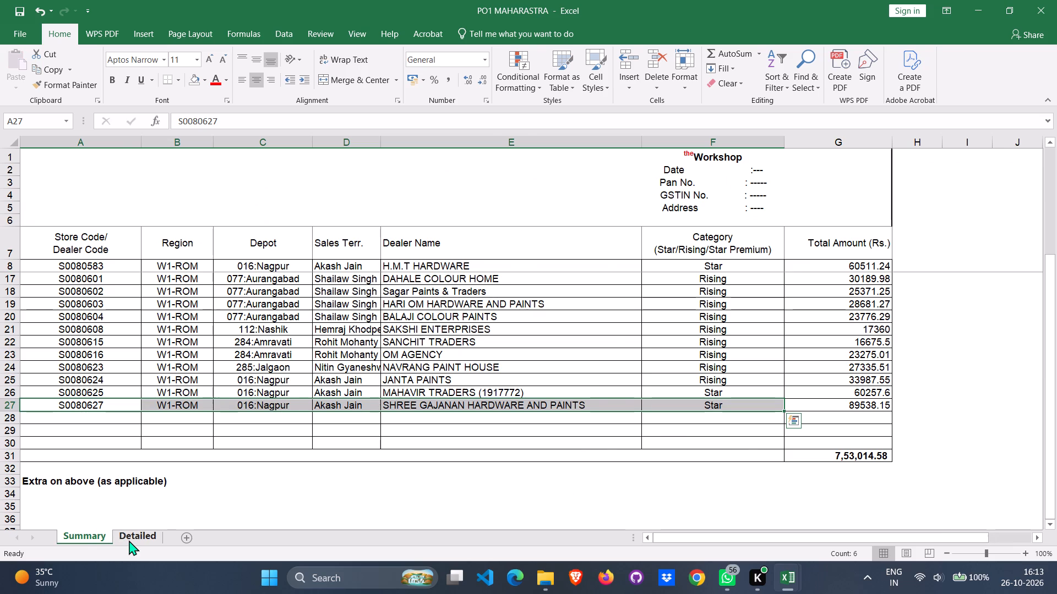
pyautogui.click(129, 540)
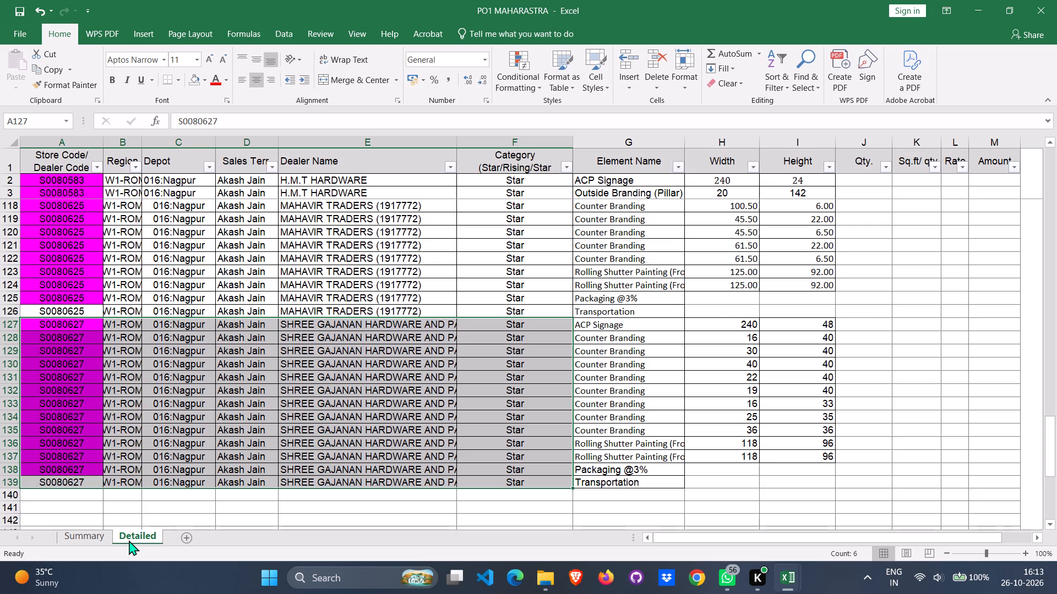
pyautogui.press('Right')
pyautogui.press('Right')
pyautogui.press('Right')
pyautogui.press('Right')
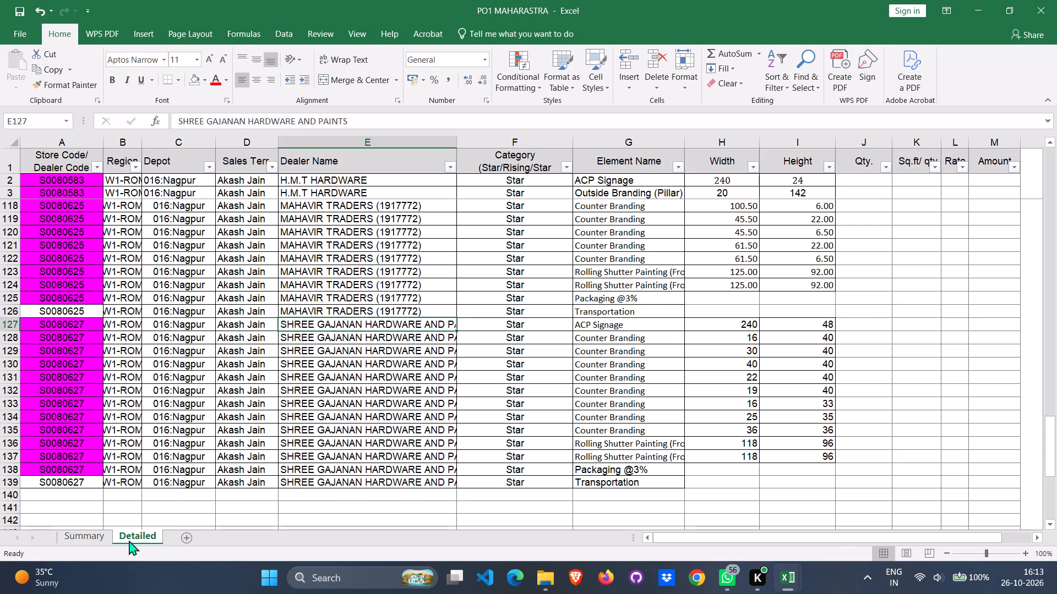
pyautogui.press('Right')
pyautogui.press('Right')
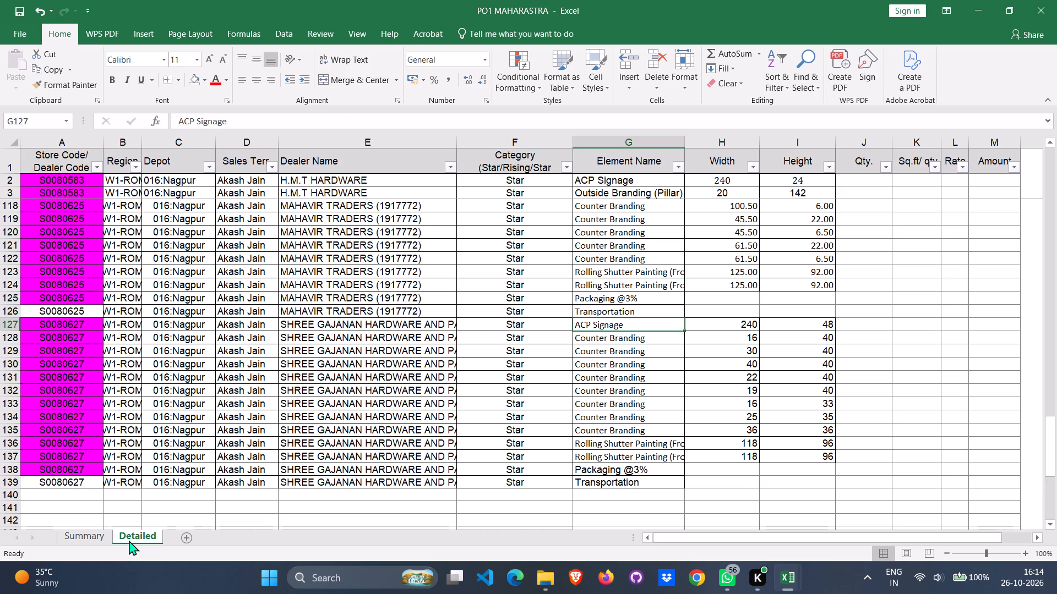
pyautogui.press('Down')
pyautogui.press('Down')
pyautogui.press('Down')
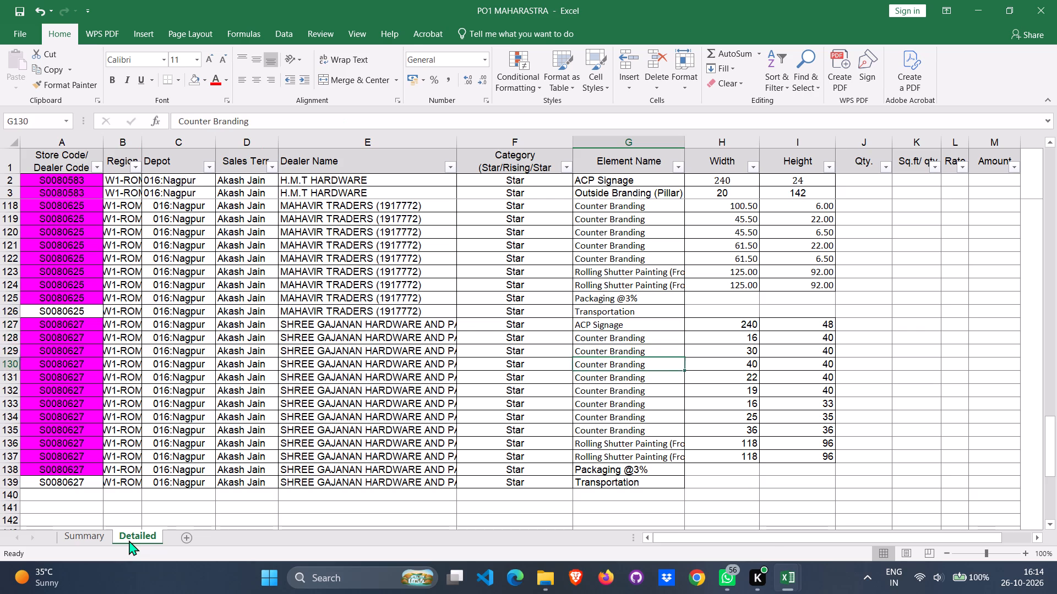
pyautogui.press('Down')
pyautogui.press('Down')
pyautogui.press('Down')
pyautogui.press('Down')
pyautogui.press('Down')
pyautogui.press('Down')
pyautogui.press('Down')
pyautogui.press('Down')
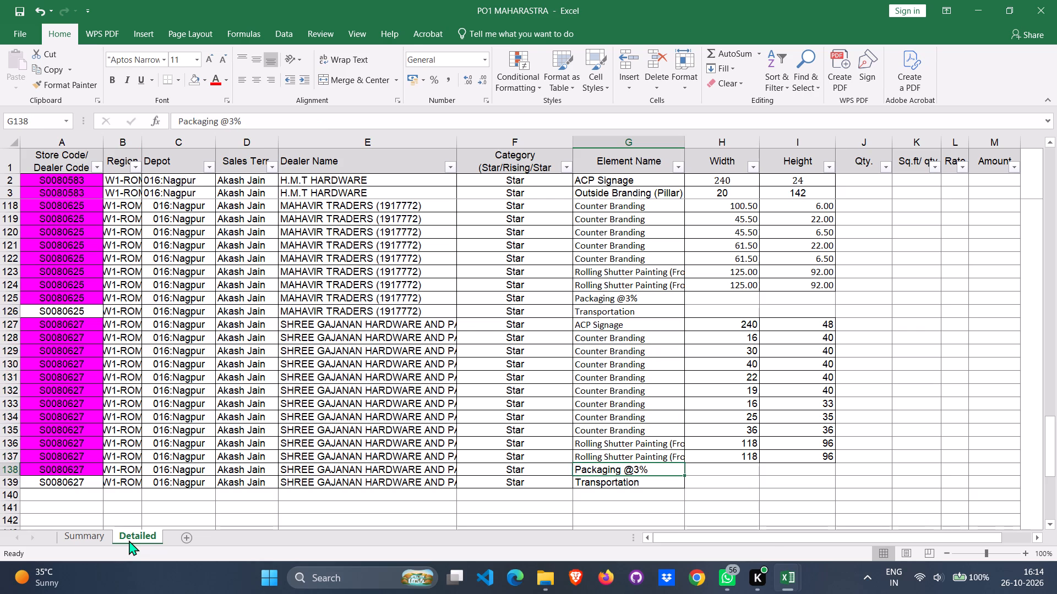
pyautogui.press('Down')
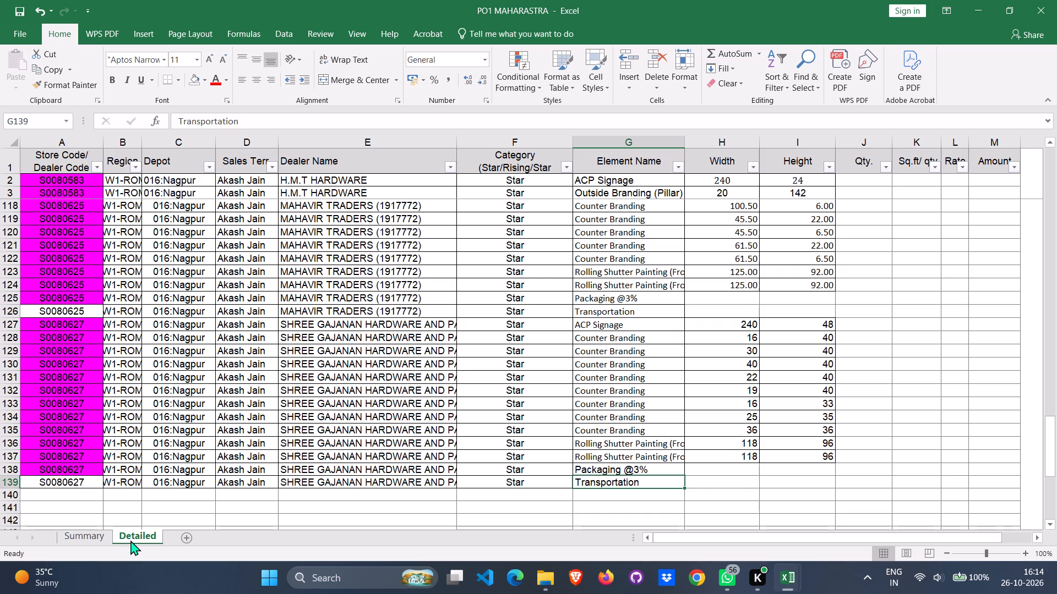
# Review the first row of each dealer block on the Detailed sheet, from SHREE GAJANAN HARDWARE AND PAINTS back up to SAKSHI ENTERPRISES.
pyautogui.click(391, 323)
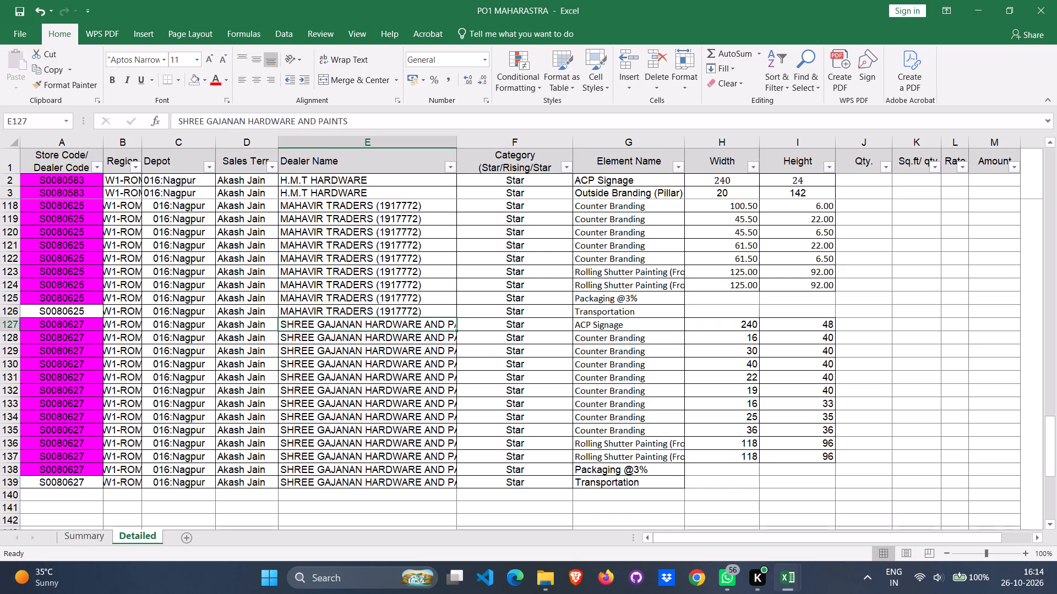
pyautogui.click(10, 322)
pyautogui.scroll(9, 189, 419)
pyautogui.scroll(3, 213, 459)
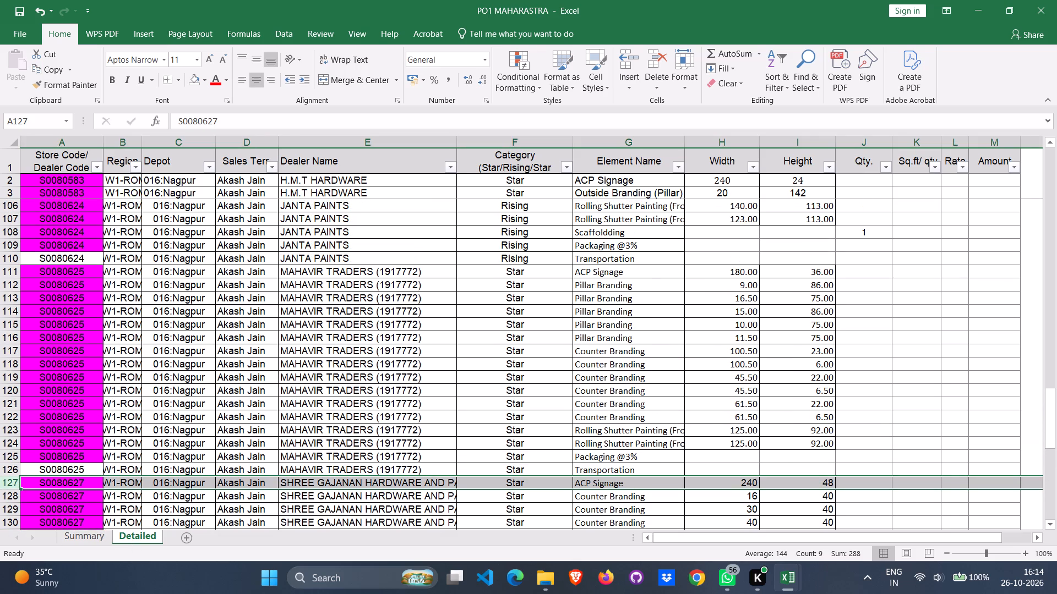
pyautogui.moveTo(319, 271); pyautogui.dragTo(313, 272)
pyautogui.click(9, 272)
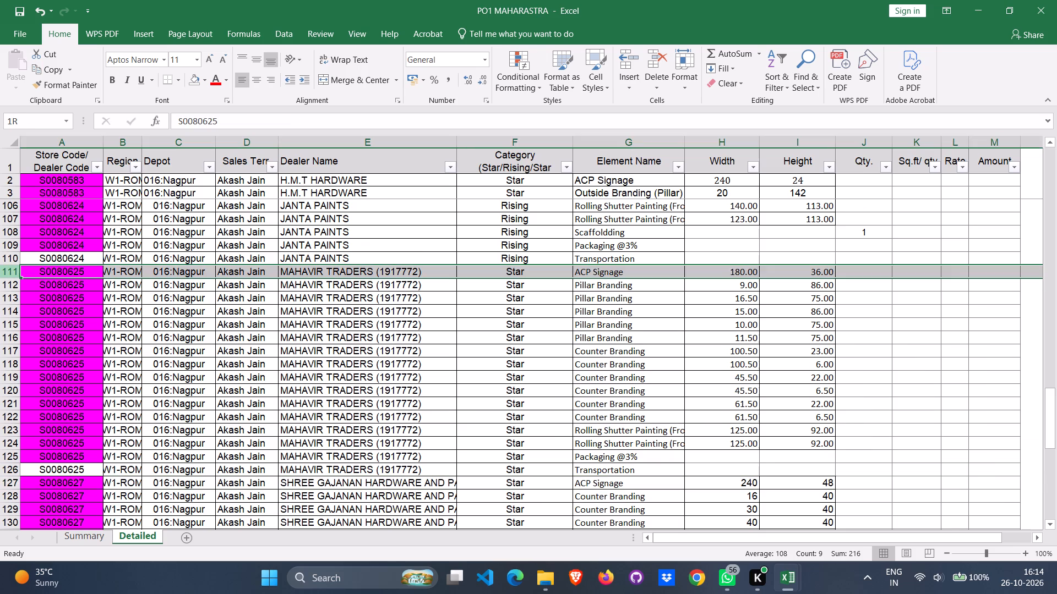
pyautogui.scroll(3, 314, 395)
pyautogui.scroll(7, 325, 448)
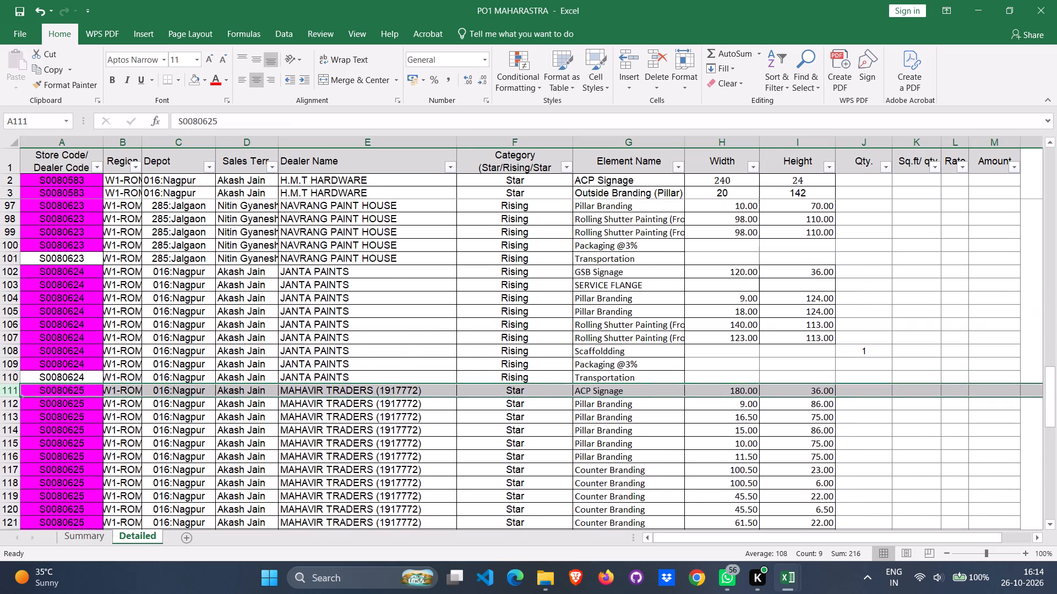
pyautogui.click(312, 284)
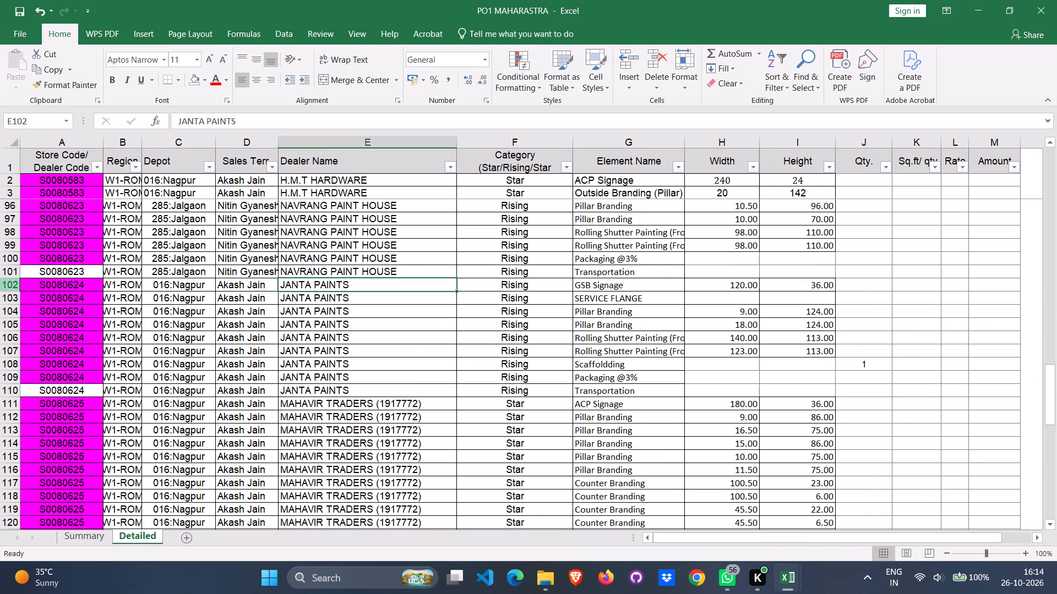
pyautogui.click(11, 285)
pyautogui.scroll(9, 281, 416)
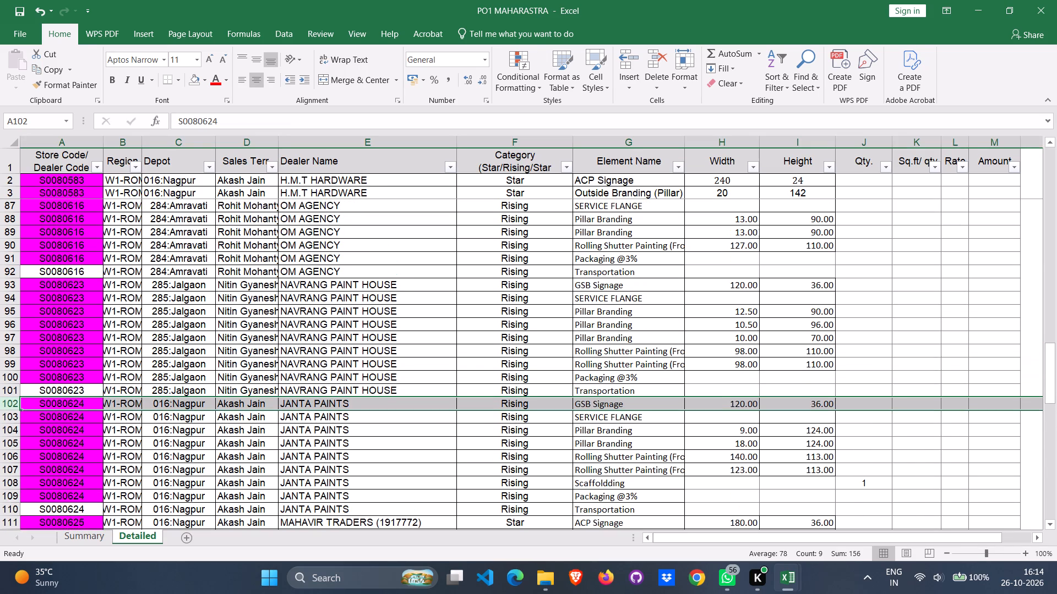
pyautogui.click(302, 285)
pyautogui.click(9, 282)
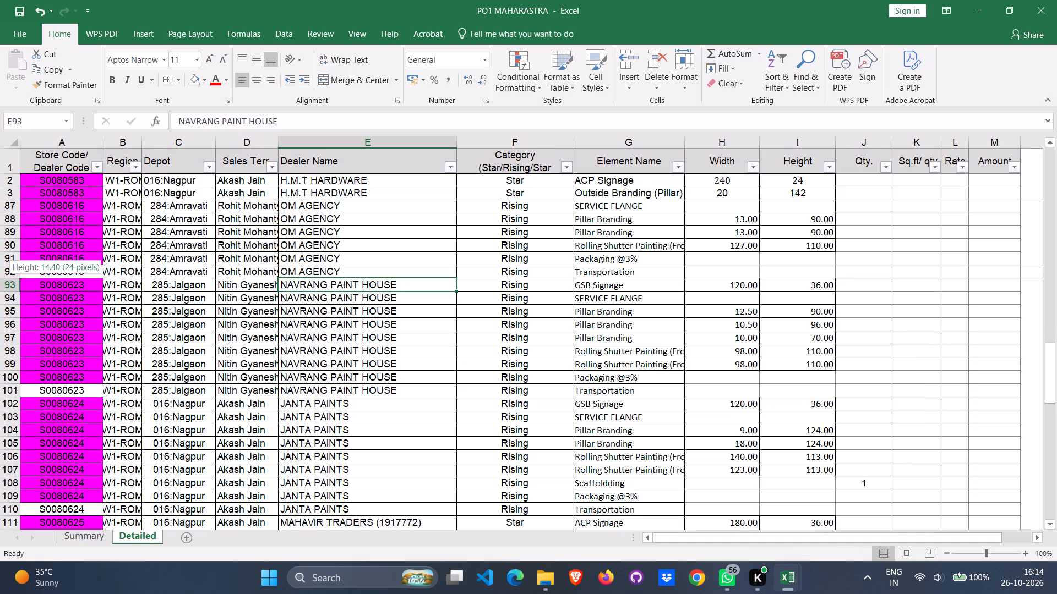
pyautogui.click(9, 285)
pyautogui.scroll(11, 182, 356)
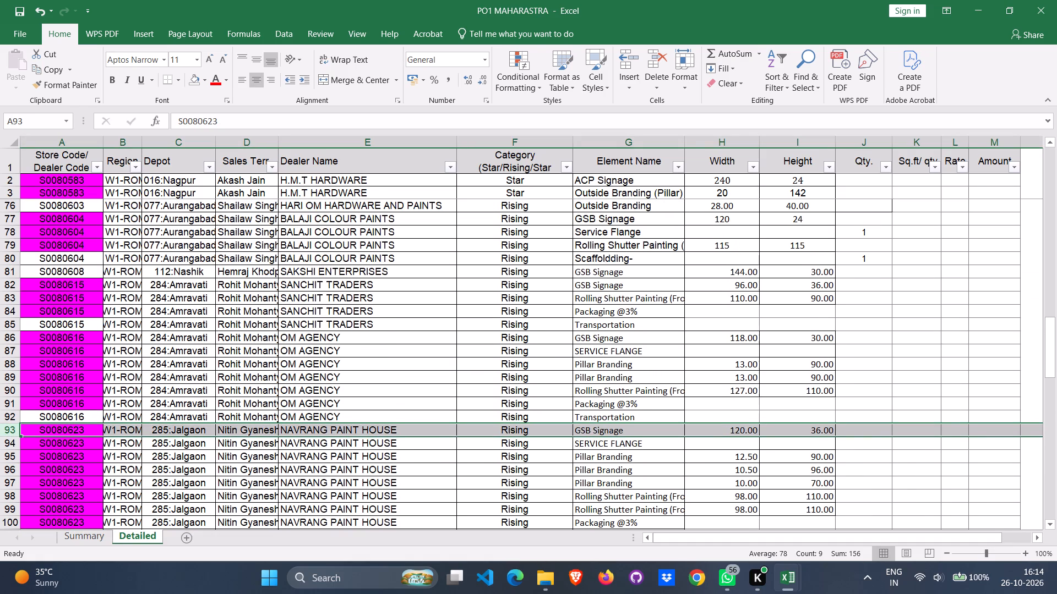
pyautogui.click(304, 340)
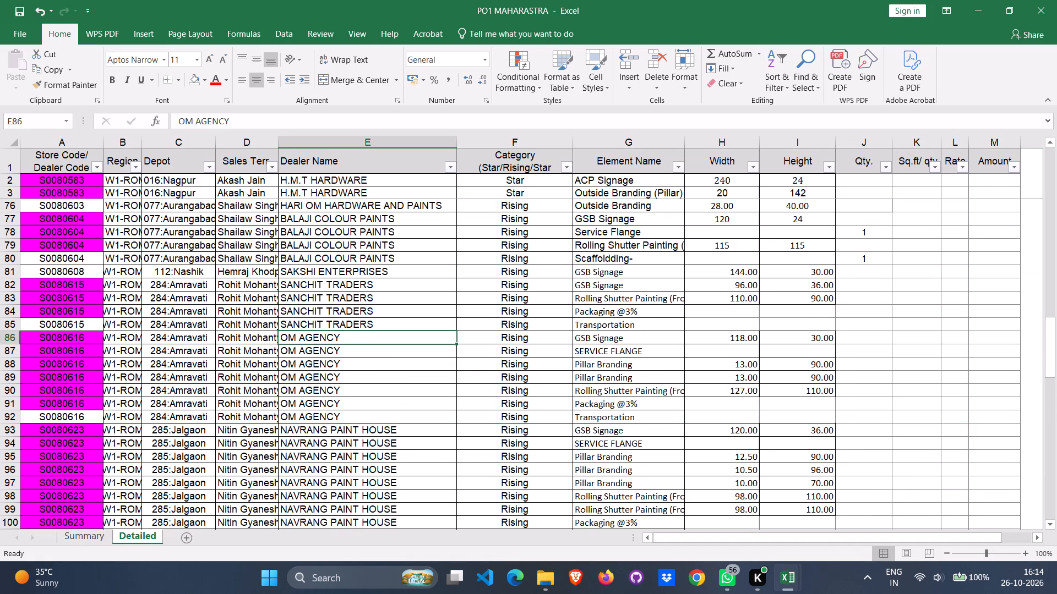
pyautogui.click(8, 338)
pyautogui.scroll(3, 295, 394)
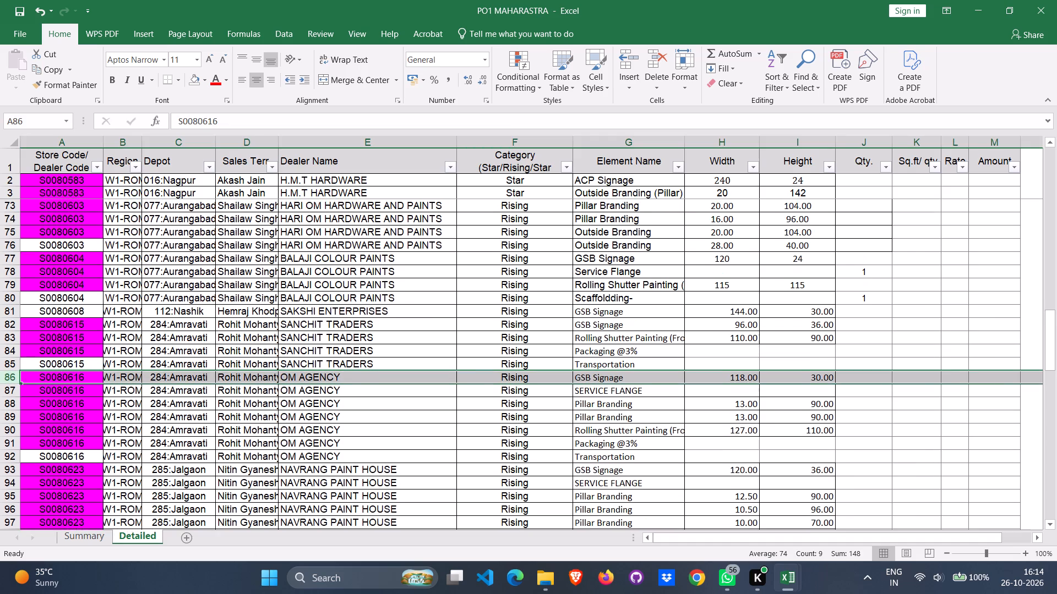
pyautogui.scroll(2, 295, 397)
pyautogui.click(294, 348)
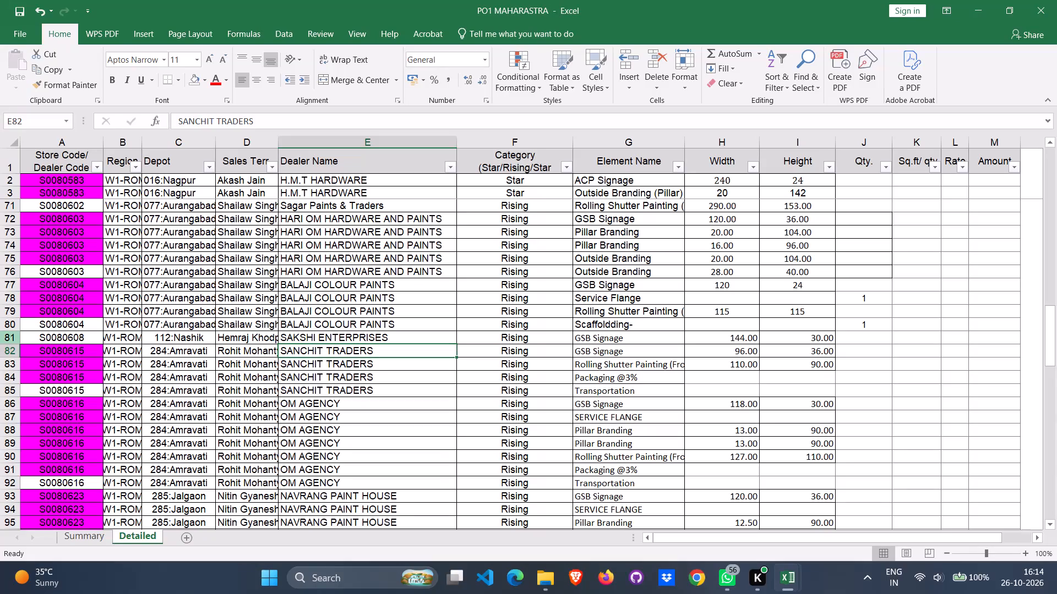
pyautogui.click(12, 339)
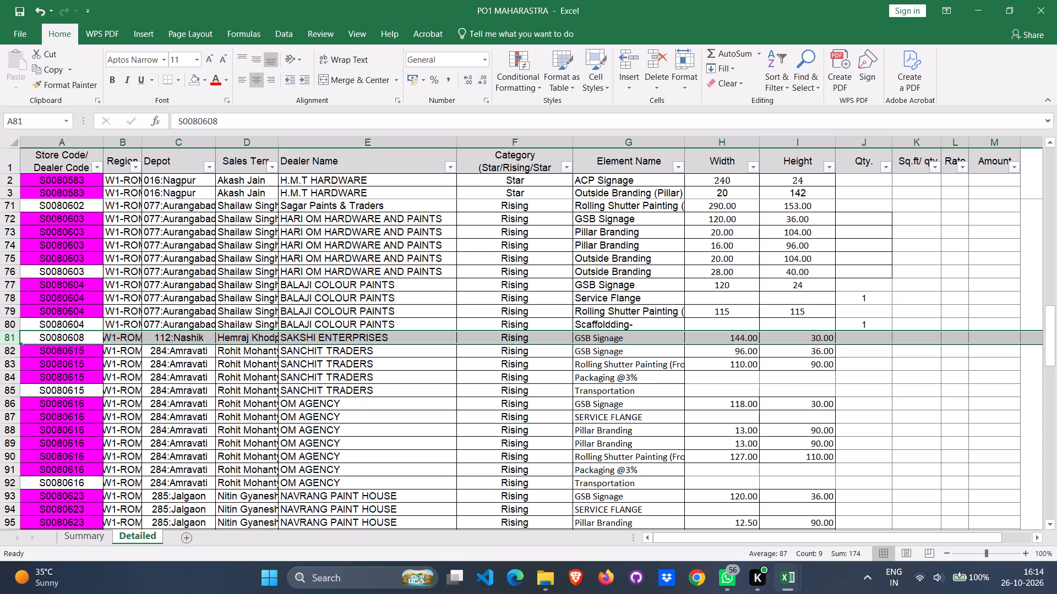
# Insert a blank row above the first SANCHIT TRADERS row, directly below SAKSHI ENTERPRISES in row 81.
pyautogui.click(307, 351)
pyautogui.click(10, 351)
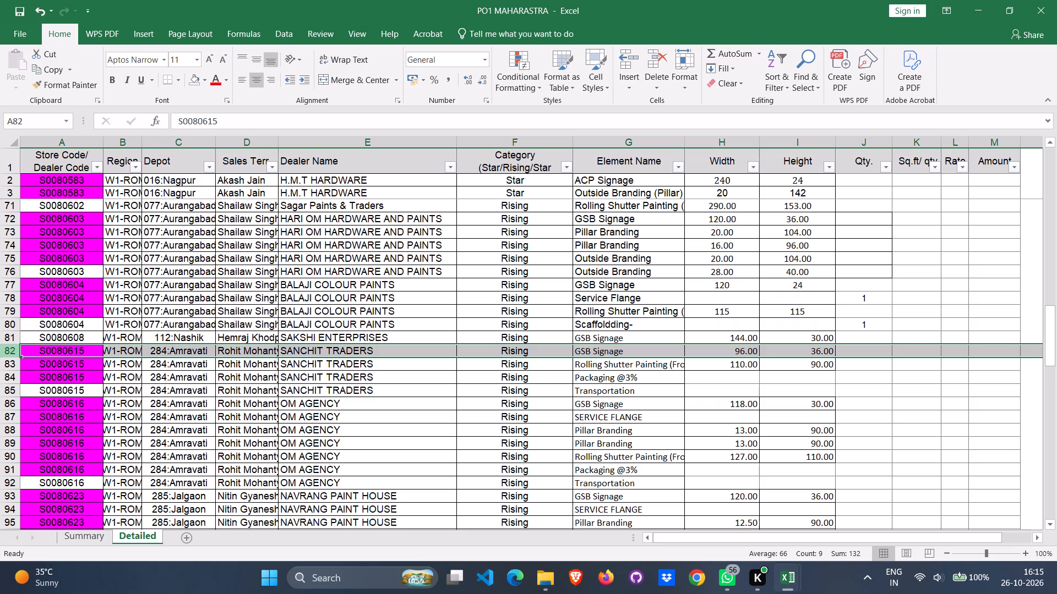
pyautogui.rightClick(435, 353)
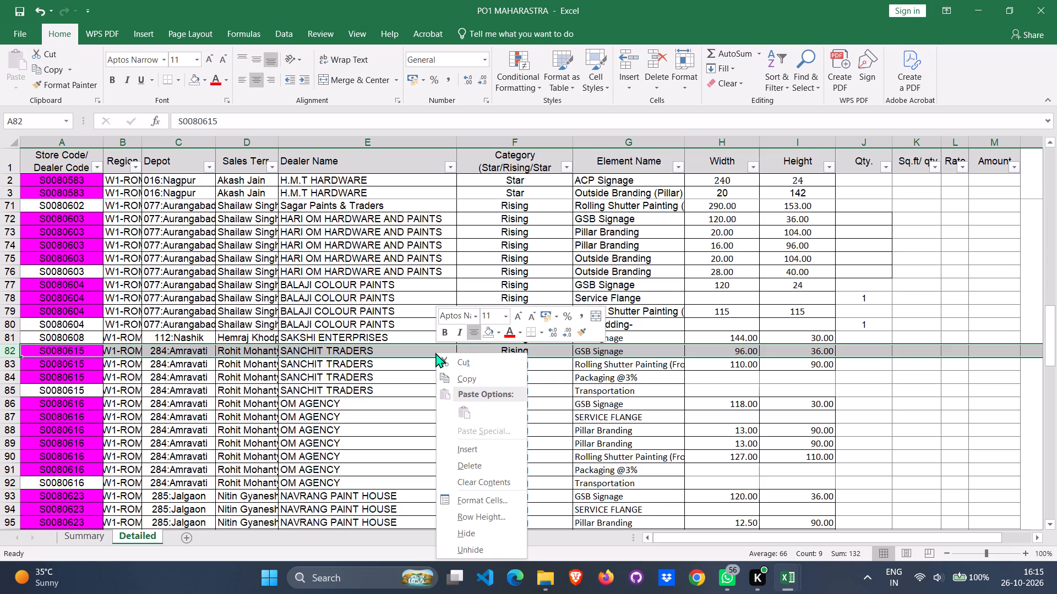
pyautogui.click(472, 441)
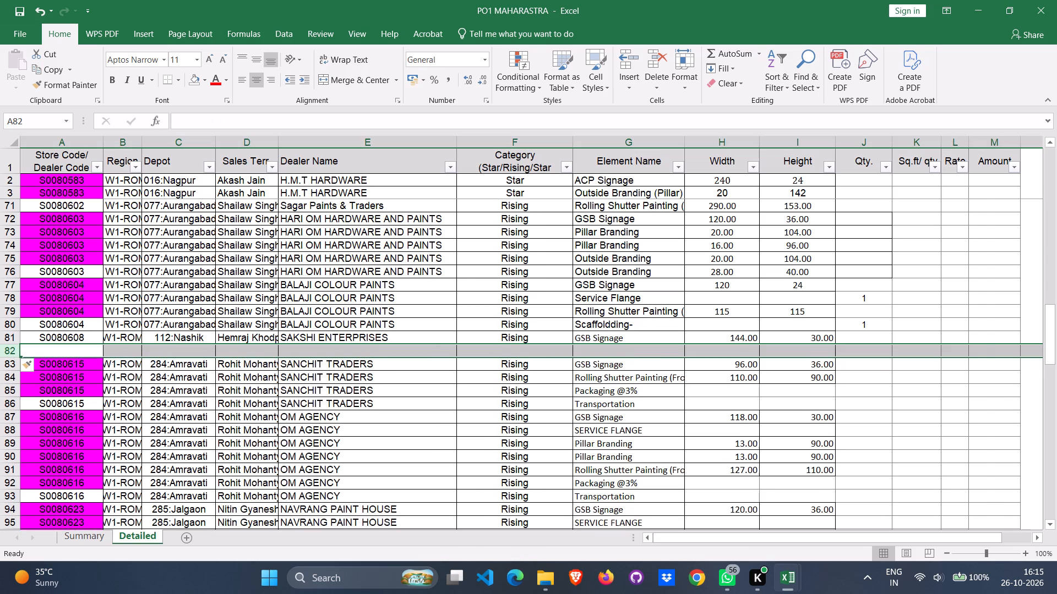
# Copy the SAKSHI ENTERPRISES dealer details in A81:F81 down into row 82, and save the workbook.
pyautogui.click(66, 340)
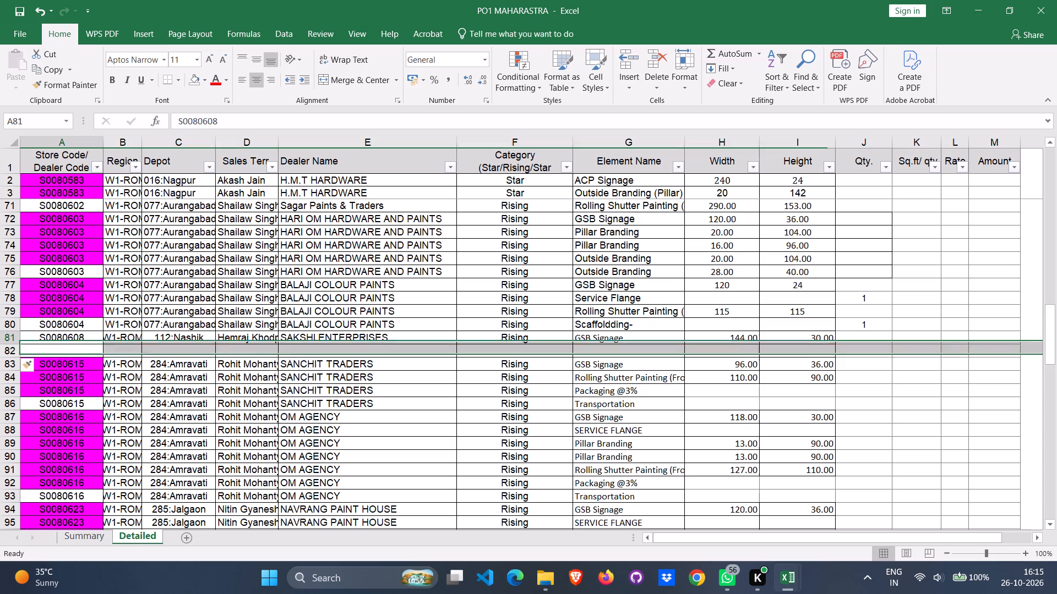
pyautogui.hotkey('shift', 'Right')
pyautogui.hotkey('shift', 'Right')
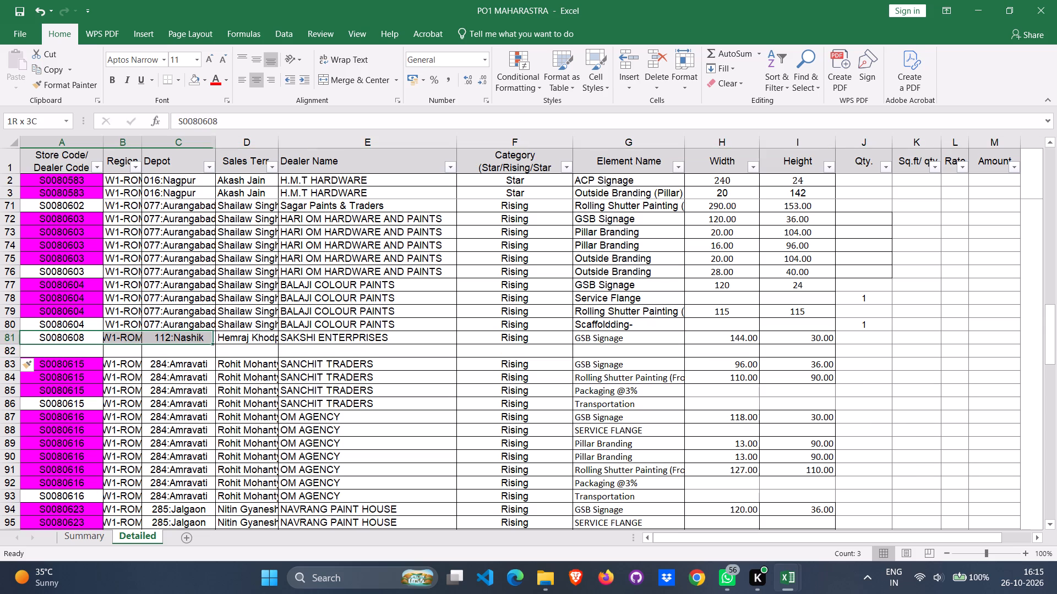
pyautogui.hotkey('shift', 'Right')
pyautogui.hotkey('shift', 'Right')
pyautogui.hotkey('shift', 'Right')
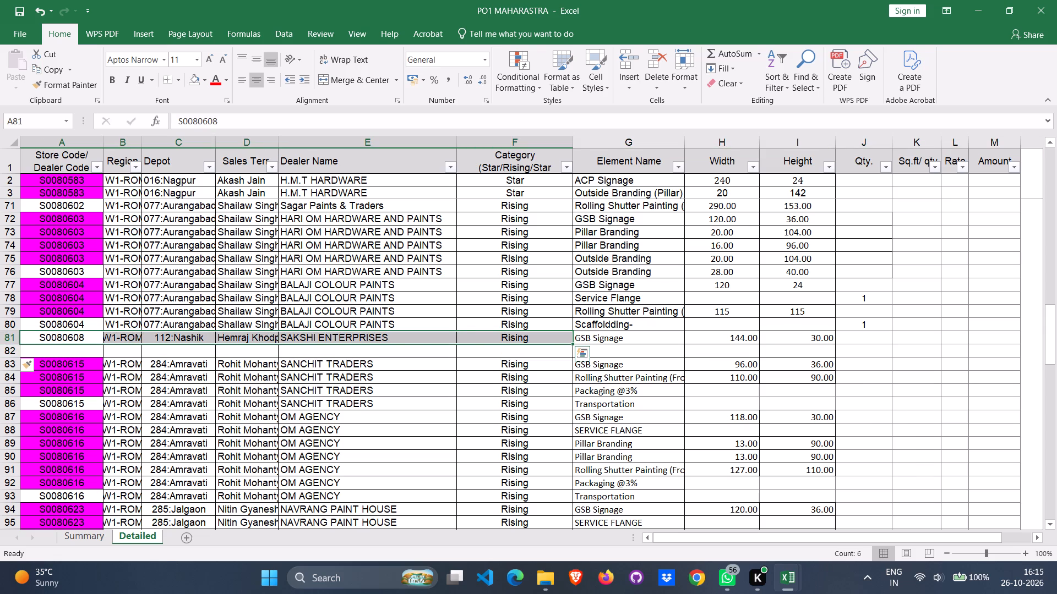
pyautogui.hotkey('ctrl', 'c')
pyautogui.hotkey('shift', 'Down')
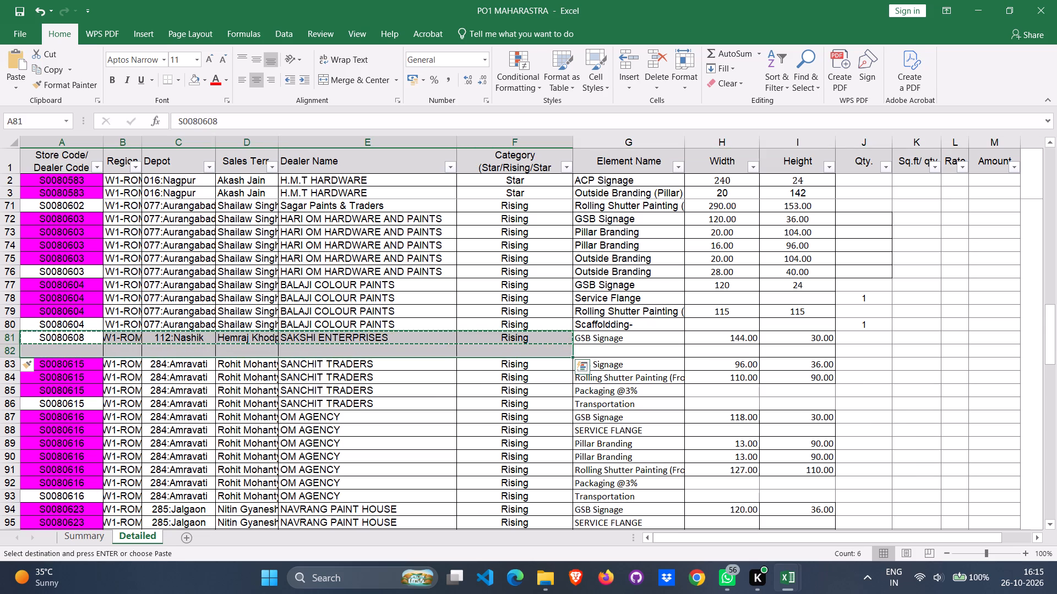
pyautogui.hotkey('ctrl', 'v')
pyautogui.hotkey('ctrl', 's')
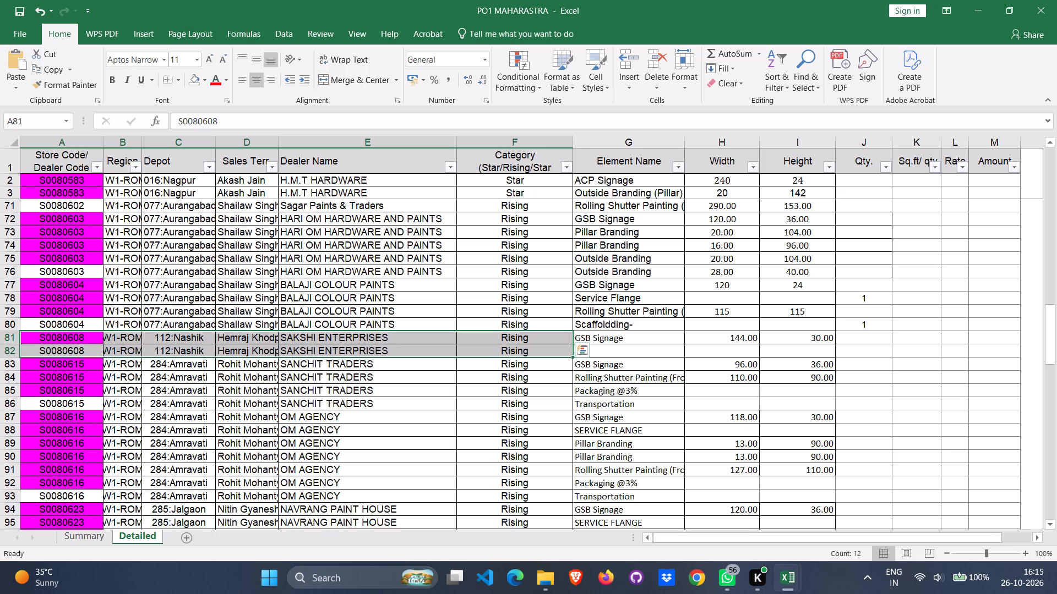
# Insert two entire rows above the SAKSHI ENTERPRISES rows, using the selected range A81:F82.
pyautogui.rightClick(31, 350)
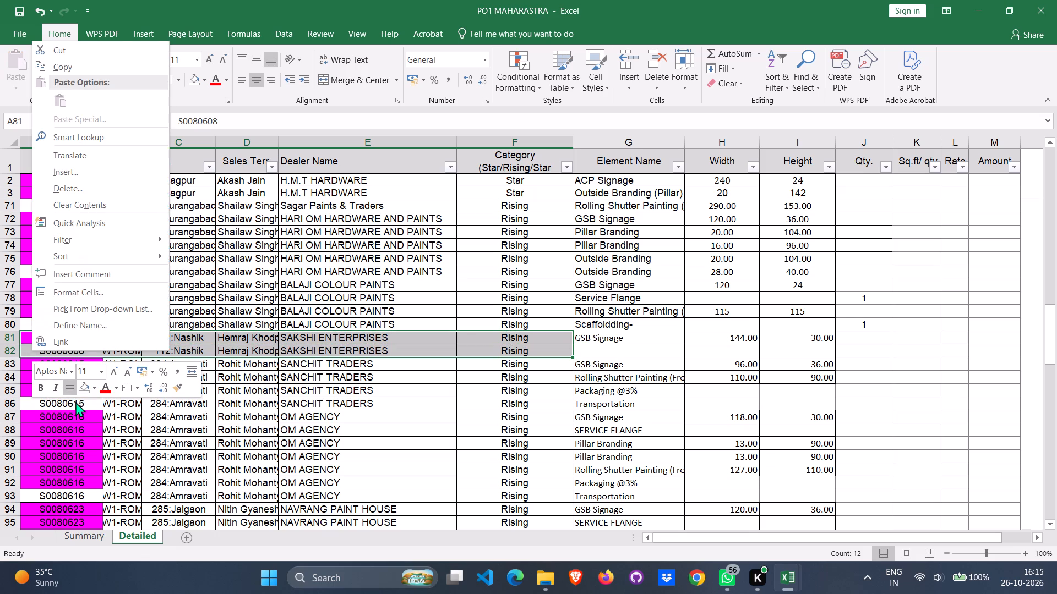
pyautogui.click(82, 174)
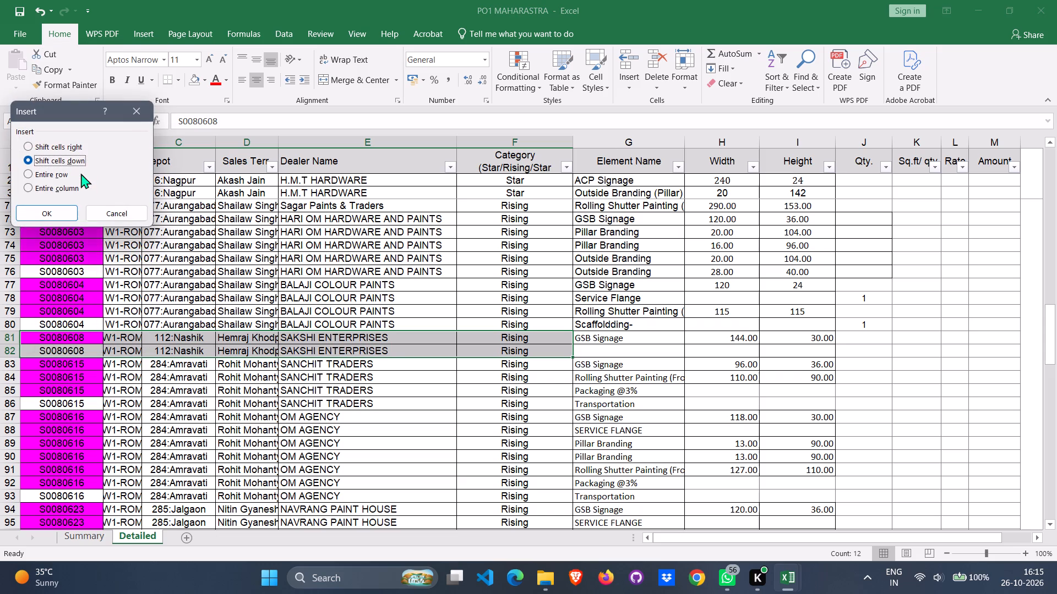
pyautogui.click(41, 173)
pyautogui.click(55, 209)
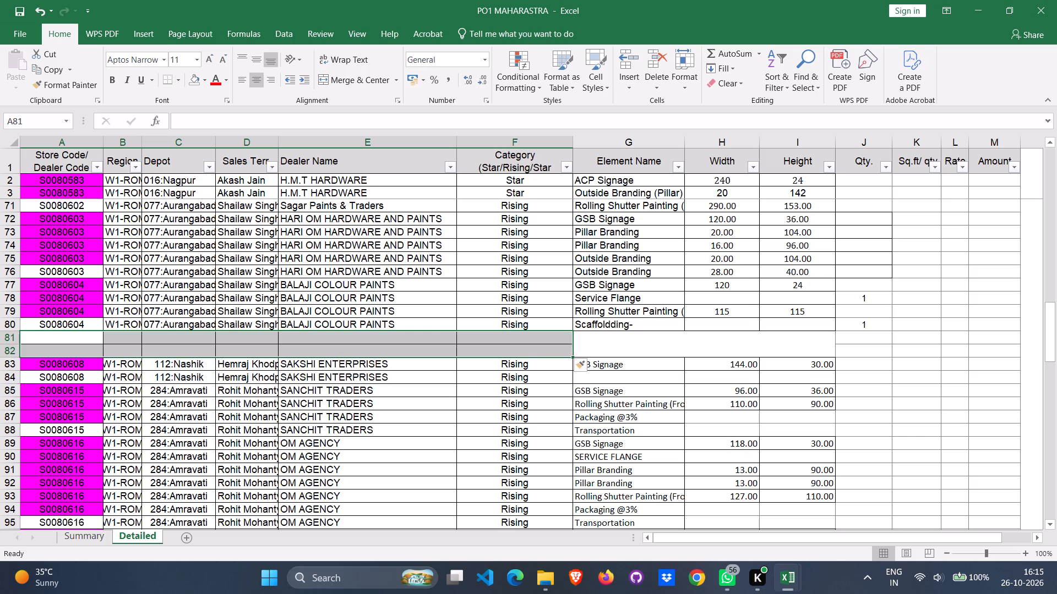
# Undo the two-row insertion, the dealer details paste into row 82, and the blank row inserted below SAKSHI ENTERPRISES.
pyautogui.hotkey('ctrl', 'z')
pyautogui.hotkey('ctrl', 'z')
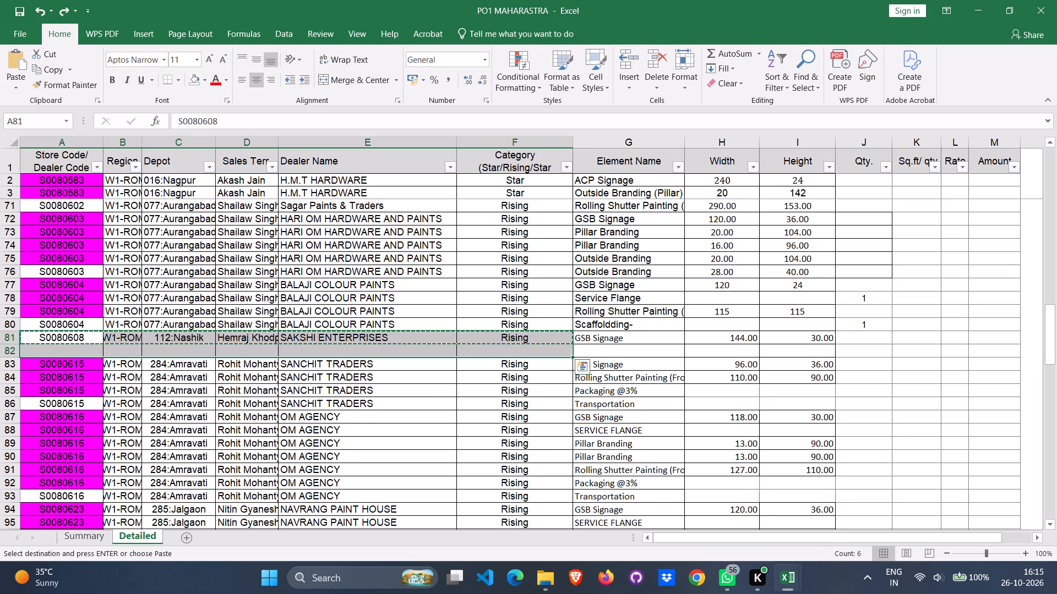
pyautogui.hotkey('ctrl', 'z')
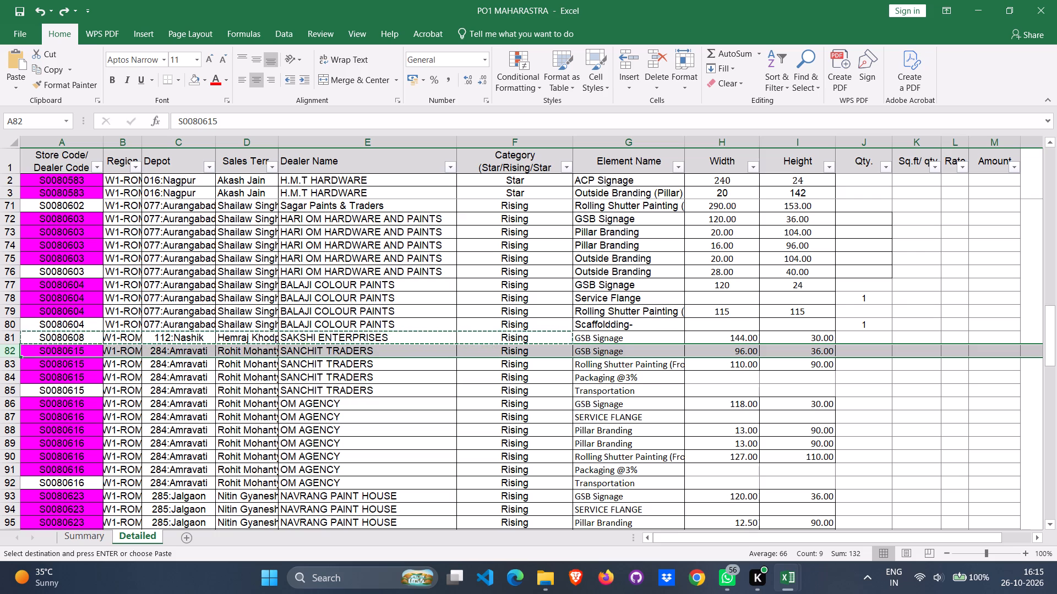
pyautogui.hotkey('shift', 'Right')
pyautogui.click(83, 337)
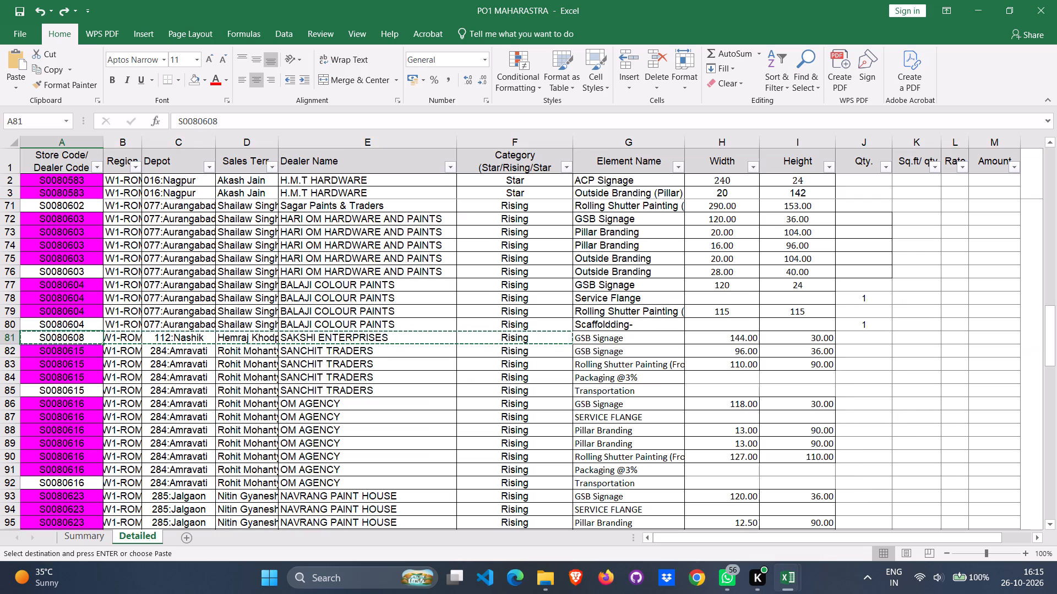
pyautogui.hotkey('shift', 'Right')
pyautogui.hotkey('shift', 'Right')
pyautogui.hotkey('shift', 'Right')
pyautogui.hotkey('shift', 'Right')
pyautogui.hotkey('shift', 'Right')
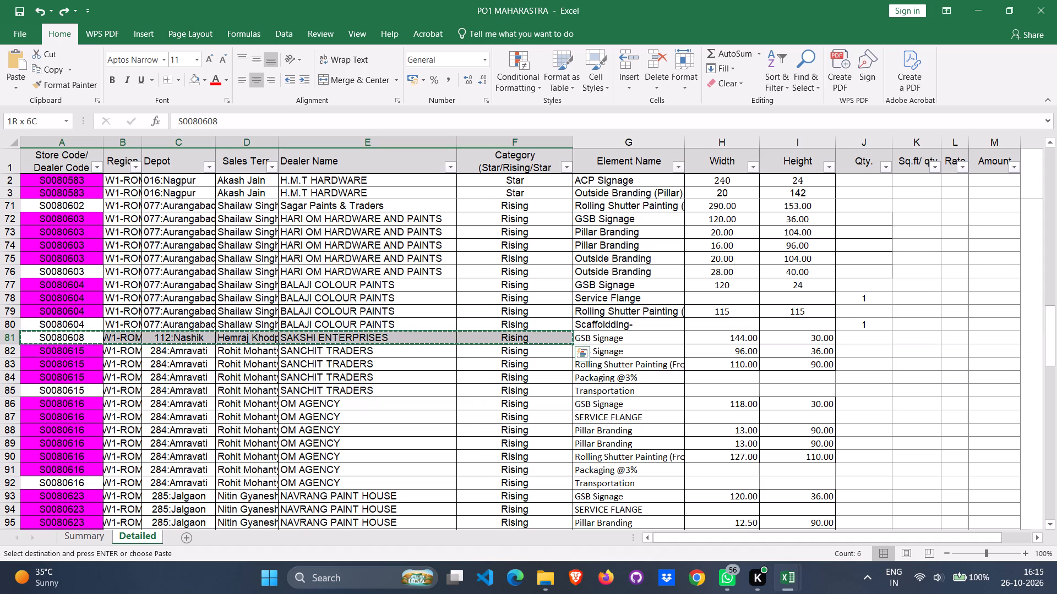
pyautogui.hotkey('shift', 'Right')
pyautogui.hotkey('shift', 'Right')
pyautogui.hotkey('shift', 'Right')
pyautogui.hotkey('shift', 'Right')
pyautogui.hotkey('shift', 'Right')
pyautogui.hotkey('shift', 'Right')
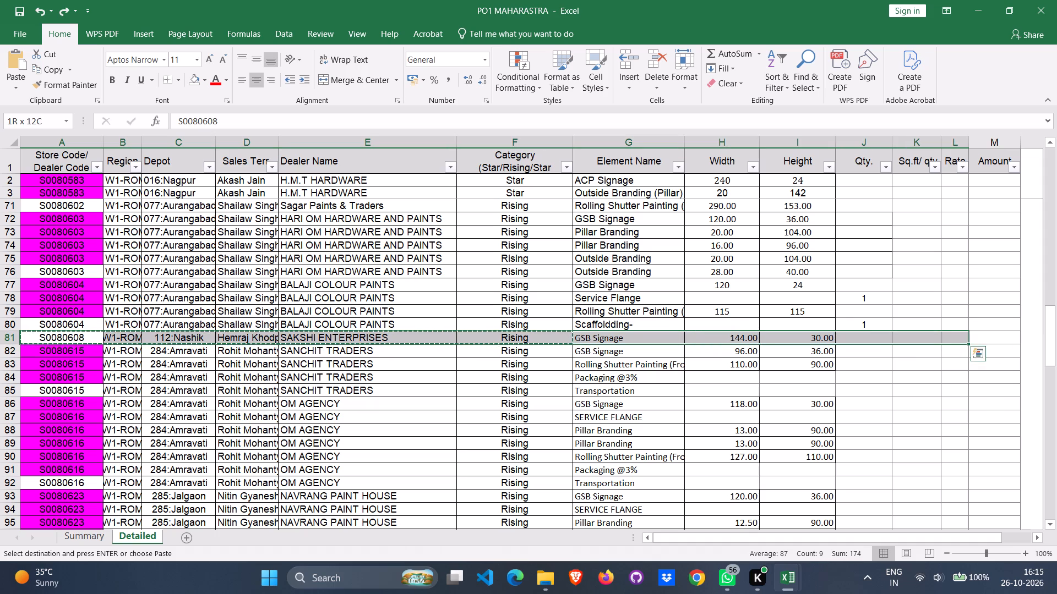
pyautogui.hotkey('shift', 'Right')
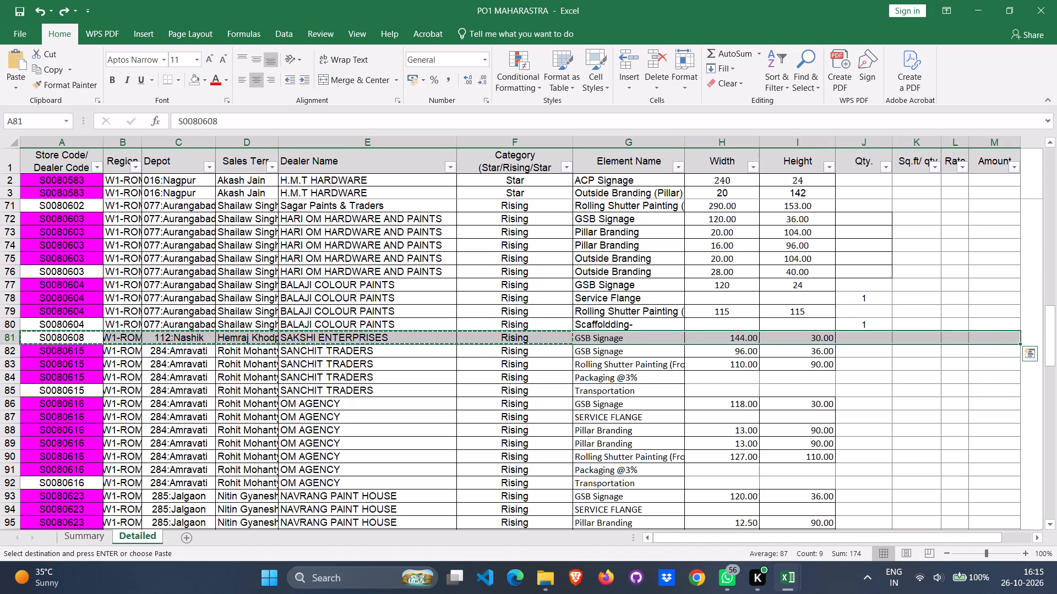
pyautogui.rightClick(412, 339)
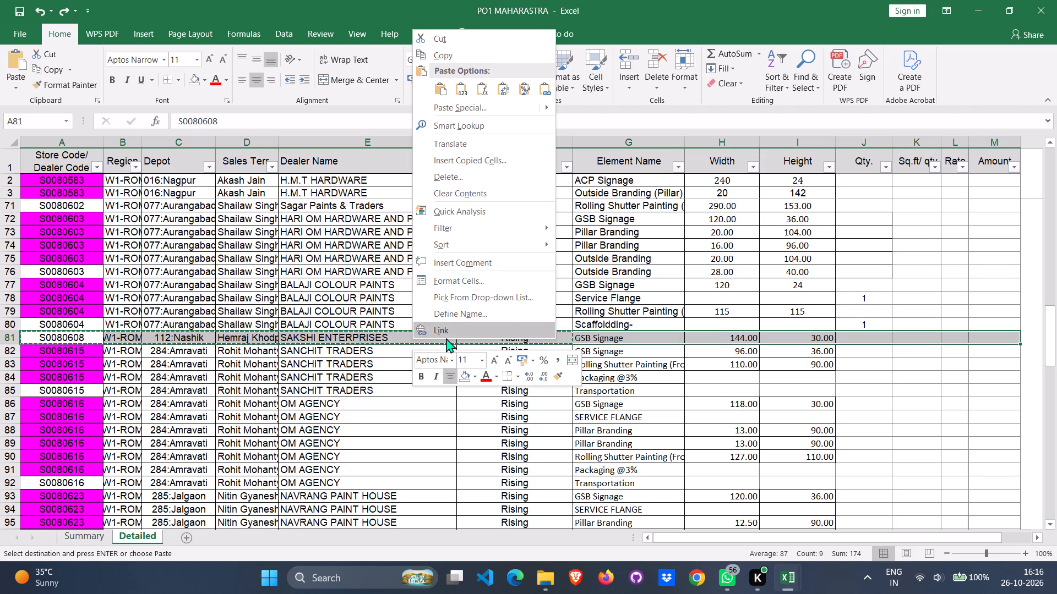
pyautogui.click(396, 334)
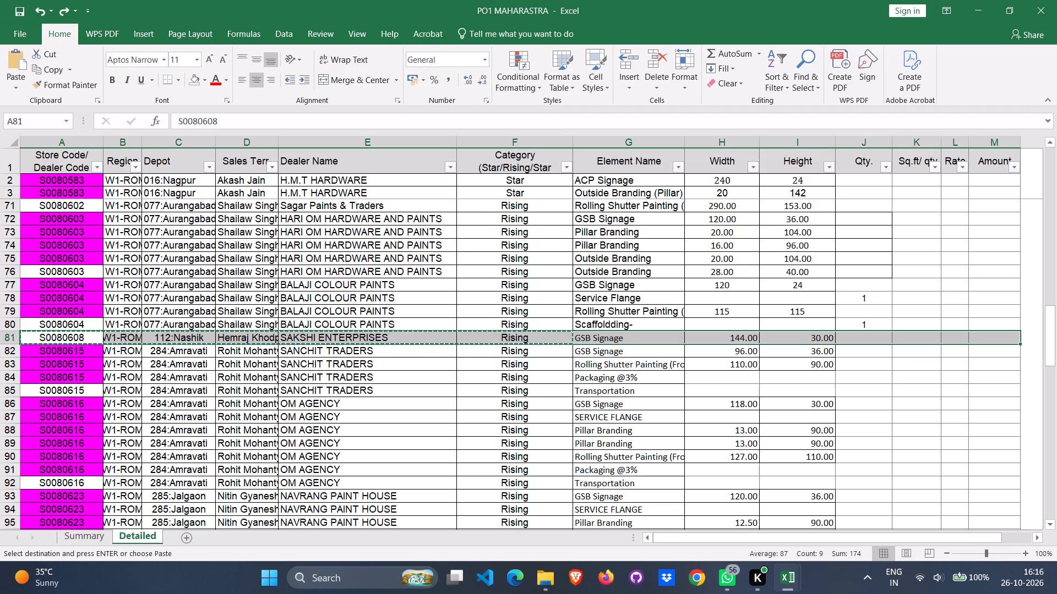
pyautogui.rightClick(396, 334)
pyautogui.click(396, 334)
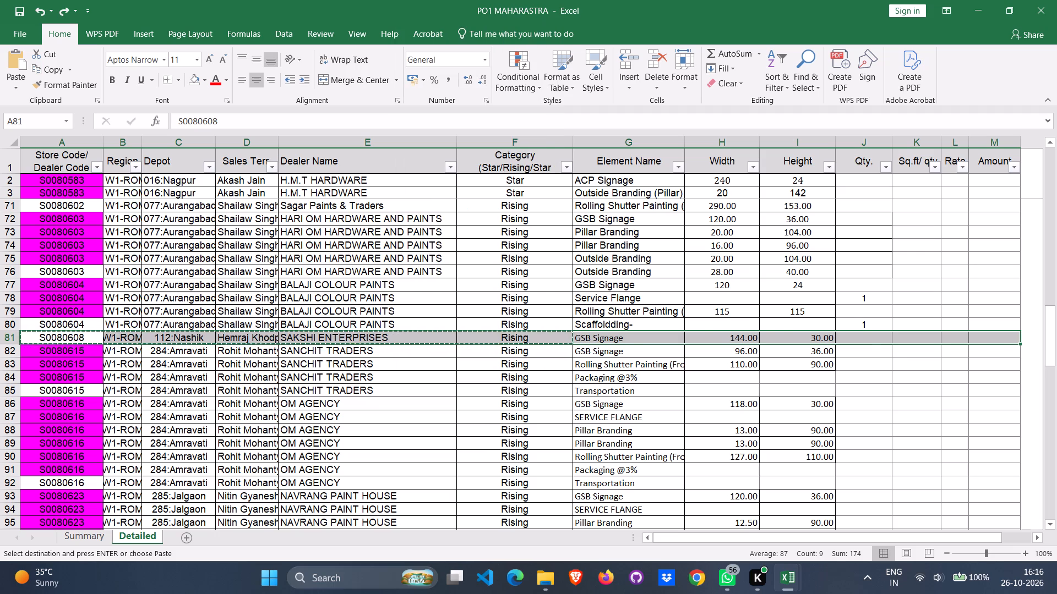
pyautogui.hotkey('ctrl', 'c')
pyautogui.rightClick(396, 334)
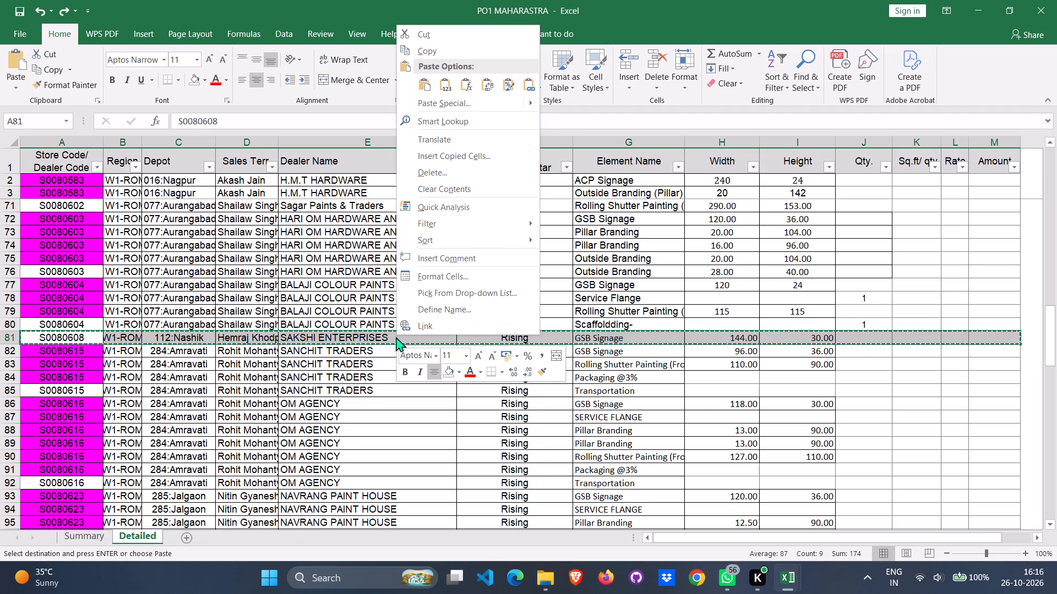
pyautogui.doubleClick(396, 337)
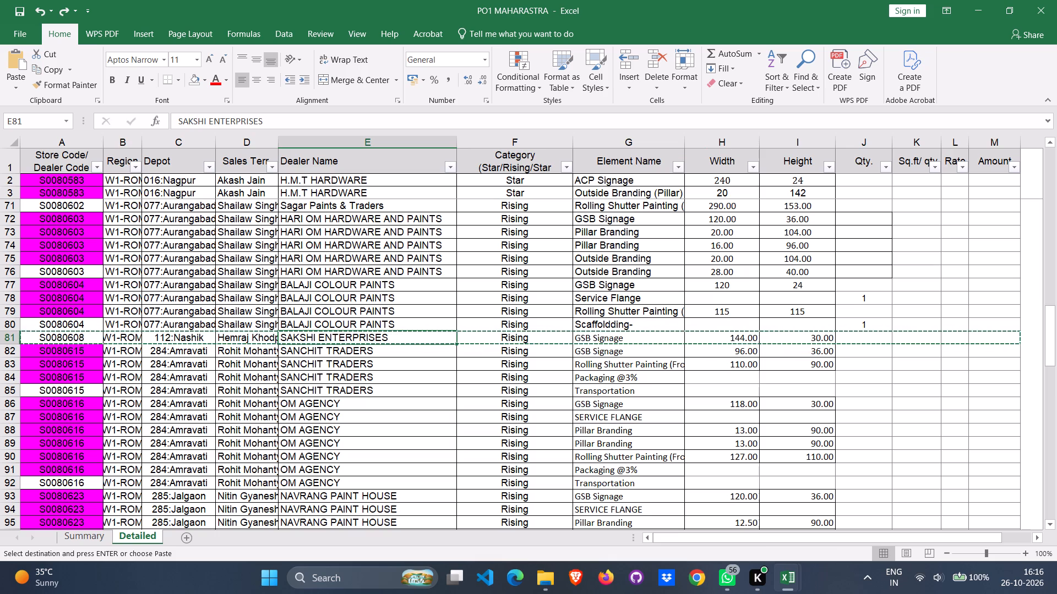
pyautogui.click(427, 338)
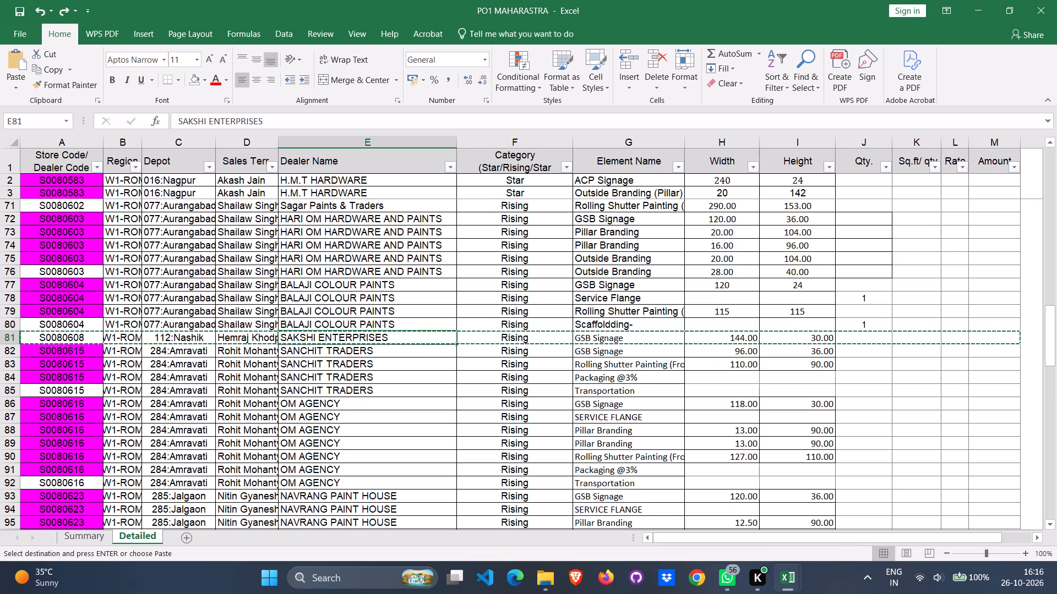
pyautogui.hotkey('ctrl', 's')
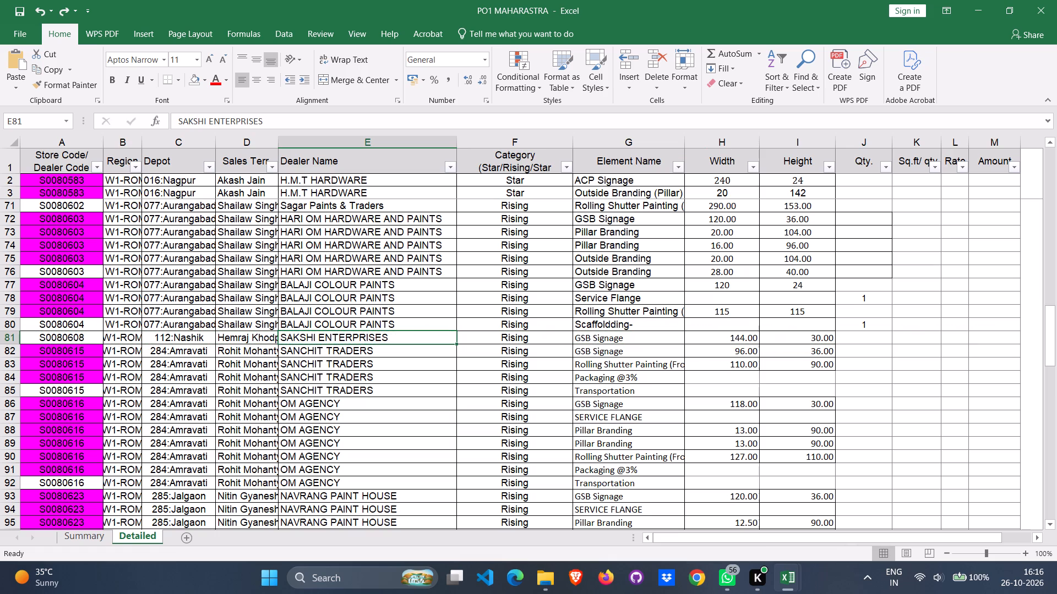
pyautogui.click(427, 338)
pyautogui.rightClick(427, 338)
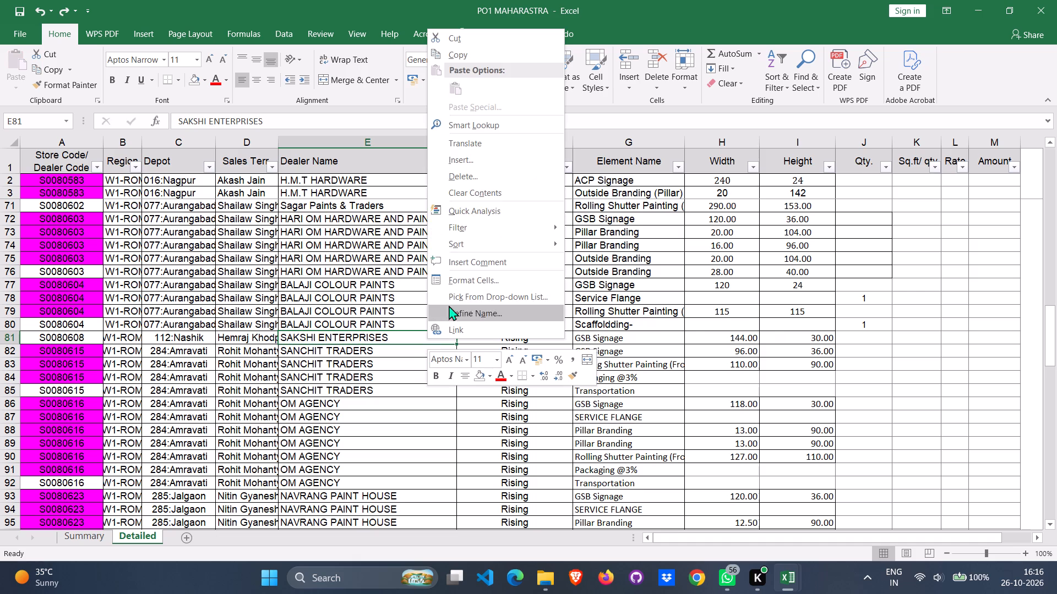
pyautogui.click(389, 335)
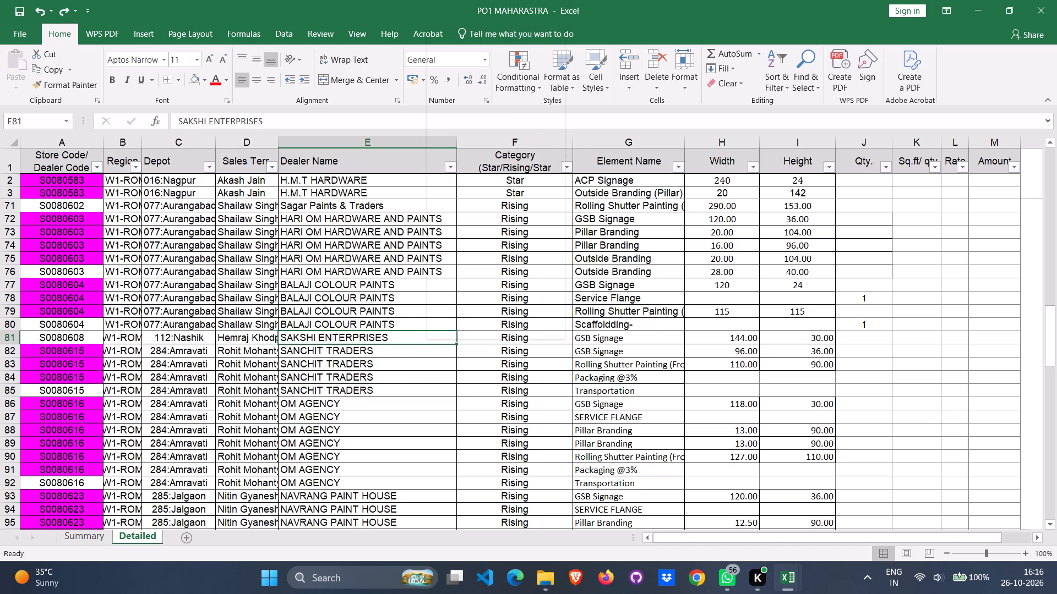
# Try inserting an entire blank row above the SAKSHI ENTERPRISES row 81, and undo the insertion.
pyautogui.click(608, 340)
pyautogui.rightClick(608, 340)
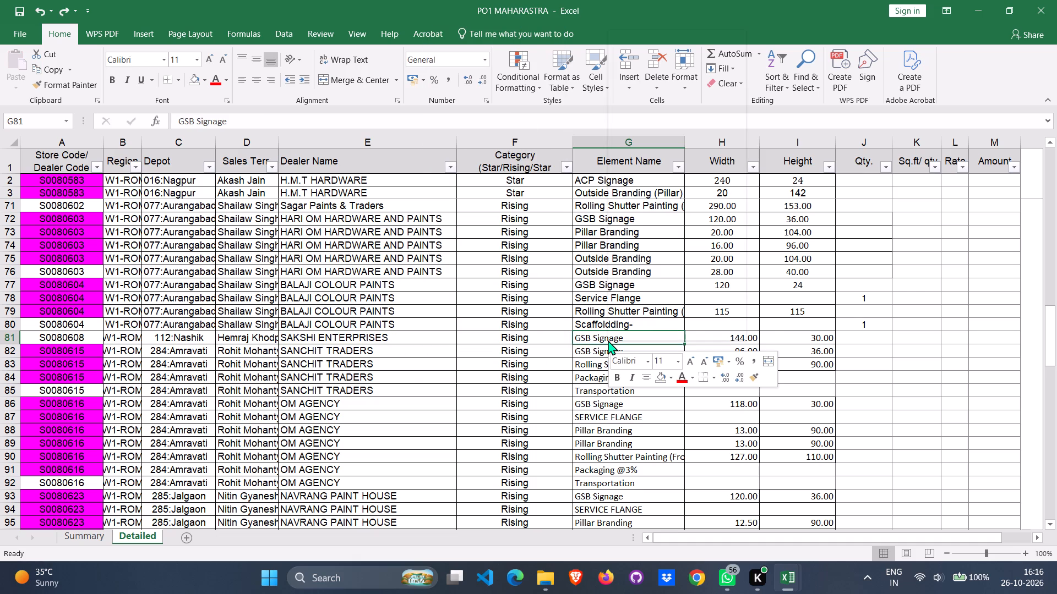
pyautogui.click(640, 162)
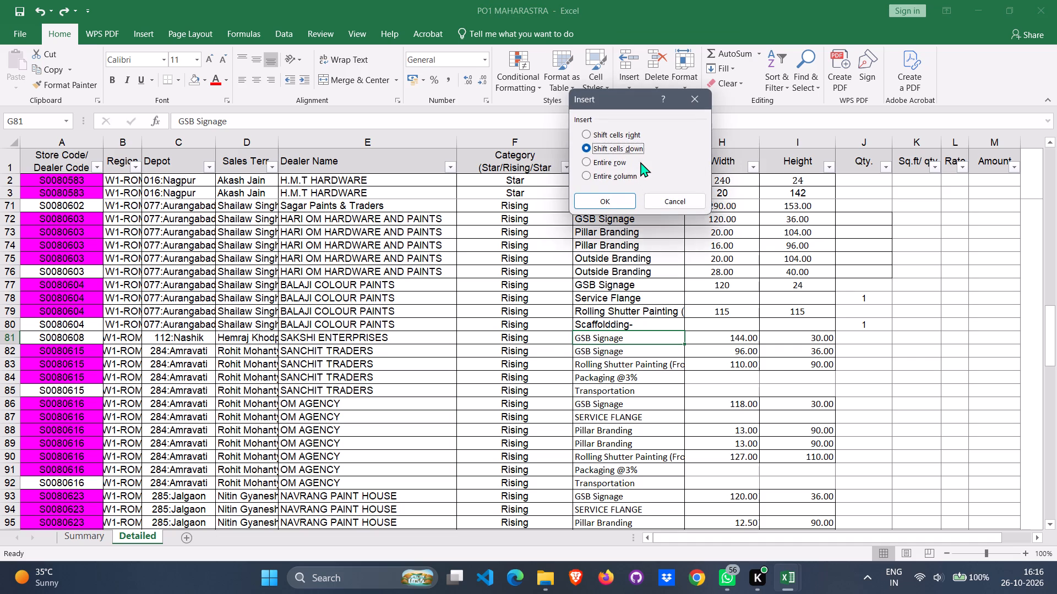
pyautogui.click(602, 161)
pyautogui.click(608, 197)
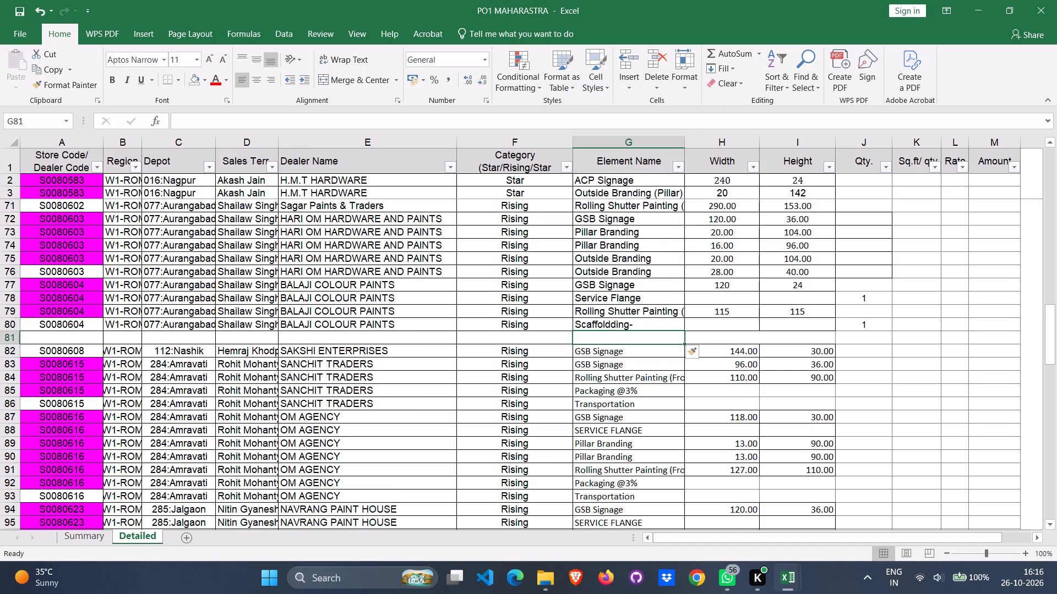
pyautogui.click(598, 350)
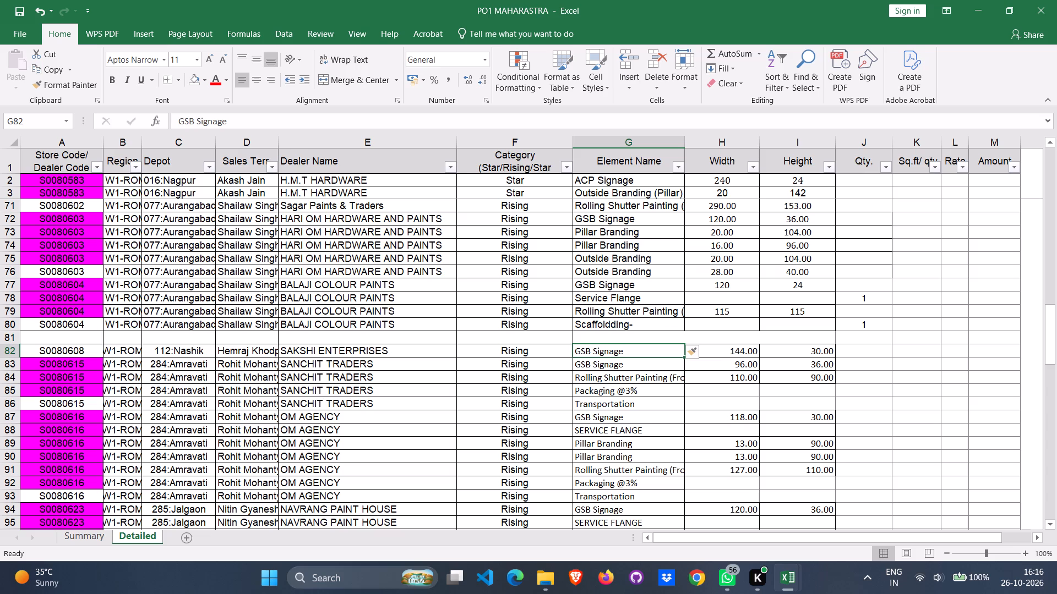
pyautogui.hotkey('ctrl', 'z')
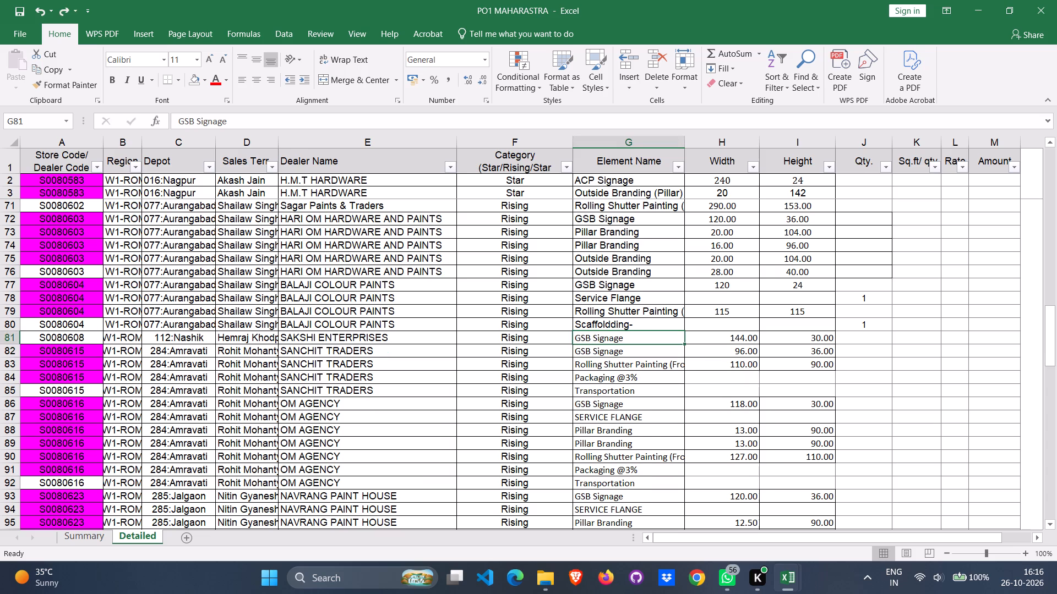
# Insert two entire blank rows, 82 and 83, between SAKSHI ENTERPRISES and the first SANCHIT TRADERS row.
pyautogui.click(611, 350)
pyautogui.rightClick(611, 350)
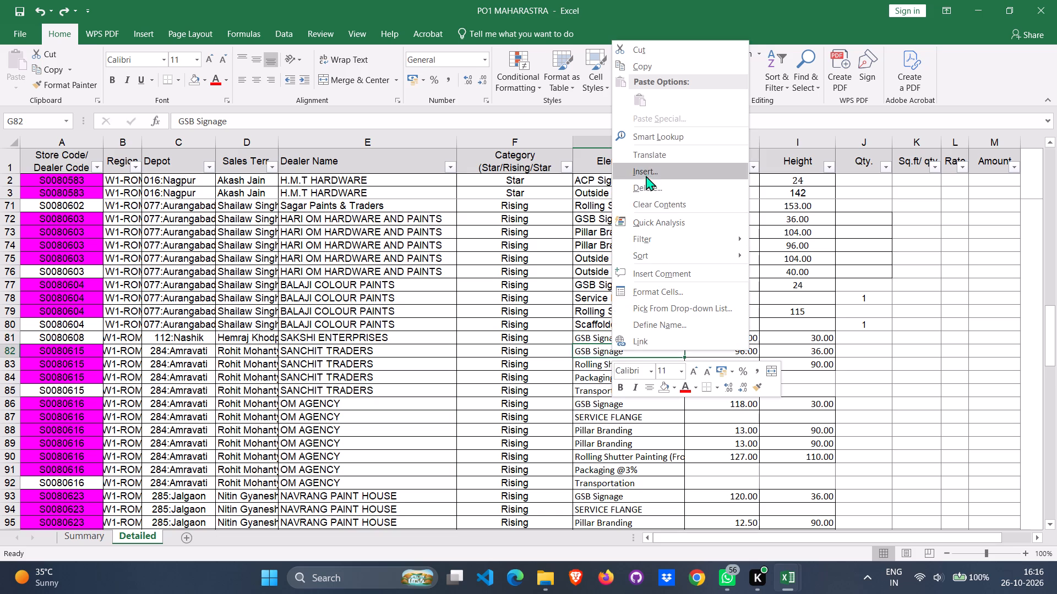
pyautogui.click(646, 172)
pyautogui.click(608, 170)
pyautogui.click(623, 213)
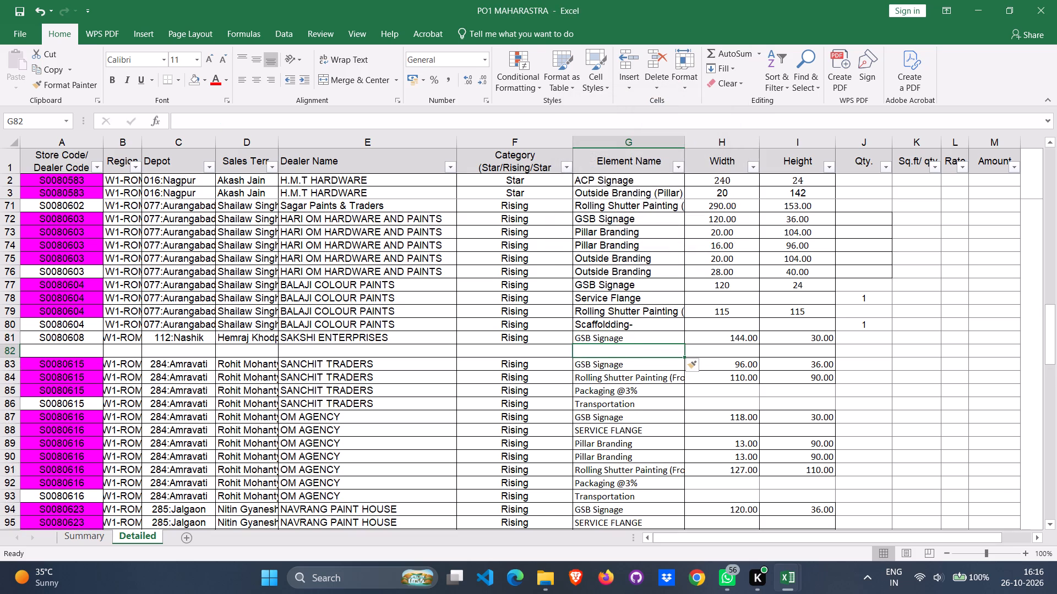
pyautogui.click(607, 365)
pyautogui.rightClick(607, 365)
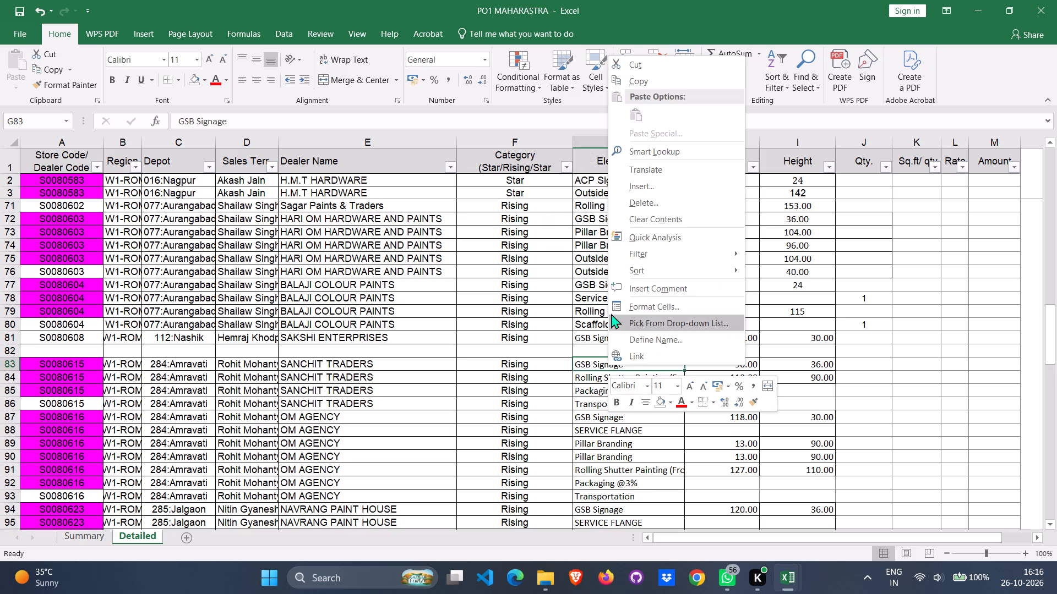
pyautogui.click(653, 186)
pyautogui.click(619, 185)
pyautogui.click(620, 223)
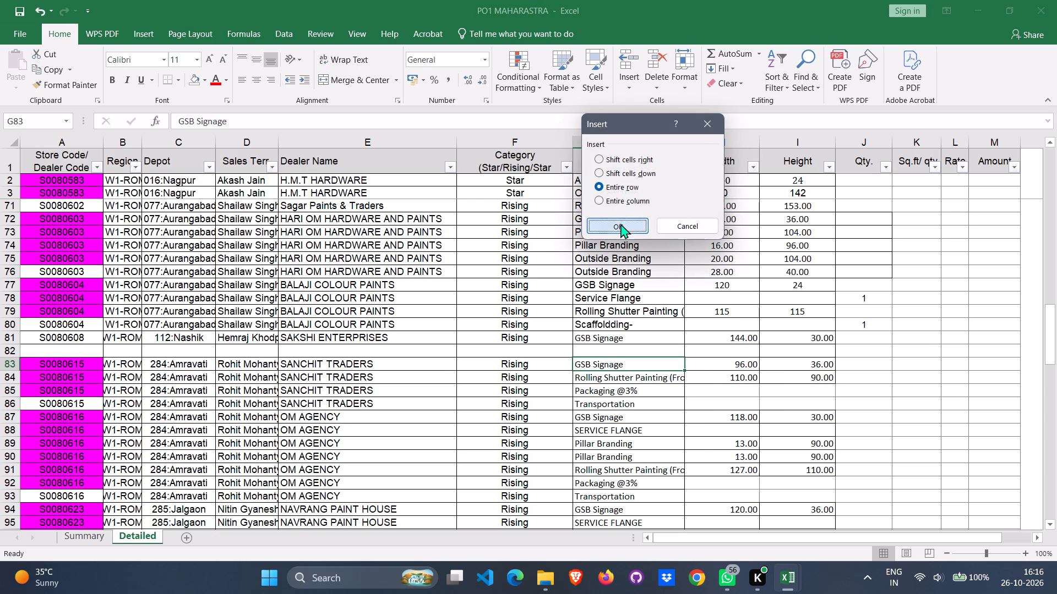
# Copy the SAKSHI ENTERPRISES dealer details from A81:F81 down into the blank rows 82 and 83, and save the workbook.
pyautogui.click(55, 336)
pyautogui.hotkey('shift', 'Right')
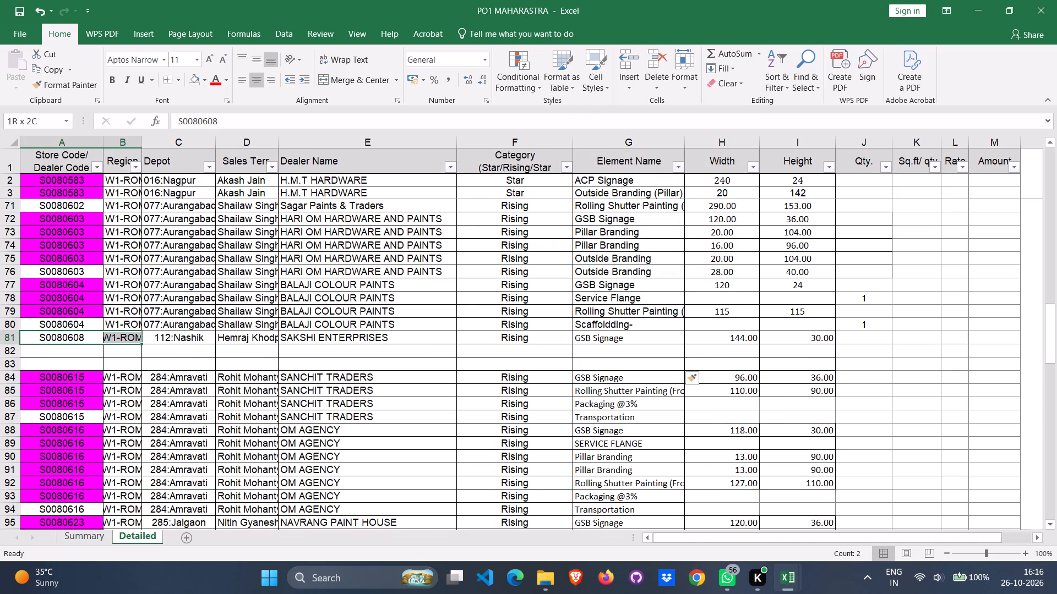
pyautogui.hotkey('shift', 'Right')
pyautogui.hotkey('shift', 'Right')
pyautogui.hotkey('shift', 'Right')
pyautogui.hotkey('shift', 'Right')
pyautogui.hotkey('ctrl', 'c')
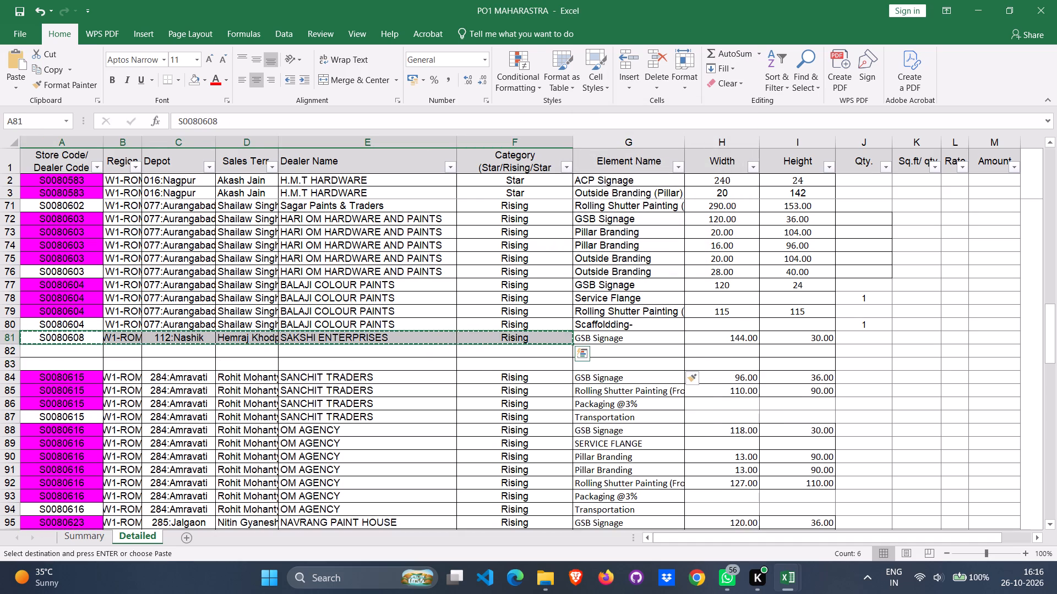
pyautogui.hotkey('shift', 'Down')
pyautogui.hotkey('shift', 'Down')
pyautogui.hotkey('ctrl', 'v')
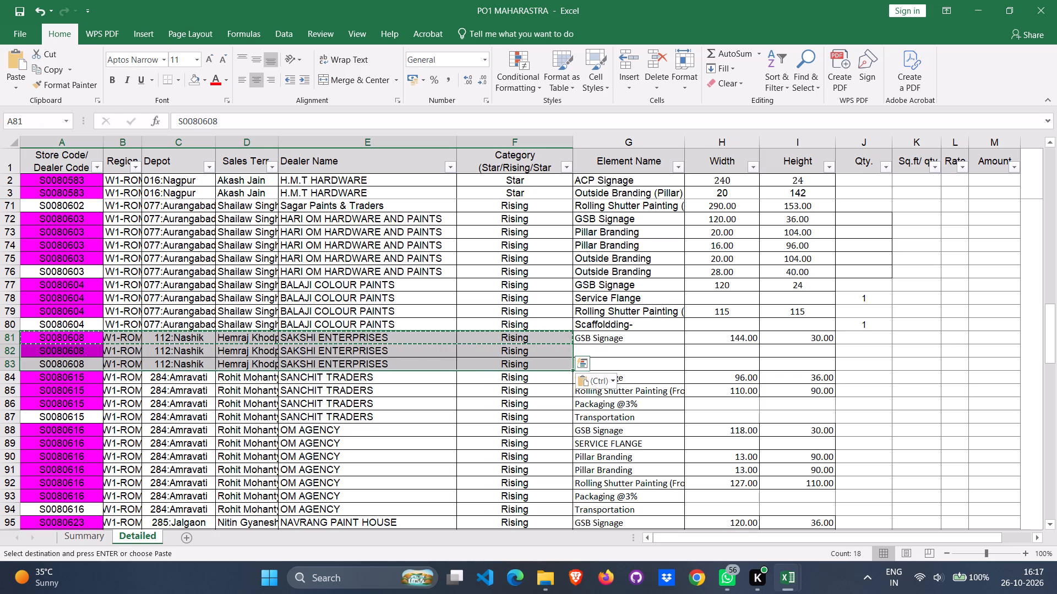
pyautogui.hotkey('ctrl', 's')
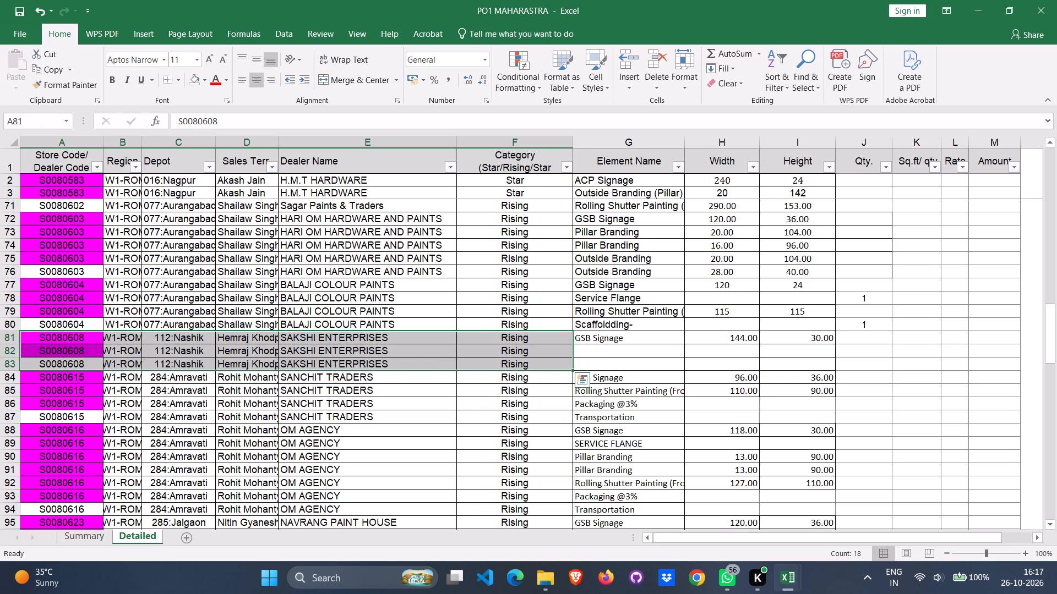
# Copy the Packaging @3% and Transportation element names from SANCHIT TRADERS into G82:G83 for SAKSHI ENTERPRISES, and save the workbook.
pyautogui.click(607, 405)
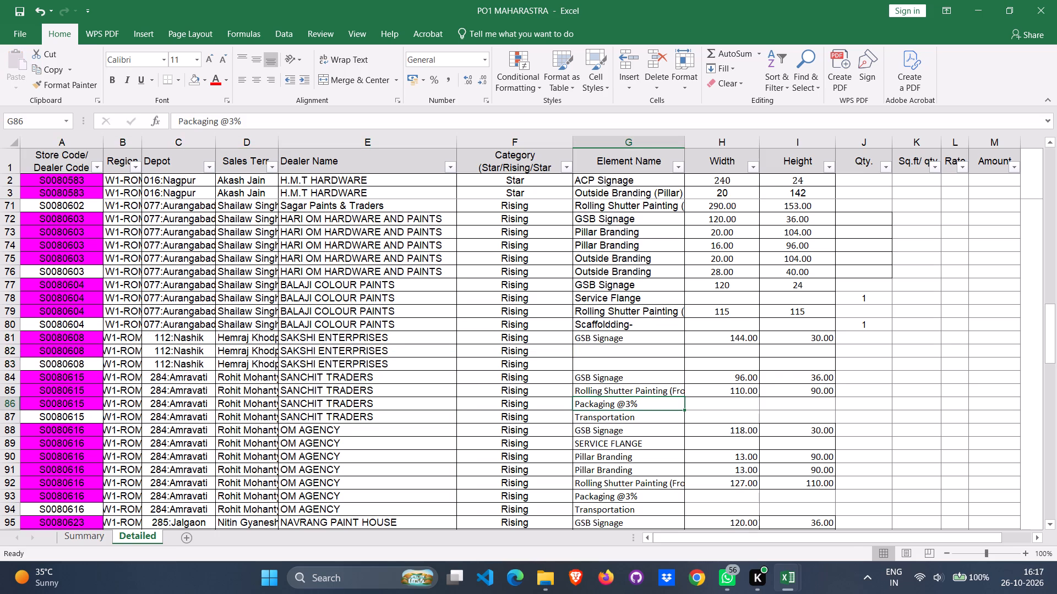
pyautogui.hotkey('shift', 'Down')
pyautogui.hotkey('ctrl', 'c')
pyautogui.press('Up')
pyautogui.press('Up')
pyautogui.press('Up')
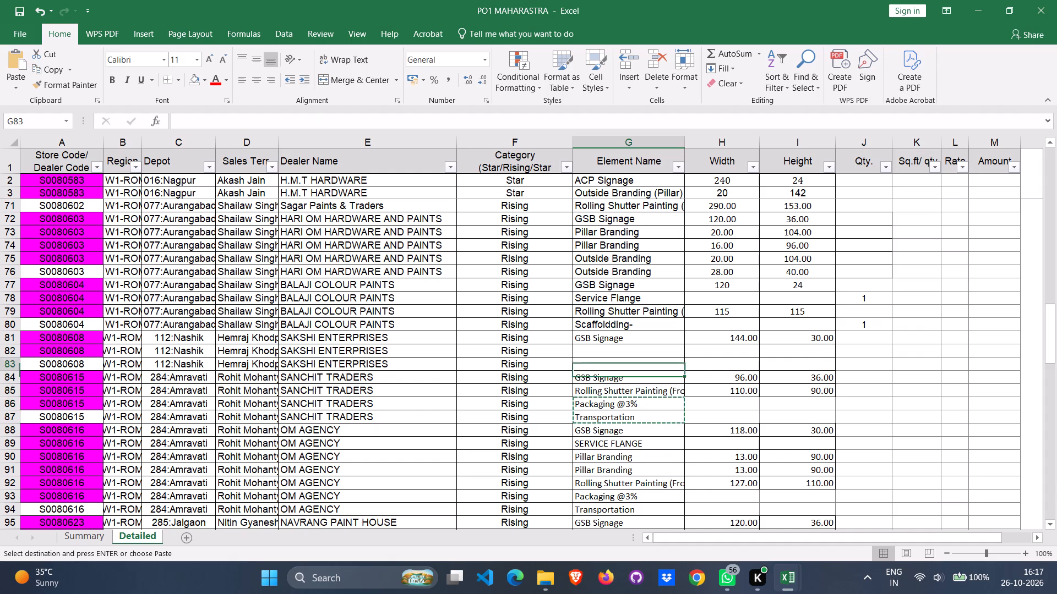
pyautogui.press('Up')
pyautogui.hotkey('shift', 'Down')
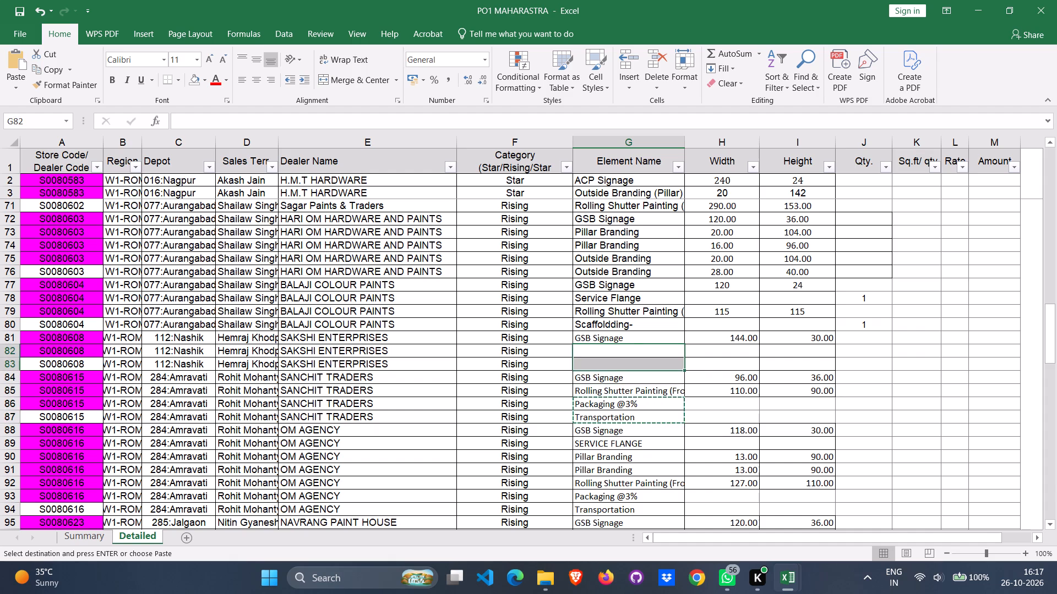
pyautogui.hotkey('ctrl', 'v')
pyautogui.hotkey('ctrl', 's')
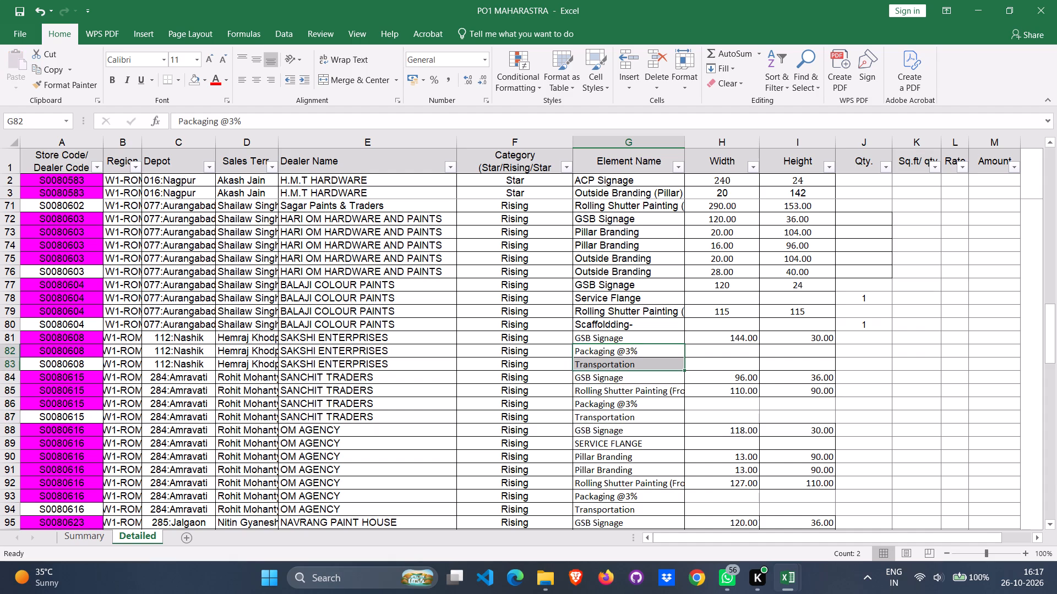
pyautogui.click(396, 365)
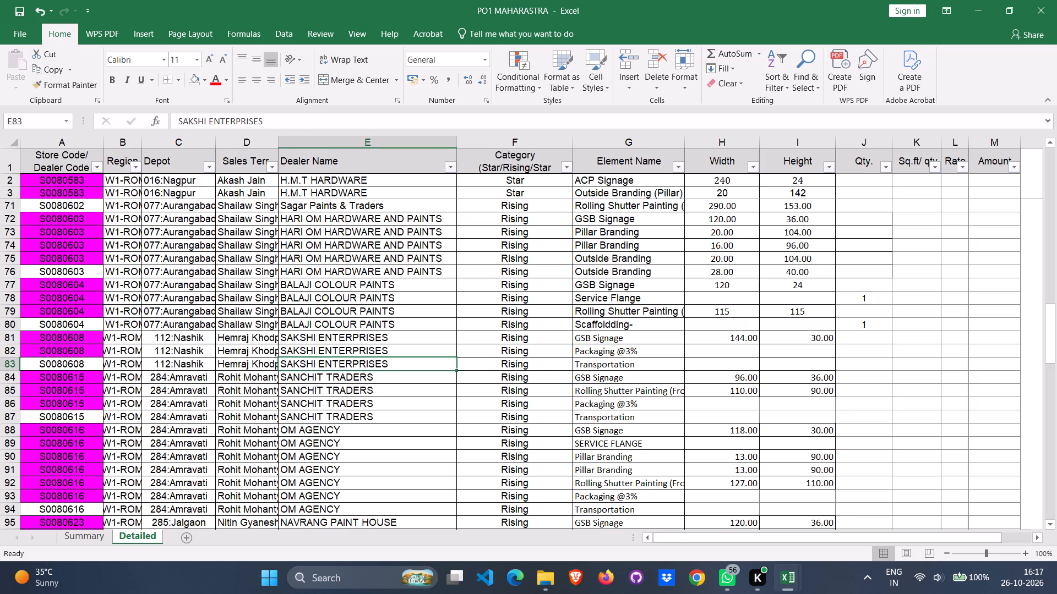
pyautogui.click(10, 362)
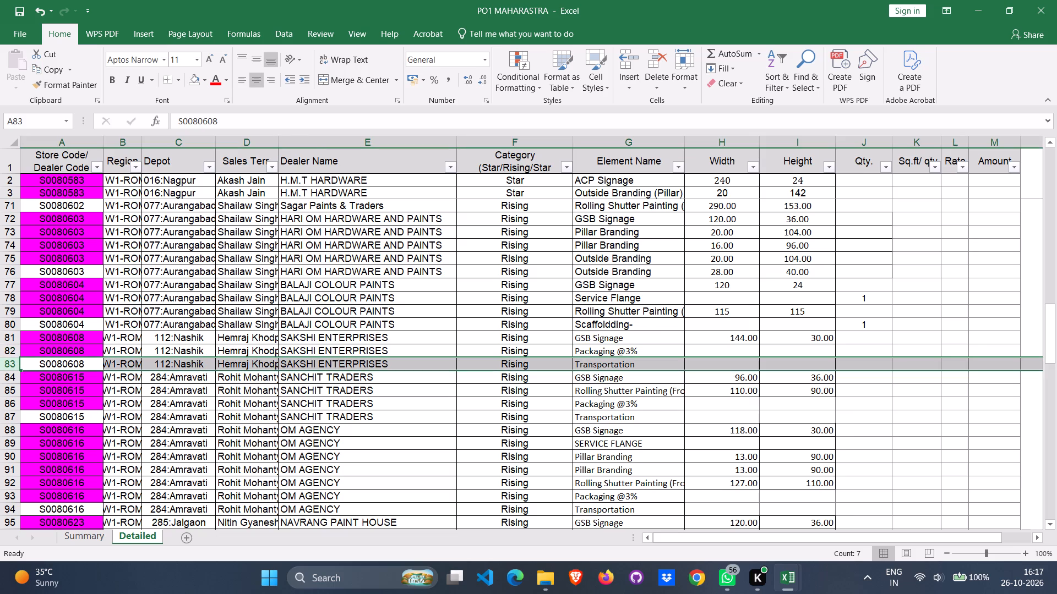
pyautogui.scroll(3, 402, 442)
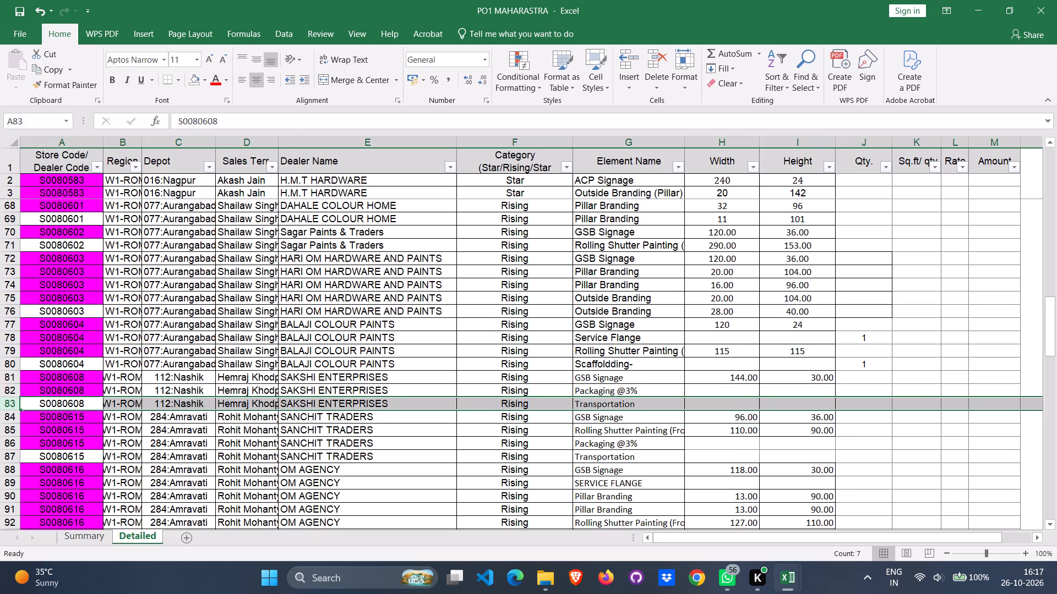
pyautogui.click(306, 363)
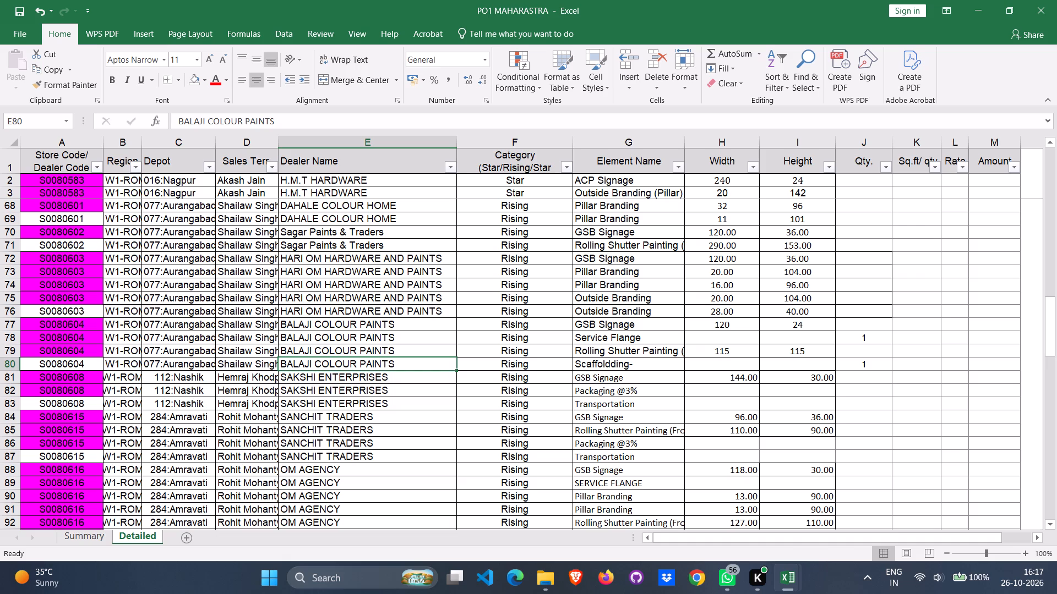
# Insert two entire blank rows, 81 and 82, between the last BALAJI COLOUR PAINTS row and the first SAKSHI ENTERPRISES row.
pyautogui.click(13, 361)
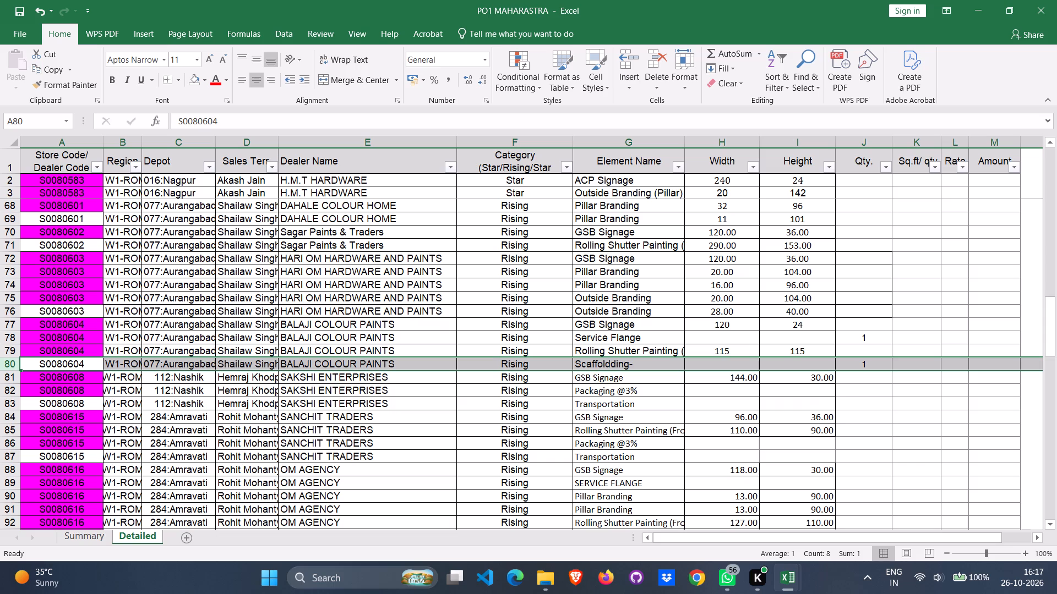
pyautogui.click(602, 378)
pyautogui.rightClick(602, 378)
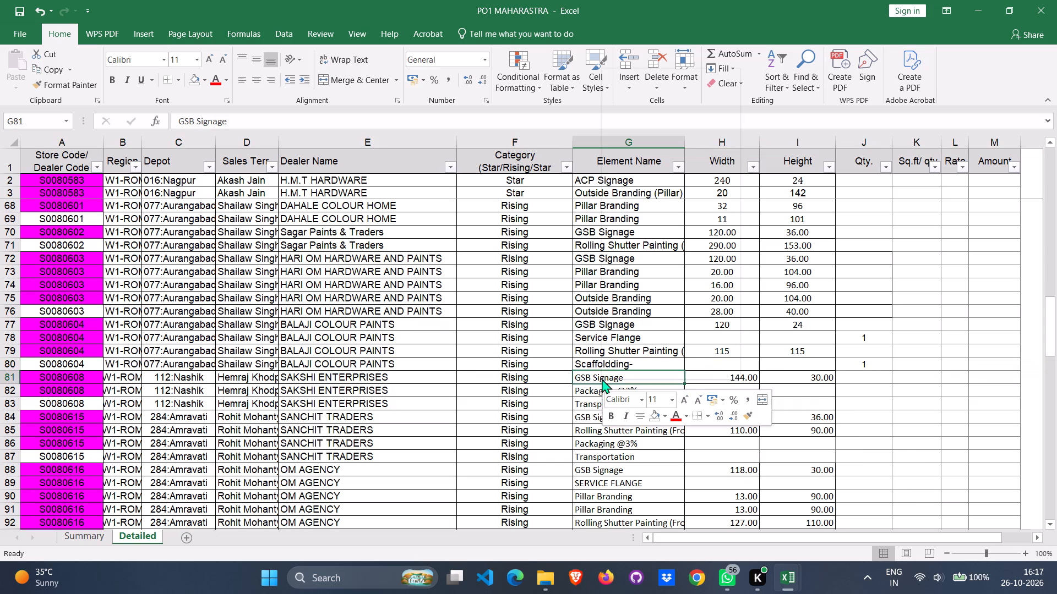
pyautogui.click(645, 197)
pyautogui.click(604, 194)
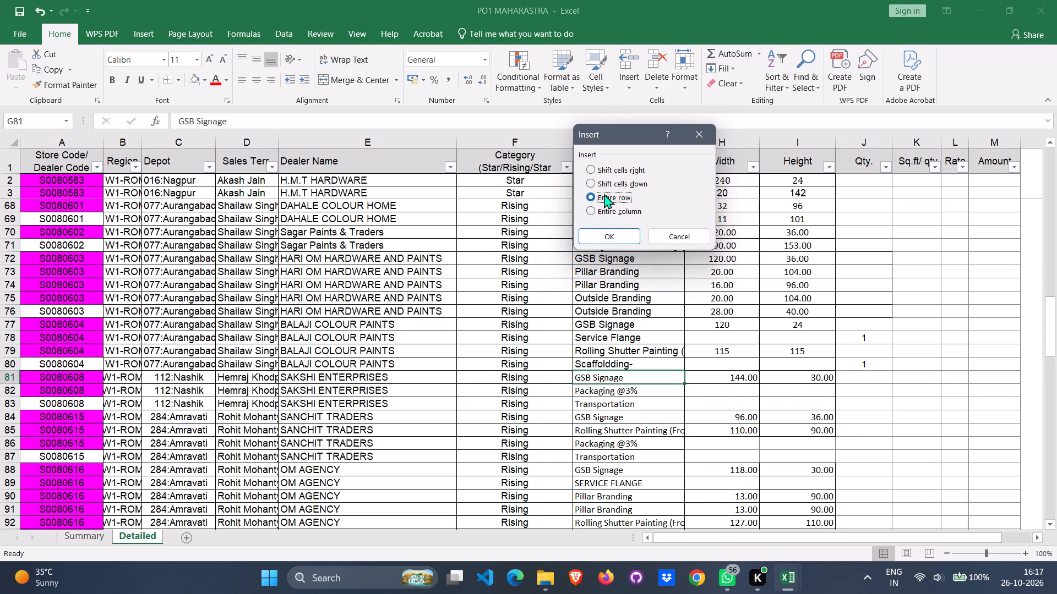
pyautogui.click(622, 233)
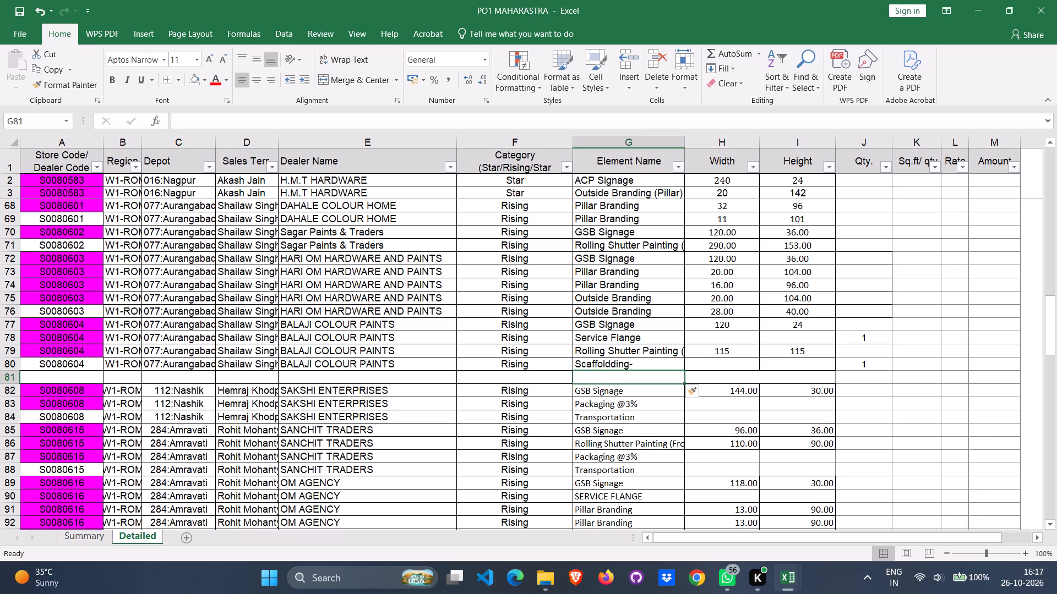
pyautogui.click(609, 391)
pyautogui.rightClick(609, 391)
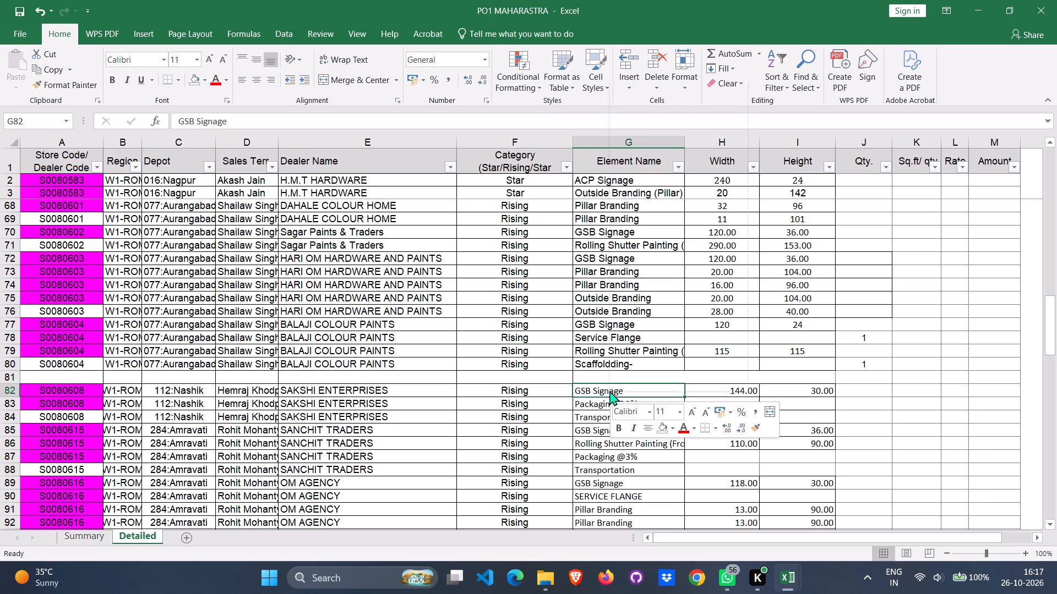
pyautogui.click(646, 212)
pyautogui.click(617, 215)
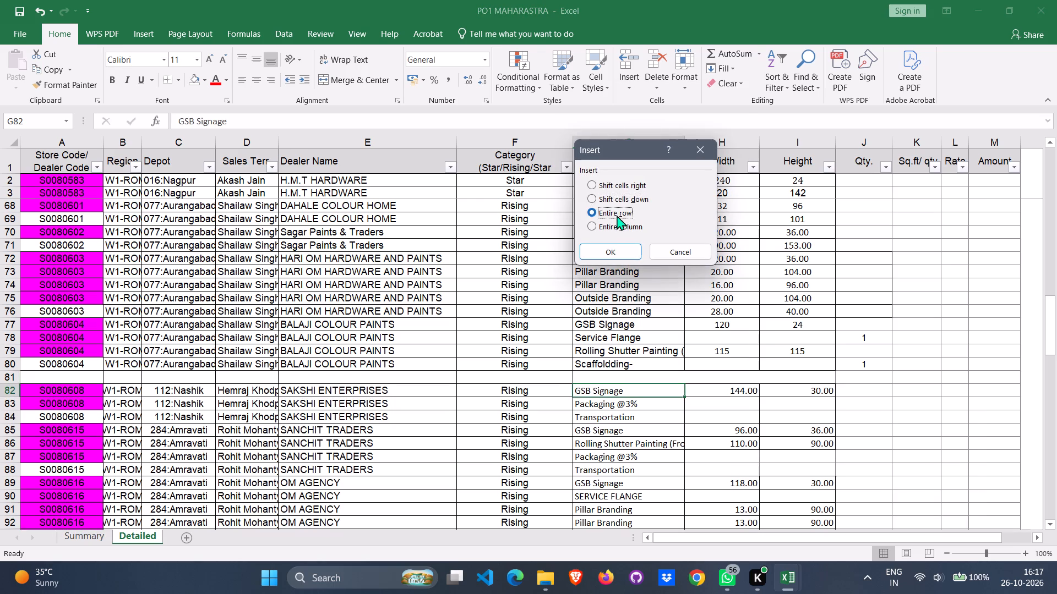
pyautogui.click(625, 250)
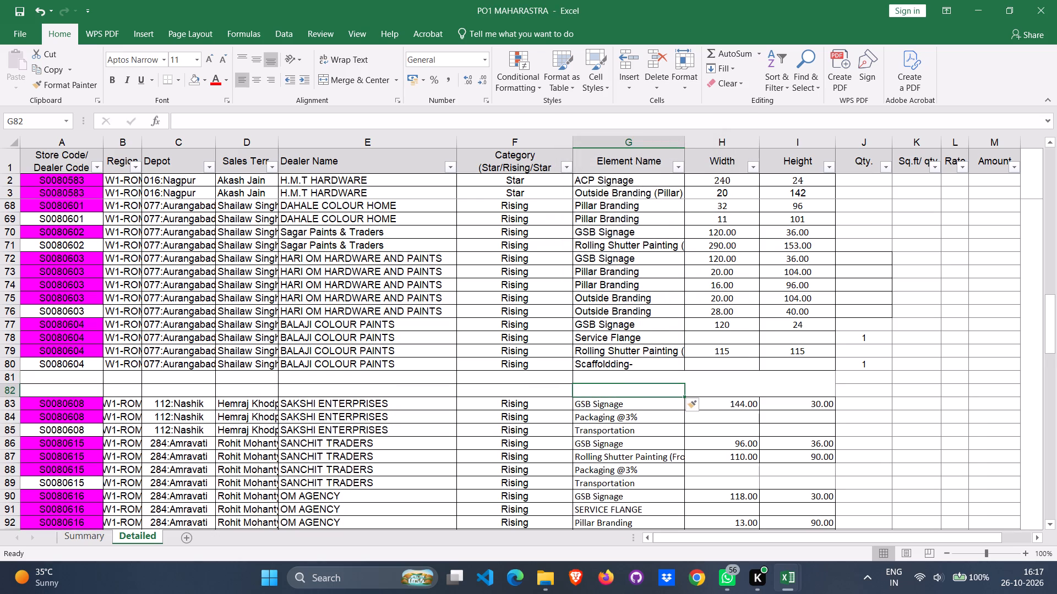
# Copy the Packaging @3% and Transportation element names from SAKSHI ENTERPRISES into G81:G82 of the blank rows.
pyautogui.click(612, 420)
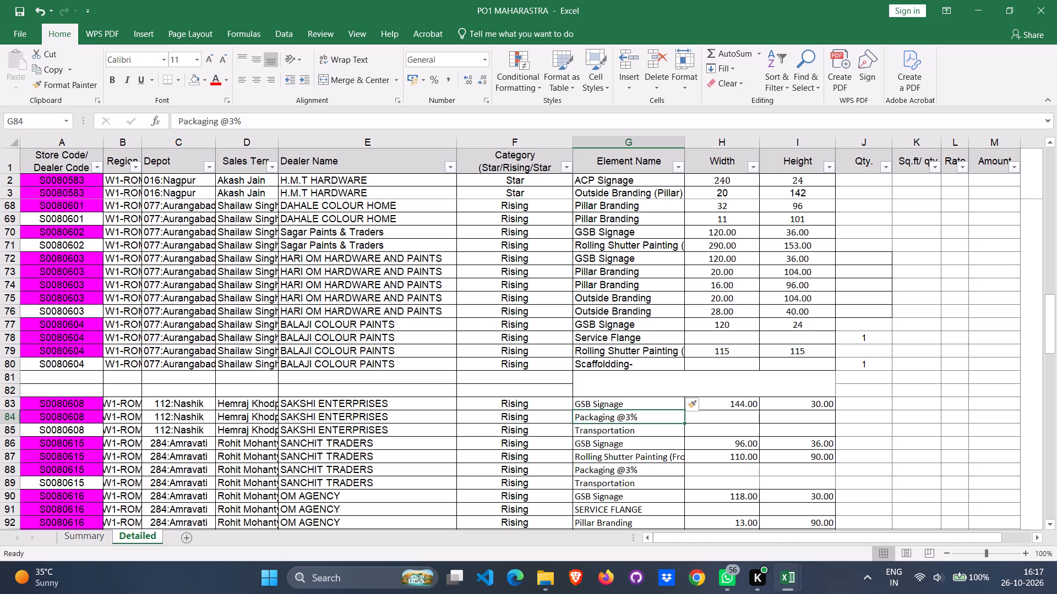
pyautogui.hotkey('shift', 'Down')
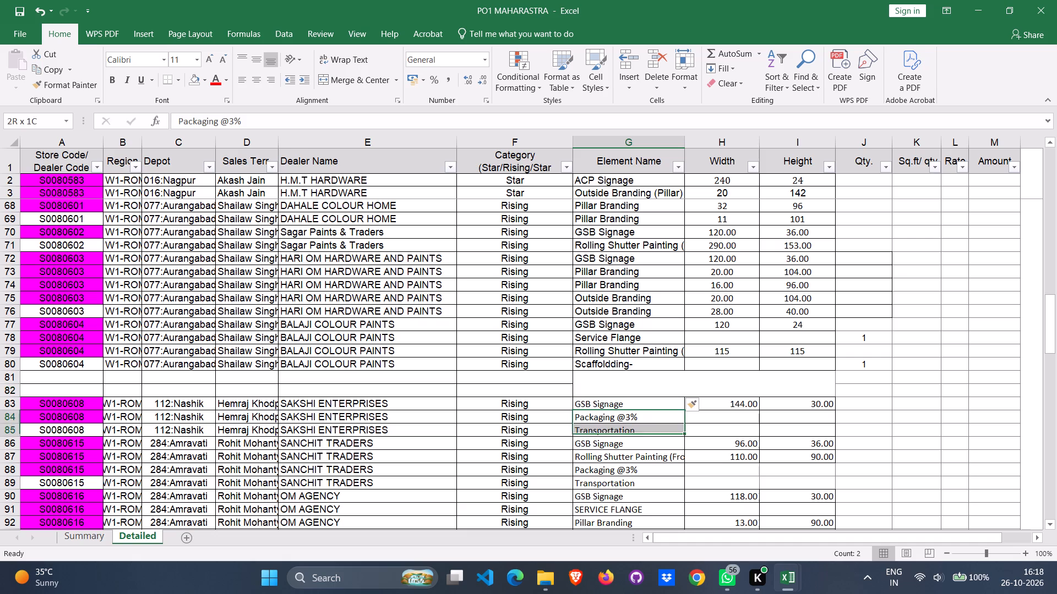
pyautogui.hotkey('ctrl', 'c')
pyautogui.press('Up')
pyautogui.press('Up')
pyautogui.press('Up')
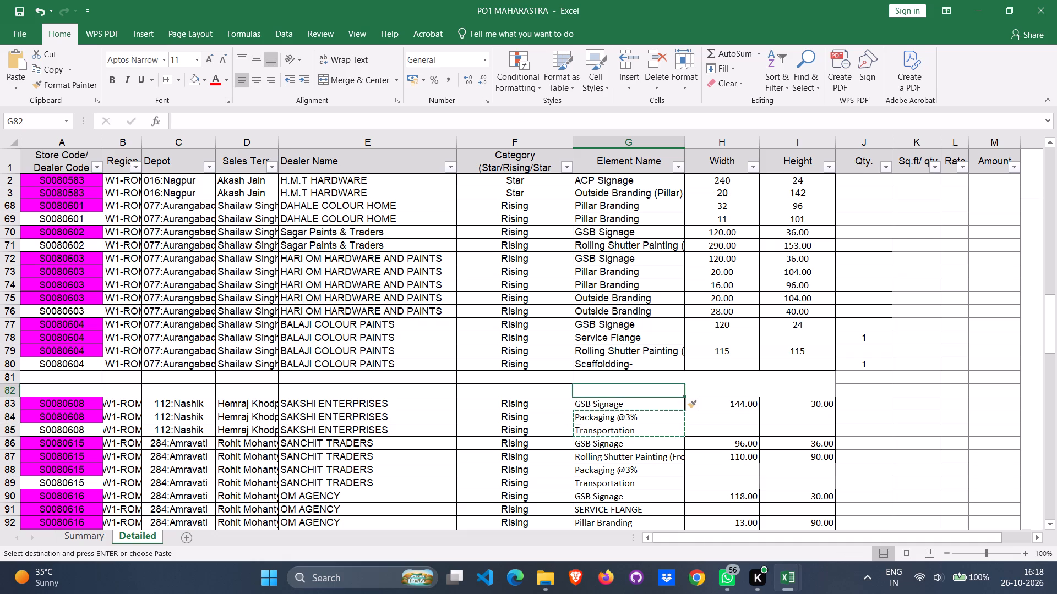
pyautogui.hotkey('shift', 'Down')
pyautogui.hotkey('ctrl', 'v')
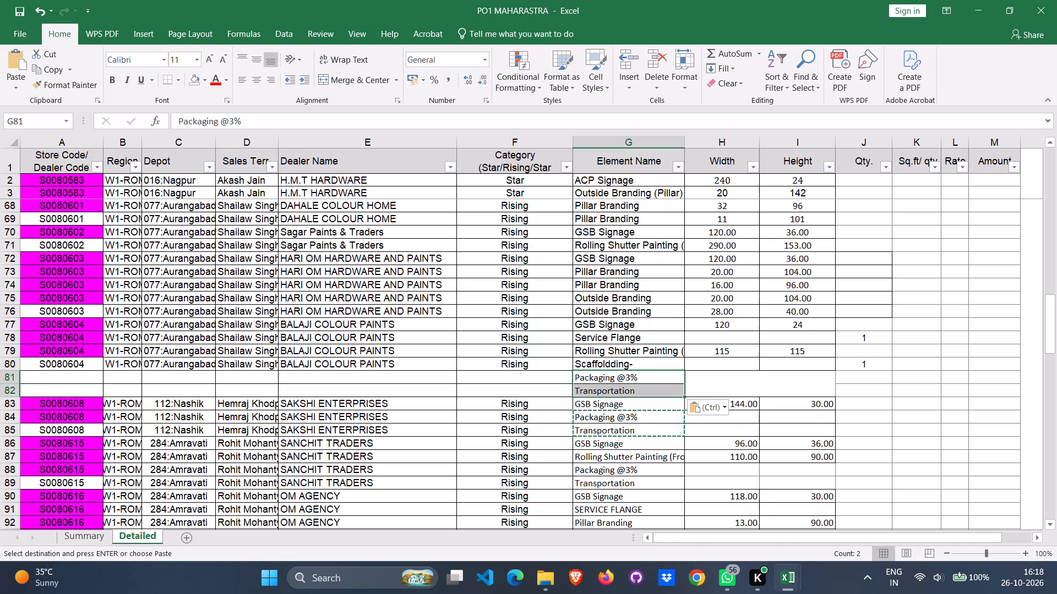
# Copy the BALAJI COLOUR PAINTS dealer details from A80:F80 down into rows 81 and 82, and save the workbook.
pyautogui.press('Up')
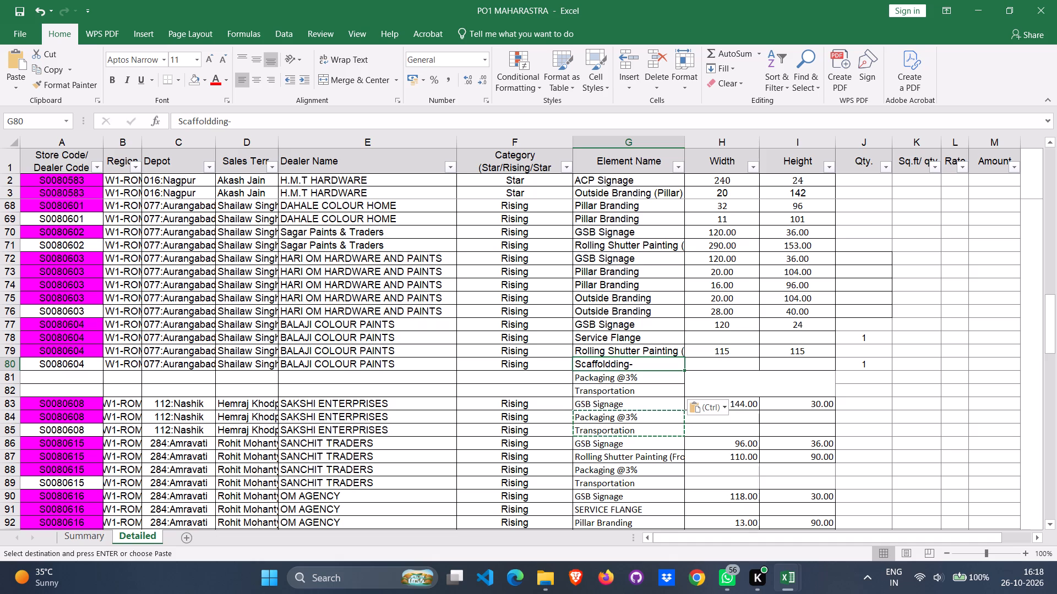
pyautogui.press('Left')
pyautogui.press('Left')
pyautogui.press('Left')
pyautogui.press('Left')
pyautogui.press('Left')
pyautogui.press('Left')
pyautogui.hotkey('shift', 'Right')
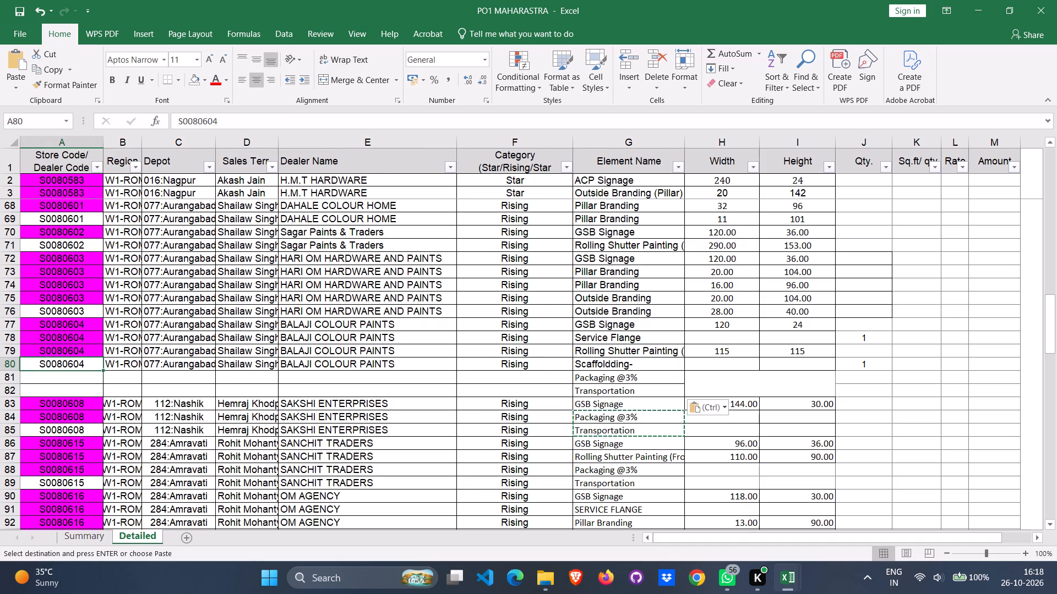
pyautogui.hotkey('shift', 'Right')
pyautogui.hotkey('shift', 'Right')
pyautogui.hotkey('shift', 'Right')
pyautogui.hotkey('shift', 'Right')
pyautogui.hotkey('ctrl', 'c')
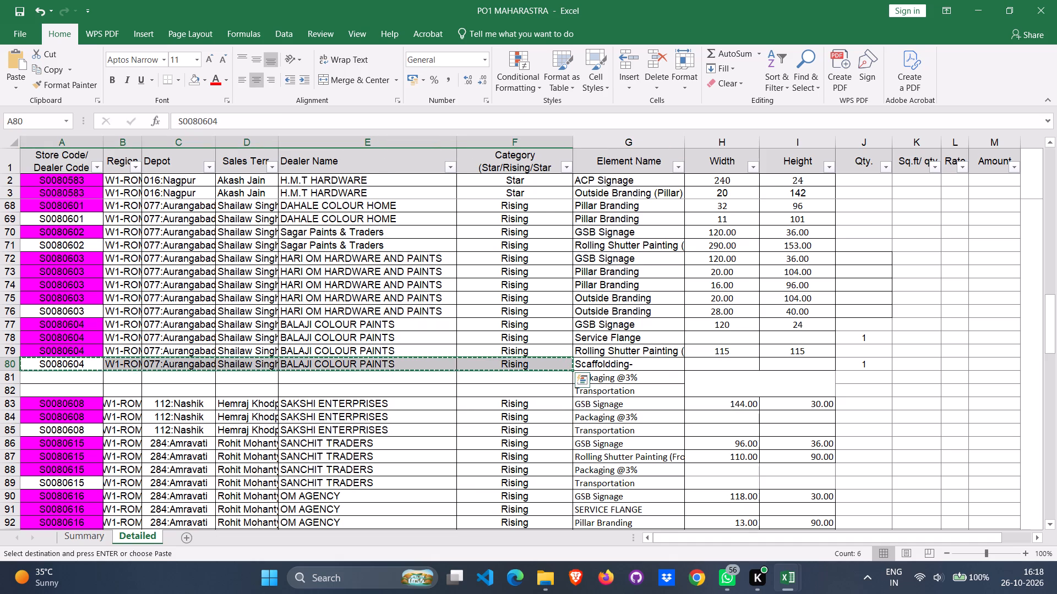
pyautogui.hotkey('shift', 'Down')
pyautogui.hotkey('shift', 'Down')
pyautogui.hotkey('ctrl', 'v')
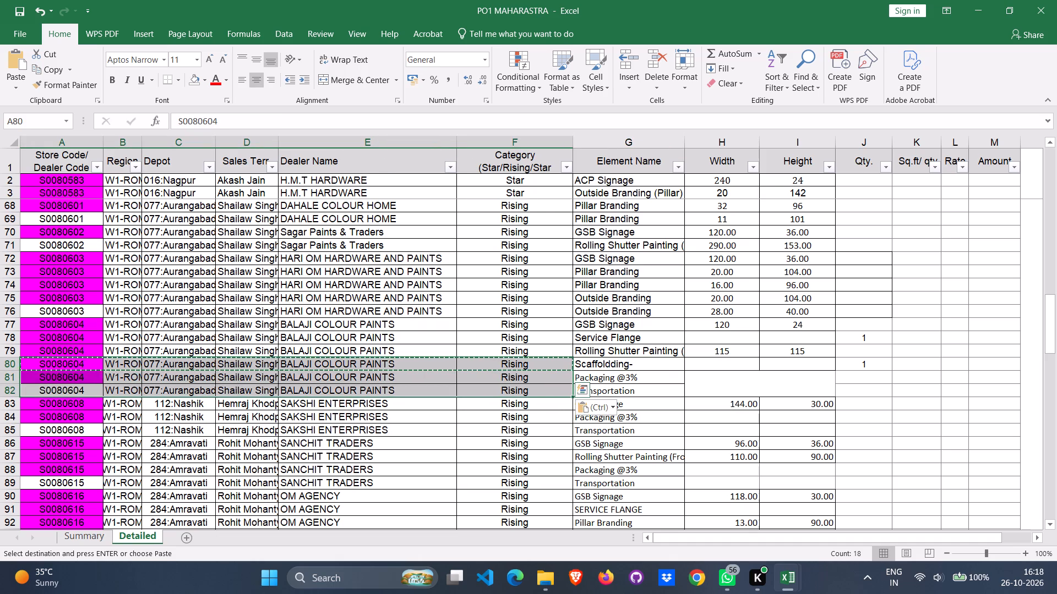
pyautogui.hotkey('ctrl', 's')
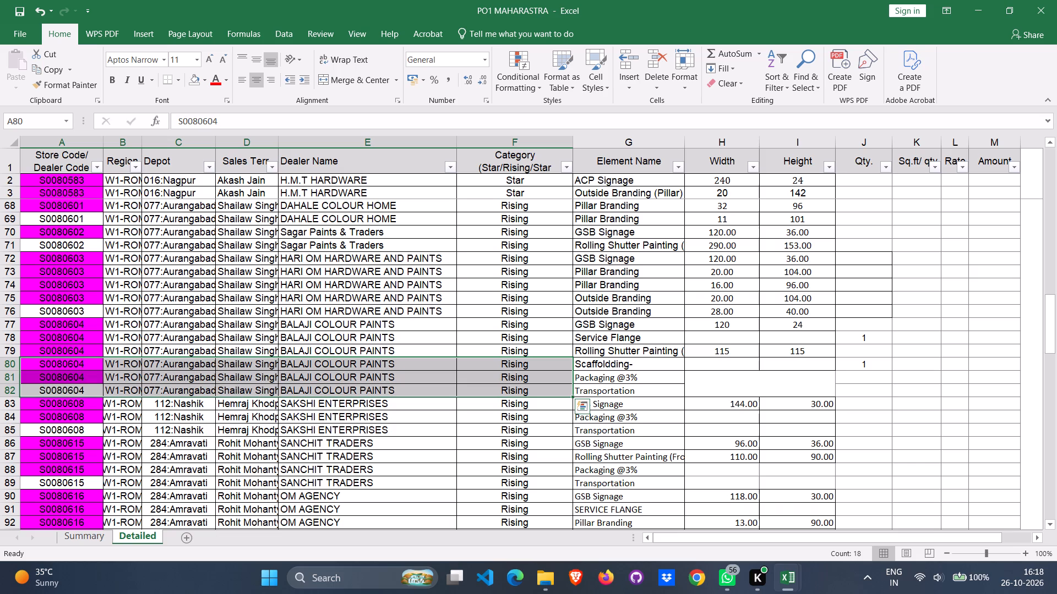
# Insert two entire blank rows, 77 and 78, between HARI OM HARDWARE AND PAINTS and the first BALAJI COLOUR PAINTS row.
pyautogui.click(395, 392)
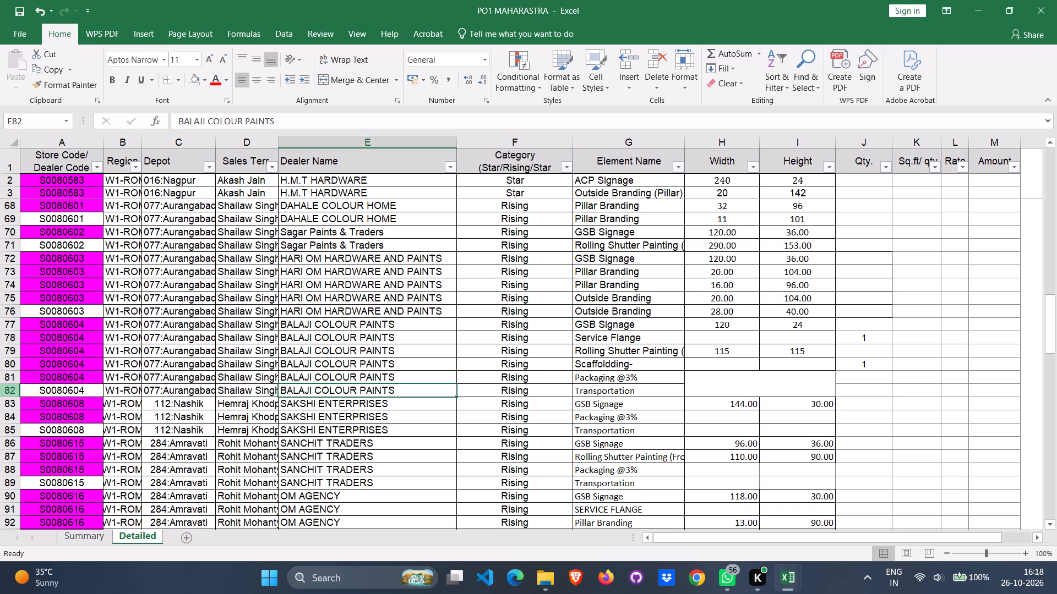
pyautogui.click(10, 392)
pyautogui.scroll(3, 382, 410)
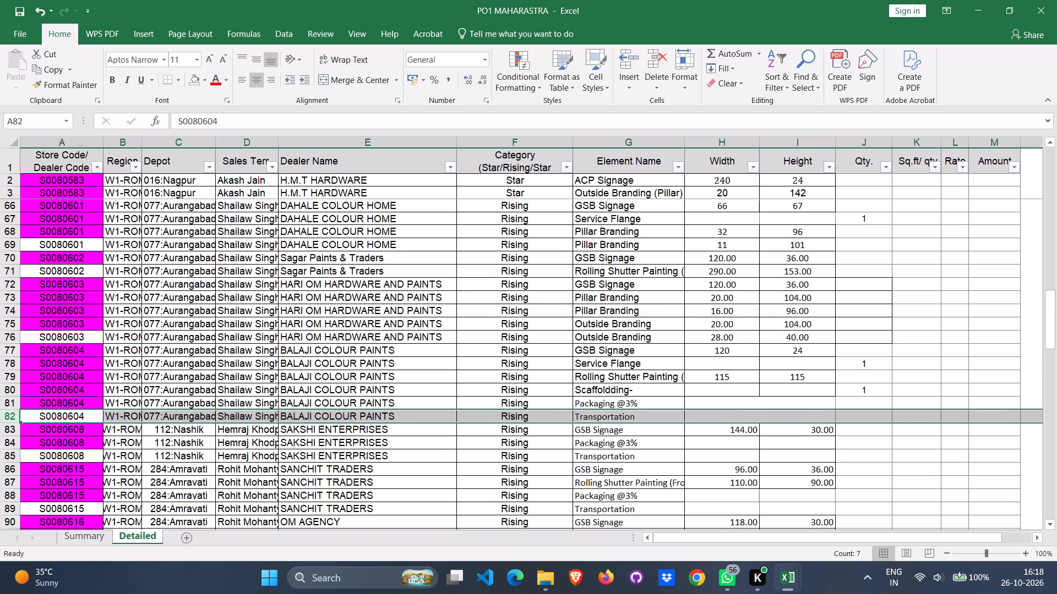
pyautogui.scroll(1, 383, 410)
pyautogui.click(377, 365)
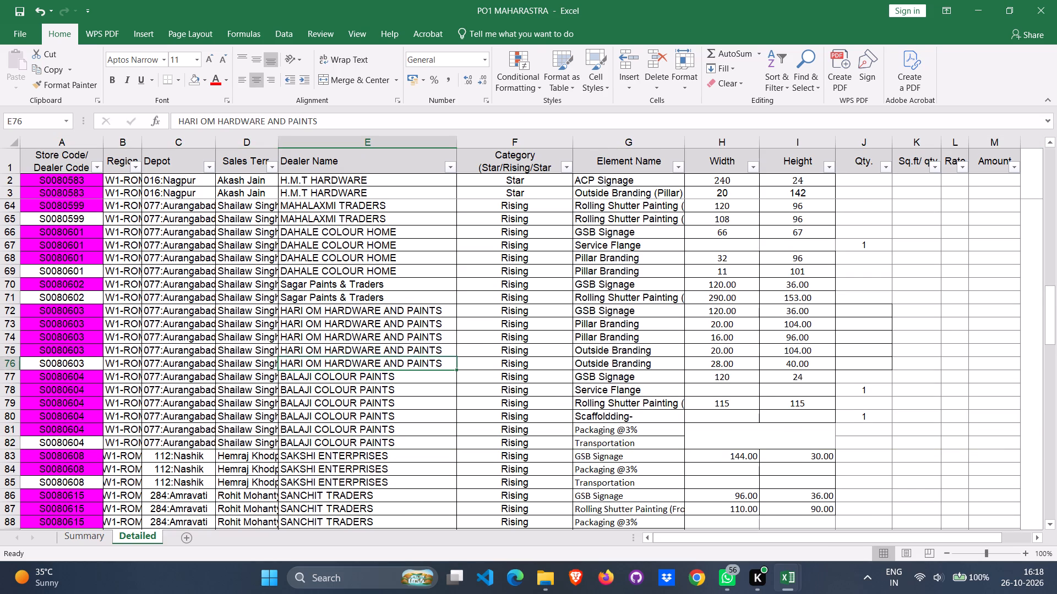
pyautogui.click(13, 365)
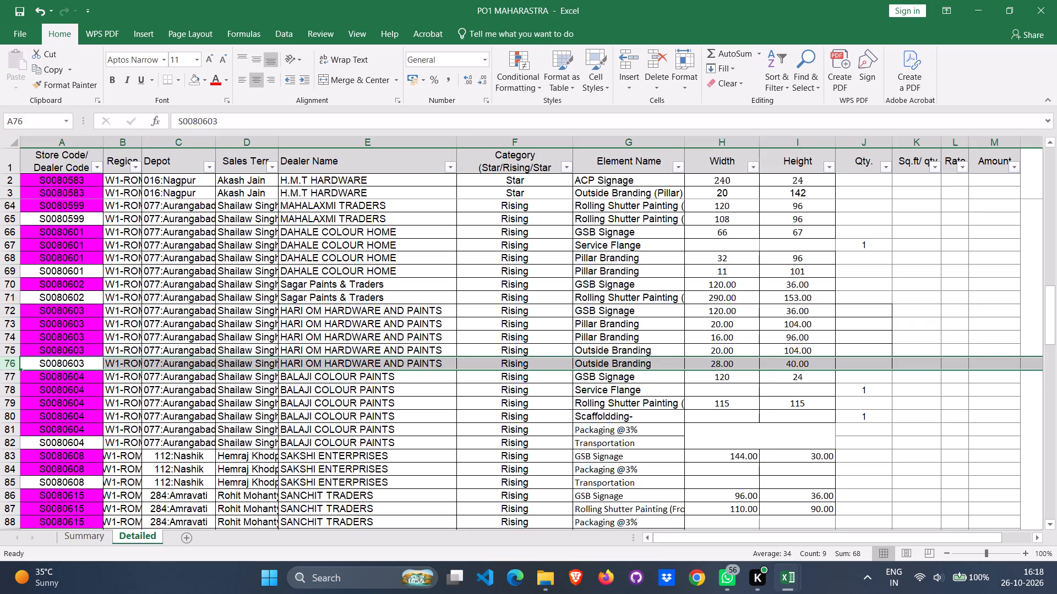
pyautogui.click(390, 381)
pyautogui.rightClick(390, 381)
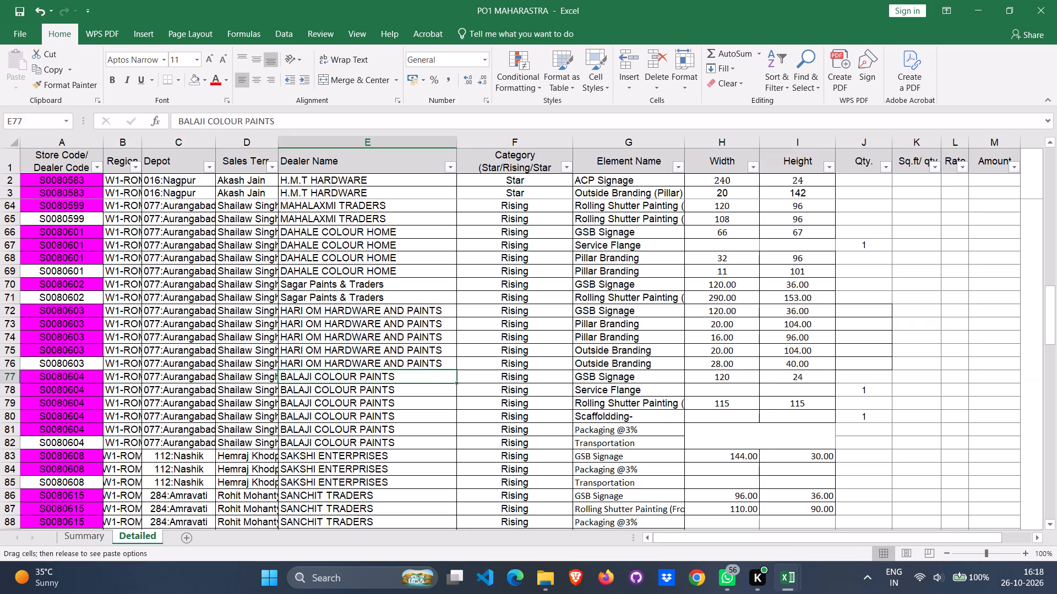
pyautogui.click(407, 378)
pyautogui.rightClick(407, 378)
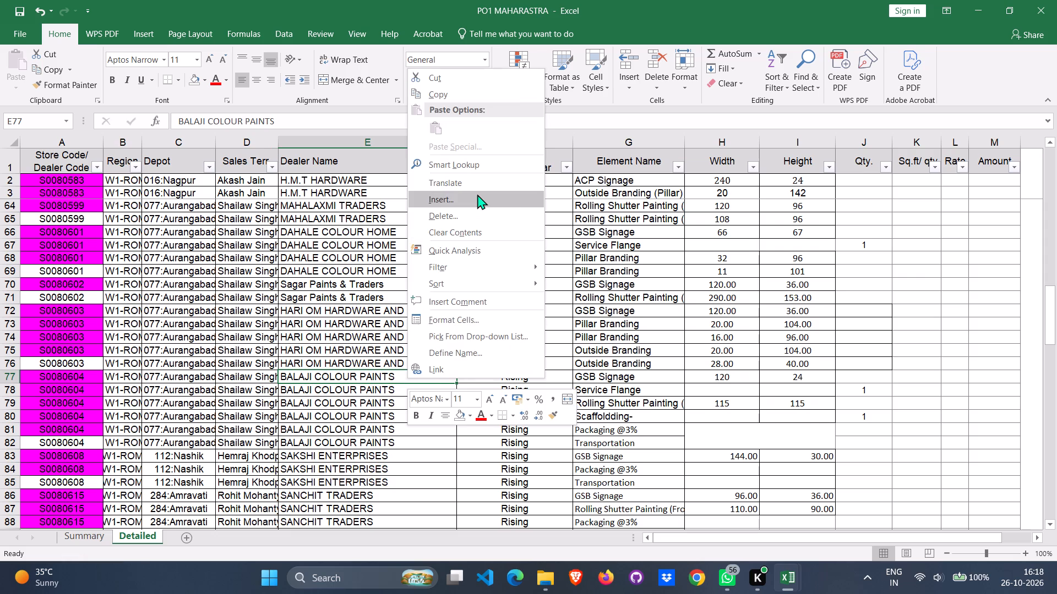
pyautogui.click(477, 194)
pyautogui.click(445, 190)
pyautogui.click(451, 229)
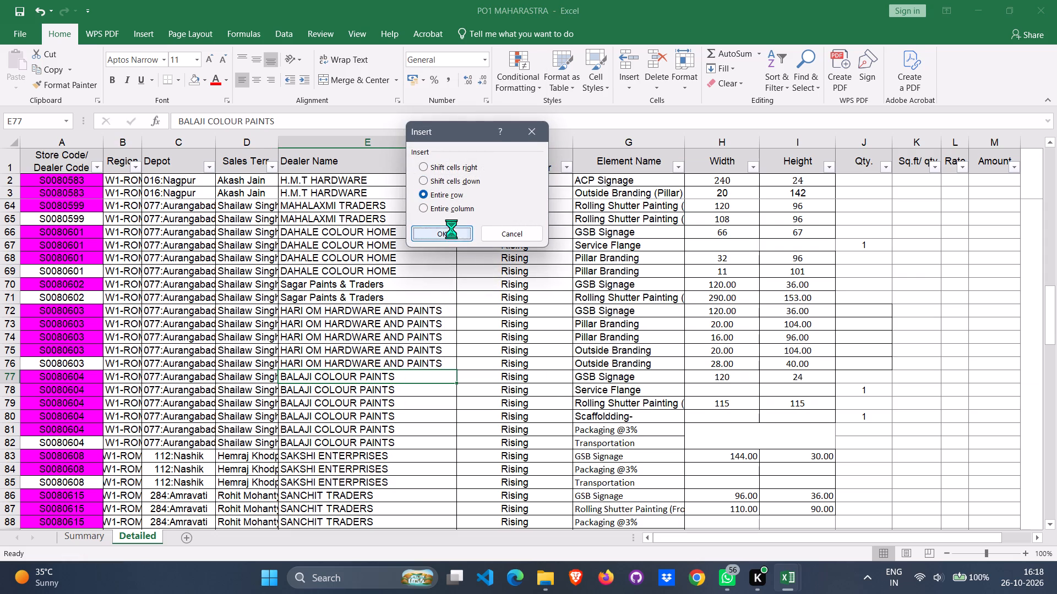
pyautogui.click(407, 393)
pyautogui.rightClick(407, 393)
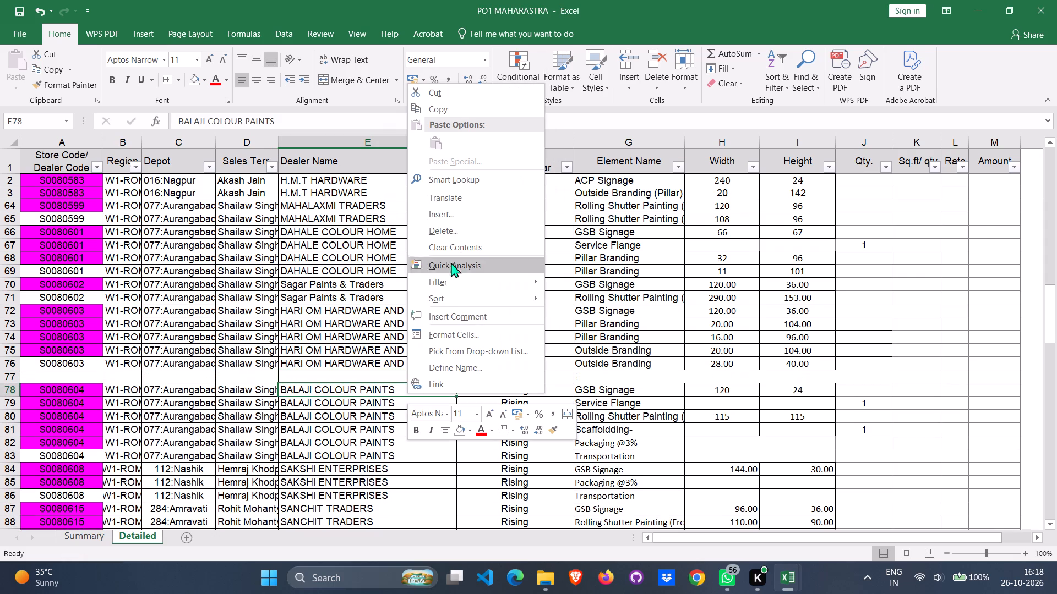
pyautogui.click(462, 210)
pyautogui.click(429, 210)
pyautogui.click(438, 253)
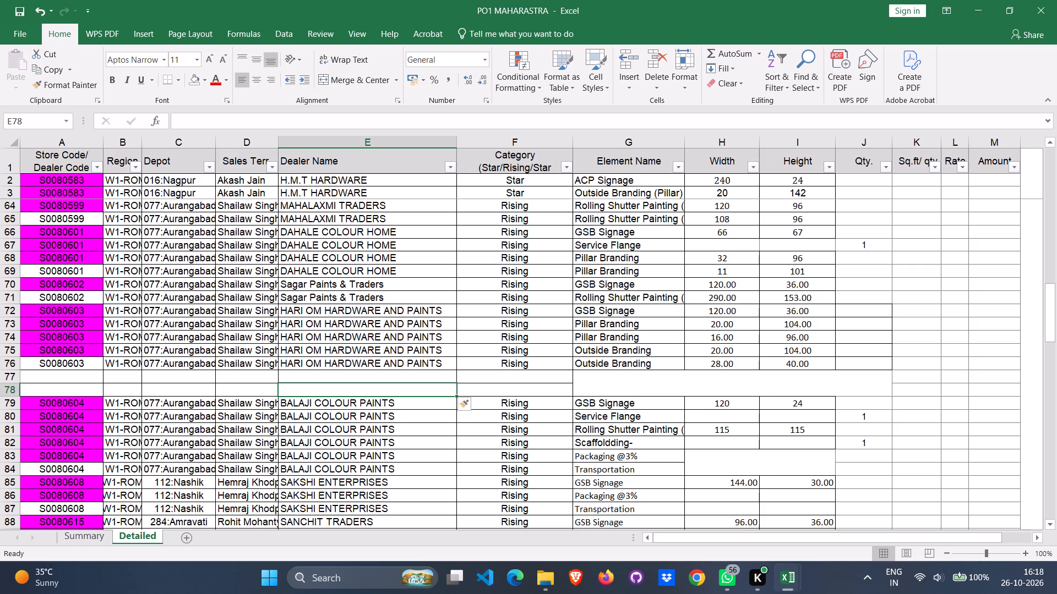
# Copy the HARI OM HARDWARE AND PAINTS dealer details from A76:F76 down into the blank rows 77 and 78.
pyautogui.click(81, 366)
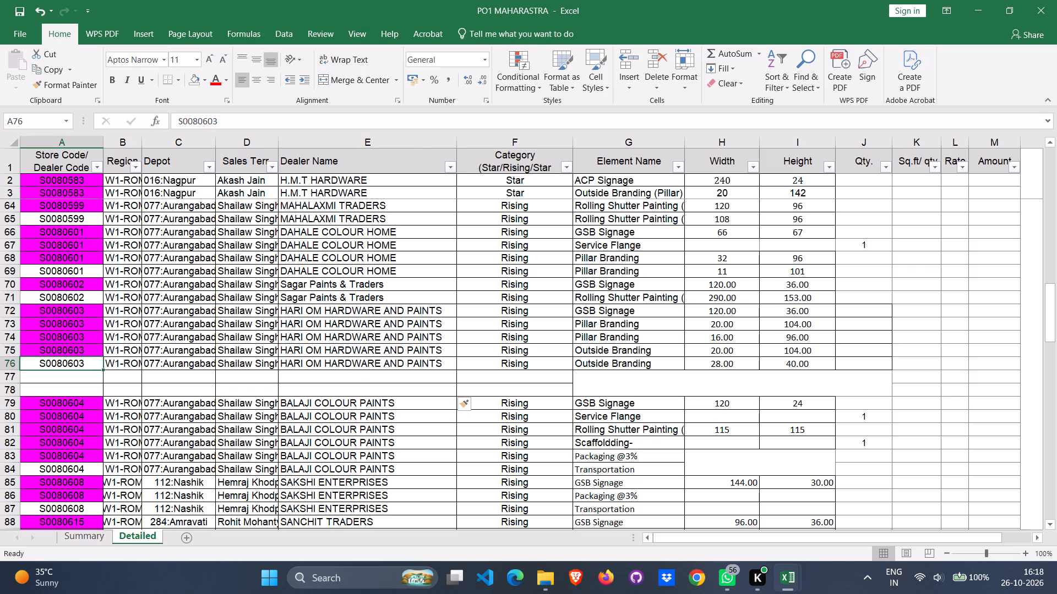
pyautogui.hotkey('shift', 'Right')
pyautogui.hotkey('shift', 'Right')
pyautogui.hotkey('shift', 'Right')
pyautogui.hotkey('shift', 'Right')
pyautogui.hotkey('shift', 'Right')
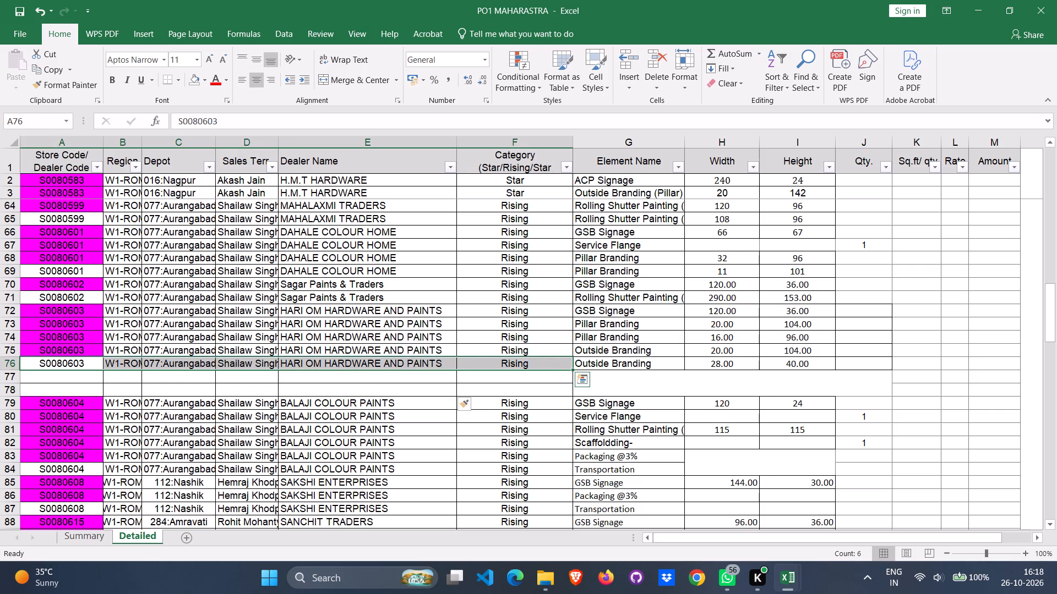
pyautogui.hotkey('ctrl', 'c')
pyautogui.hotkey('shift', 'Down')
pyautogui.hotkey('shift', 'Down')
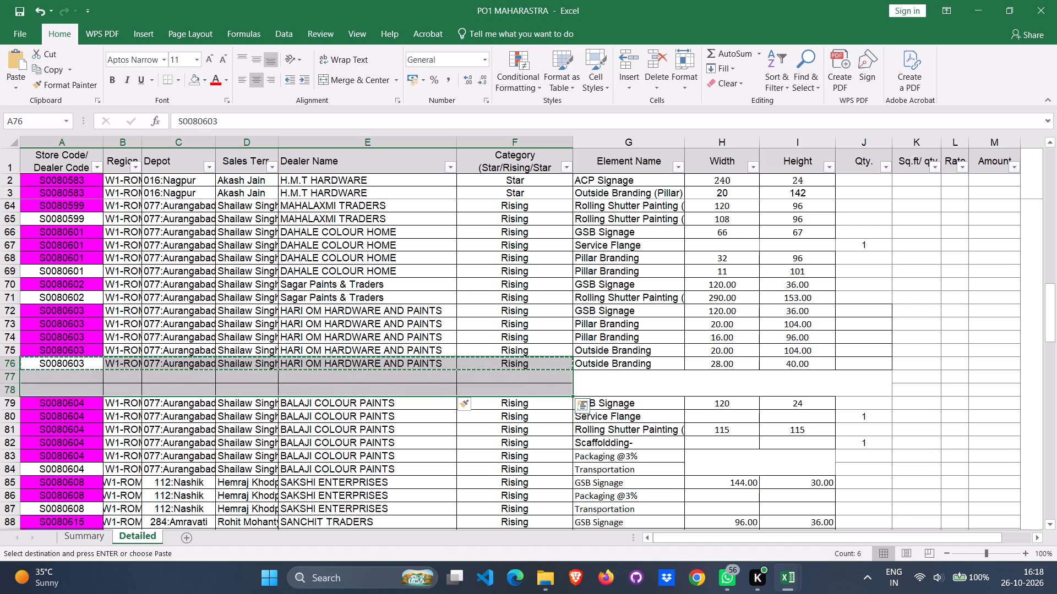
pyautogui.hotkey('ctrl', 'v')
# Copy the Packaging @3% and Transportation element names from BALAJI COLOUR PAINTS into G77:G78 for HARI OM HARDWARE AND PAINTS, and save the workbook.
pyautogui.press('Right')
pyautogui.press('Right')
pyautogui.press('Right')
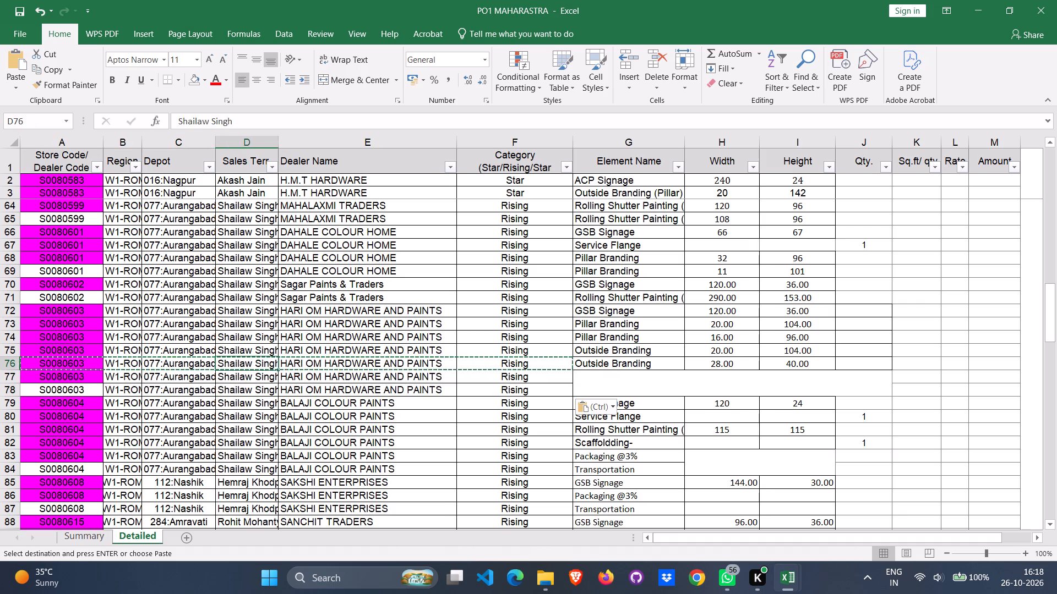
pyautogui.press('Right')
pyautogui.press('Right')
pyautogui.press('Right')
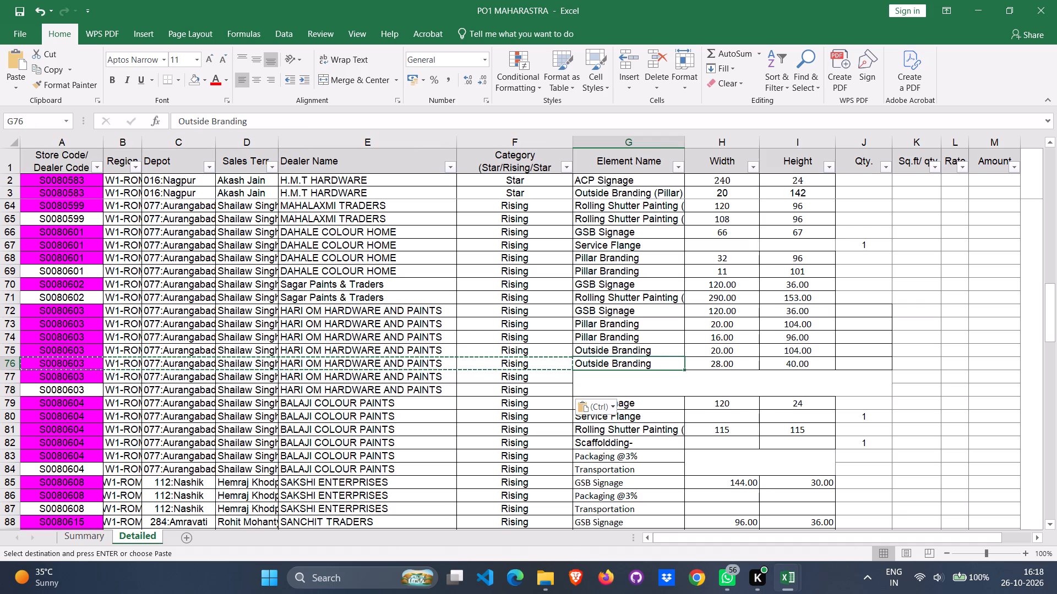
pyautogui.click(597, 458)
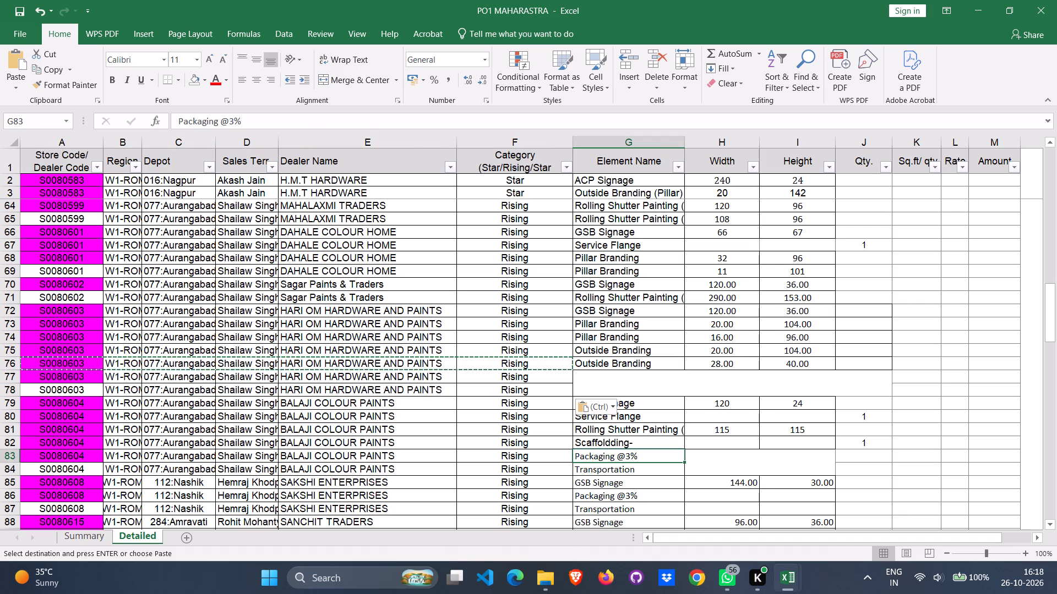
pyautogui.hotkey('shift', 'Down')
pyautogui.hotkey('ctrl', 'c')
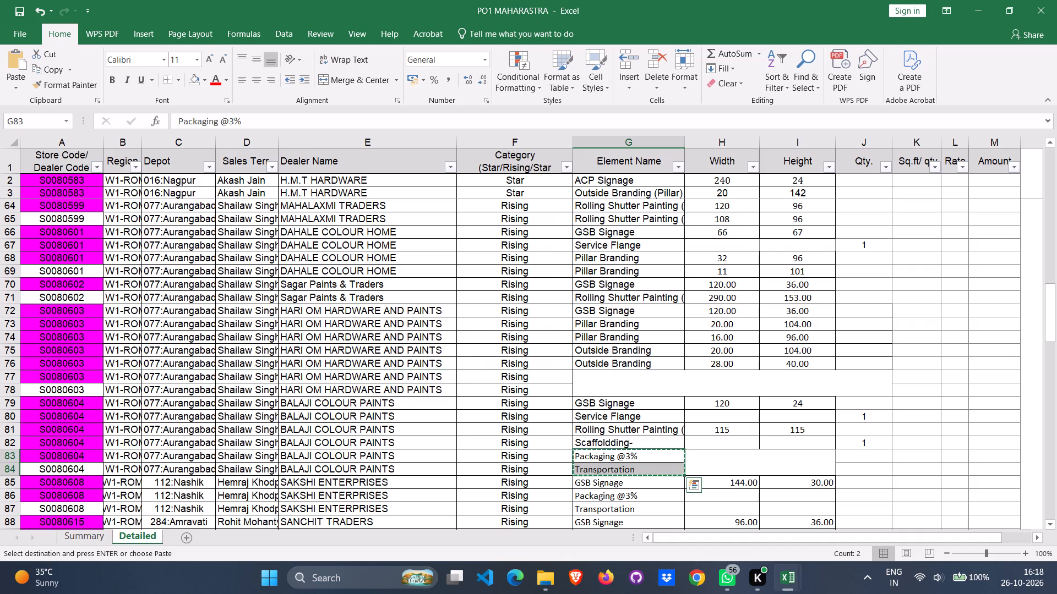
pyautogui.click(594, 377)
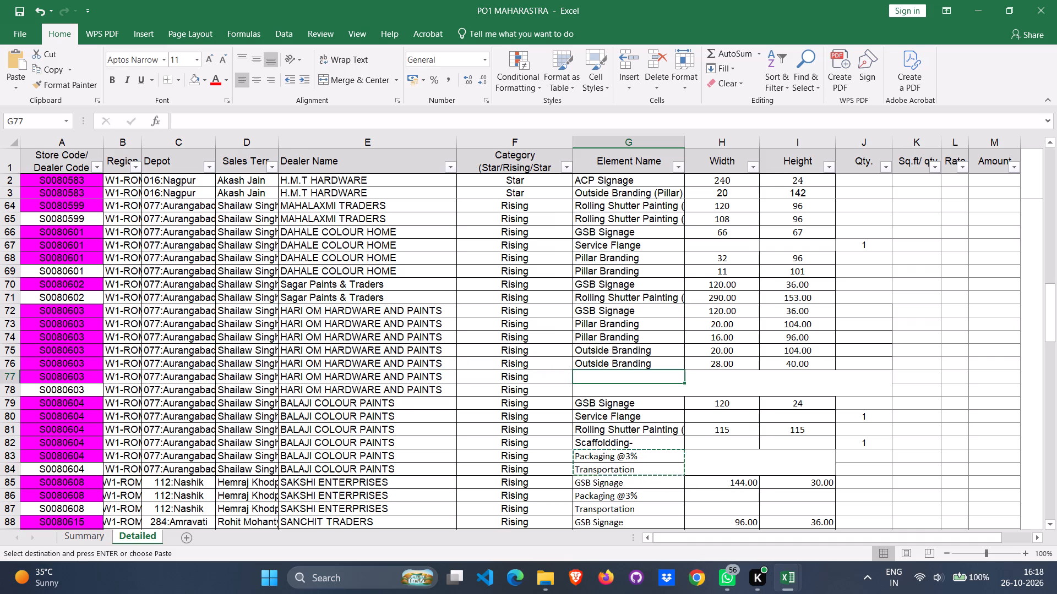
pyautogui.hotkey('shift', 'Down')
pyautogui.hotkey('ctrl', 'v')
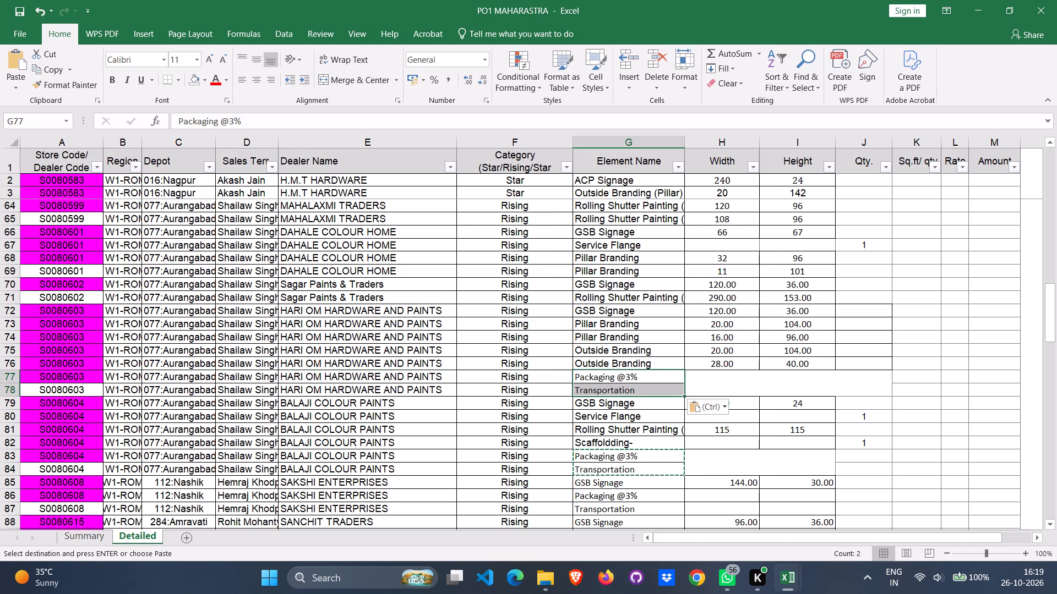
pyautogui.hotkey('ctrl', 's')
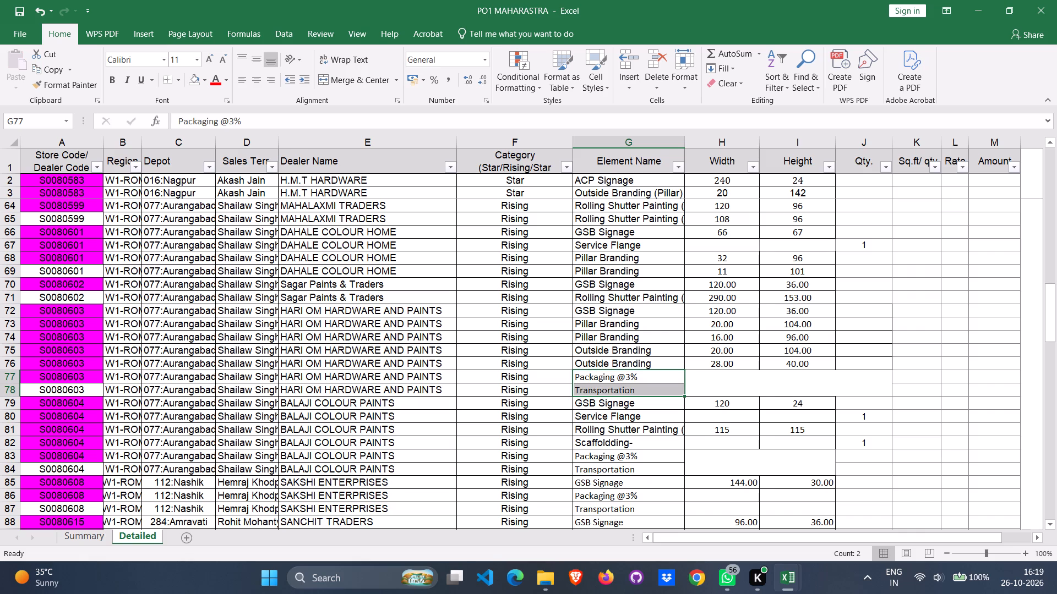
# Insert two entire blank rows, 72 and 73, between Sagar Paints & Traders and the first HARI OM HARDWARE AND PAINTS row.
pyautogui.click(406, 298)
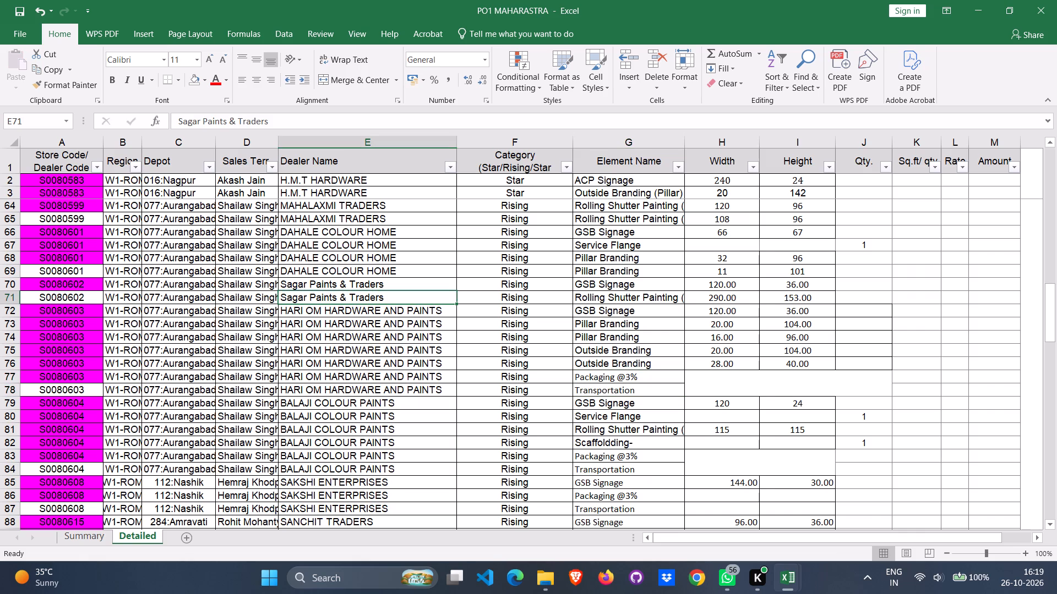
pyautogui.click(6, 299)
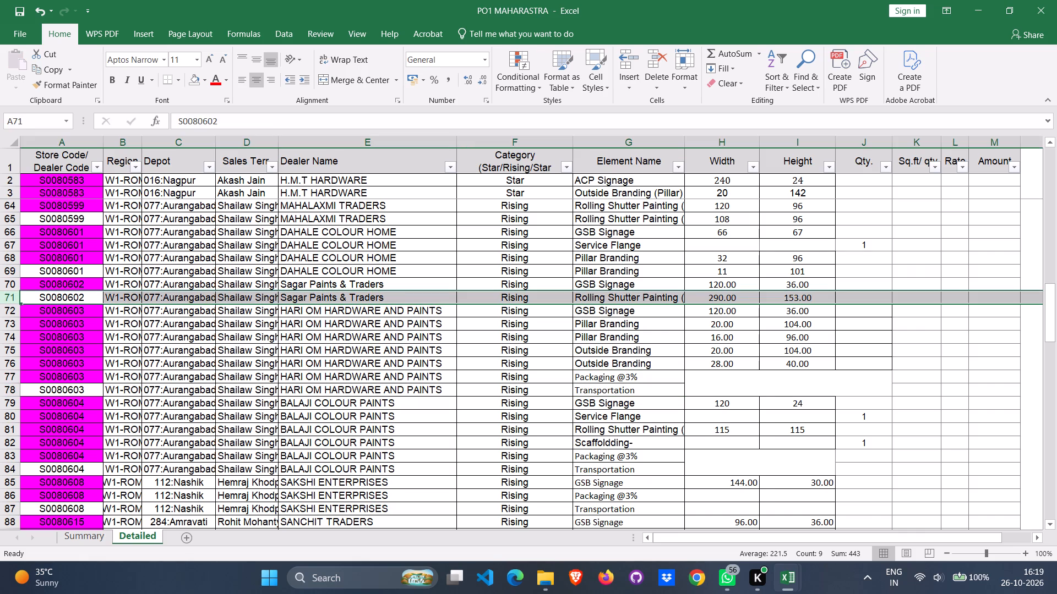
pyautogui.click(385, 311)
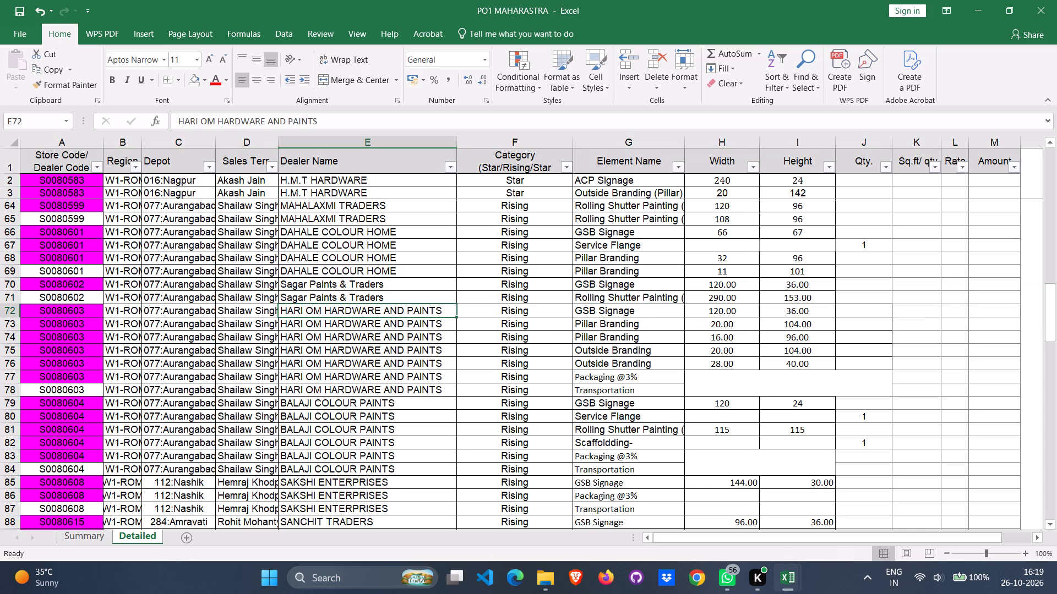
pyautogui.rightClick(385, 311)
pyautogui.click(442, 133)
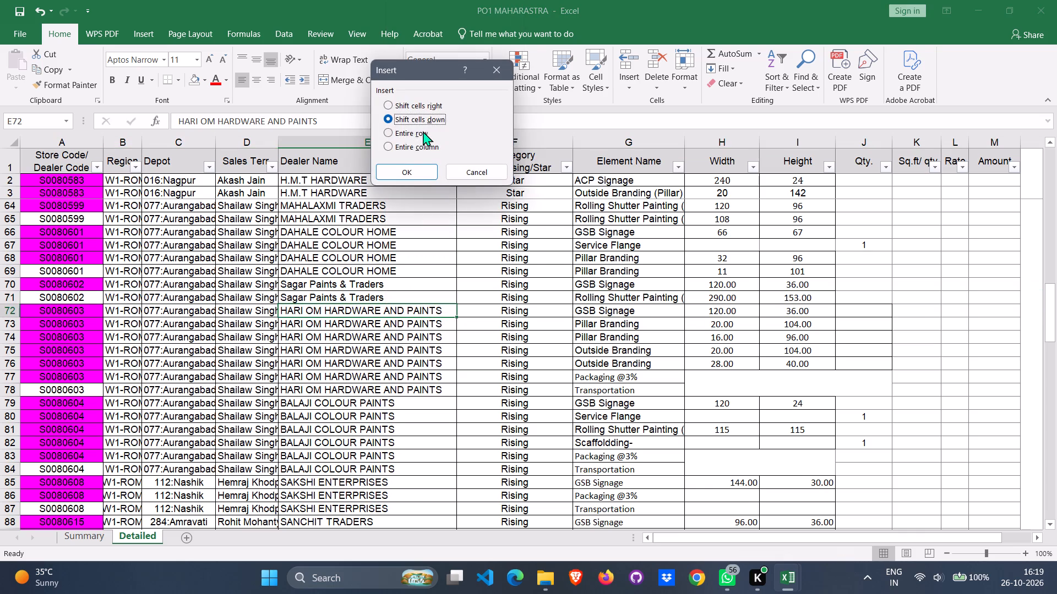
pyautogui.click(403, 133)
pyautogui.click(413, 169)
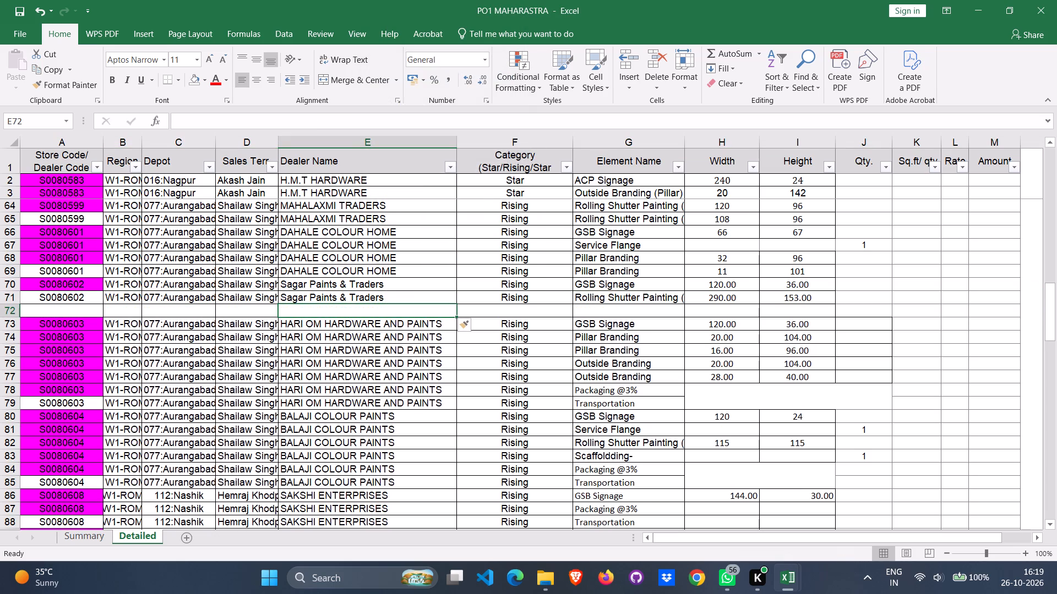
pyautogui.click(413, 328)
pyautogui.rightClick(416, 322)
pyautogui.click(465, 144)
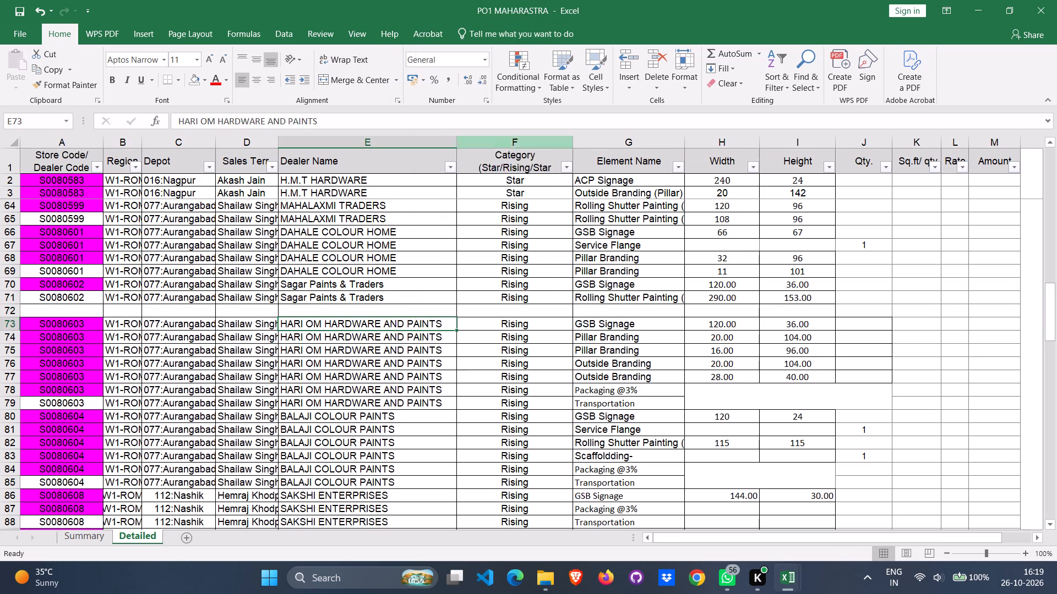
pyautogui.click(426, 146)
pyautogui.click(418, 183)
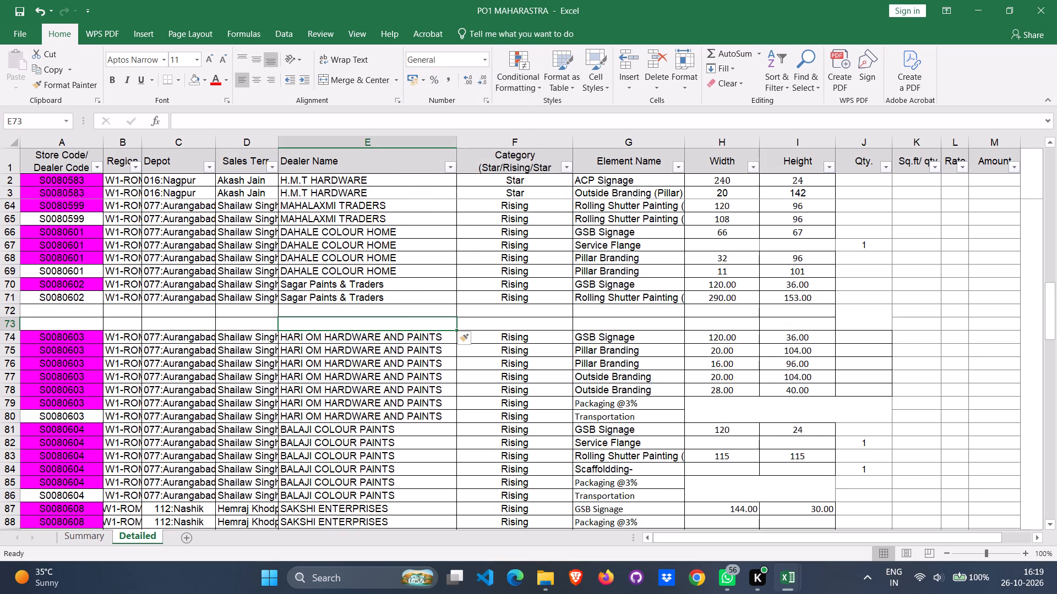
# Insert two entire blank rows, 70 and 71, between DAHALE COLOUR HOME and the first Sagar Paints & Traders row.
pyautogui.scroll(2, 428, 318)
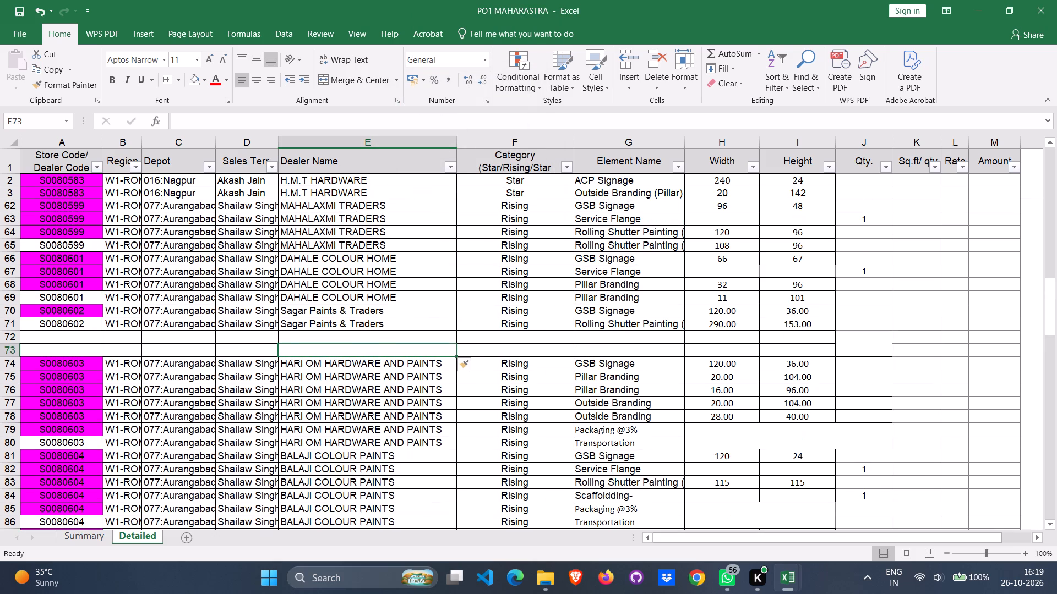
pyautogui.click(402, 298)
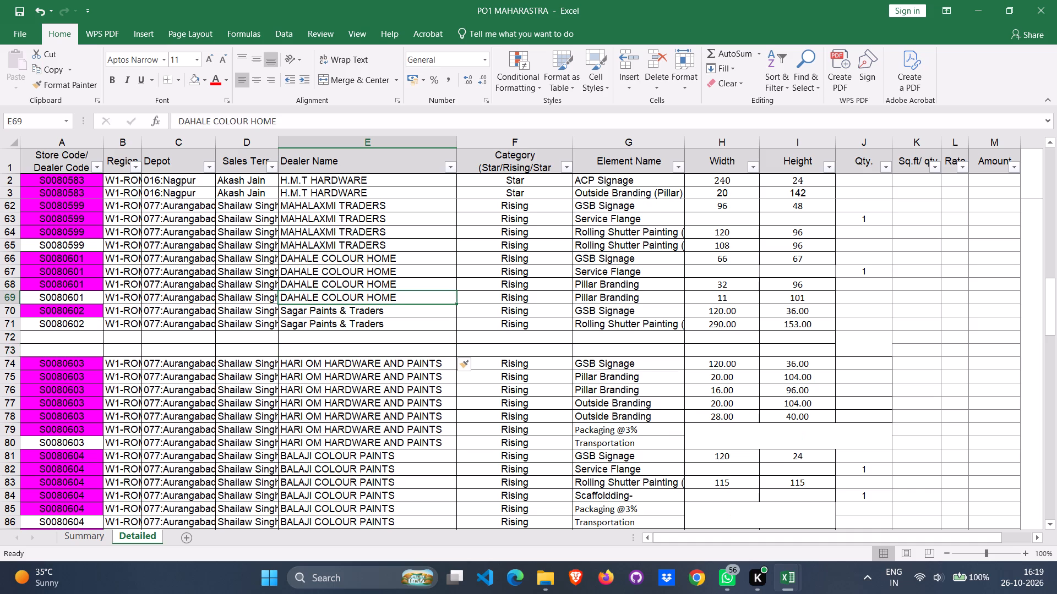
pyautogui.click(16, 298)
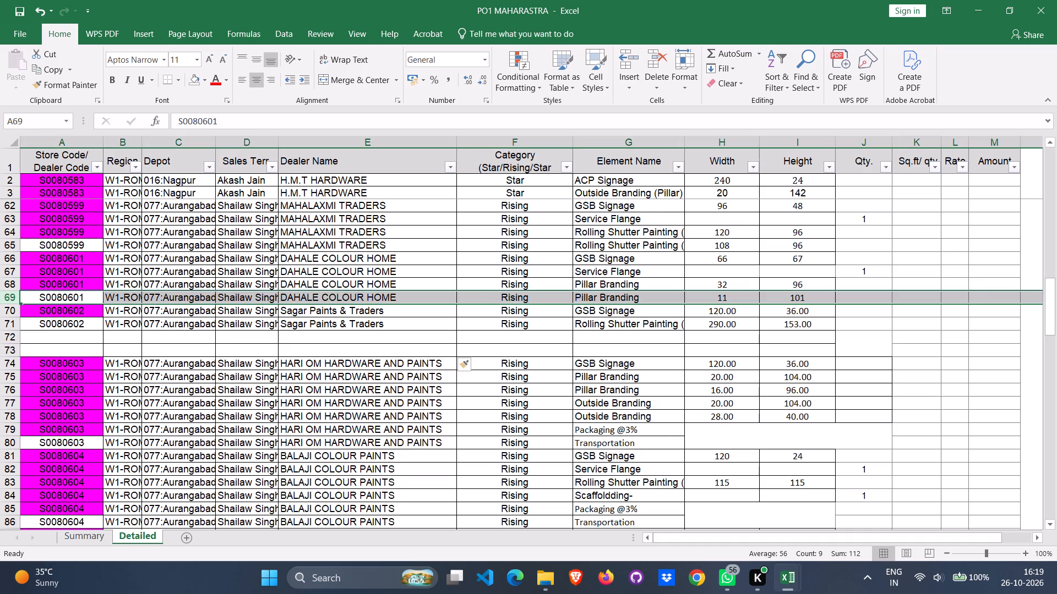
pyautogui.click(400, 309)
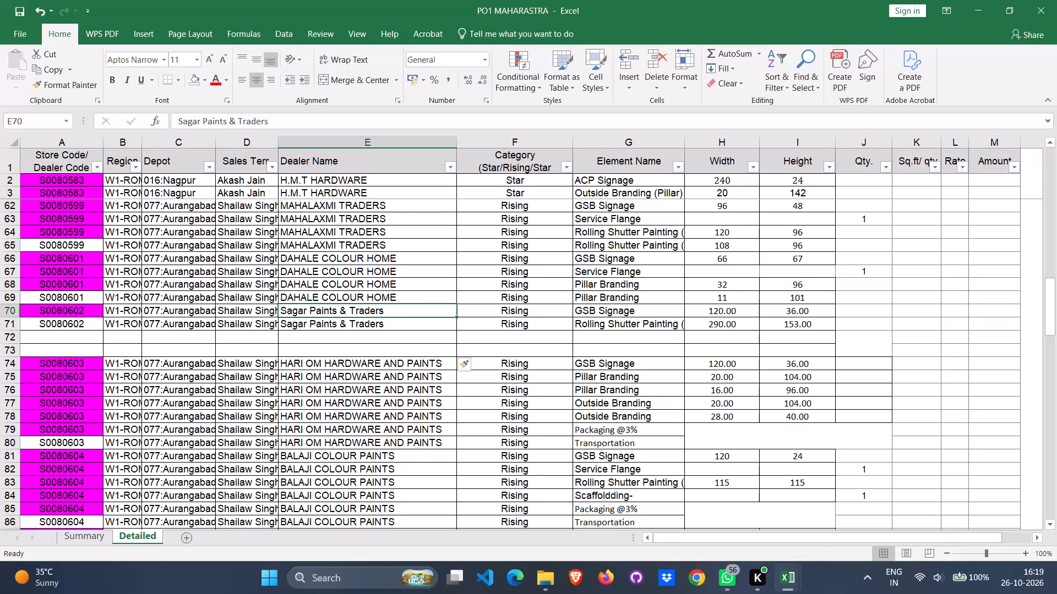
pyautogui.rightClick(400, 309)
pyautogui.click(450, 373)
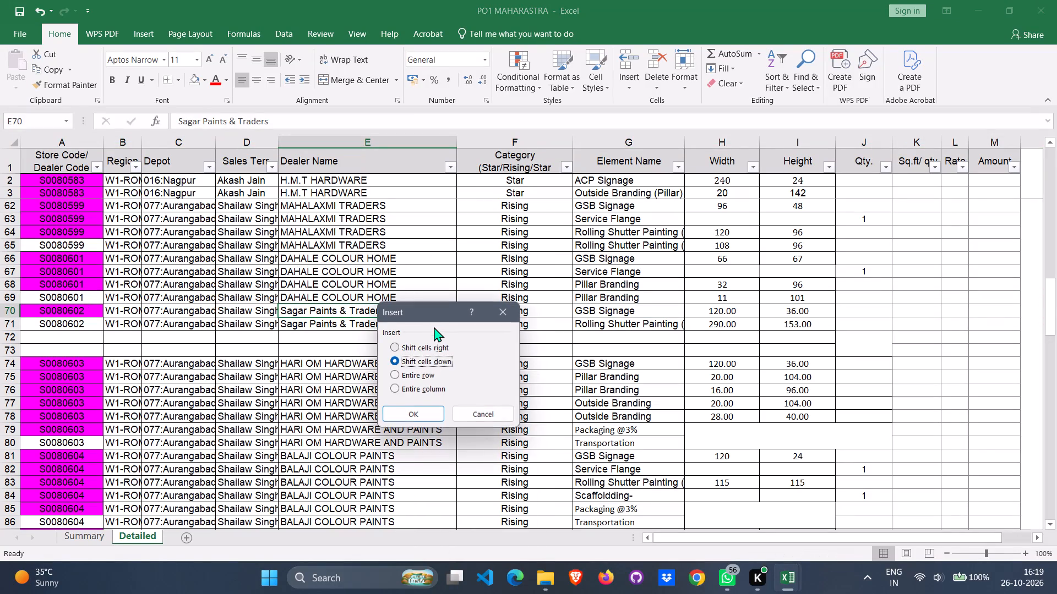
pyautogui.click(422, 370)
pyautogui.click(412, 409)
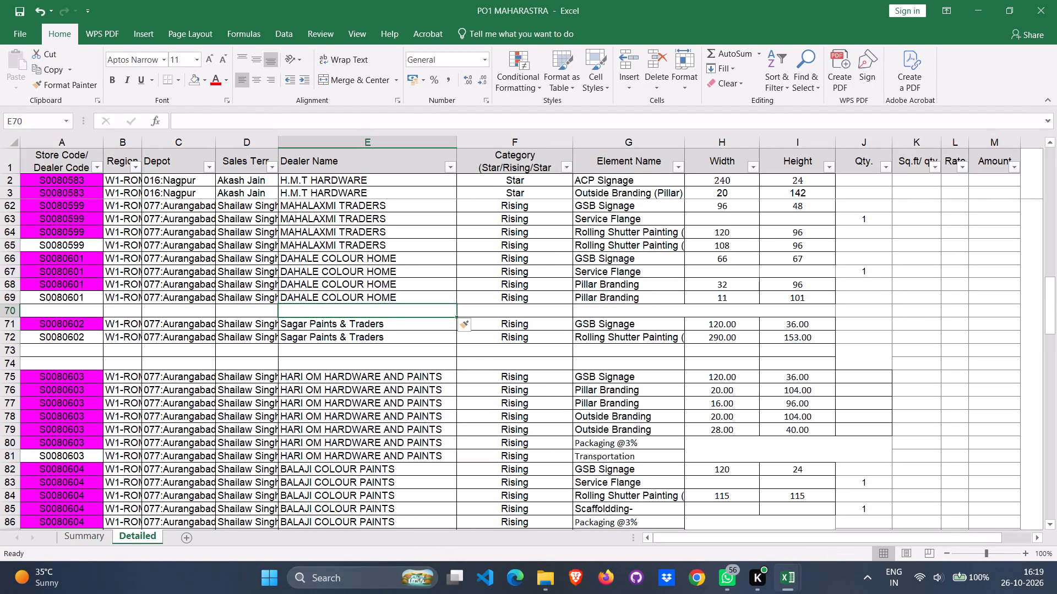
pyautogui.click(397, 328)
pyautogui.rightClick(397, 328)
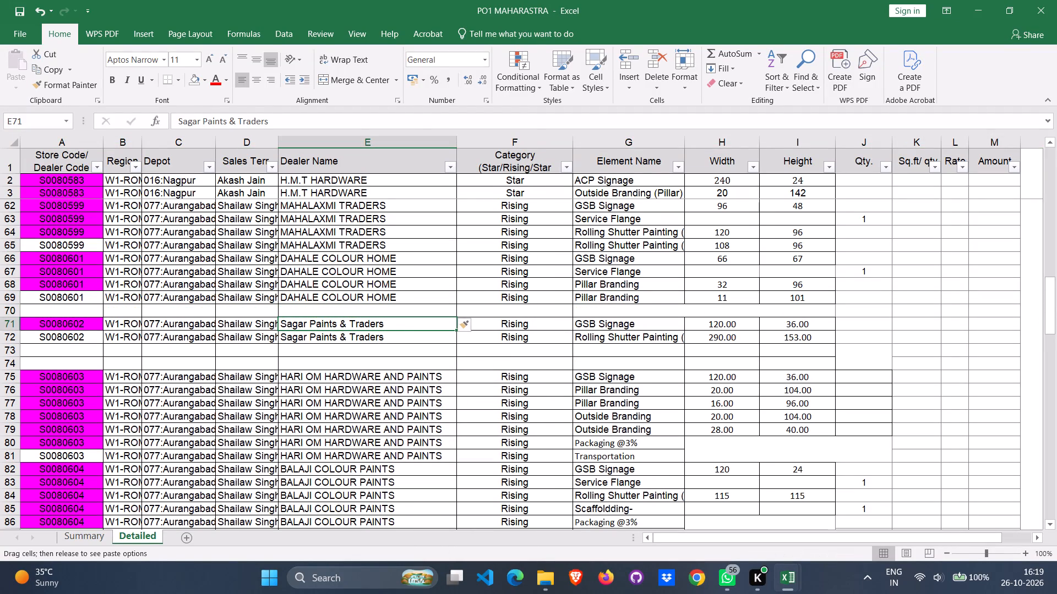
pyautogui.rightClick(397, 326)
pyautogui.click(447, 150)
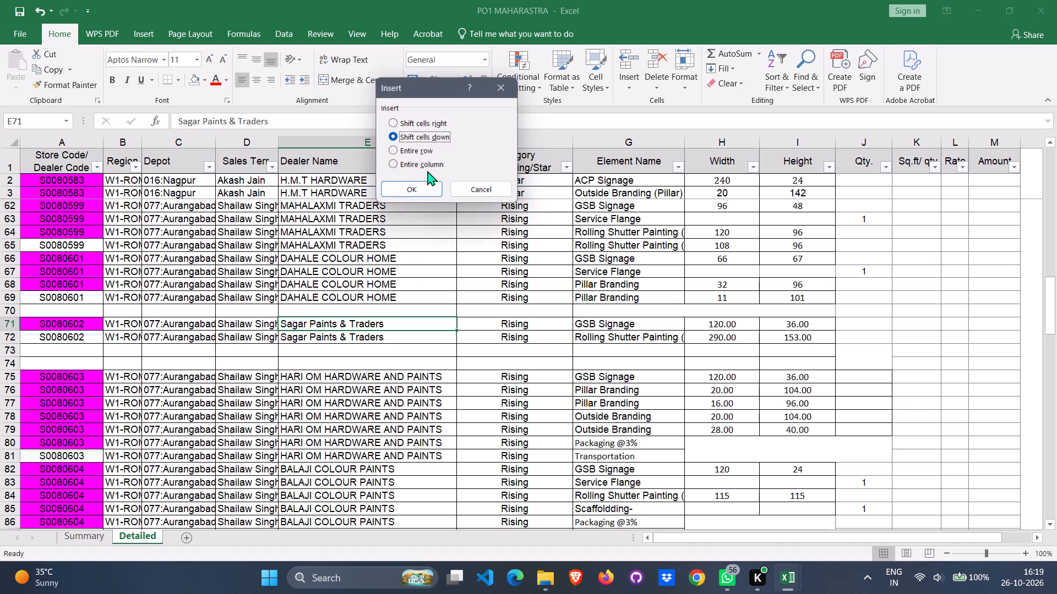
pyautogui.click(403, 147)
pyautogui.click(419, 187)
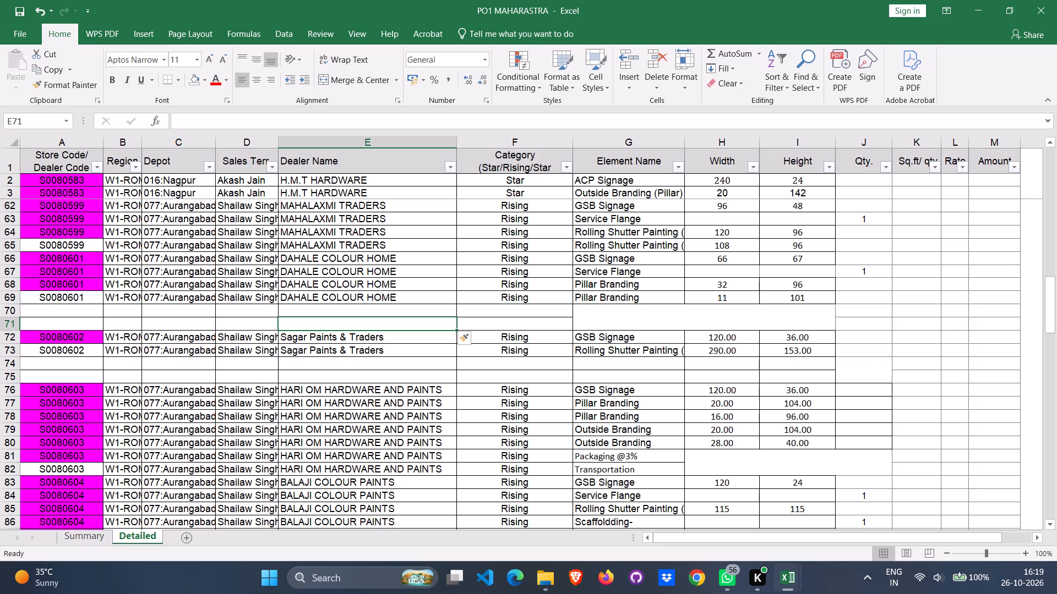
# Insert two entire blank rows, 66 and 67, between MAHALAXMI TRADERS and the first DAHALE COLOUR HOME row.
pyautogui.scroll(2, 418, 310)
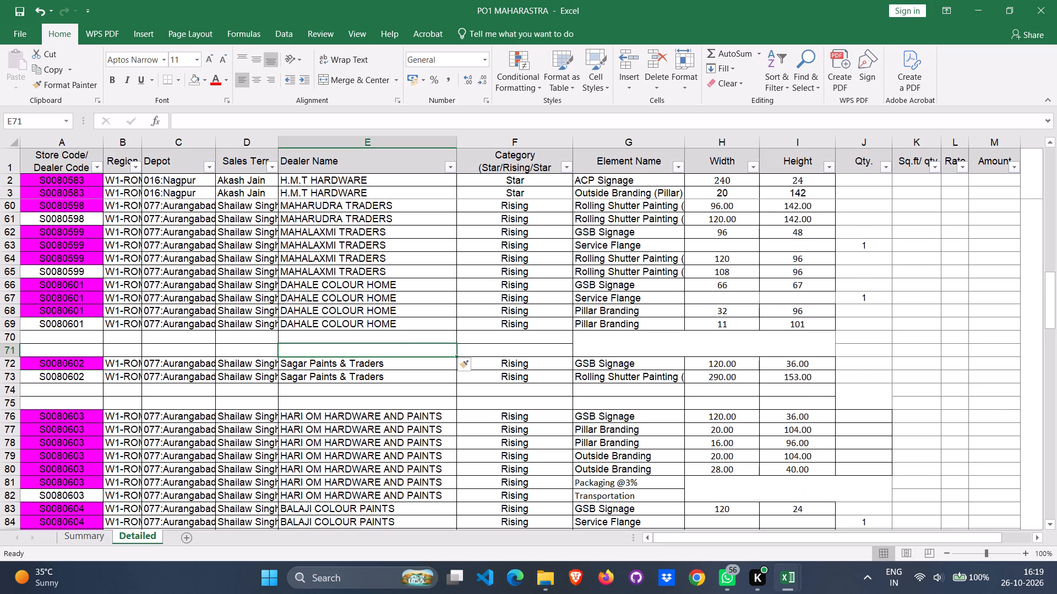
pyautogui.click(394, 273)
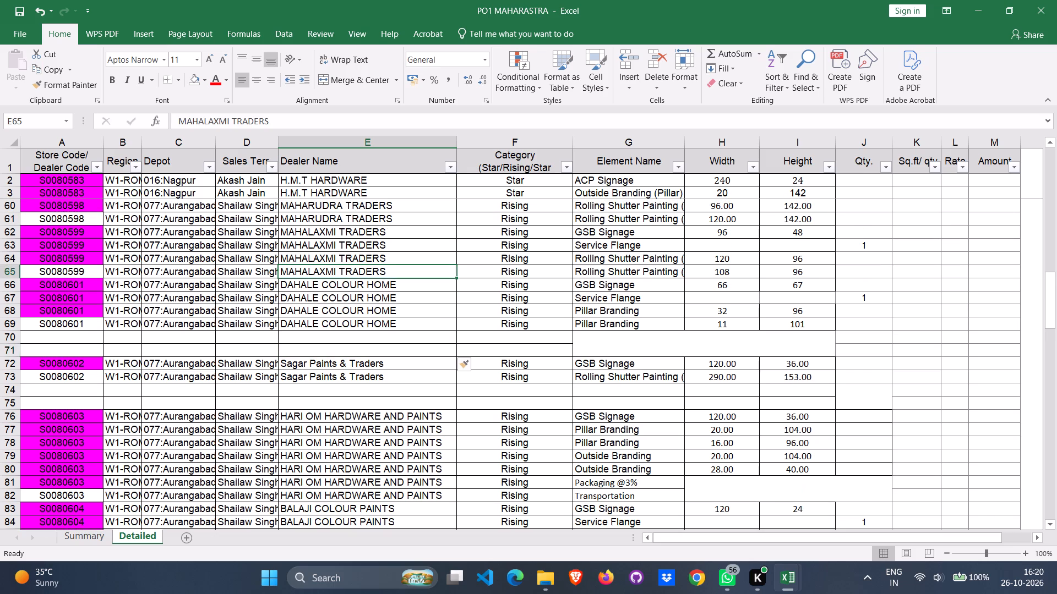
pyautogui.rightClick(394, 273)
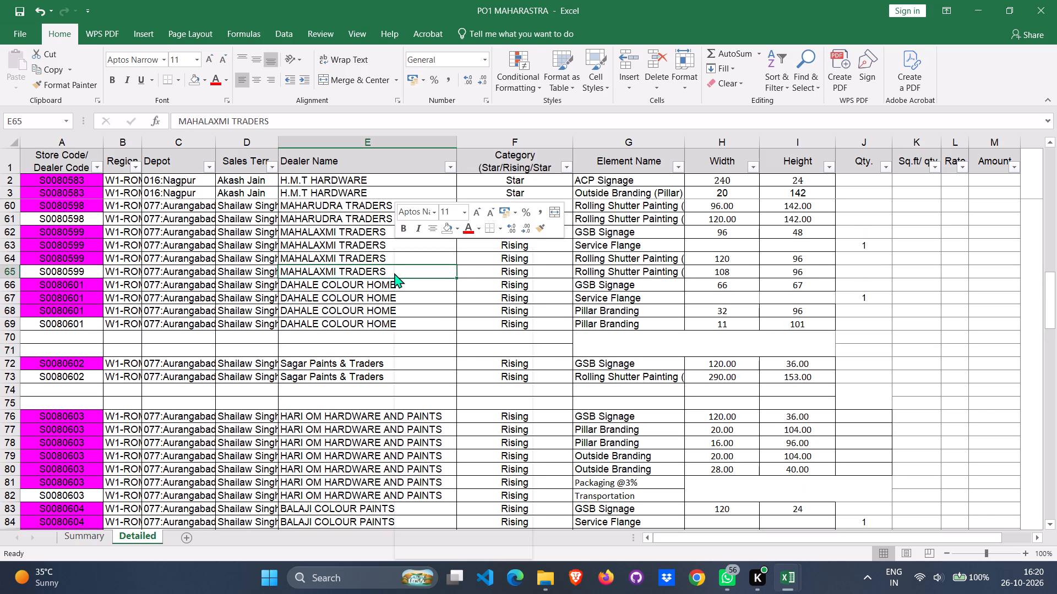
pyautogui.click(394, 273)
pyautogui.click(406, 290)
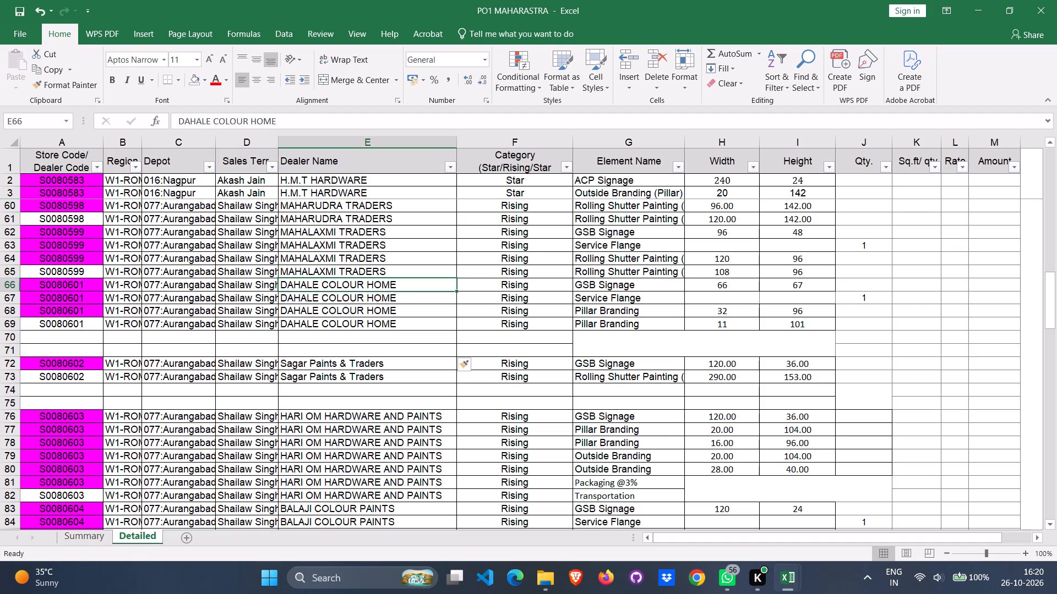
pyautogui.rightClick(406, 290)
pyautogui.rightClick(413, 288)
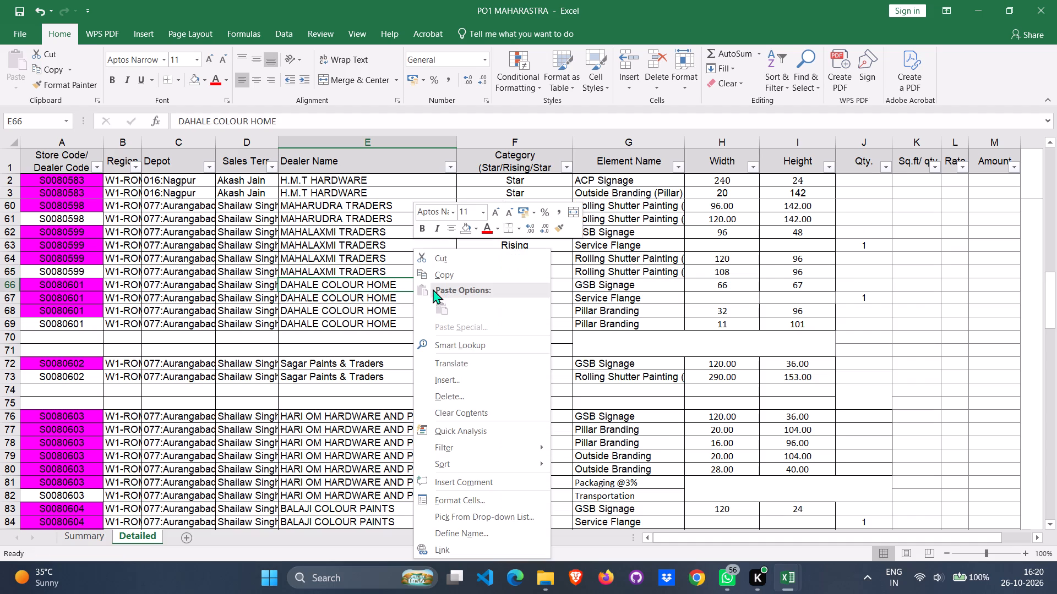
pyautogui.click(458, 375)
pyautogui.click(427, 373)
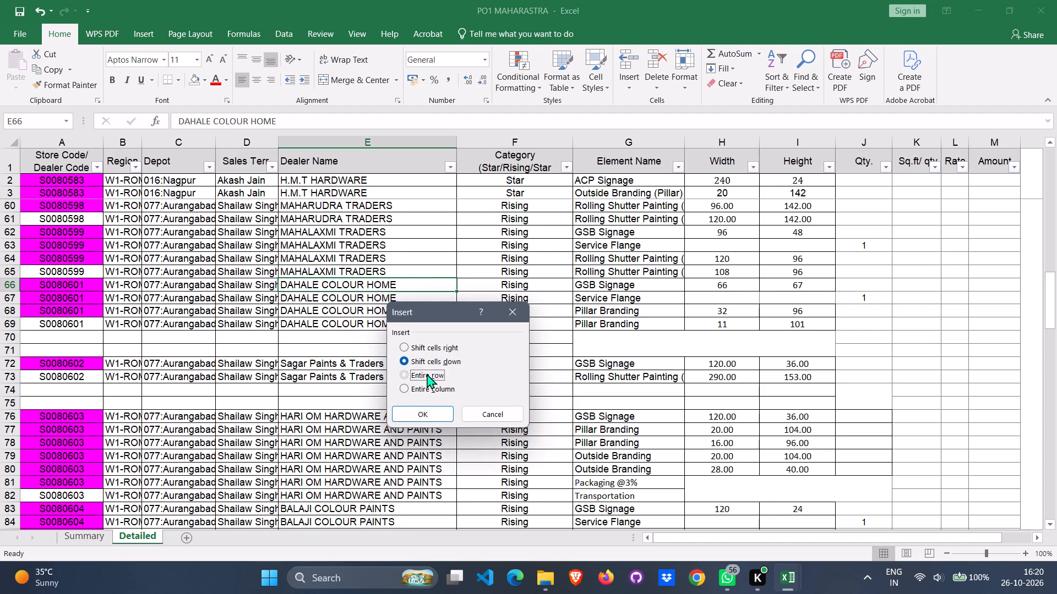
pyautogui.click(422, 414)
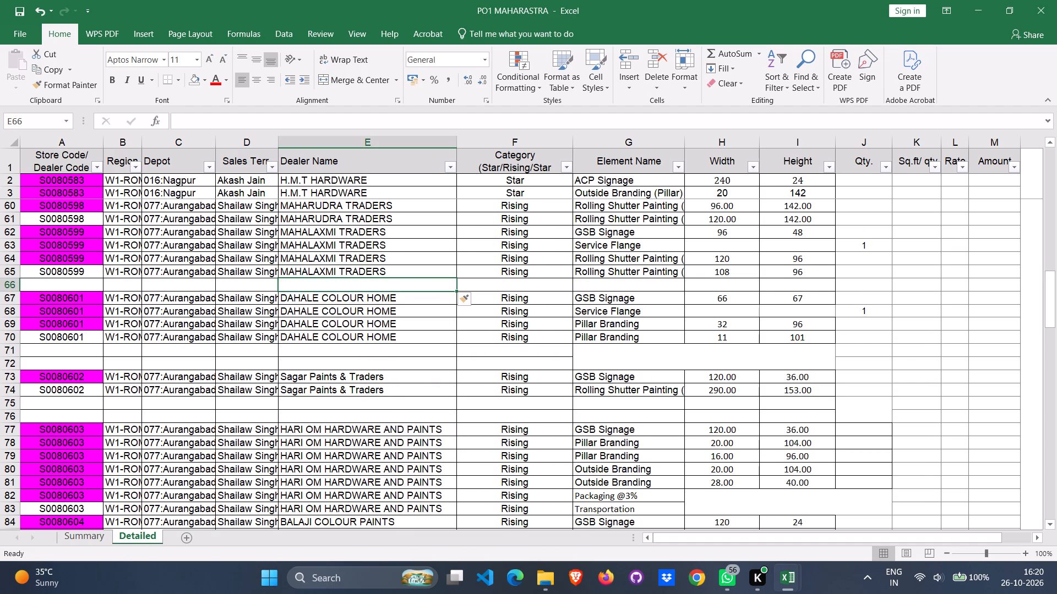
pyautogui.click(396, 301)
pyautogui.rightClick(396, 301)
pyautogui.click(438, 380)
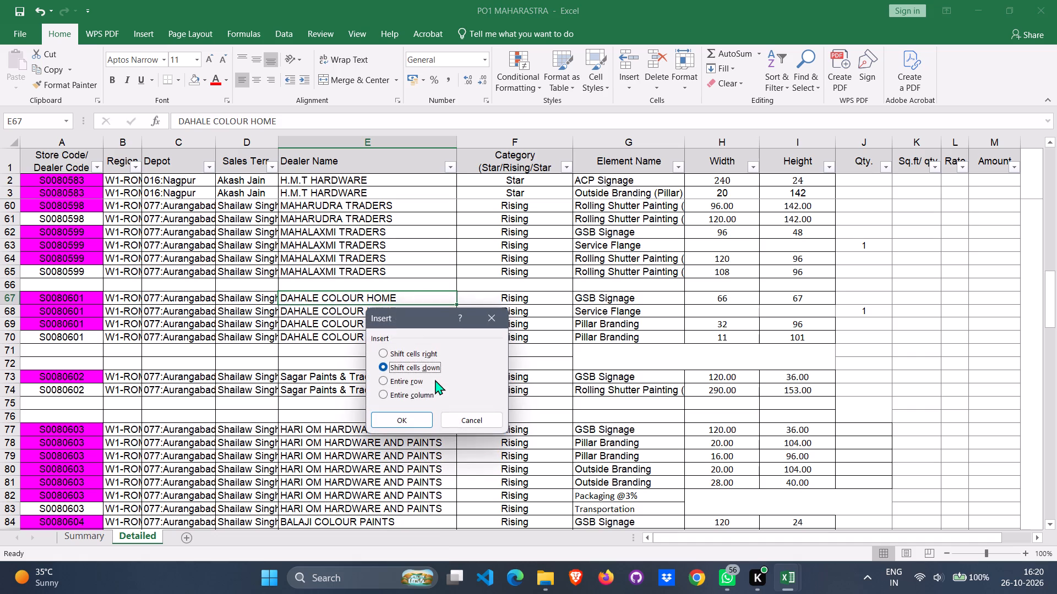
pyautogui.click(397, 382)
pyautogui.click(405, 415)
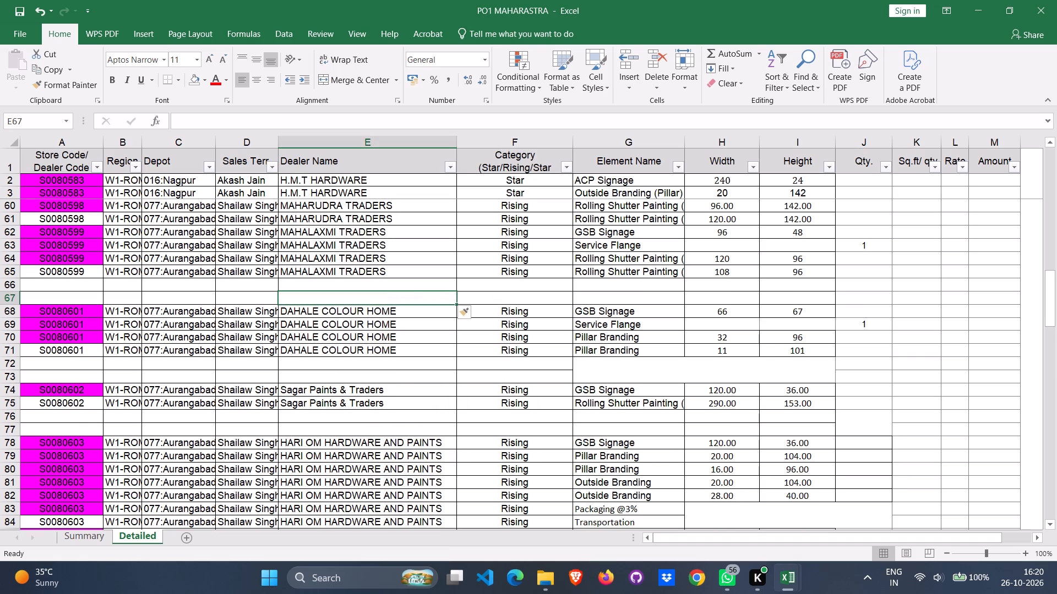
# Insert two entire blank rows, 62 and 63, between MAHARUDRA TRADERS and the first MAHALAXMI TRADERS row.
pyautogui.scroll(6, 397, 363)
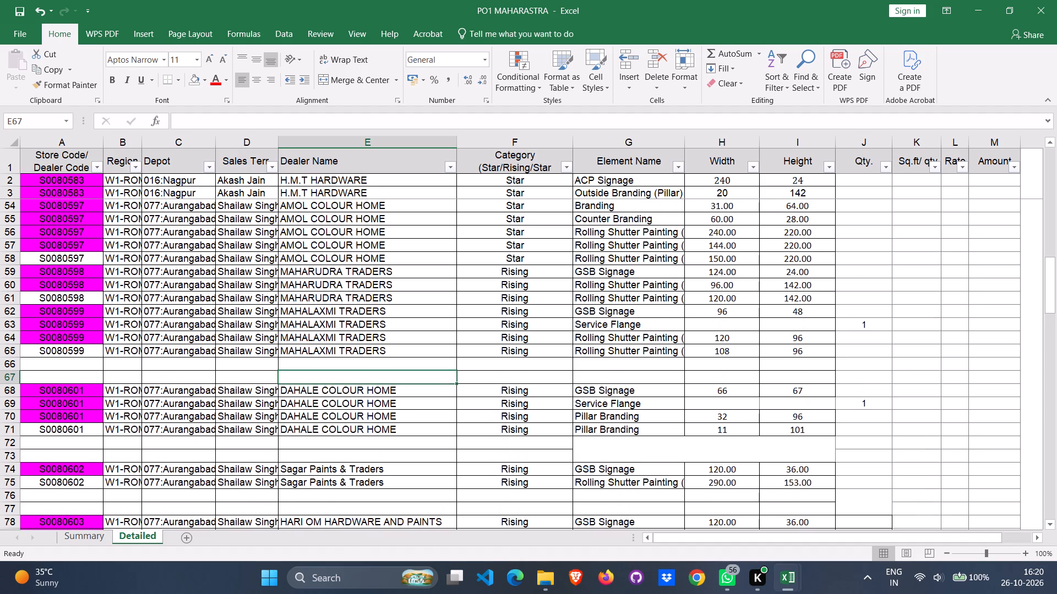
pyautogui.click(407, 311)
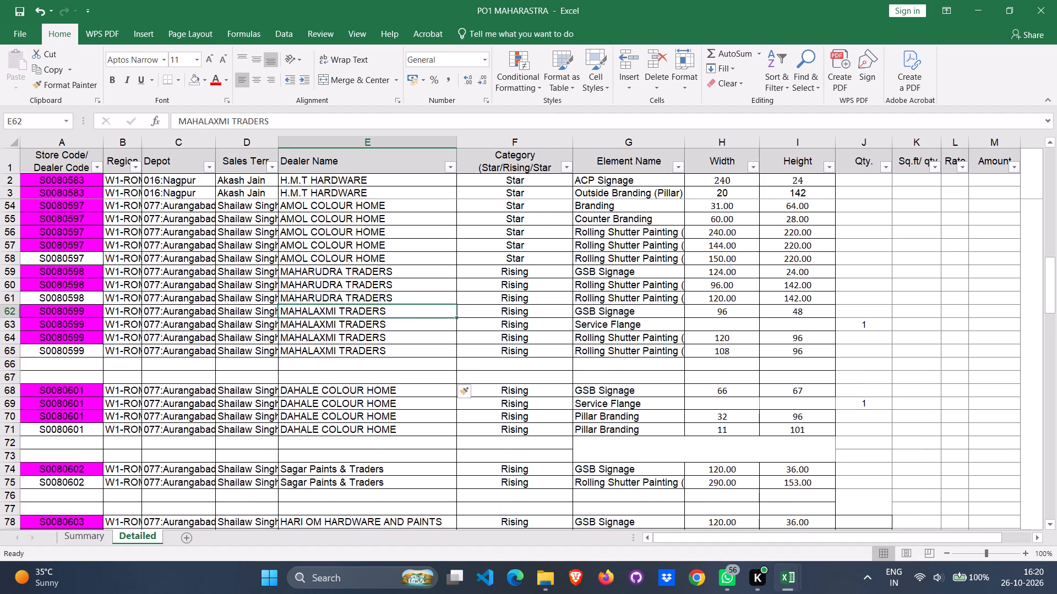
pyautogui.rightClick(406, 311)
pyautogui.click(451, 132)
pyautogui.click(416, 134)
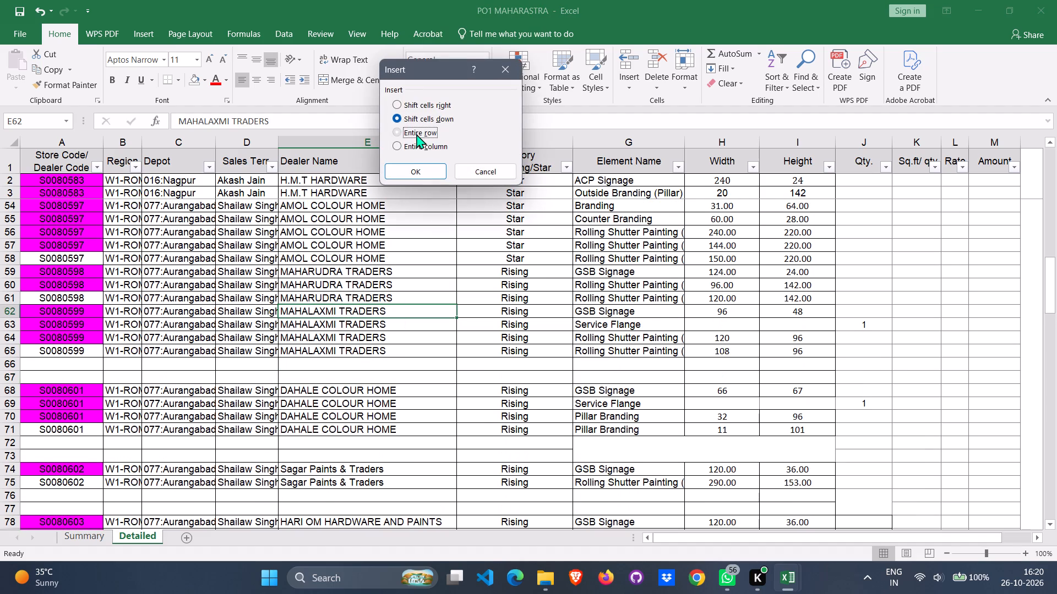
pyautogui.click(424, 167)
pyautogui.click(421, 324)
pyautogui.rightClick(421, 324)
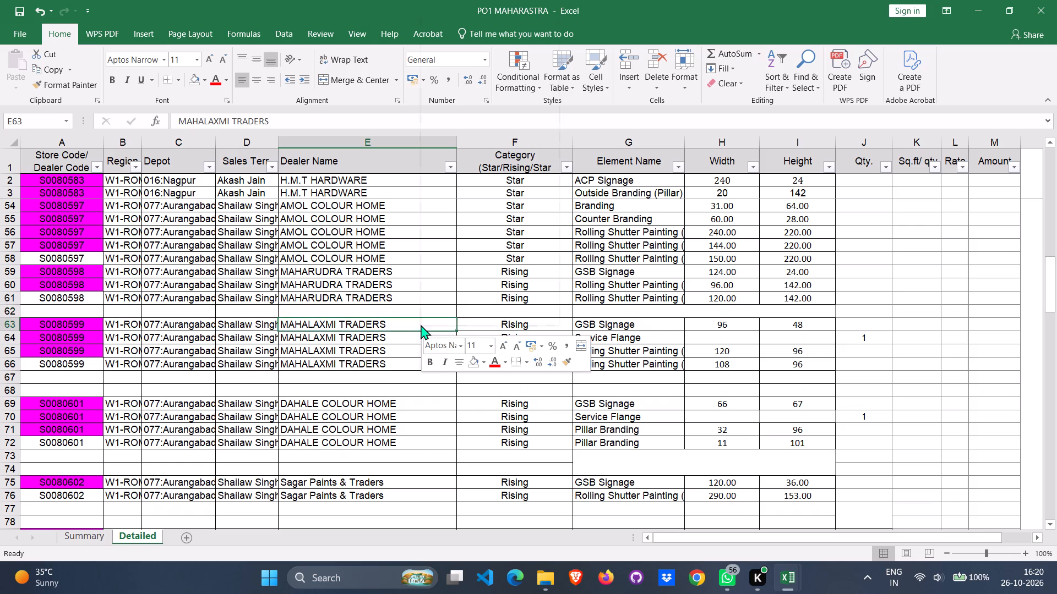
pyautogui.click(458, 140)
pyautogui.click(413, 141)
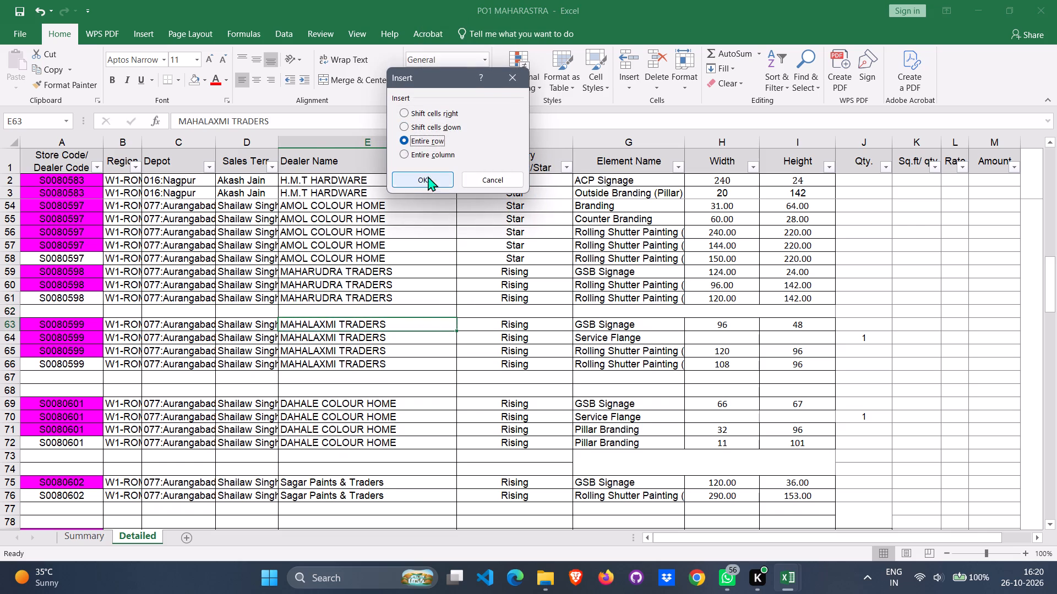
pyautogui.click(429, 182)
# Insert two entire blank rows, 59 and 60, between AMOL COLOUR HOME and the first MAHARUDRA TRADERS row.
pyautogui.scroll(3, 429, 330)
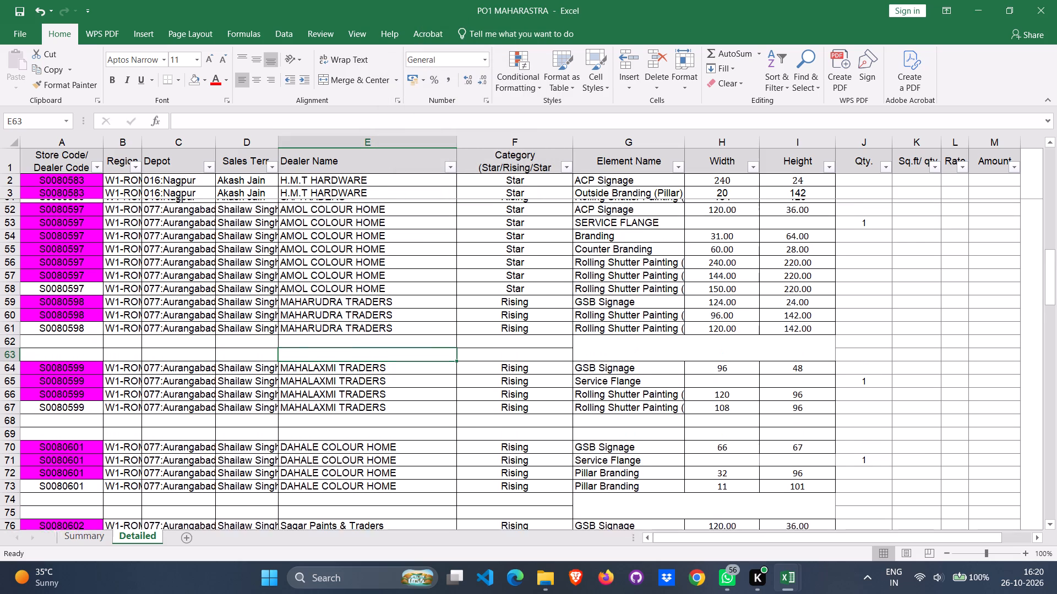
pyautogui.click(416, 313)
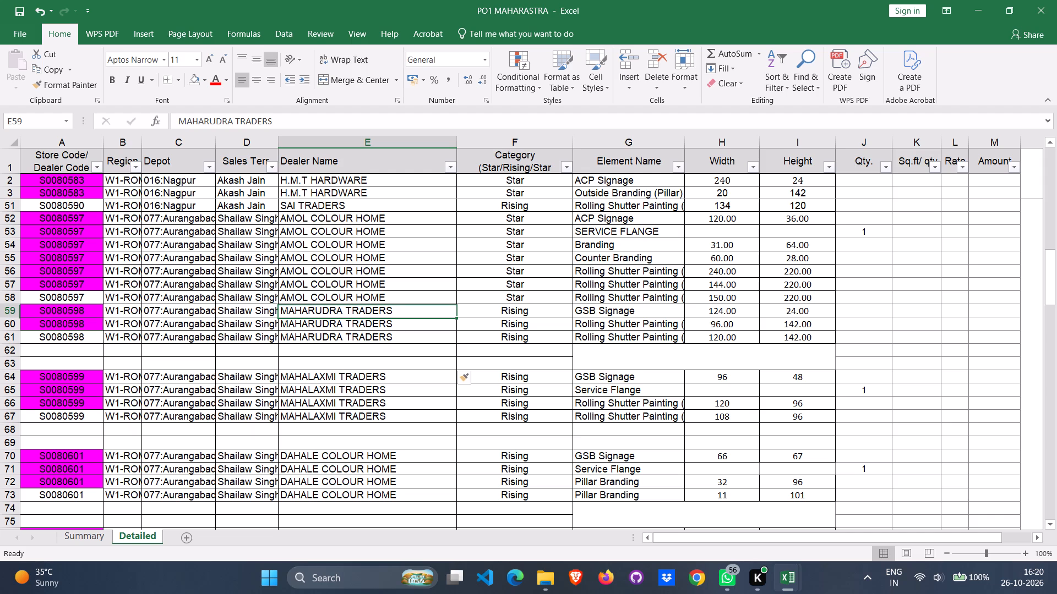
pyautogui.rightClick(418, 312)
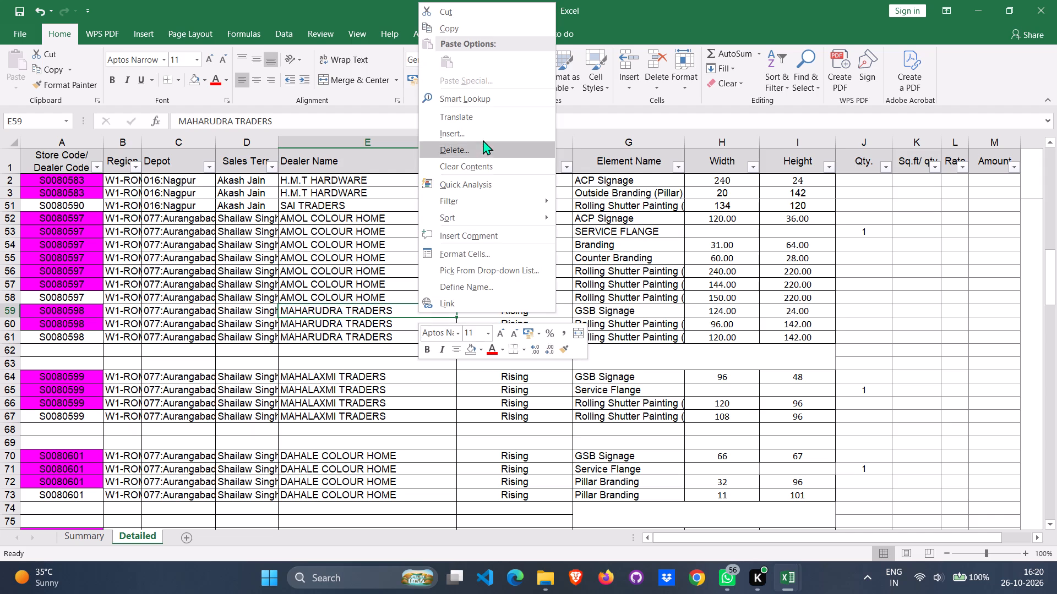
pyautogui.moveTo(483, 129); pyautogui.dragTo(477, 130)
pyautogui.click(437, 128)
pyautogui.click(450, 174)
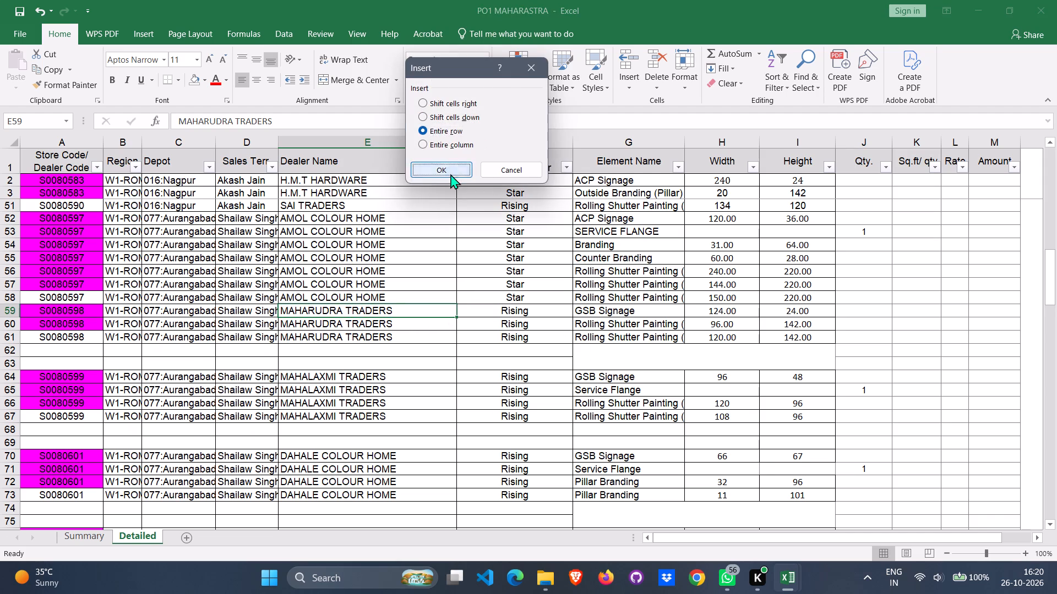
pyautogui.click(417, 328)
pyautogui.rightClick(417, 328)
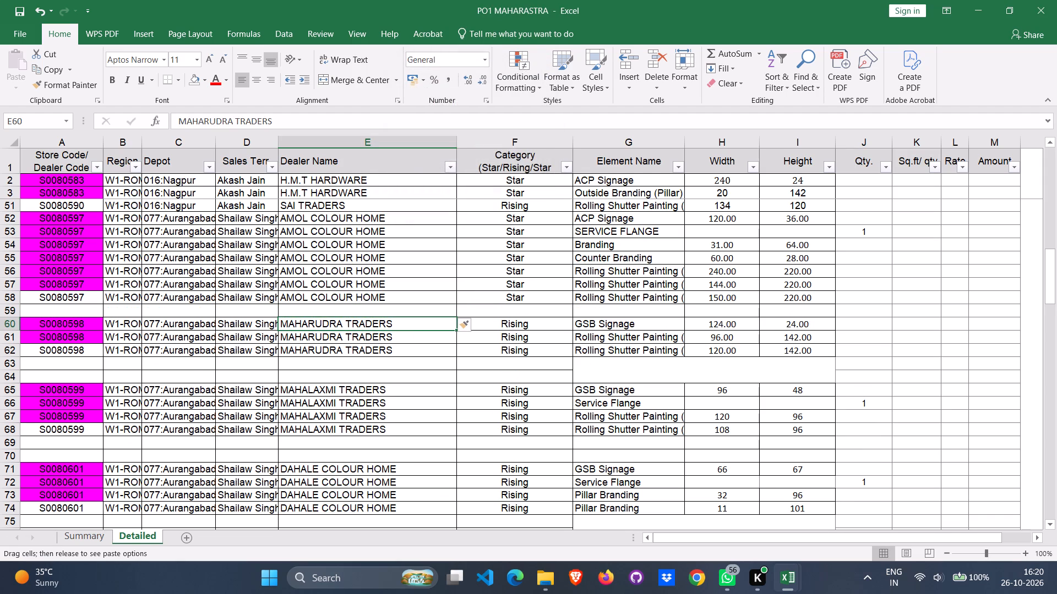
pyautogui.rightClick(396, 326)
pyautogui.click(444, 148)
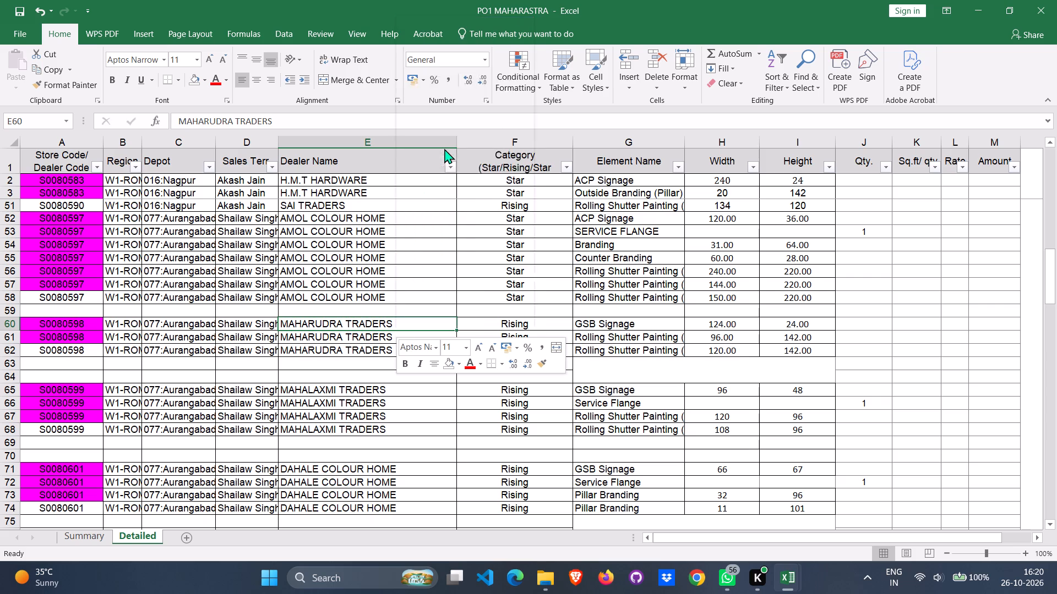
pyautogui.click(402, 150)
pyautogui.click(423, 192)
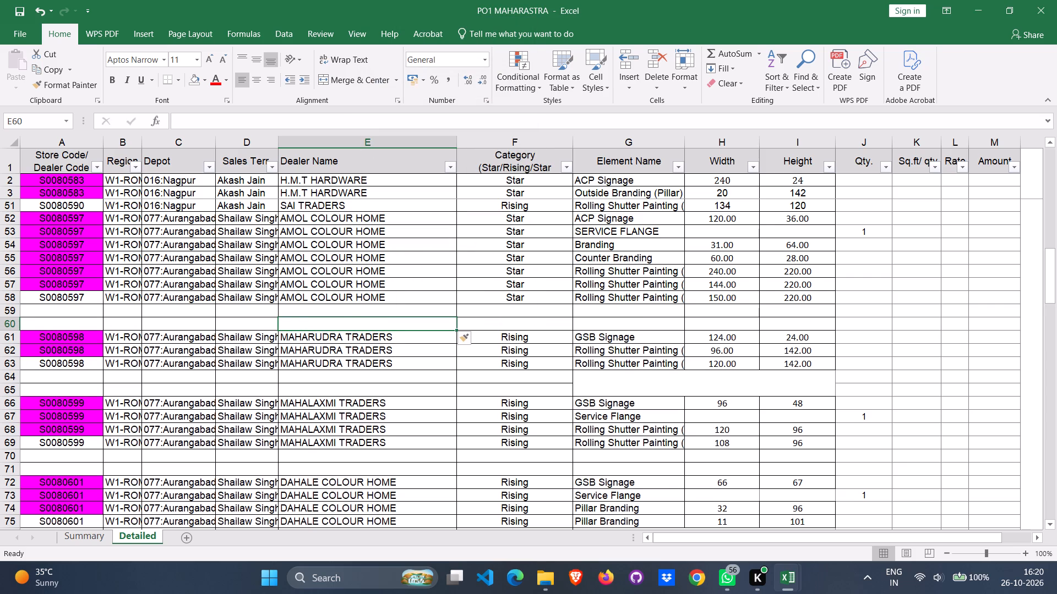
# Insert two entire blank rows, 52 and 53, between SAI TRADERS and the first AMOL COLOUR HOME row.
pyautogui.scroll(8, 436, 259)
pyautogui.scroll(1, 453, 315)
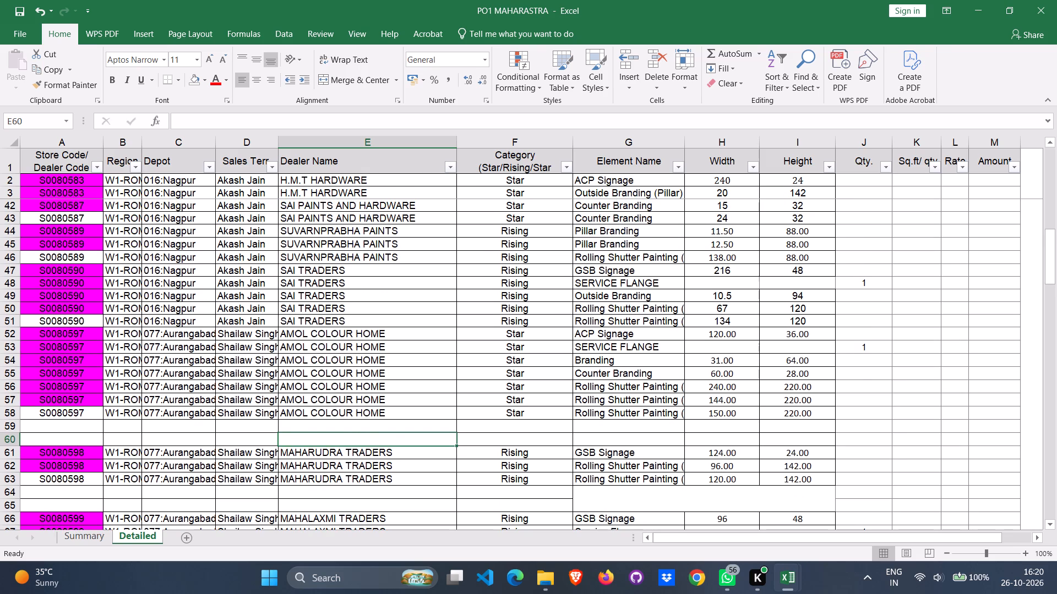
pyautogui.scroll(1, 428, 346)
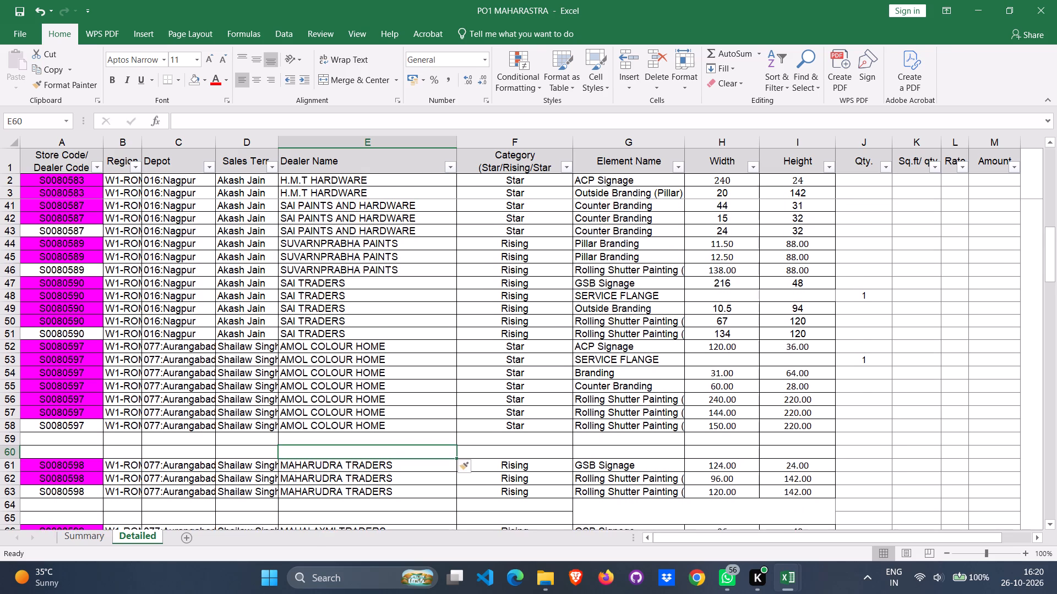
pyautogui.scroll(2, 432, 351)
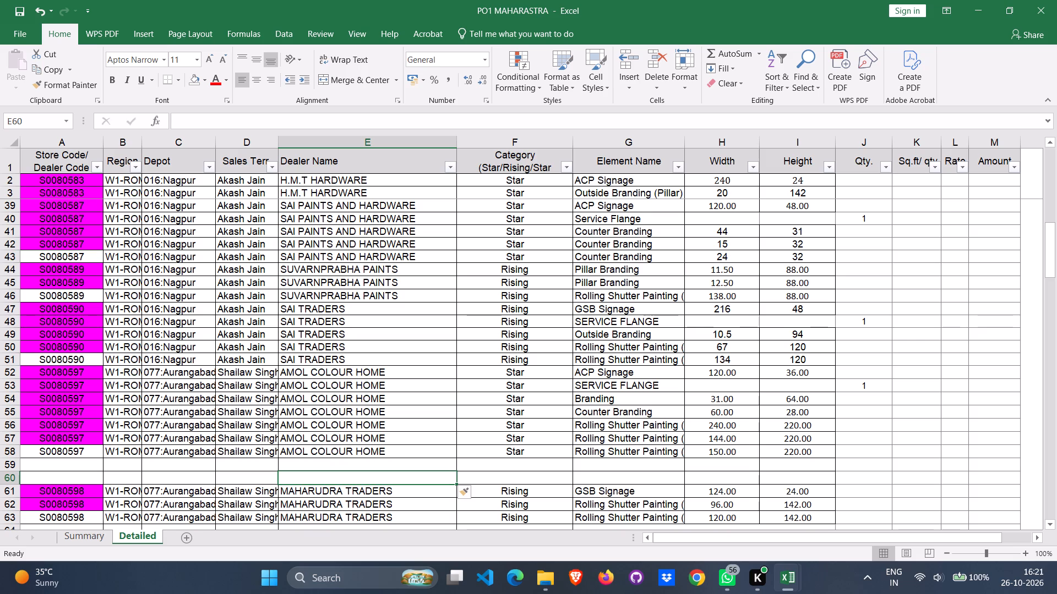
pyautogui.click(427, 374)
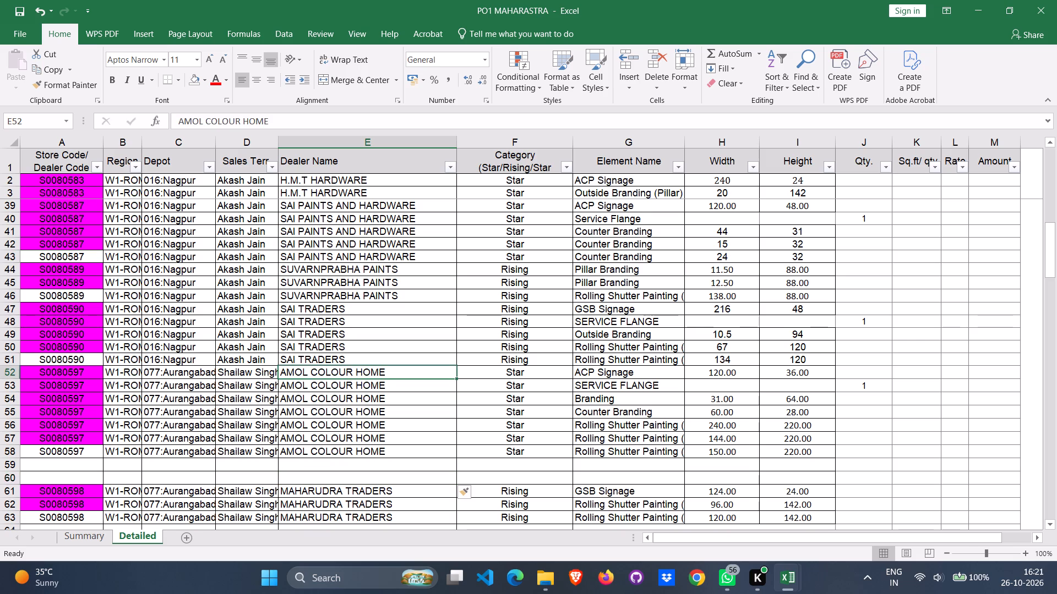
pyautogui.rightClick(427, 374)
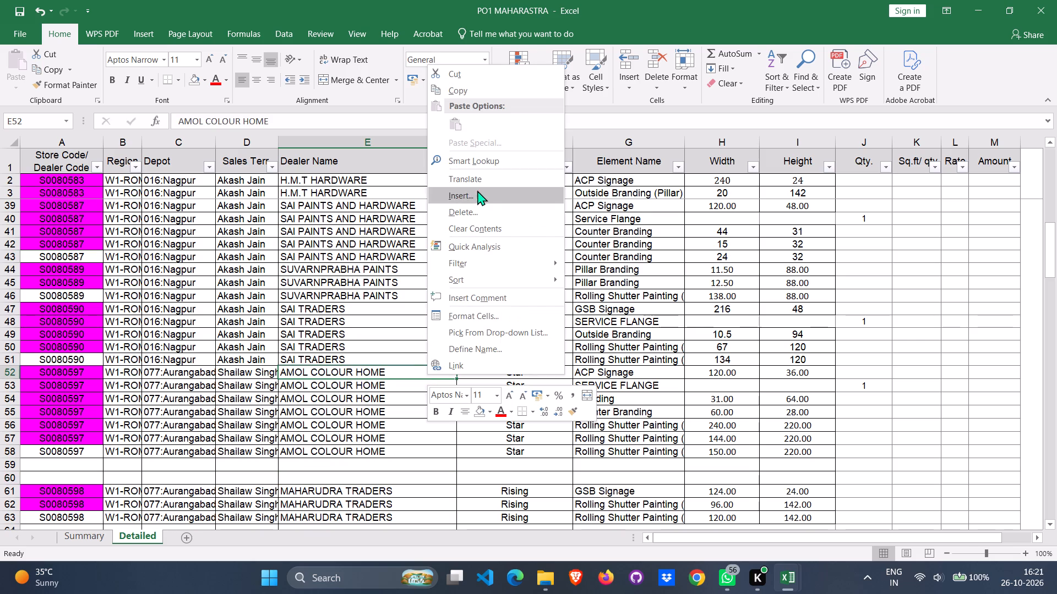
pyautogui.click(477, 197)
pyautogui.click(449, 192)
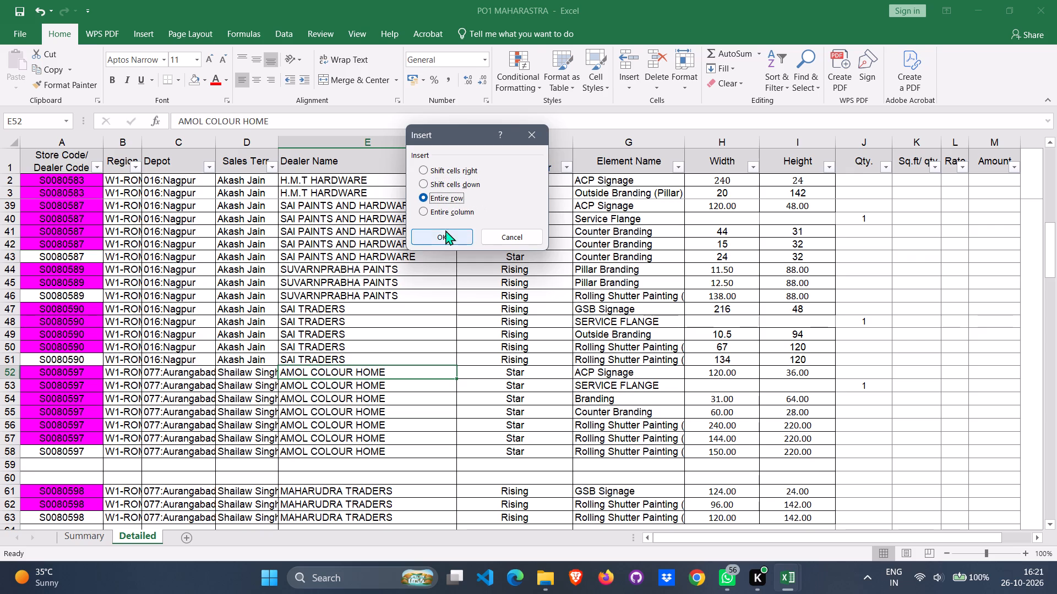
pyautogui.click(446, 233)
pyautogui.click(415, 387)
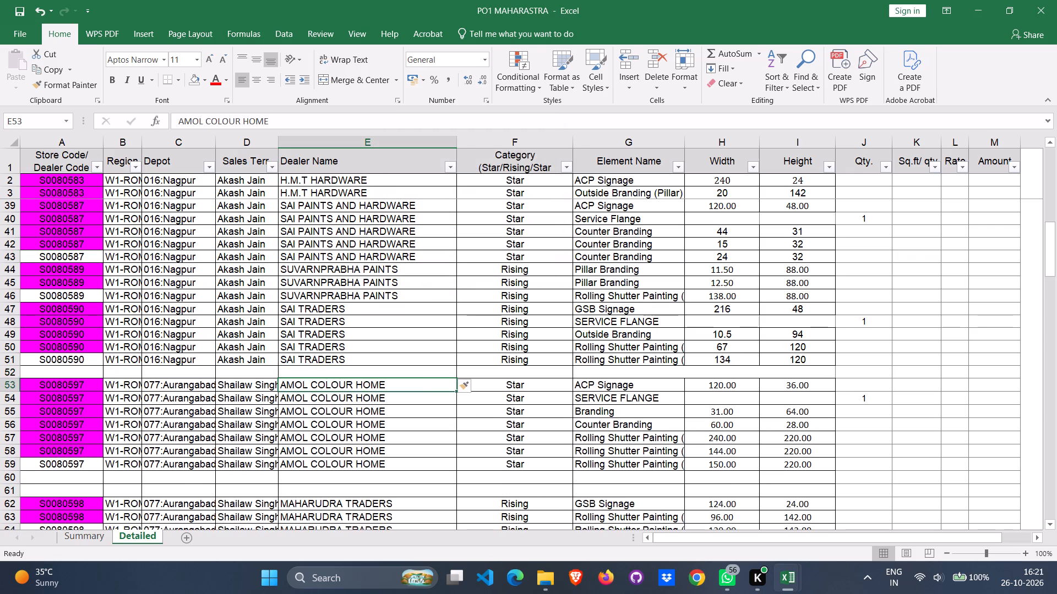
pyautogui.rightClick(413, 387)
pyautogui.click(447, 210)
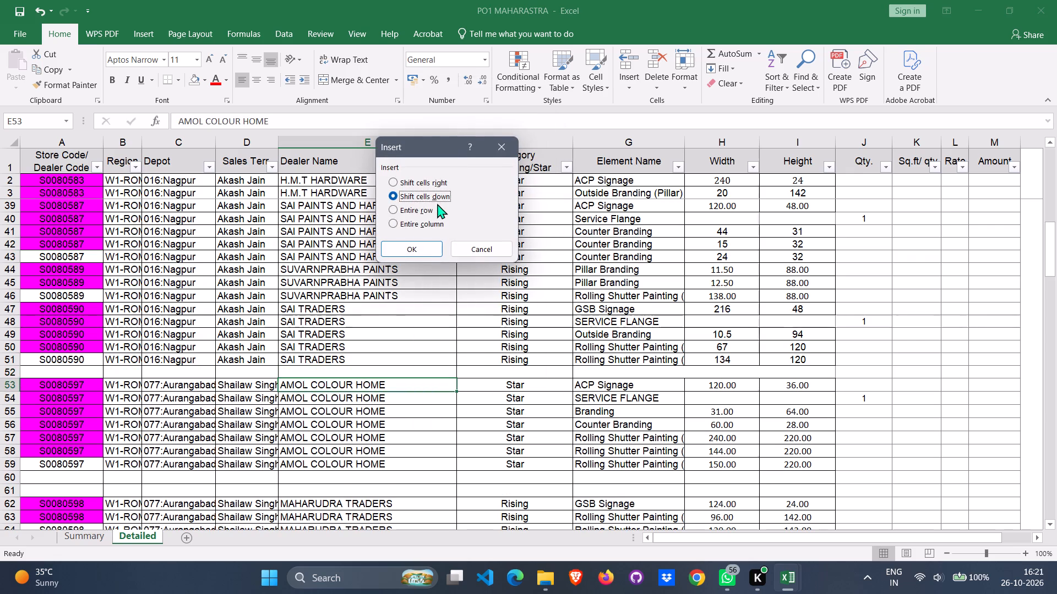
pyautogui.click(412, 210)
pyautogui.click(423, 250)
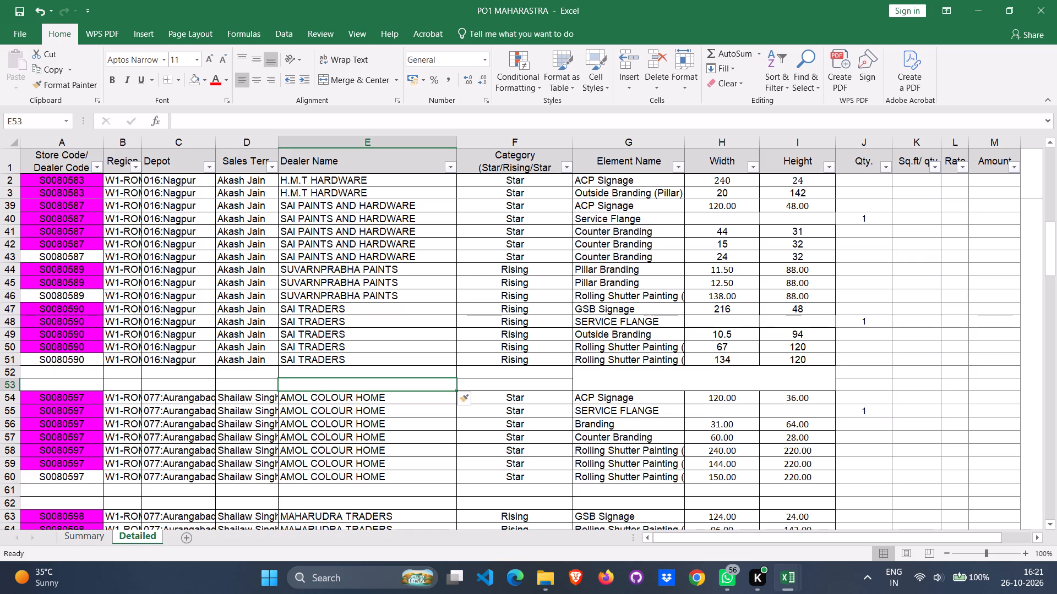
# Insert two entire blank rows, 47 and 48, between SUVARNPRABHA PAINTS and the first SAI TRADERS row.
pyautogui.click(391, 312)
pyautogui.rightClick(400, 307)
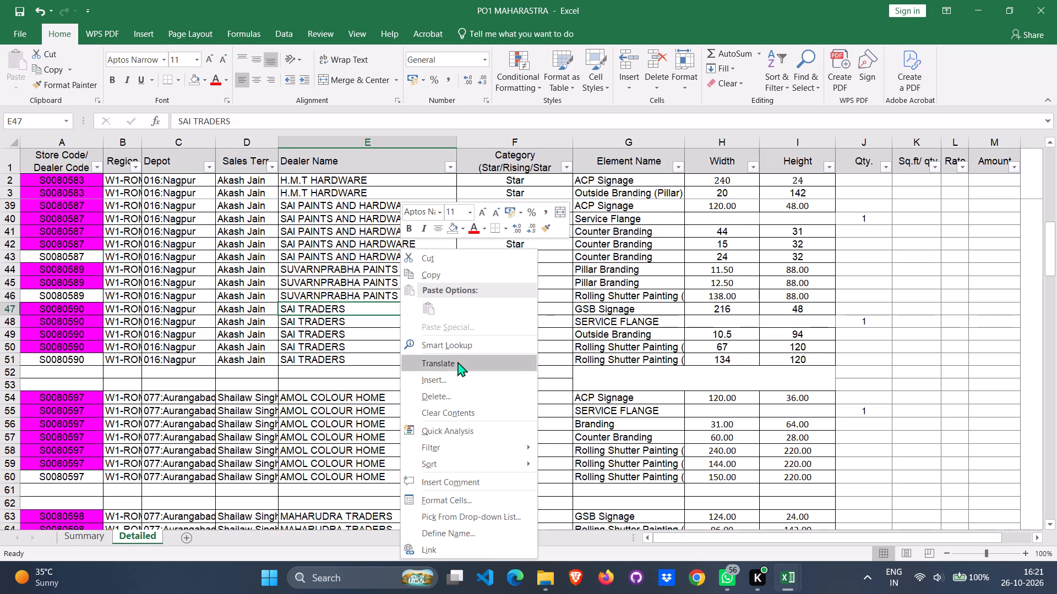
pyautogui.click(450, 382)
pyautogui.click(407, 372)
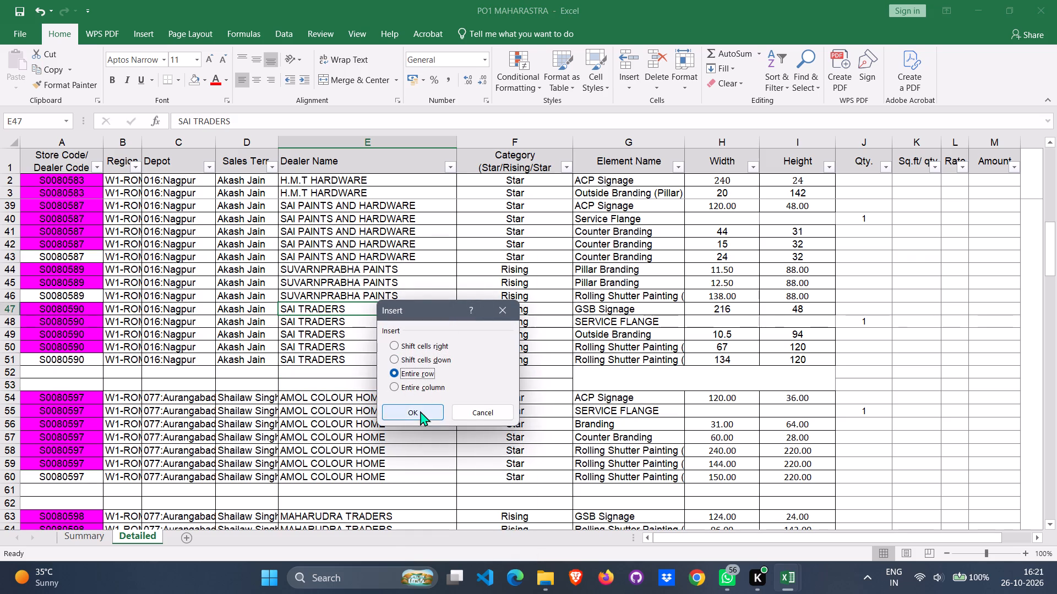
pyautogui.click(420, 411)
pyautogui.click(394, 321)
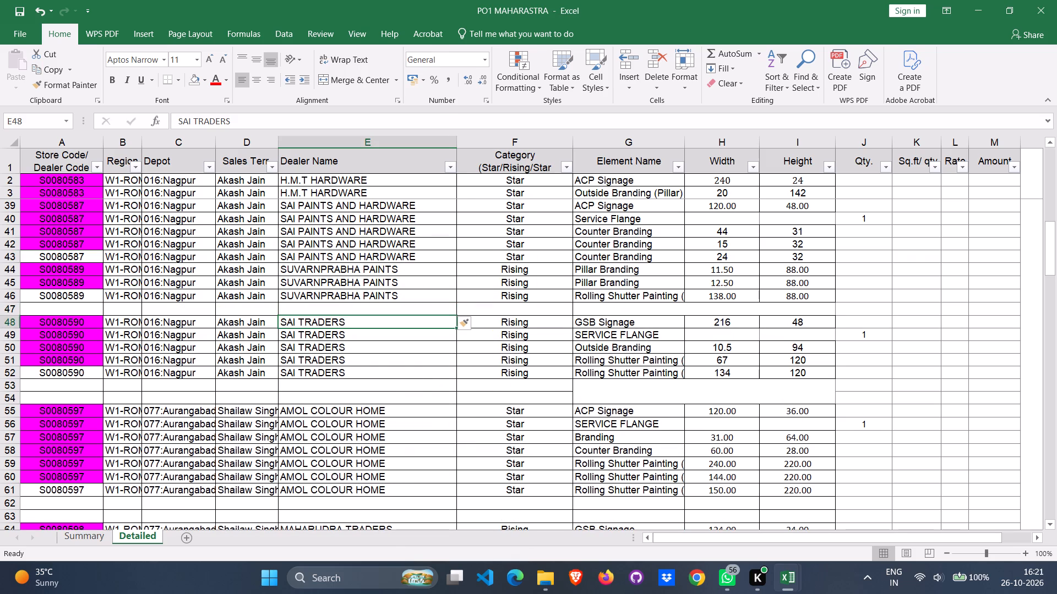
pyautogui.rightClick(394, 321)
pyautogui.click(458, 140)
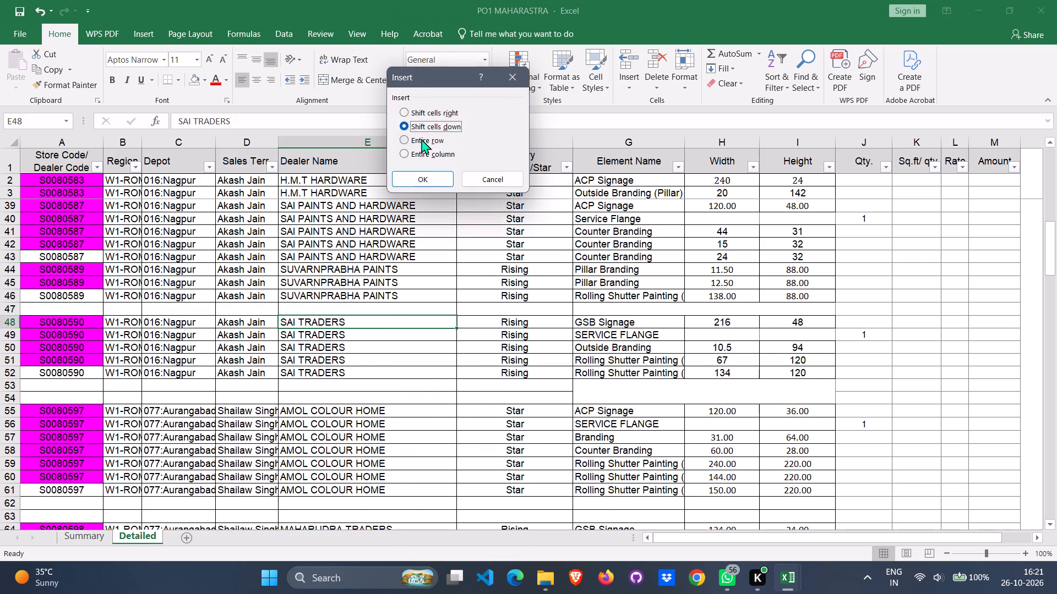
pyautogui.click(421, 139)
pyautogui.click(438, 181)
# Insert two entire blank rows, 44 and 45, between SAI PAINTS AND HARDWARE and the first SUVARNPRABHA PAINTS row.
pyautogui.scroll(3, 427, 350)
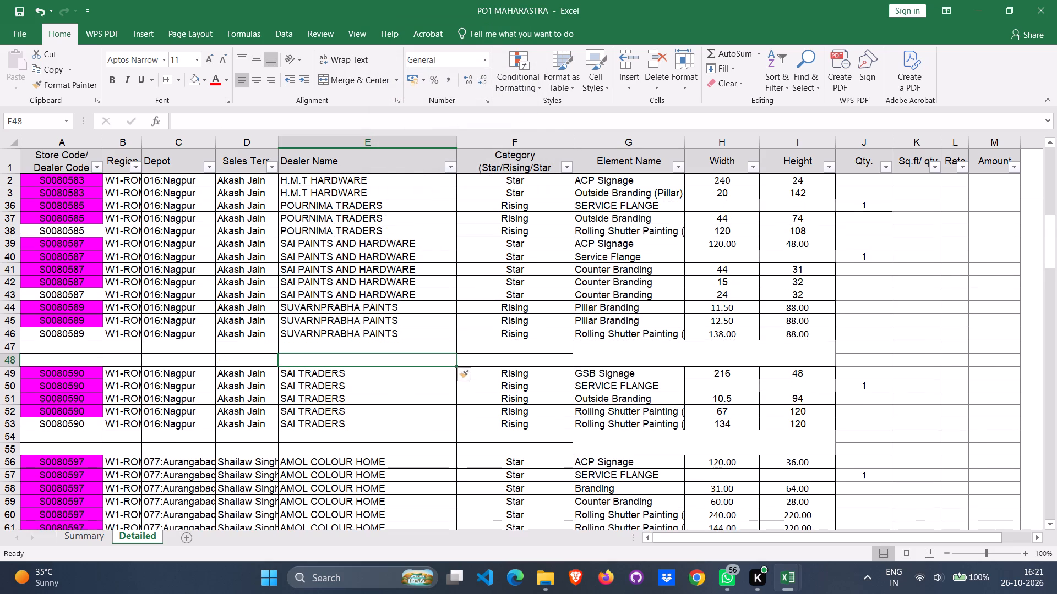
pyautogui.scroll(2, 427, 360)
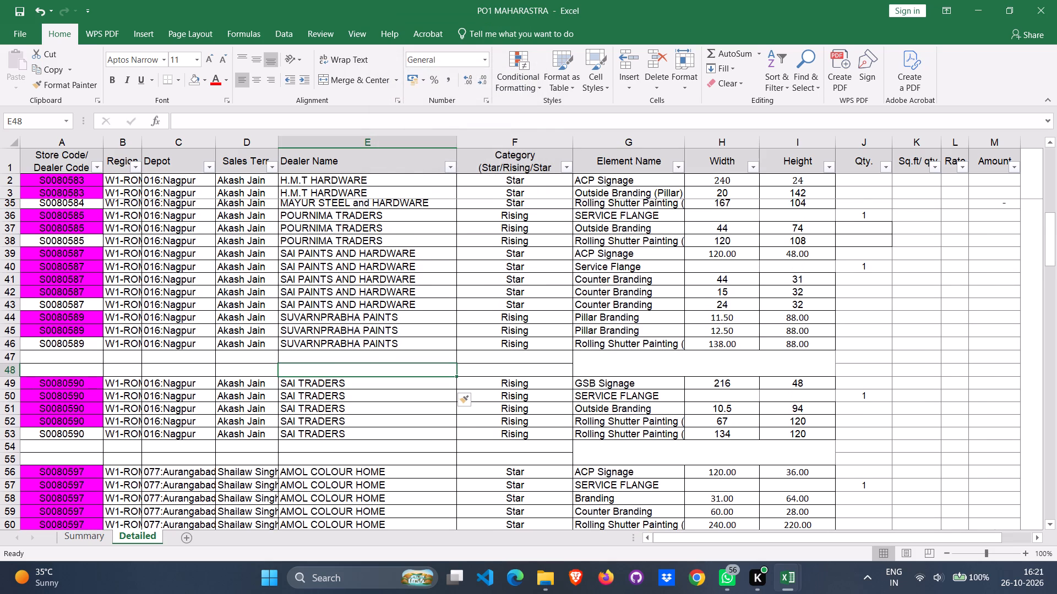
pyautogui.click(413, 335)
pyautogui.rightClick(413, 335)
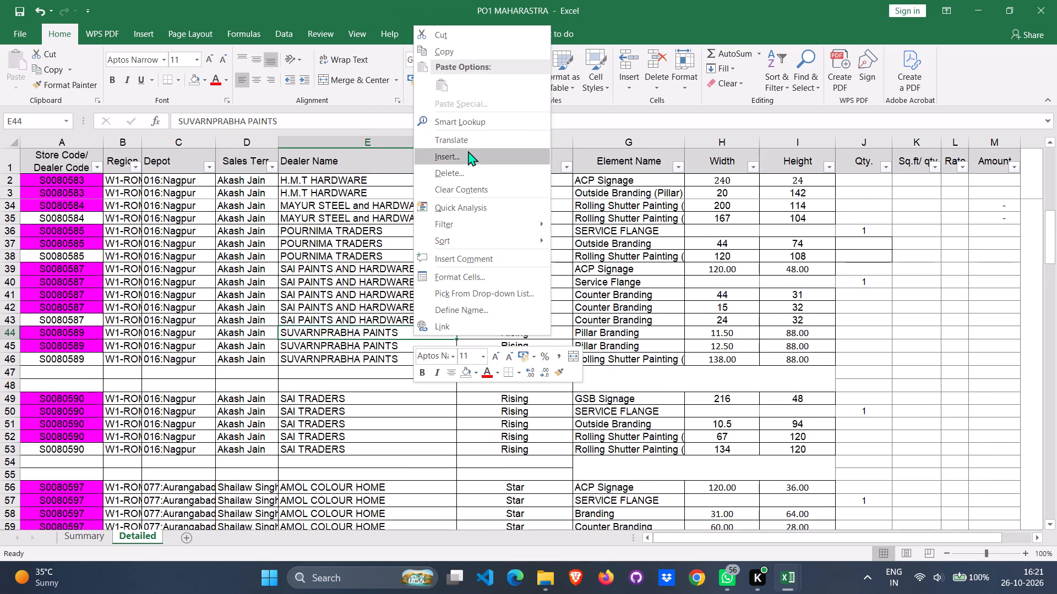
pyautogui.click(468, 151)
pyautogui.click(429, 148)
pyautogui.click(442, 186)
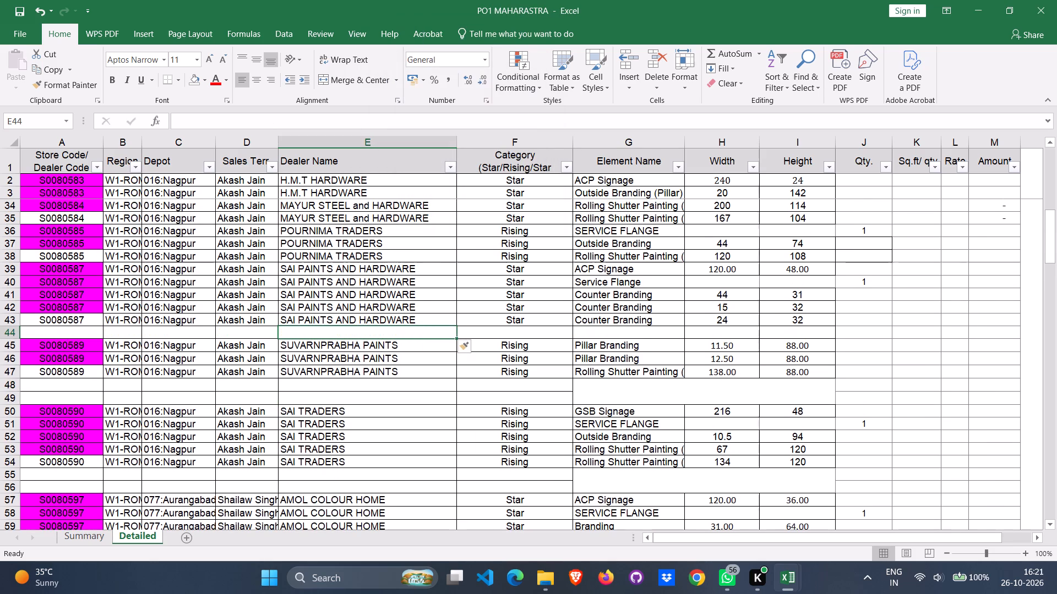
pyautogui.click(399, 349)
pyautogui.rightClick(395, 344)
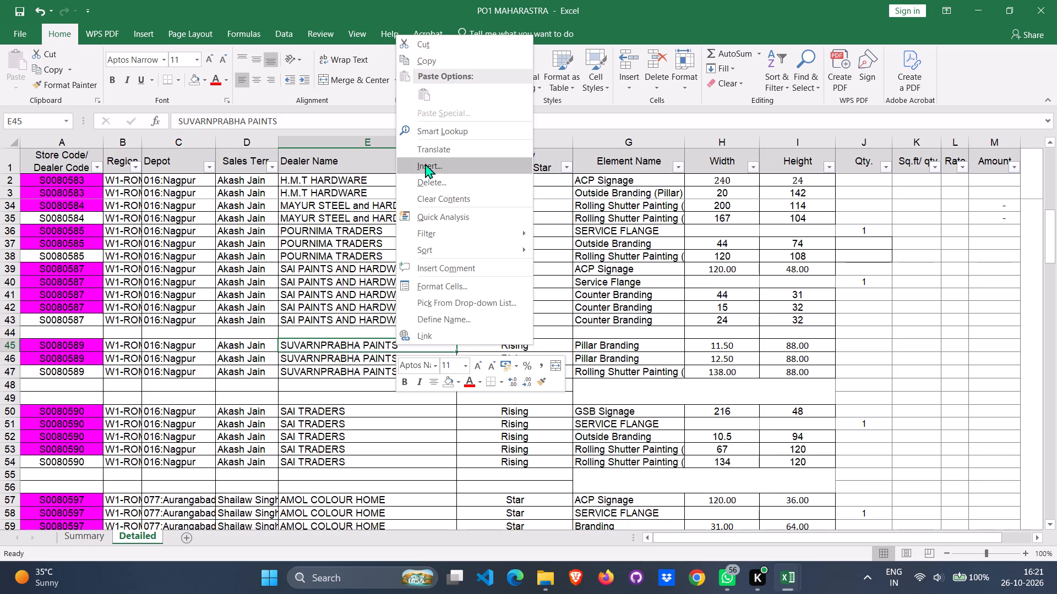
pyautogui.click(425, 163)
pyautogui.click(379, 159)
pyautogui.click(396, 201)
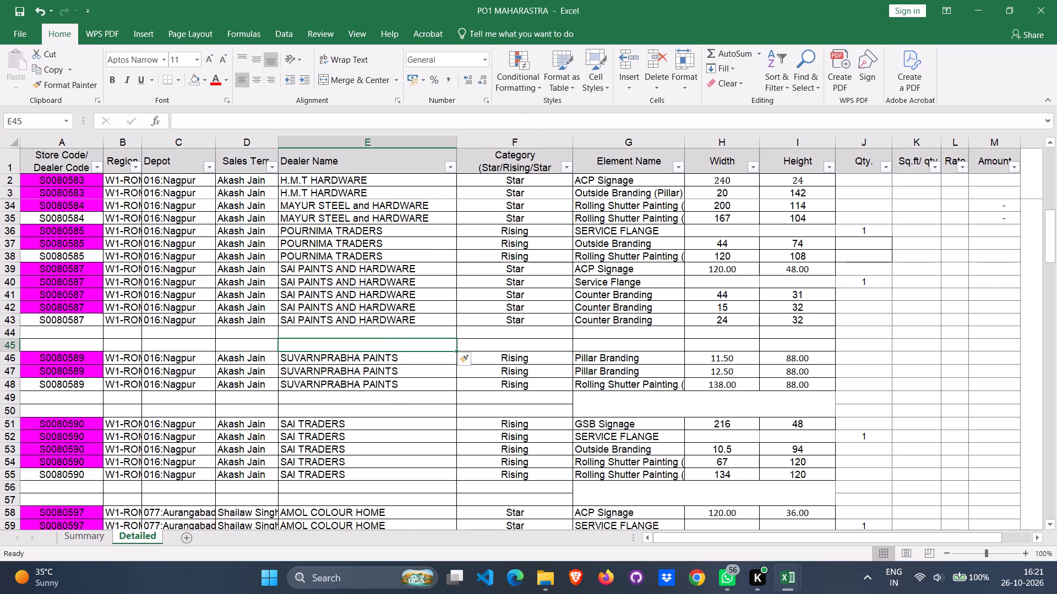
# Insert two entire blank rows, 39 and 40, between POURNIMA TRADERS and the first SAI PAINTS AND HARDWARE row.
pyautogui.click(420, 267)
pyautogui.rightClick(420, 267)
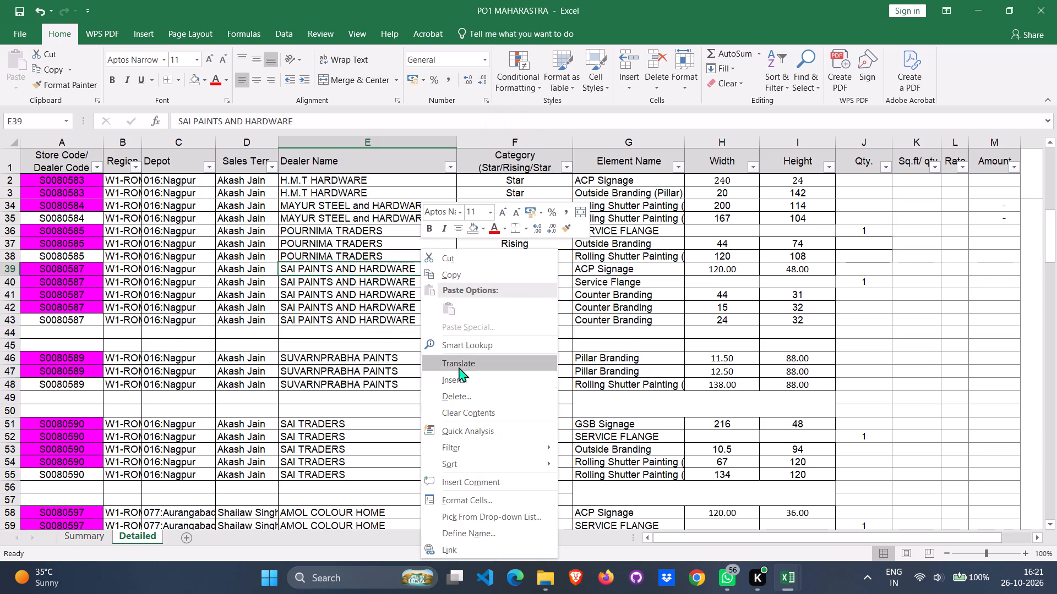
pyautogui.click(457, 383)
pyautogui.click(433, 381)
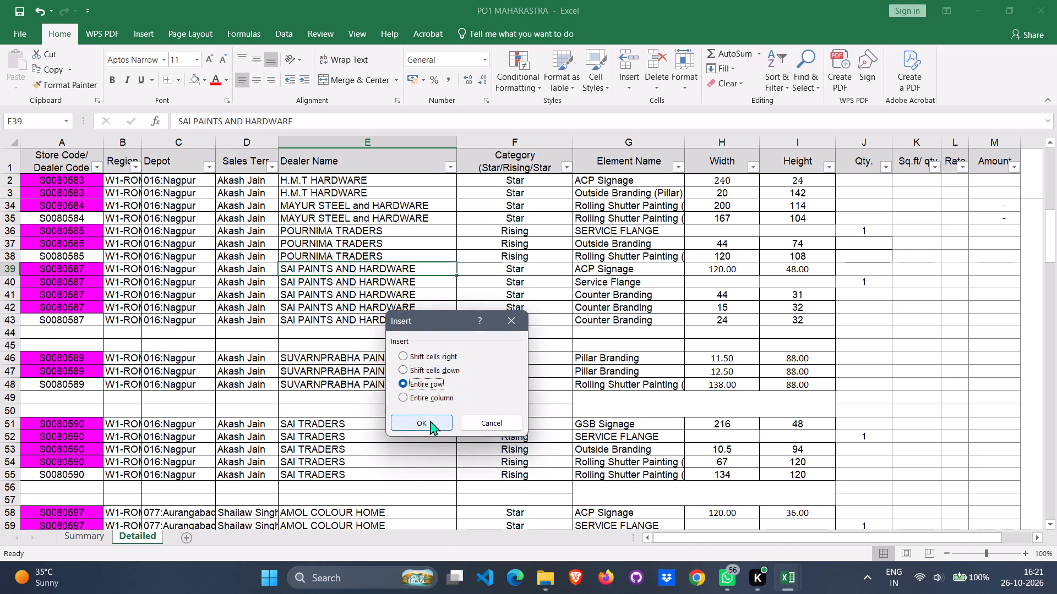
pyautogui.click(428, 425)
pyautogui.click(415, 283)
pyautogui.rightClick(412, 282)
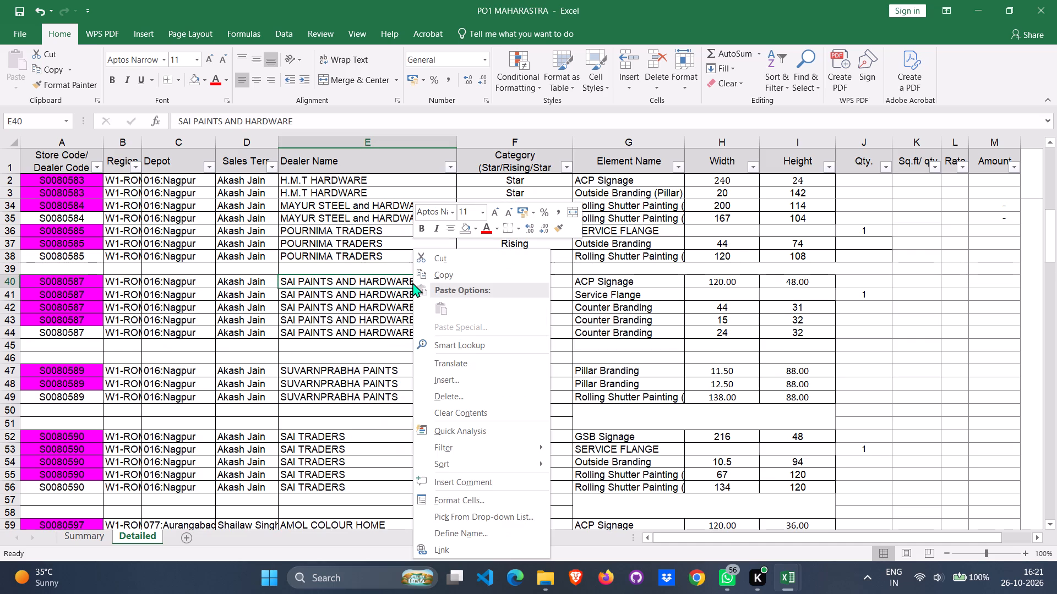
pyautogui.click(450, 380)
pyautogui.click(419, 379)
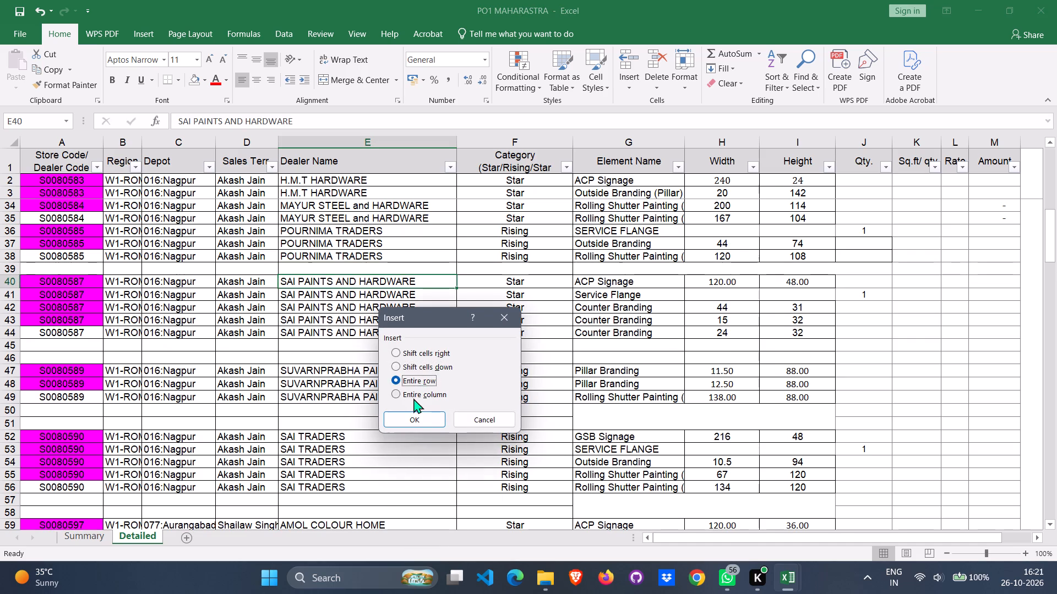
pyautogui.click(412, 416)
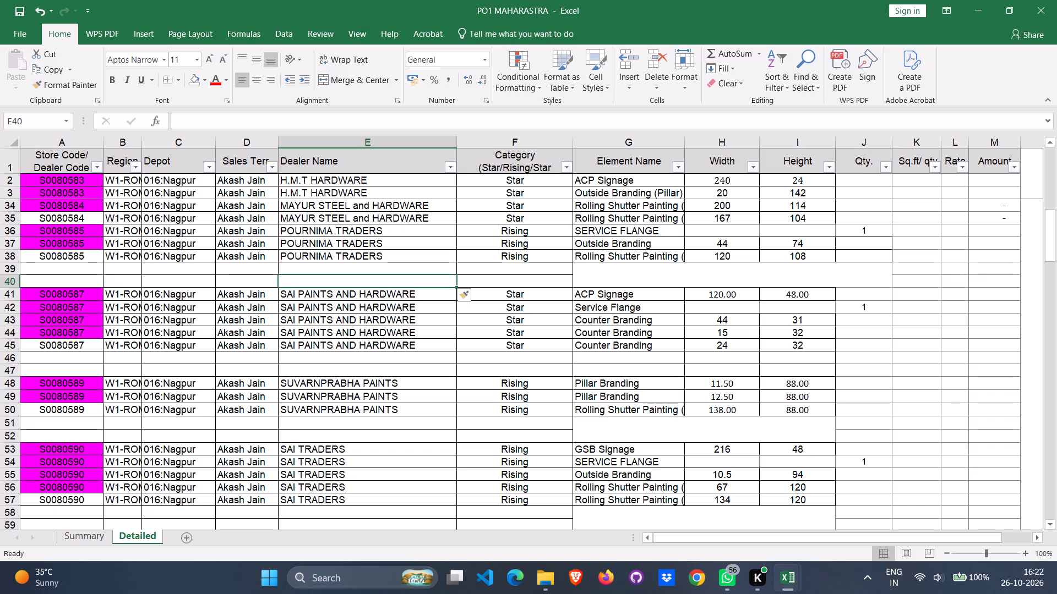
# Insert two entire blank rows, 36 and 37, between MAYUR STEEL and HARDWARE and the first POURNIMA TRADERS row.
pyautogui.scroll(8, 428, 398)
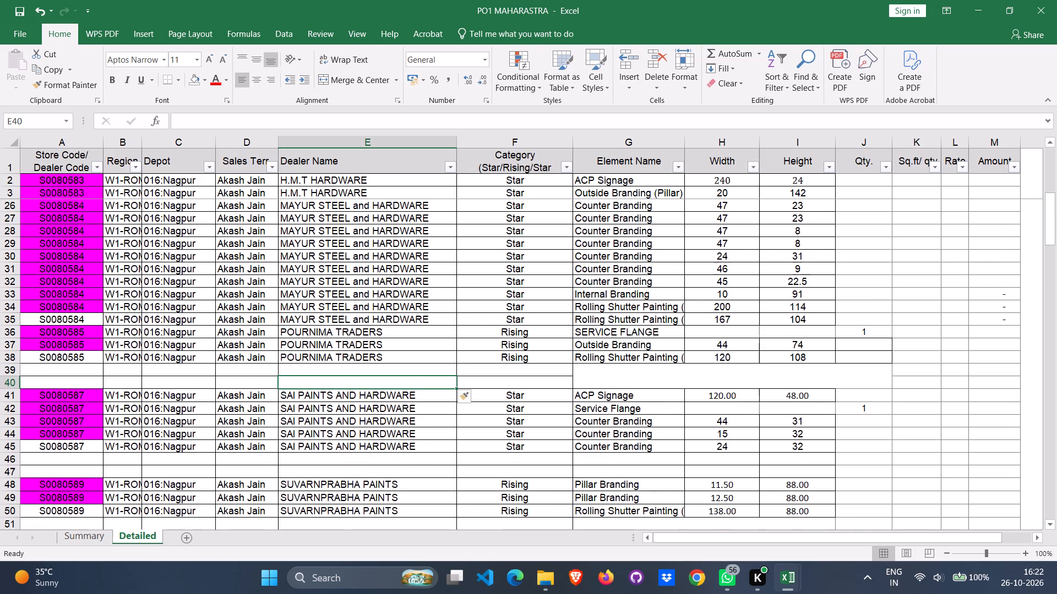
pyautogui.scroll(3, 427, 417)
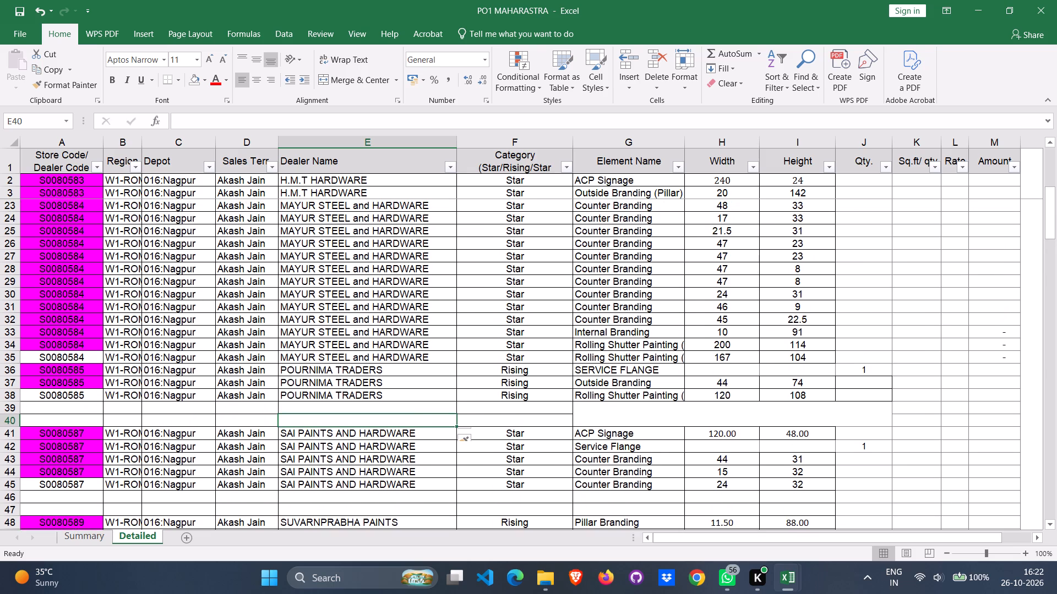
pyautogui.click(404, 372)
pyautogui.rightClick(404, 372)
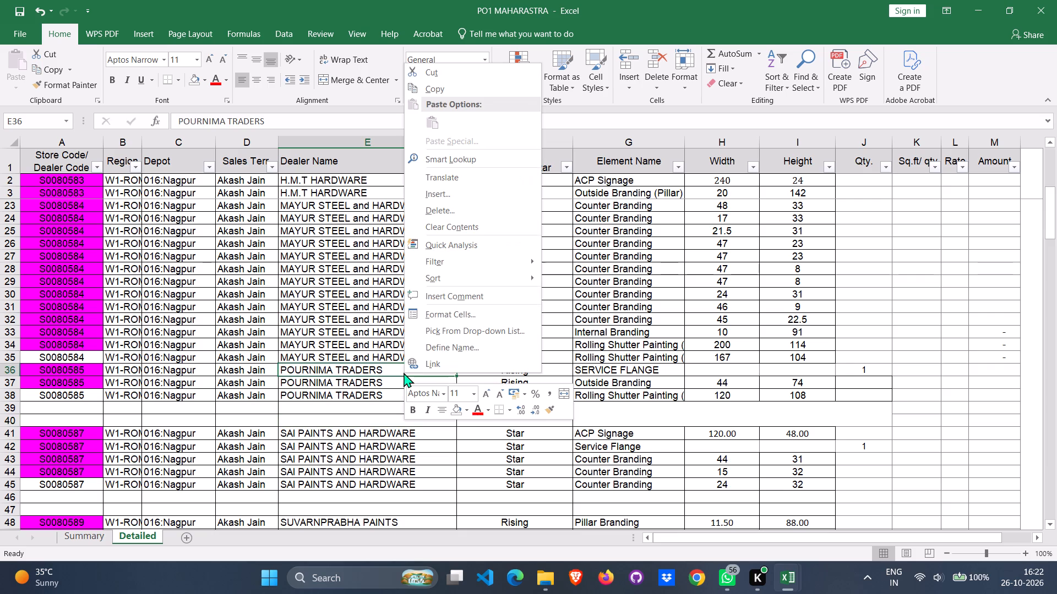
pyautogui.click(470, 194)
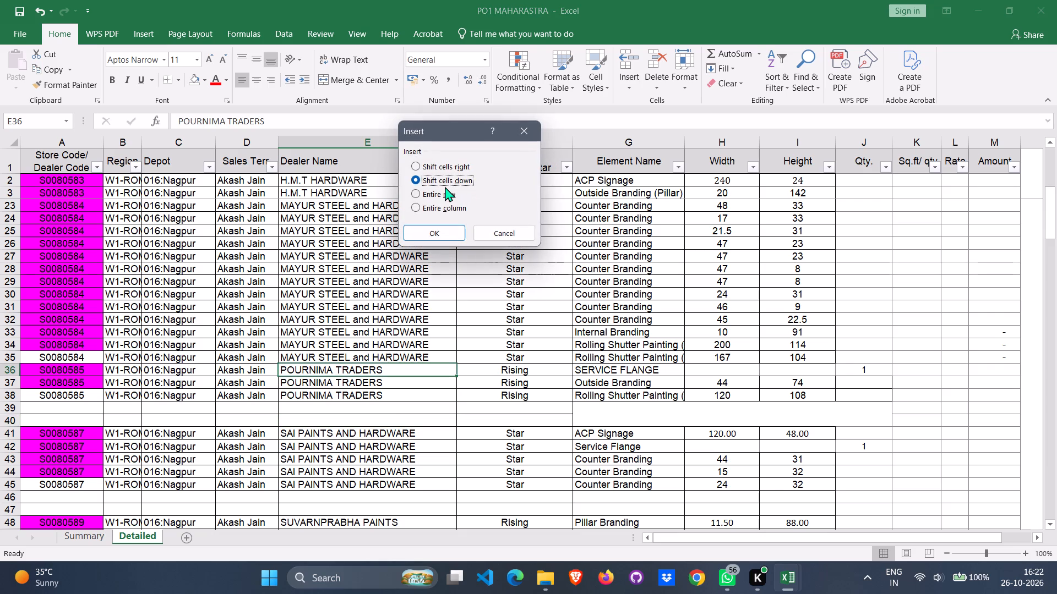
pyautogui.click(445, 186)
pyautogui.click(443, 195)
pyautogui.click(448, 233)
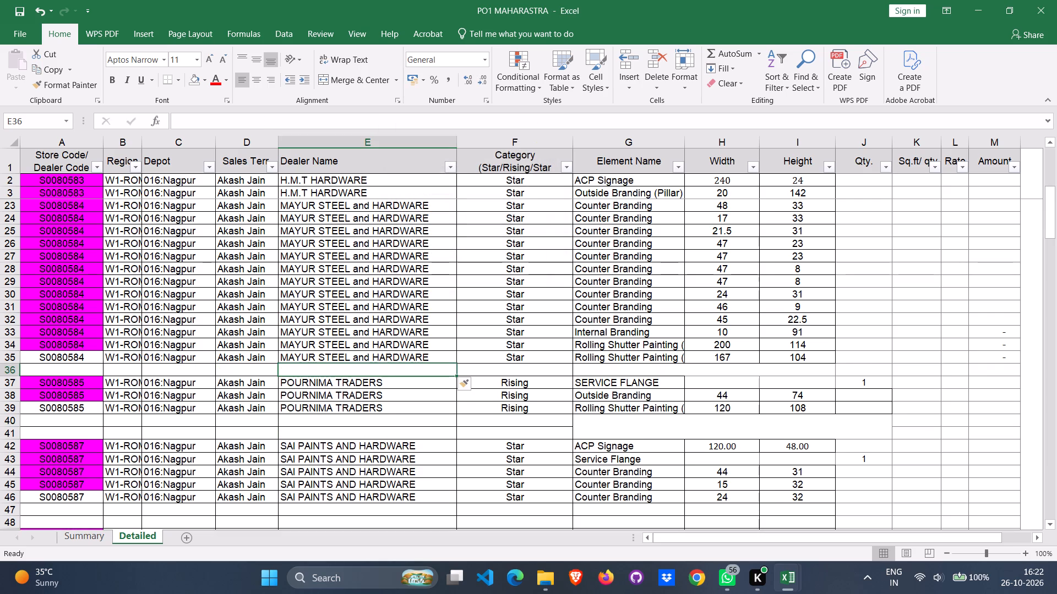
pyautogui.click(408, 391)
pyautogui.click(397, 382)
pyautogui.rightClick(397, 382)
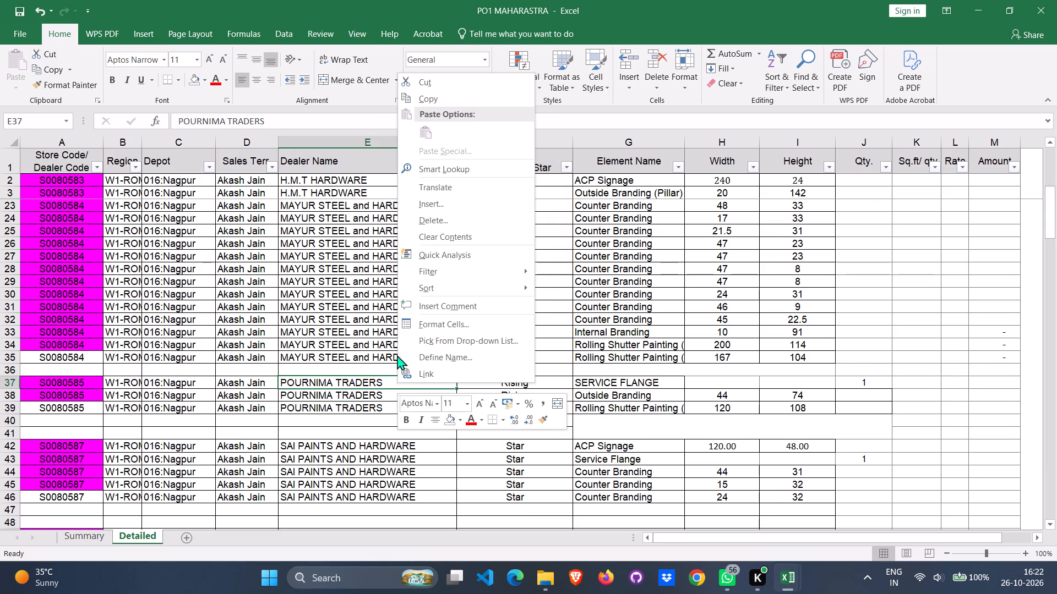
pyautogui.click(442, 207)
pyautogui.click(395, 209)
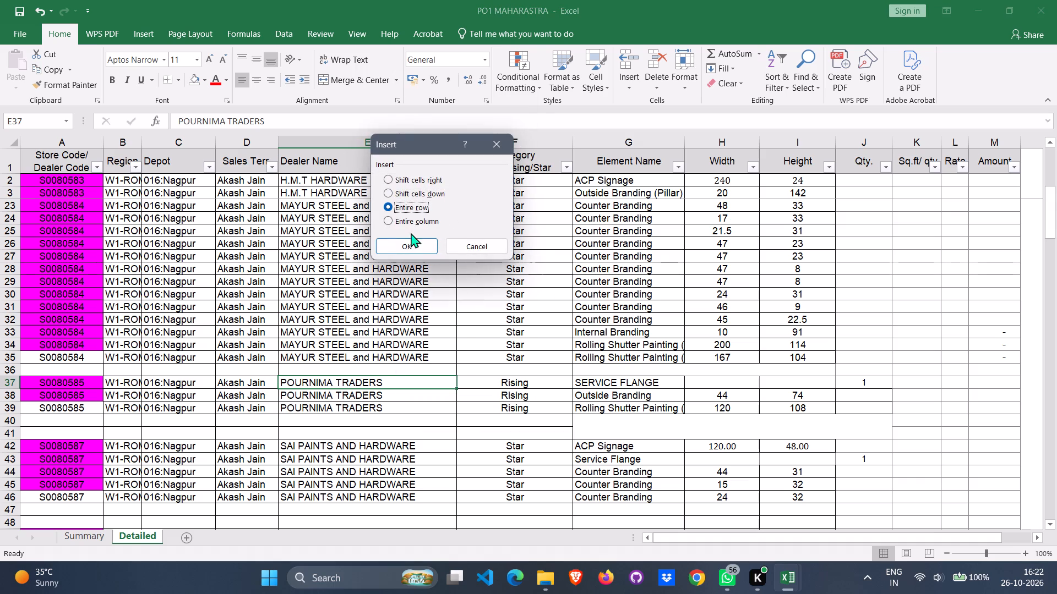
pyautogui.click(413, 244)
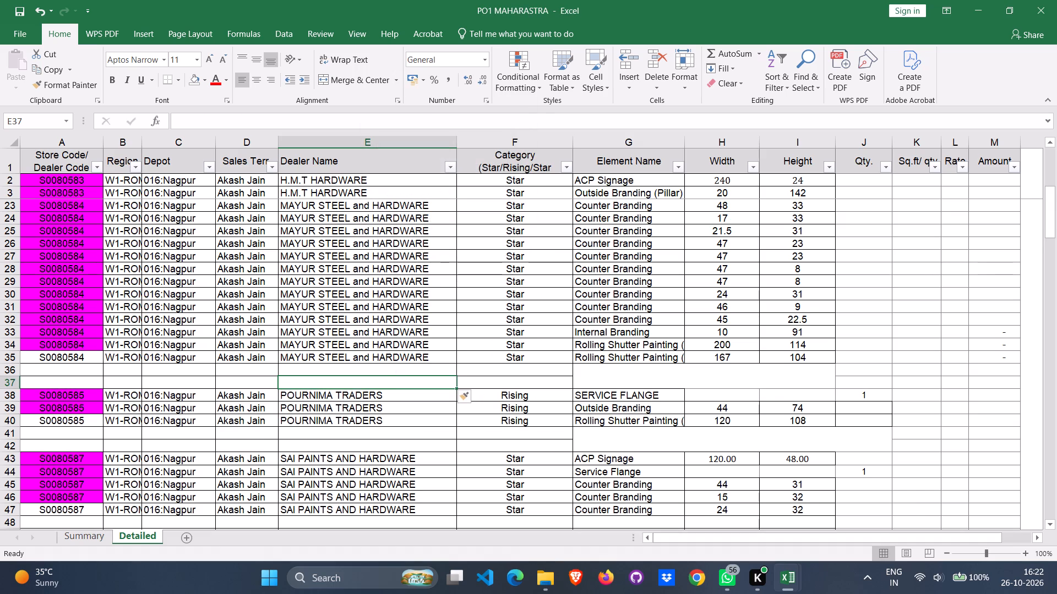
# Insert two entire blank rows, 13 and 14, between H.M.T HARDWARE and the first MAYUR STEEL and HARDWARE row.
pyautogui.scroll(10, 430, 292)
pyautogui.scroll(8, 399, 329)
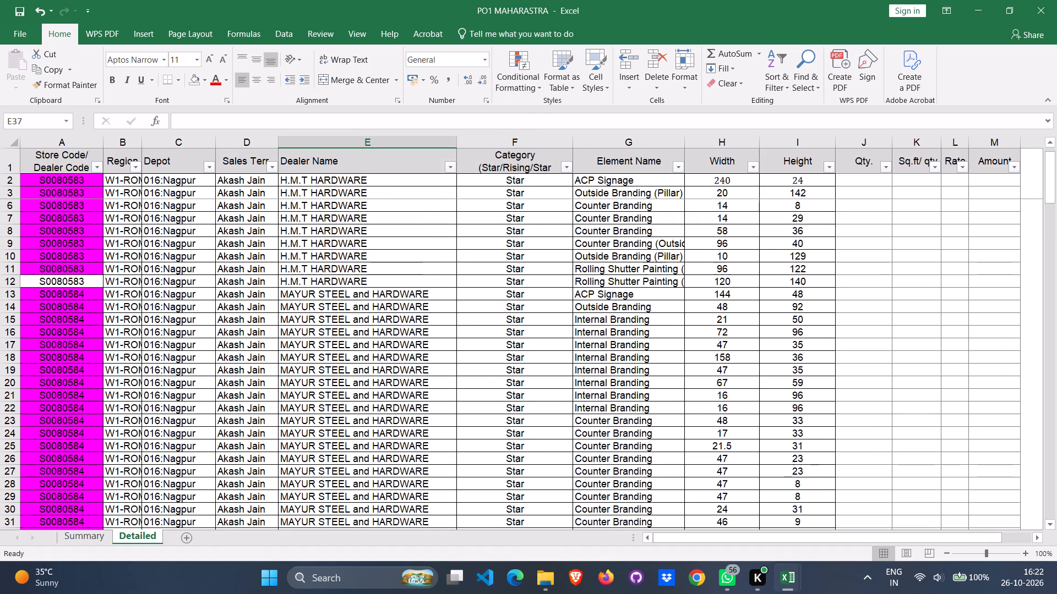
pyautogui.scroll(2, 399, 331)
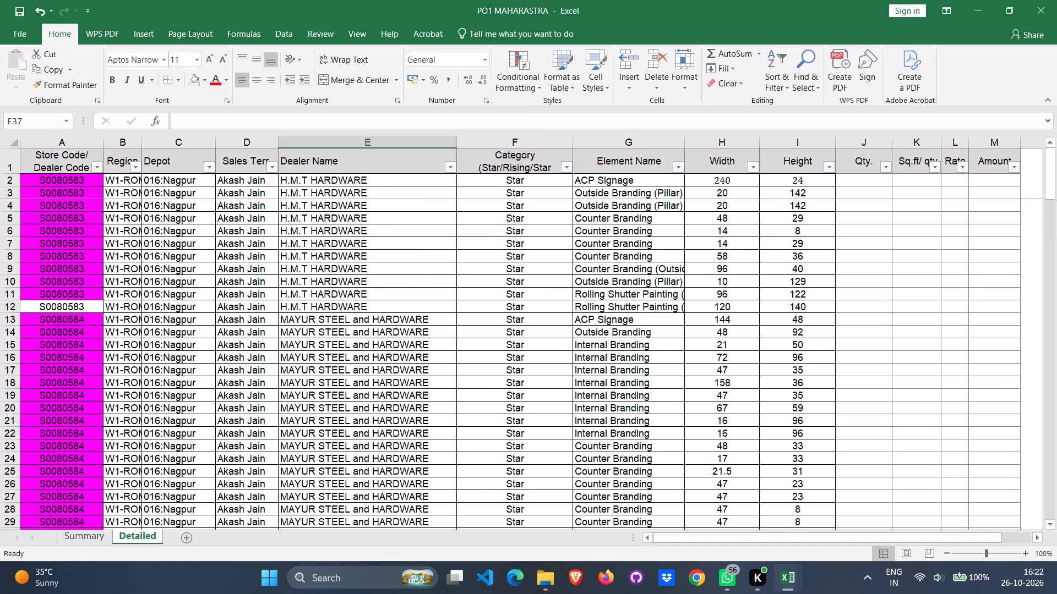
pyautogui.click(403, 321)
pyautogui.rightClick(403, 321)
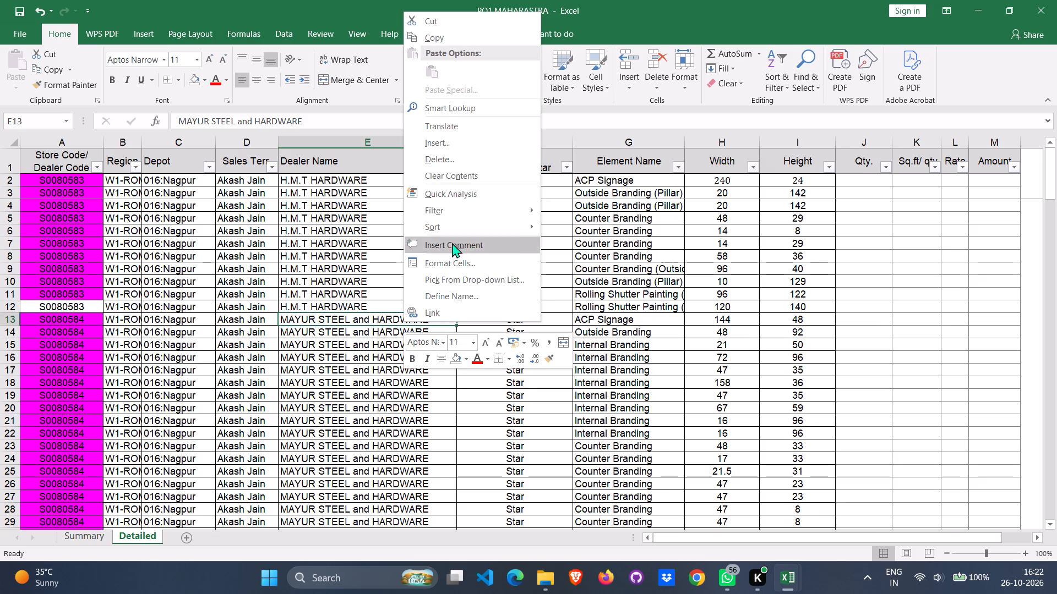
pyautogui.click(449, 136)
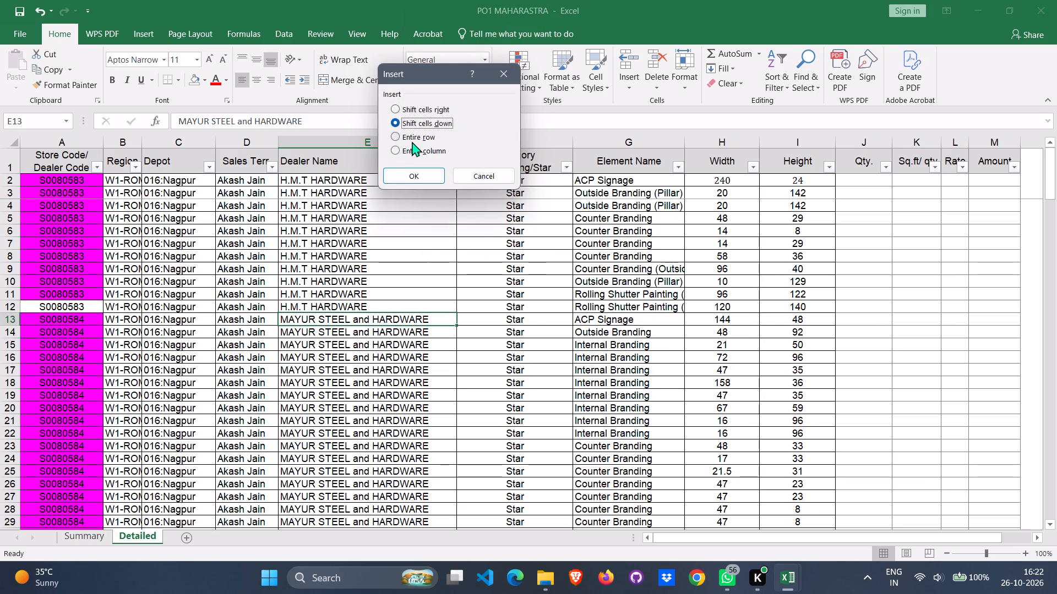
pyautogui.click(404, 134)
pyautogui.click(420, 173)
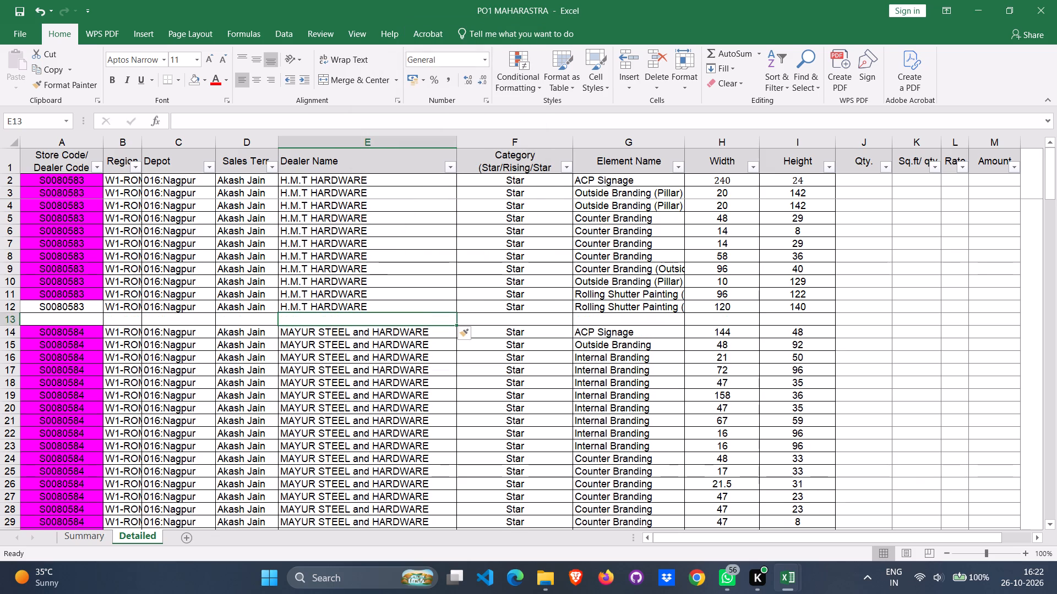
pyautogui.click(428, 333)
pyautogui.rightClick(428, 334)
pyautogui.click(461, 149)
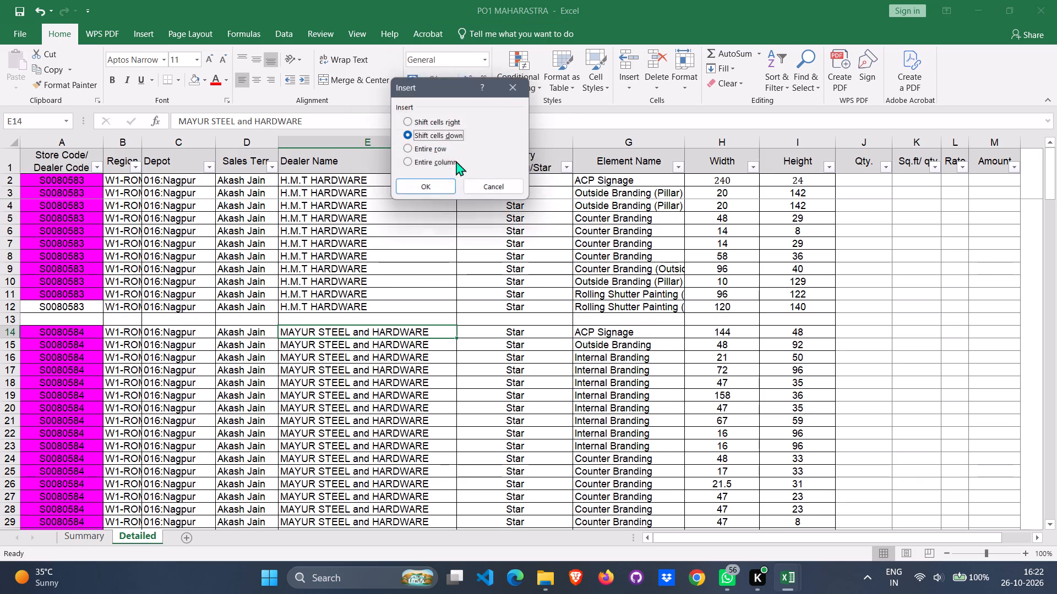
pyautogui.click(414, 146)
pyautogui.click(439, 190)
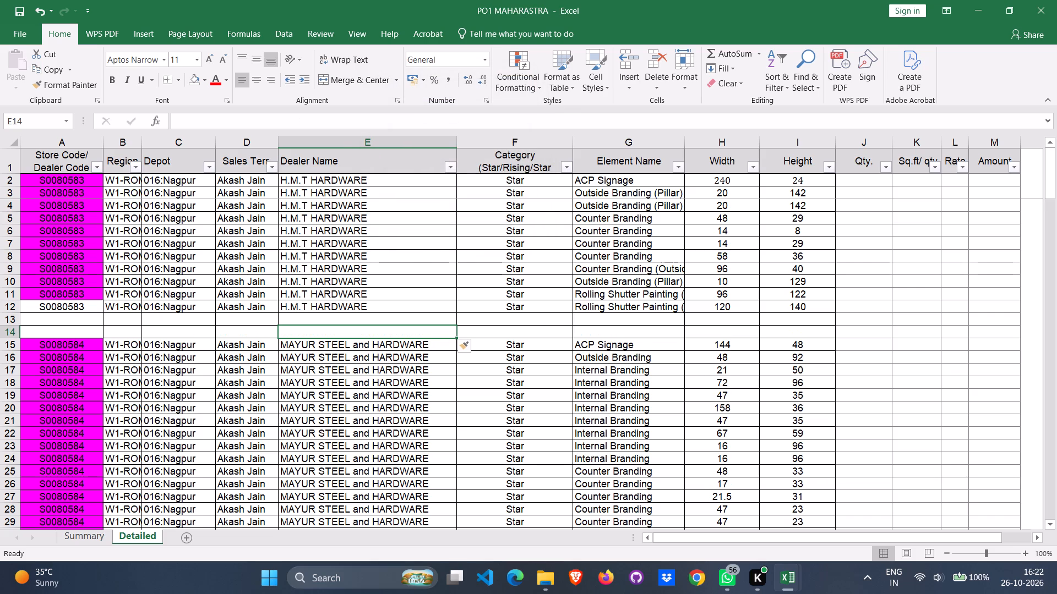
# Save the PO1 MAHARASTRA workbook.
pyautogui.scroll(11, 462, 245)
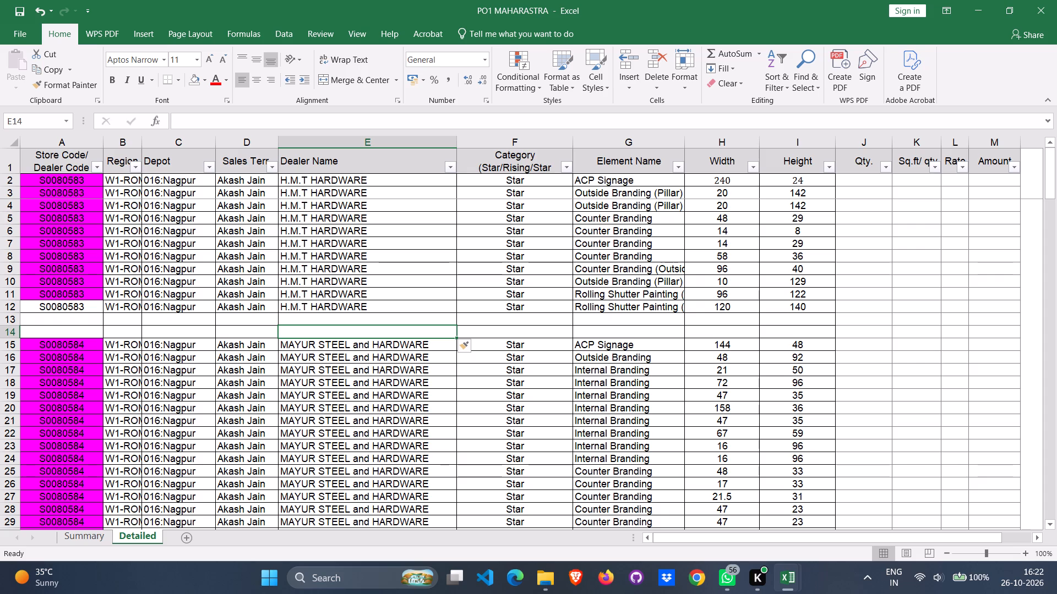
pyautogui.hotkey('ctrl', 's')
pyautogui.click(19, 16)
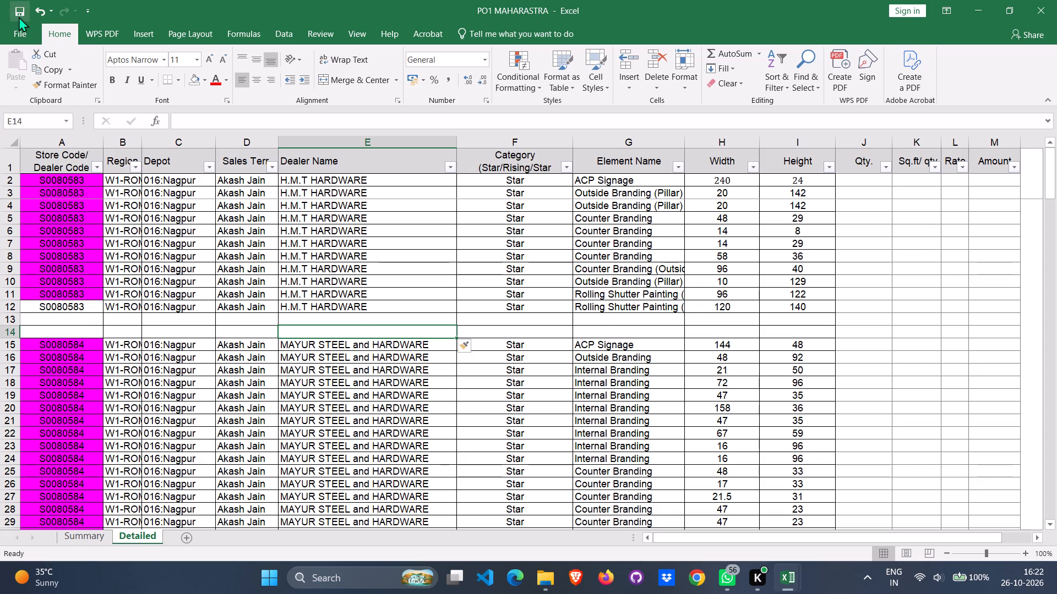
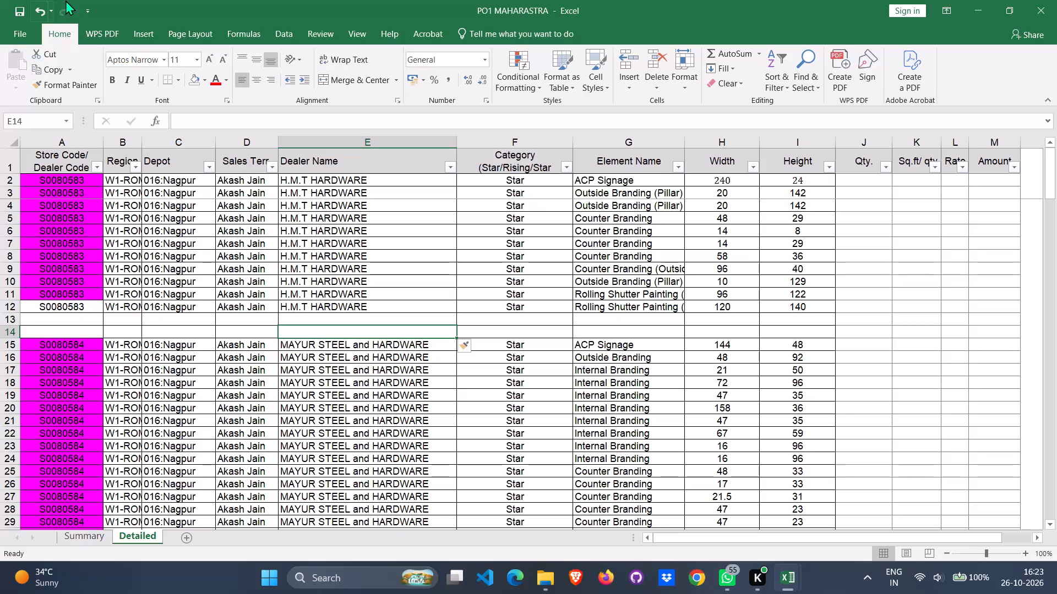
# Copy the H.M.T HARDWARE dealer details (columns A to F) from row 12 into blank rows 13 and 14, and save.
pyautogui.scroll(3, 68, 0)
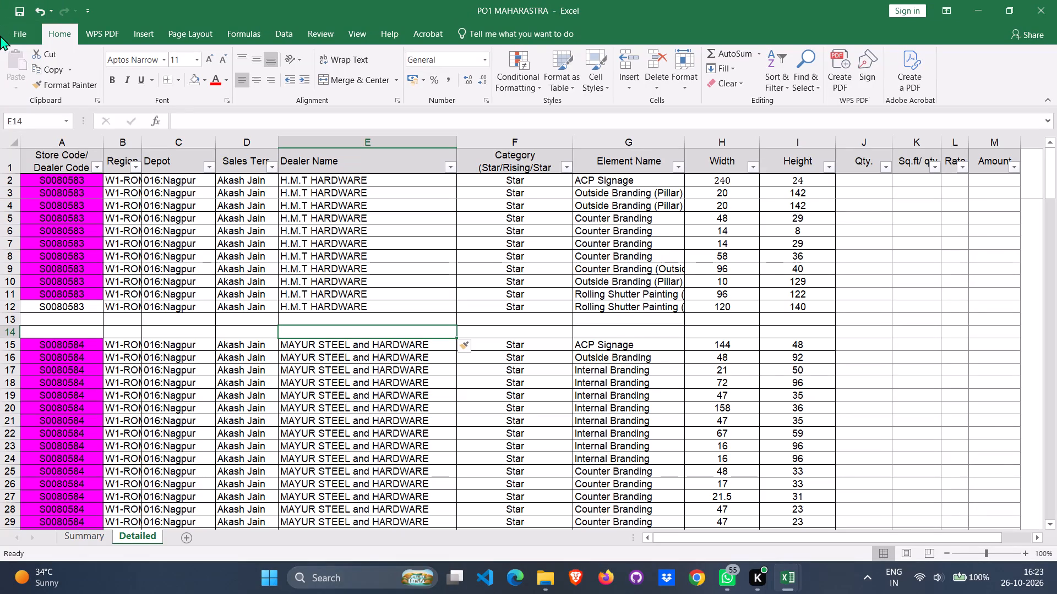
pyautogui.click(63, 305)
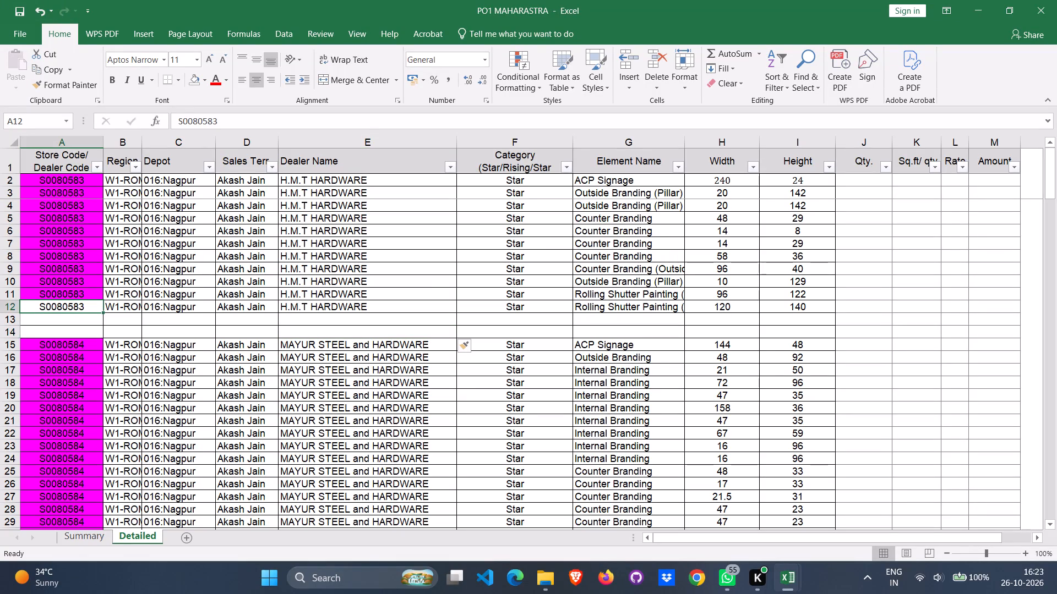
pyautogui.hotkey('shift', 'Right')
pyautogui.hotkey('shift', 'Right')
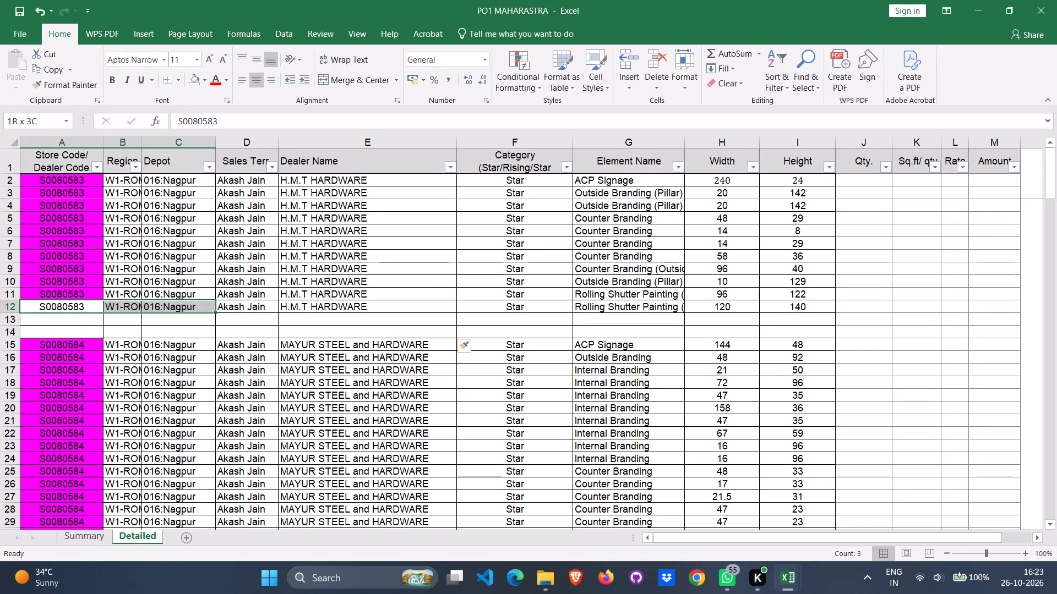
pyautogui.hotkey('shift', 'Right')
pyautogui.hotkey('shift', 'Right')
pyautogui.hotkey('shift', 'Right')
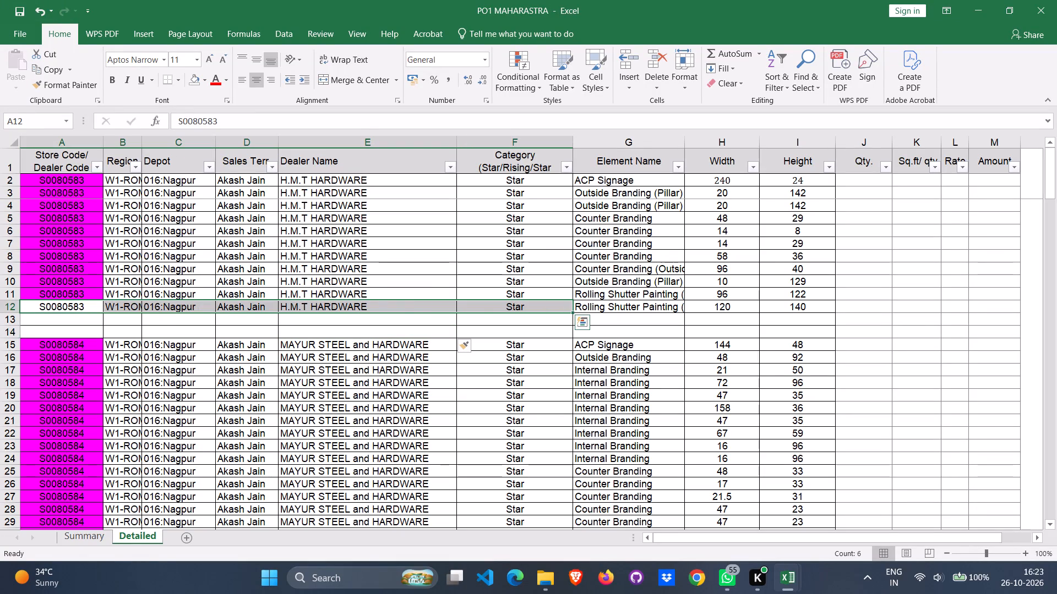
pyautogui.hotkey('ctrl', 'c')
pyautogui.hotkey('shift', 'Down')
pyautogui.hotkey('shift', 'Down')
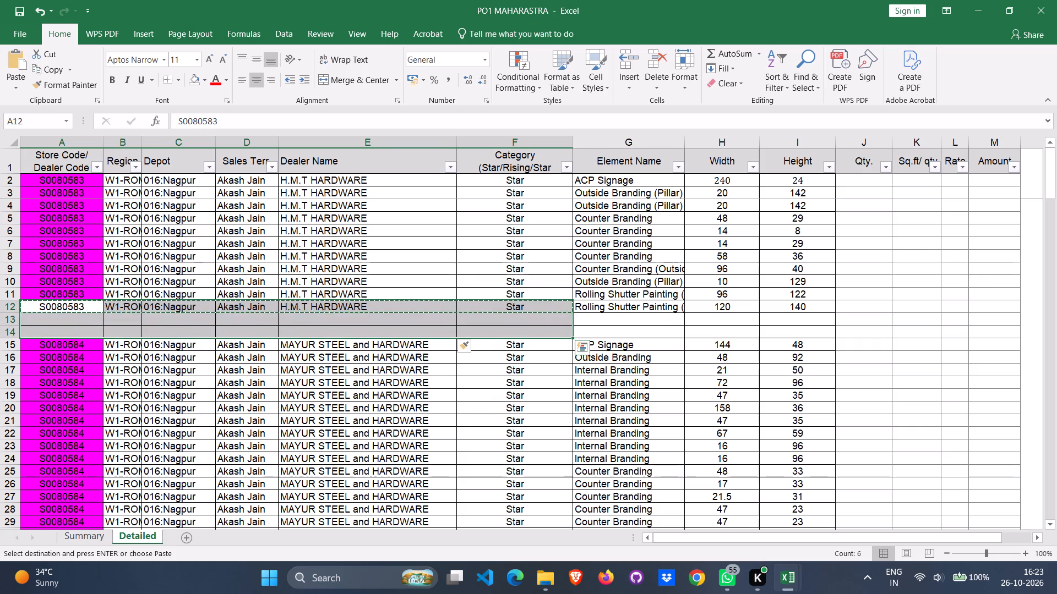
pyautogui.hotkey('ctrl', 'v')
pyautogui.hotkey('ctrl', 's')
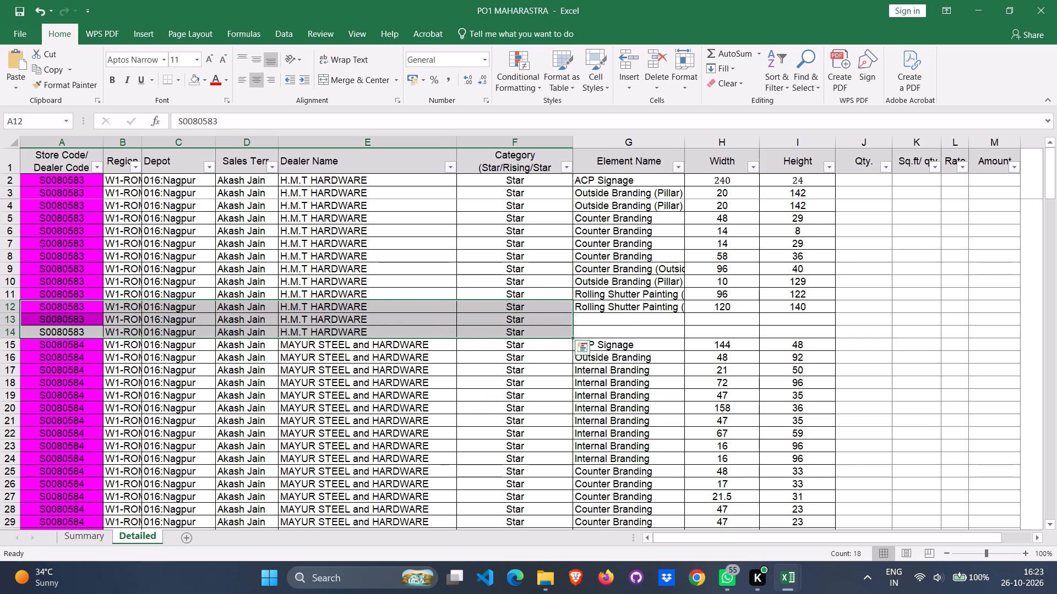
# Copy the MAYUR STEEL and HARDWARE dealer details (columns A to F) from row 37 into blank rows 38 and 39, and save.
pyautogui.scroll(-5, 63, 305)
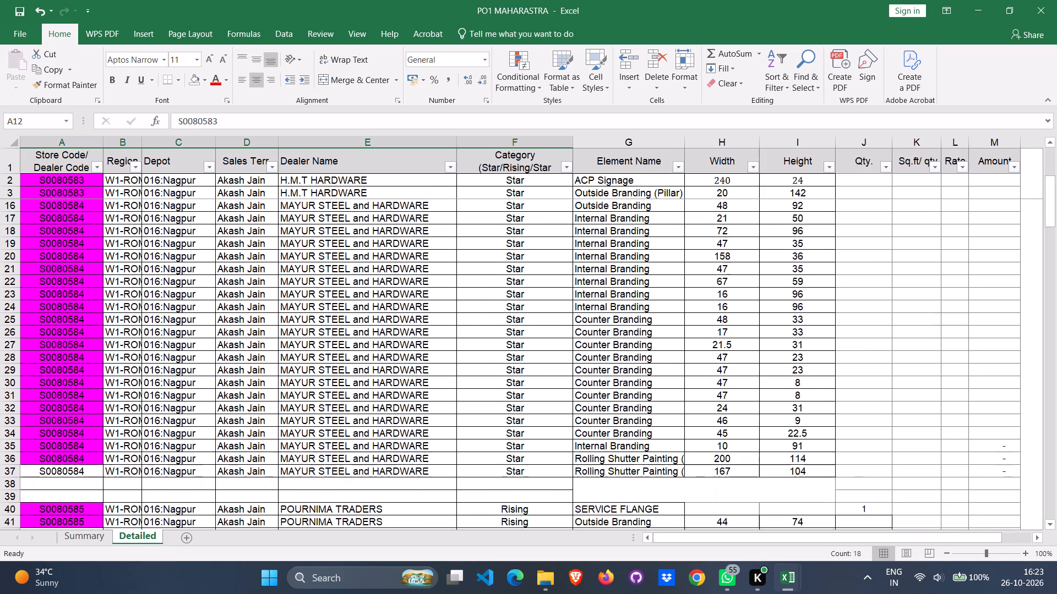
pyautogui.scroll(-1, 63, 305)
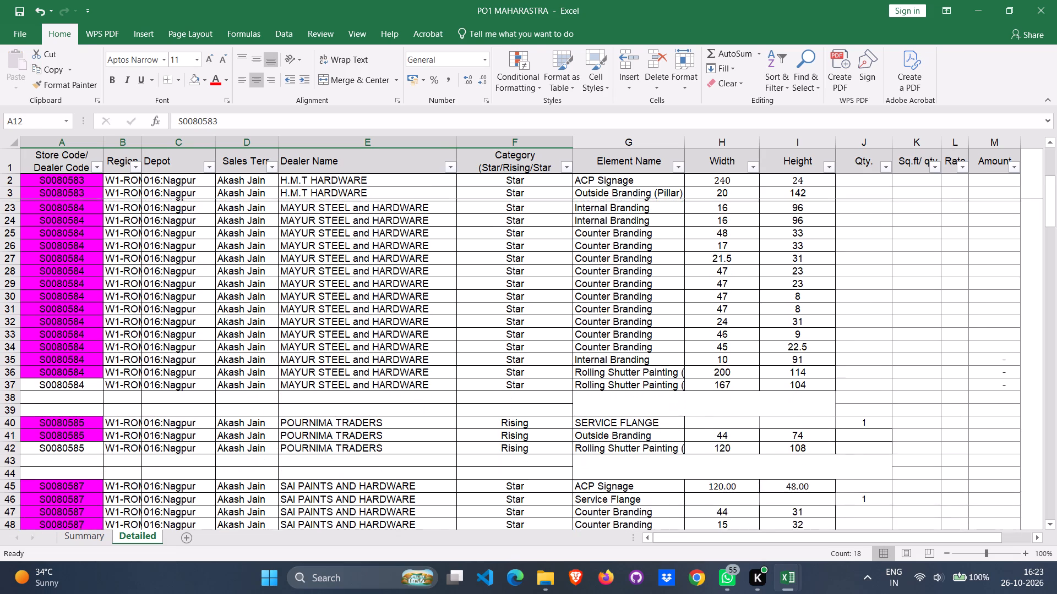
pyautogui.scroll(-1, 63, 305)
pyautogui.click(55, 369)
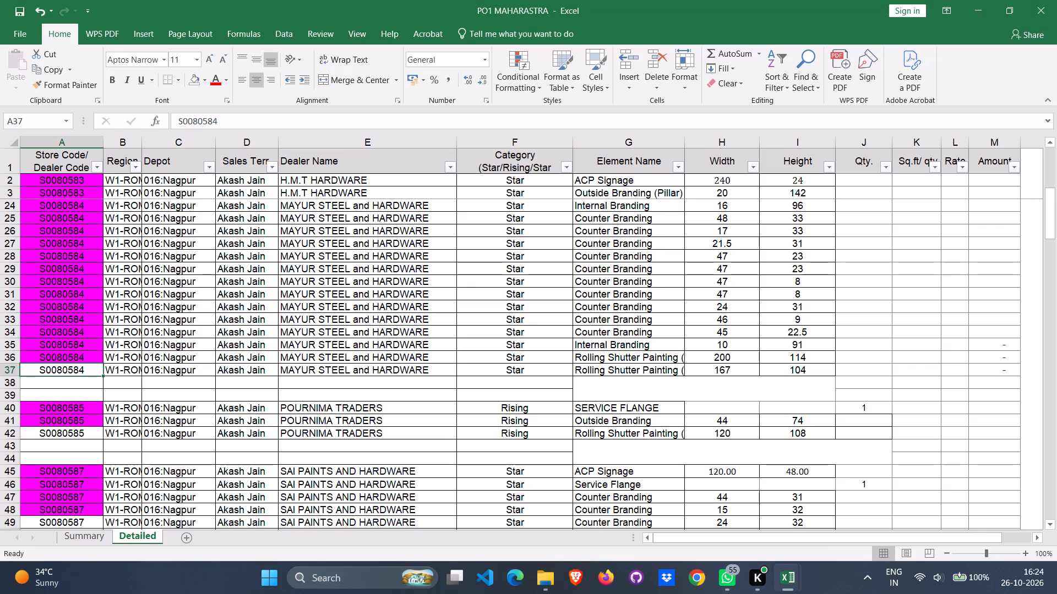
pyautogui.hotkey('shift', 'Right')
pyautogui.hotkey('shift', 'Right')
pyautogui.hotkey('shift', 'Right')
pyautogui.hotkey('shift', 'Right')
pyautogui.hotkey('shift', 'Right')
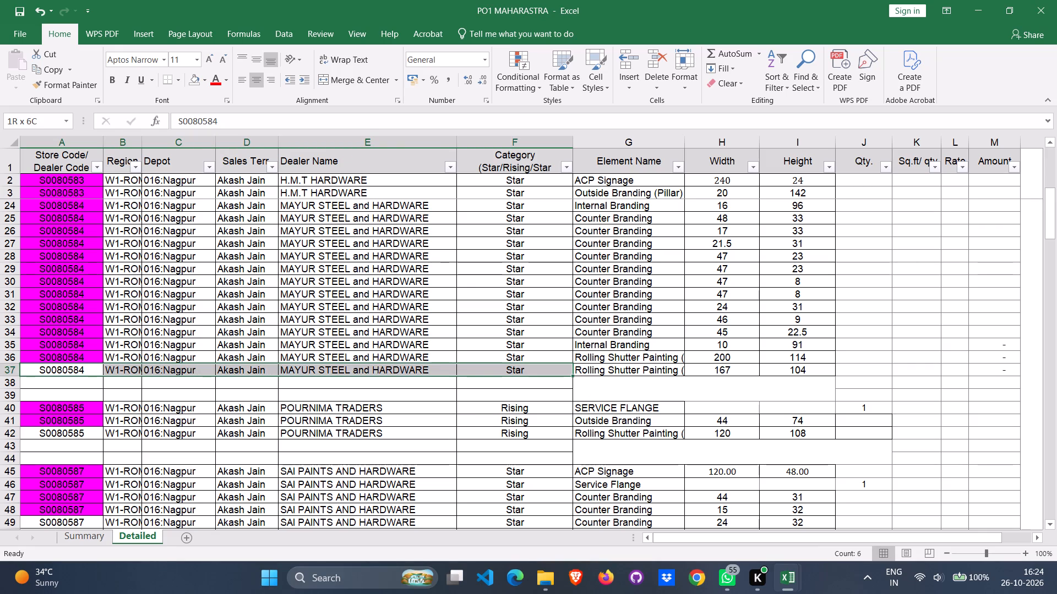
pyautogui.hotkey('ctrl', 'c')
pyautogui.hotkey('shift', 'Down')
pyautogui.hotkey('shift', 'Down')
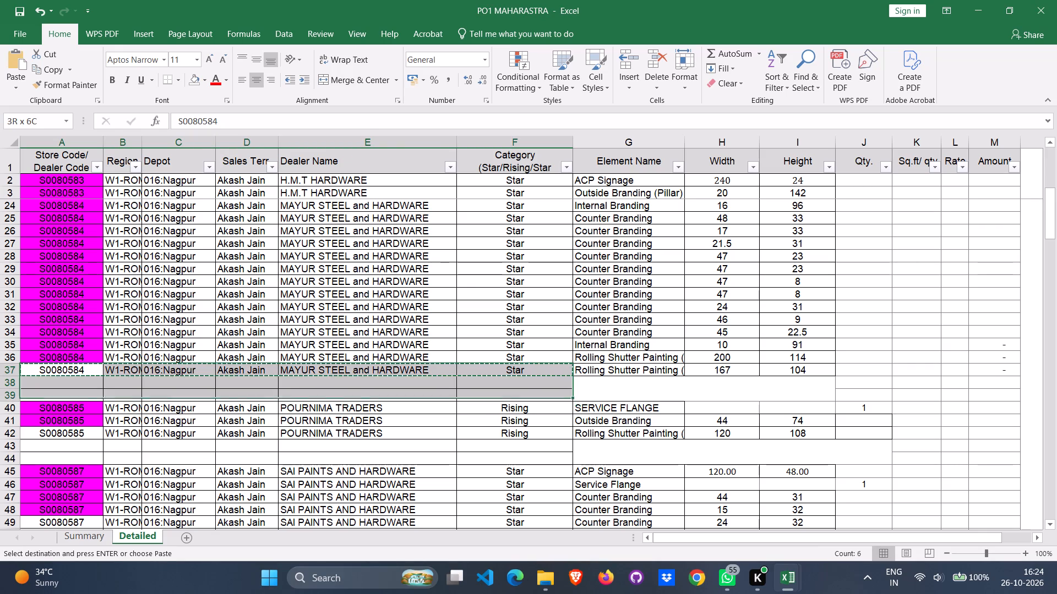
pyautogui.hotkey('ctrl', 'v')
pyautogui.hotkey('ctrl', 's')
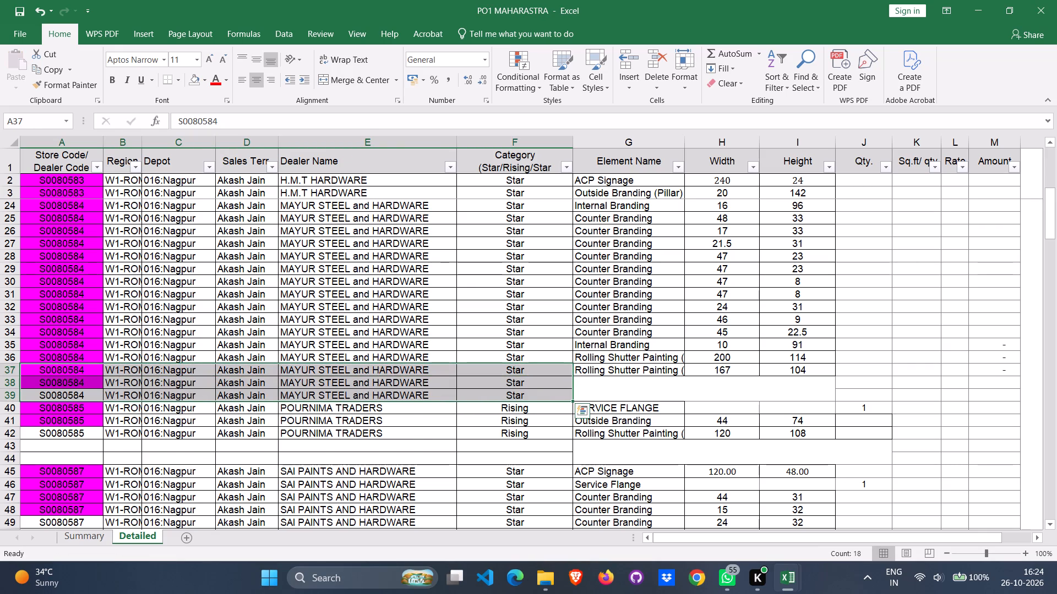
# Copy the POURNIMA TRADERS dealer details (columns A to F) from row 42 into blank rows 43 and 44, and save.
pyautogui.scroll(-3, 55, 369)
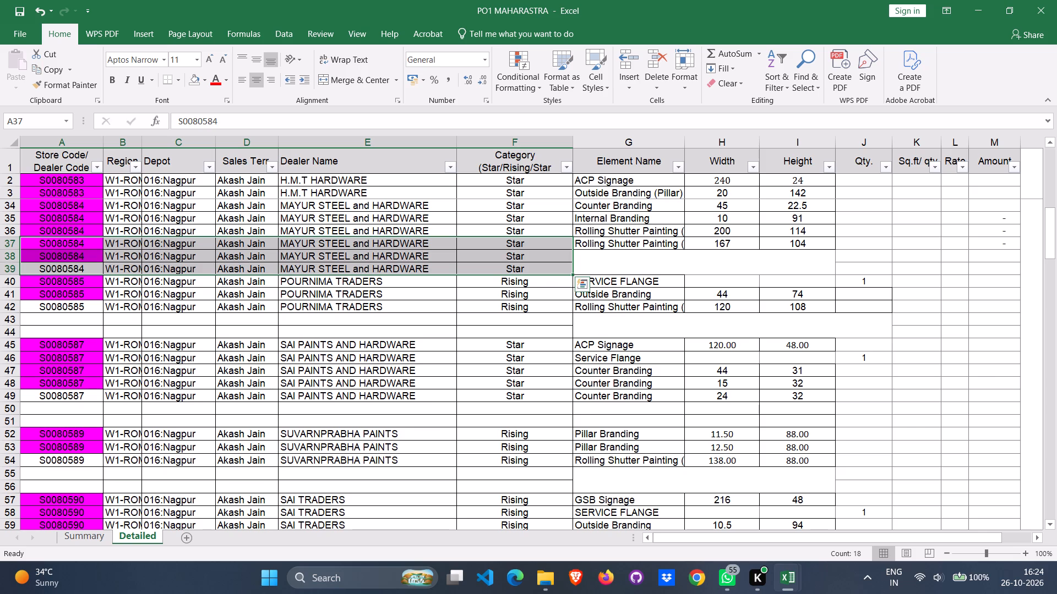
pyautogui.click(81, 306)
pyautogui.hotkey('shift', 'Right')
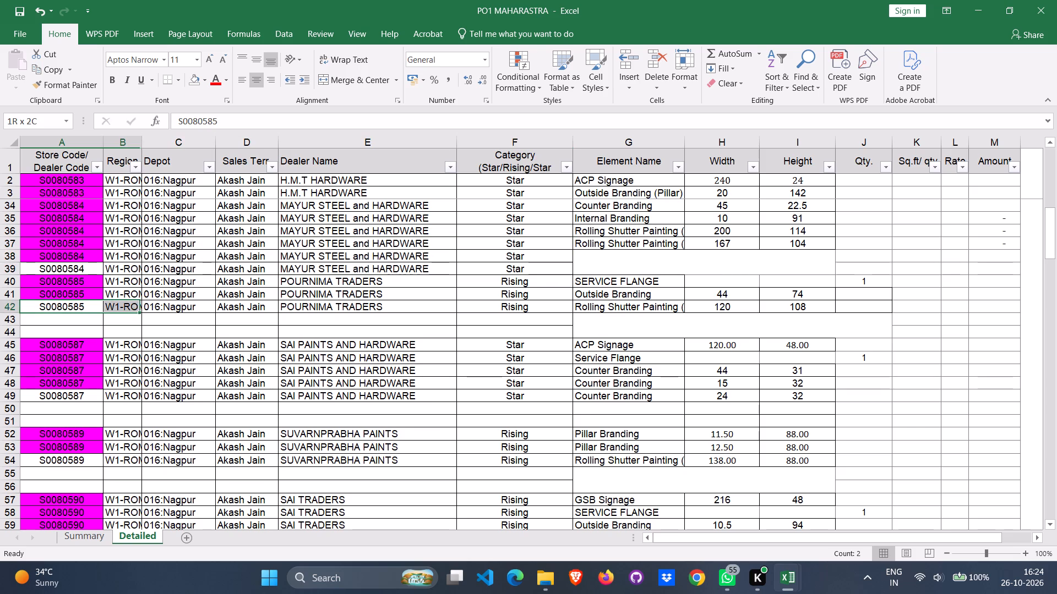
pyautogui.hotkey('shift', 'Right')
pyautogui.hotkey('shift', 'Right')
pyautogui.hotkey('shift', 'Right')
pyautogui.hotkey('shift', 'Right')
pyautogui.hotkey('ctrl', 'c')
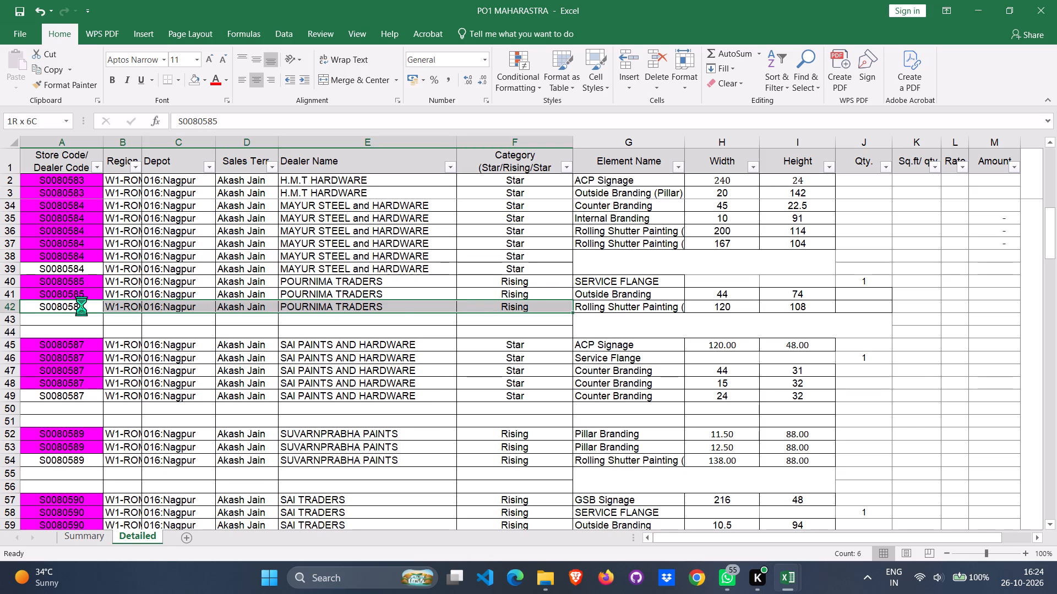
pyautogui.hotkey('shift', 'Down')
pyautogui.hotkey('shift', 'Down')
pyautogui.hotkey('ctrl', 'v')
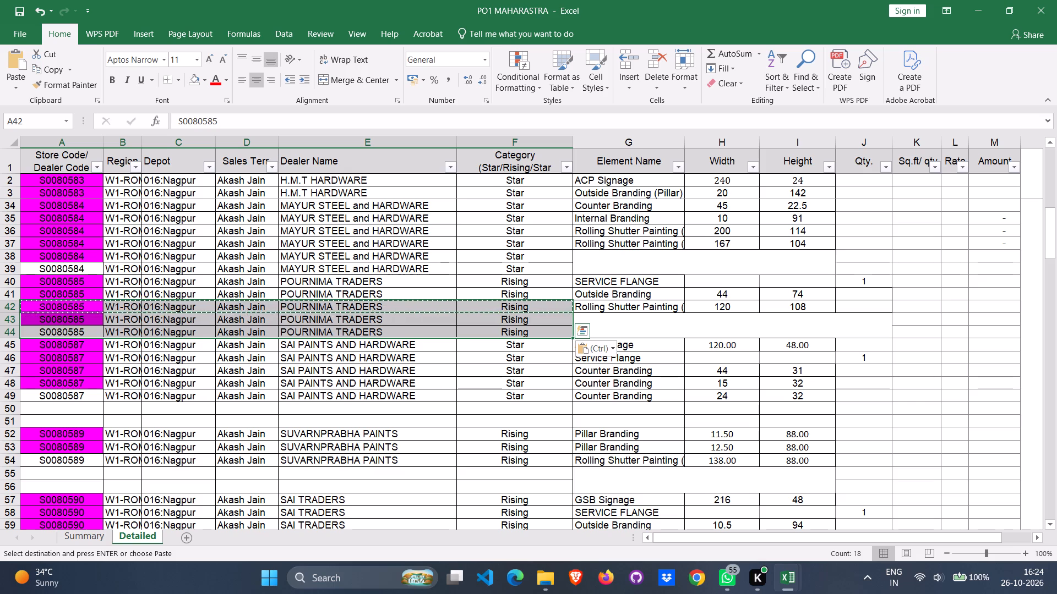
pyautogui.hotkey('ctrl', 's')
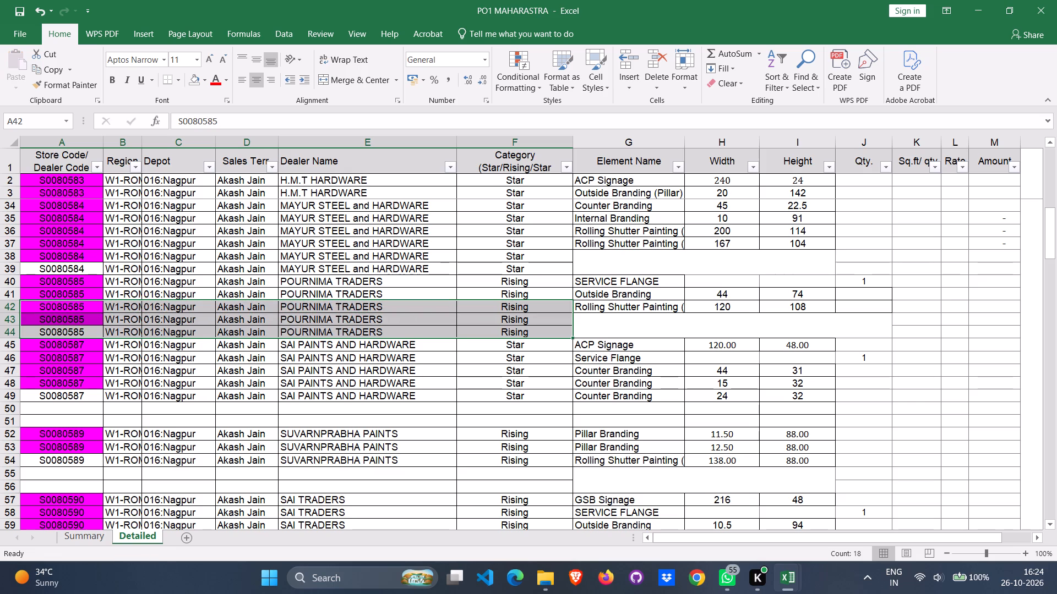
# Copy the SAI PAINTS AND HARDWARE dealer details (columns A to F) from row 49 into blank rows 50 and 51, and save.
pyautogui.scroll(-3, 260, 363)
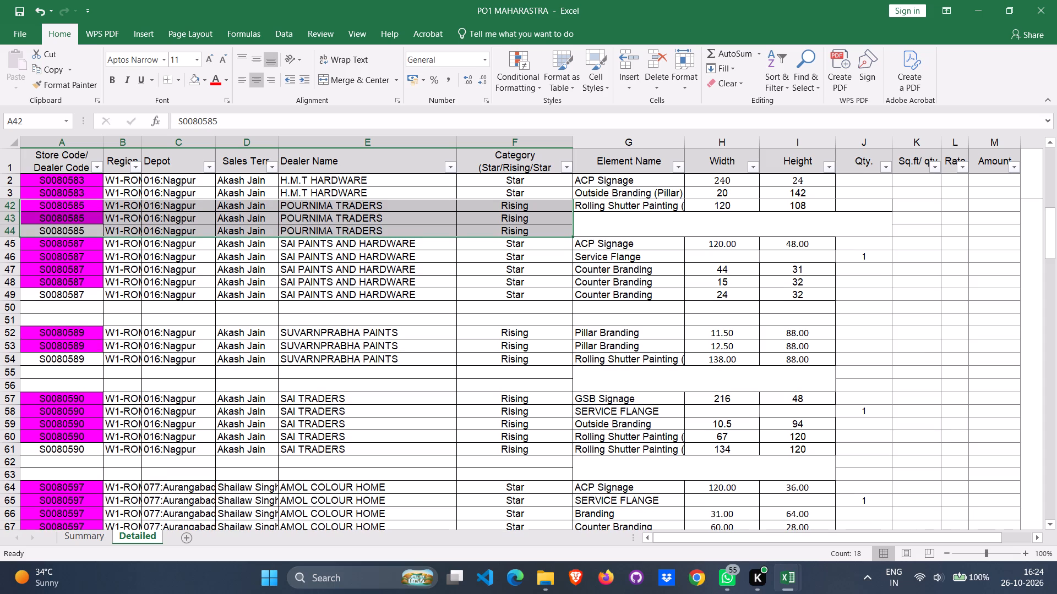
pyautogui.click(77, 292)
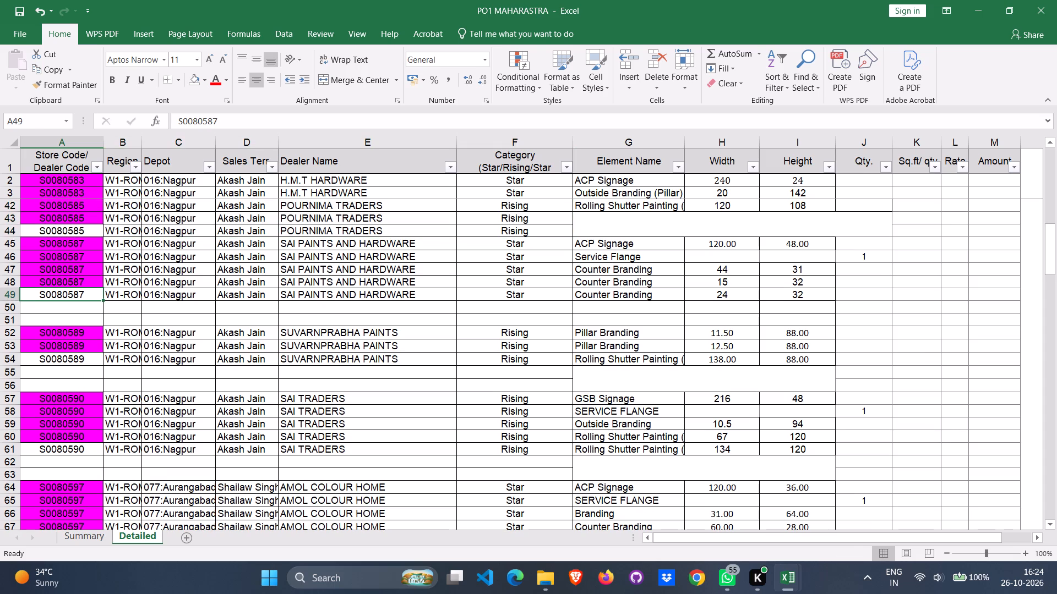
pyautogui.hotkey('shift', 'Right')
pyautogui.hotkey('shift', 'Right')
pyautogui.hotkey('shift', 'Right')
pyautogui.hotkey('shift', 'Right')
pyautogui.hotkey('shift', 'Right')
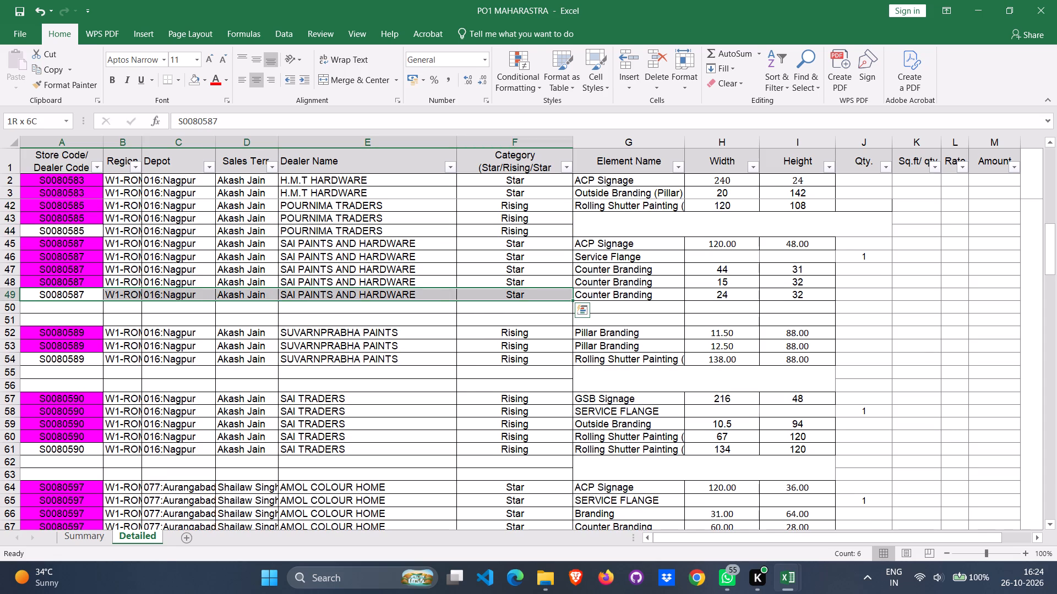
pyautogui.hotkey('ctrl', 'c')
pyautogui.hotkey('shift', 'Down')
pyautogui.hotkey('shift', 'Down')
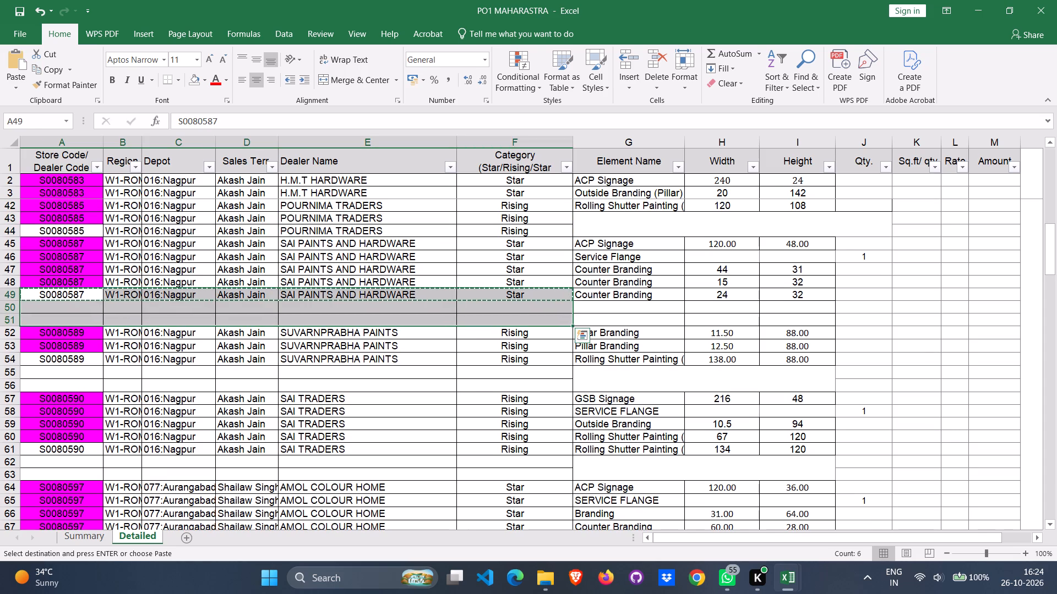
pyautogui.hotkey('ctrl', 'v')
pyautogui.hotkey('ctrl', 's')
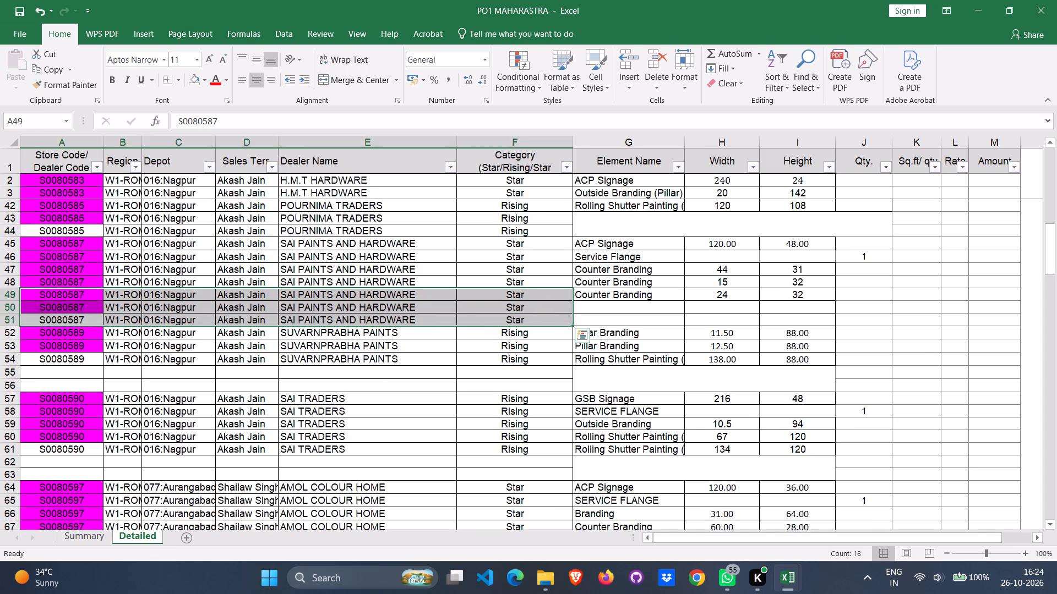
# Copy the SUVARNPRABHA PAINTS dealer details (columns A to F) from row 54 into blank rows 55 and 56, and save.
pyautogui.scroll(-3, 80, 278)
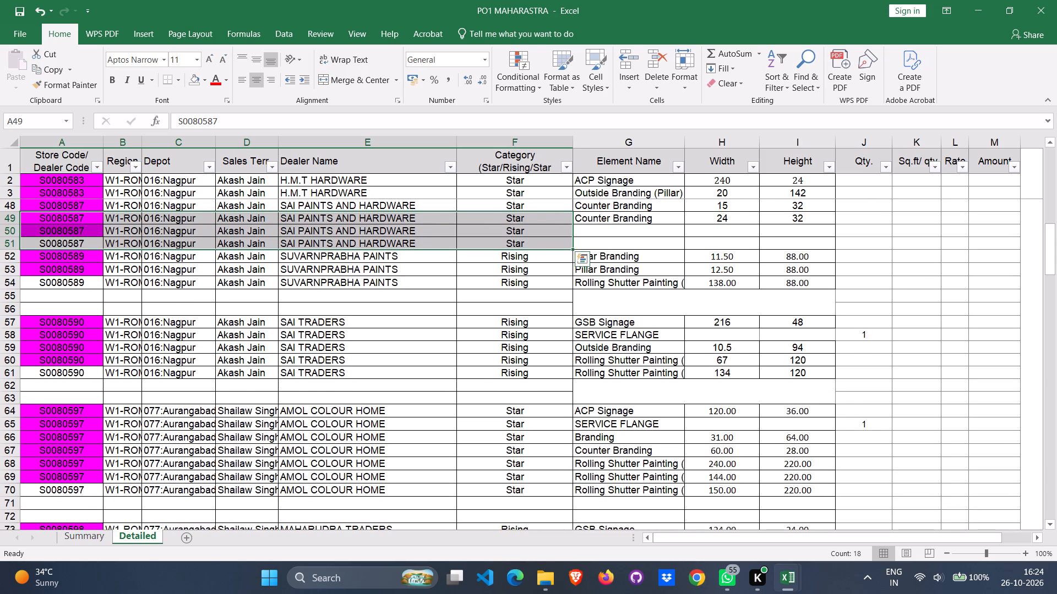
pyautogui.click(59, 285)
pyautogui.hotkey('shift', 'Right')
pyautogui.hotkey('shift', 'Right')
pyautogui.hotkey('shift', 'Right')
pyautogui.hotkey('shift', 'Right')
pyautogui.hotkey('shift', 'Right')
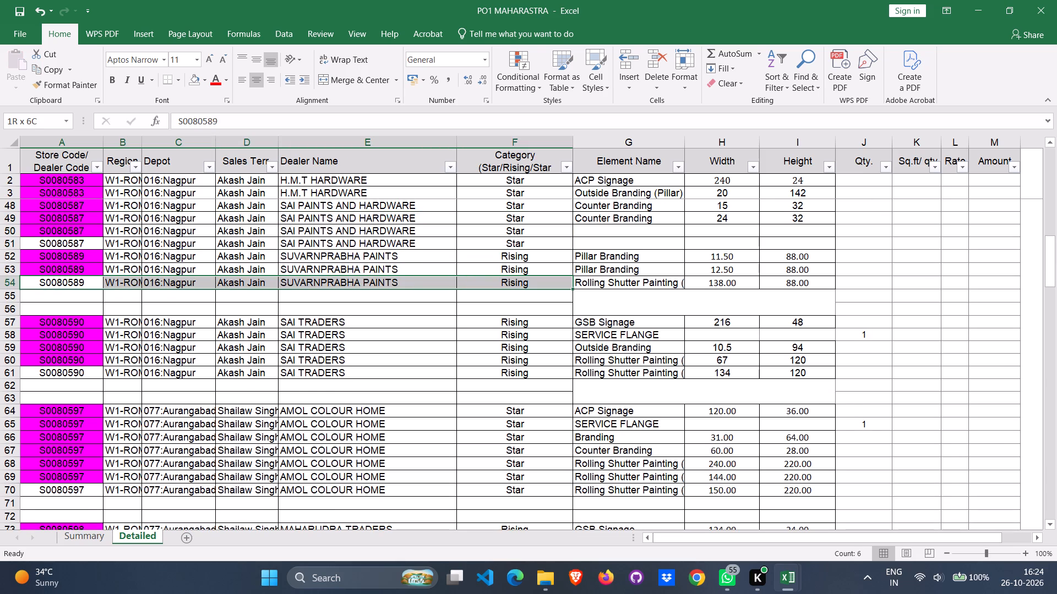
pyautogui.hotkey('ctrl', 'c')
pyautogui.hotkey('shift', 'Down')
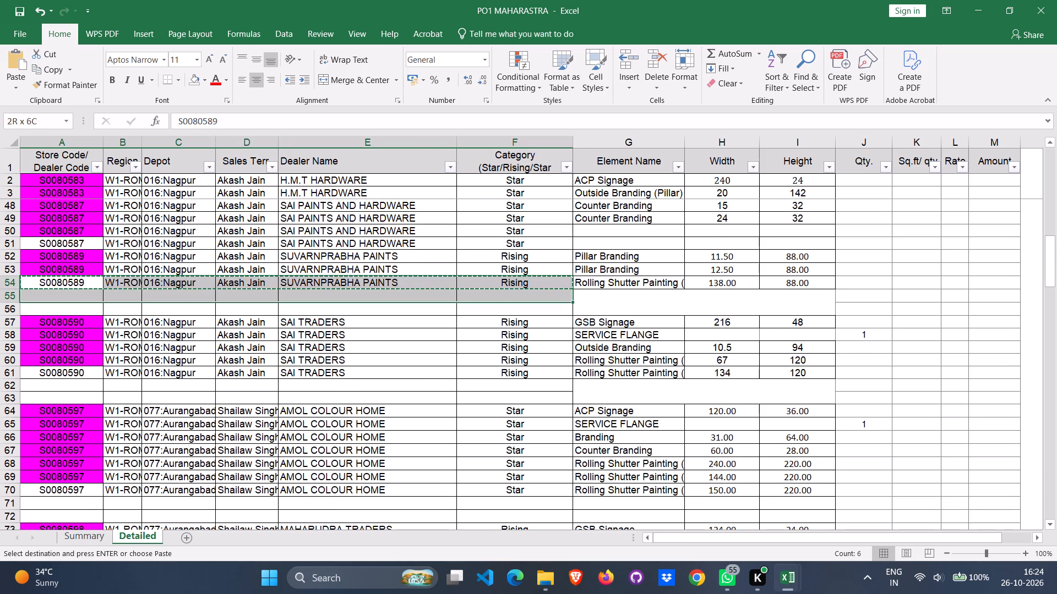
pyautogui.hotkey('shift', 'Down')
pyautogui.hotkey('ctrl', 'v')
pyautogui.hotkey('ctrl', 's')
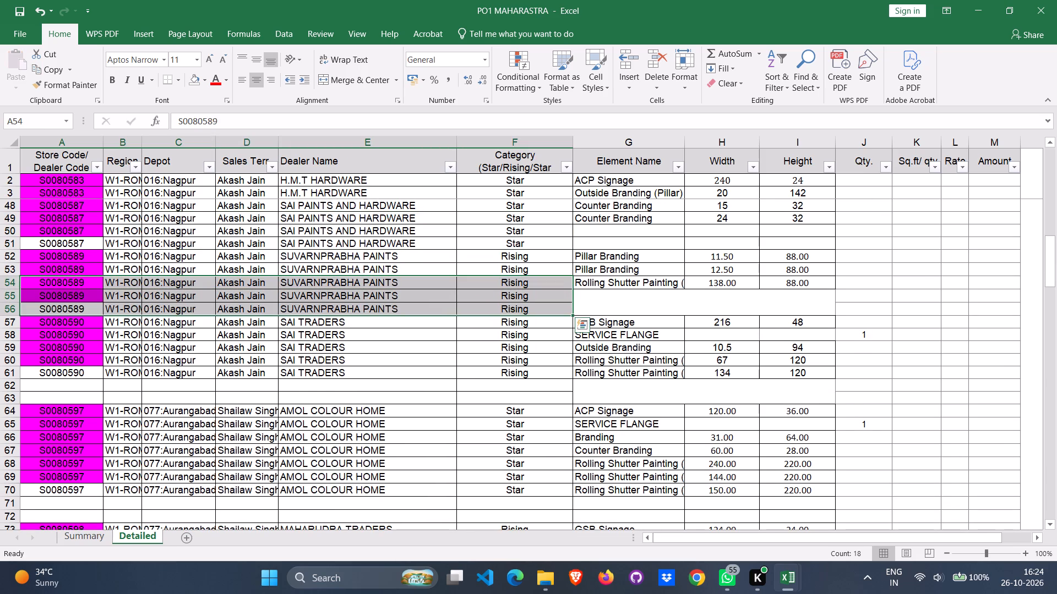
# Copy the SAI TRADERS dealer details (columns A to F) from row 61 into blank rows 62 and 63, and save.
pyautogui.scroll(-2, 59, 285)
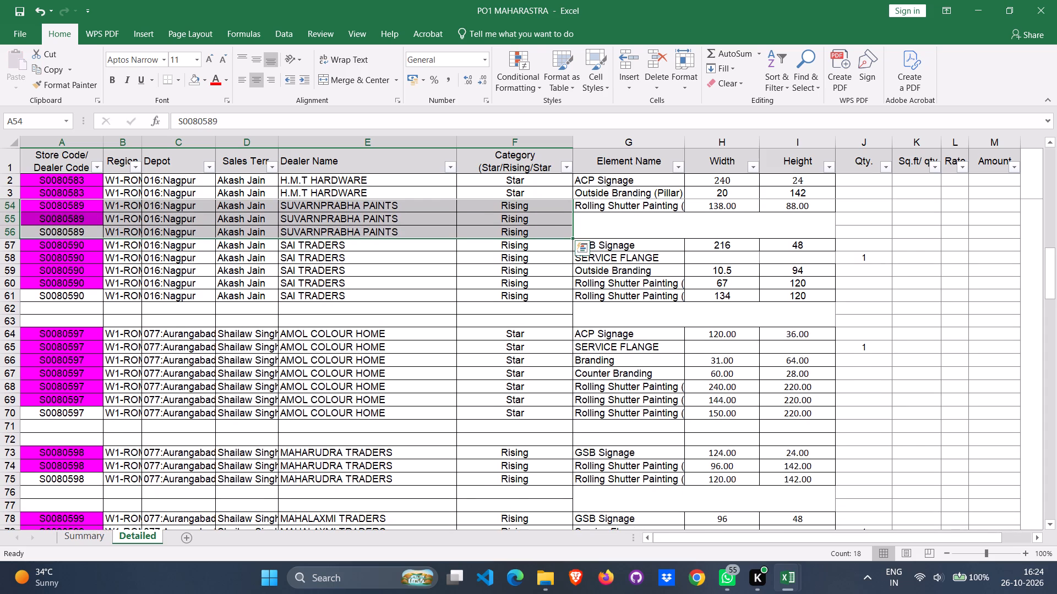
pyautogui.click(59, 296)
pyautogui.hotkey('shift', 'Right')
pyautogui.hotkey('shift', 'Right')
pyautogui.hotkey('shift', 'Right')
pyautogui.hotkey('shift', 'Right')
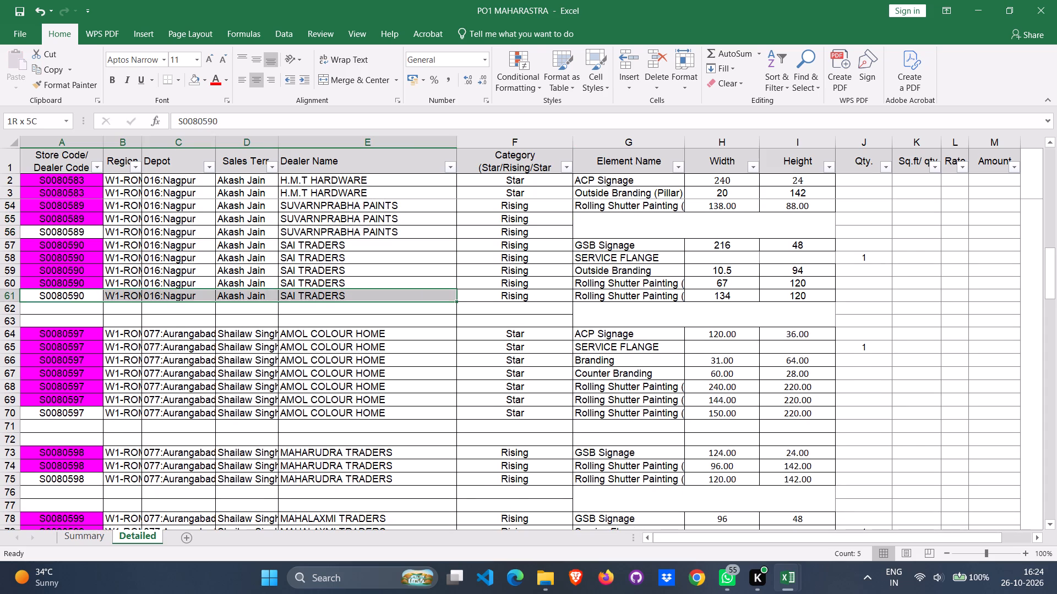
pyautogui.hotkey('shift', 'Right')
pyautogui.hotkey('ctrl', 'c')
pyautogui.hotkey('shift', 'Down')
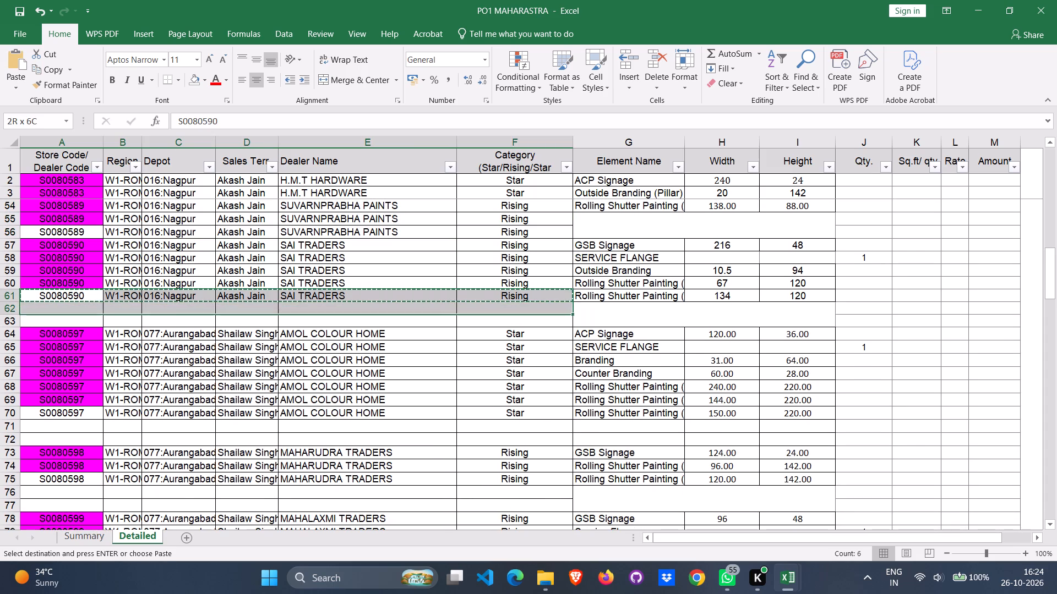
pyautogui.hotkey('shift', 'Down')
pyautogui.hotkey('ctrl', 'v')
pyautogui.hotkey('ctrl', 's')
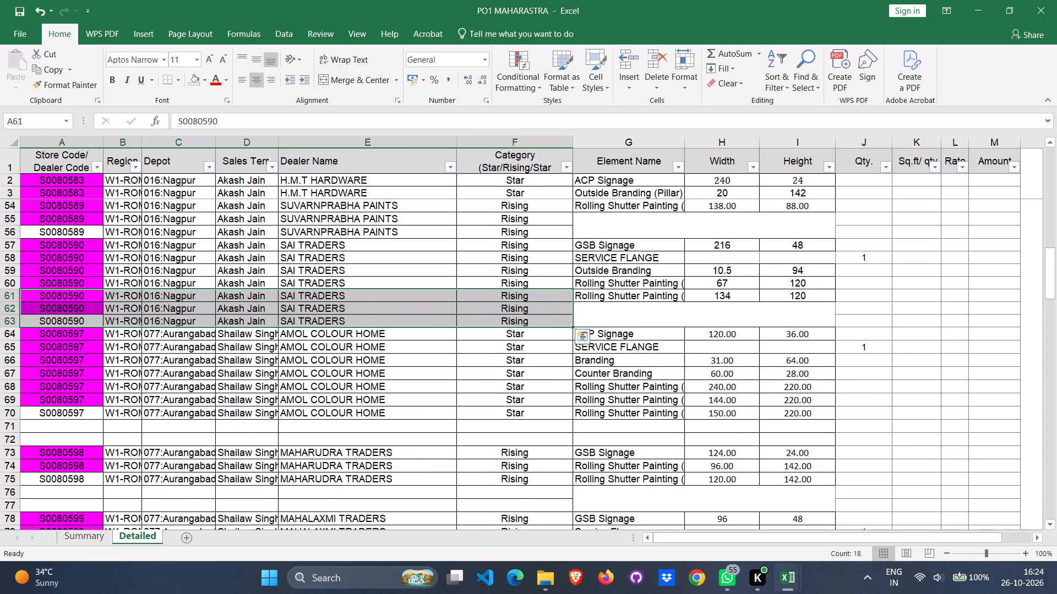
# Copy the AMOL COLOUR HOME dealer details (columns A to F) from row 70 into blank rows 71 and 72, and save.
pyautogui.scroll(-3, 59, 296)
pyautogui.click(55, 309)
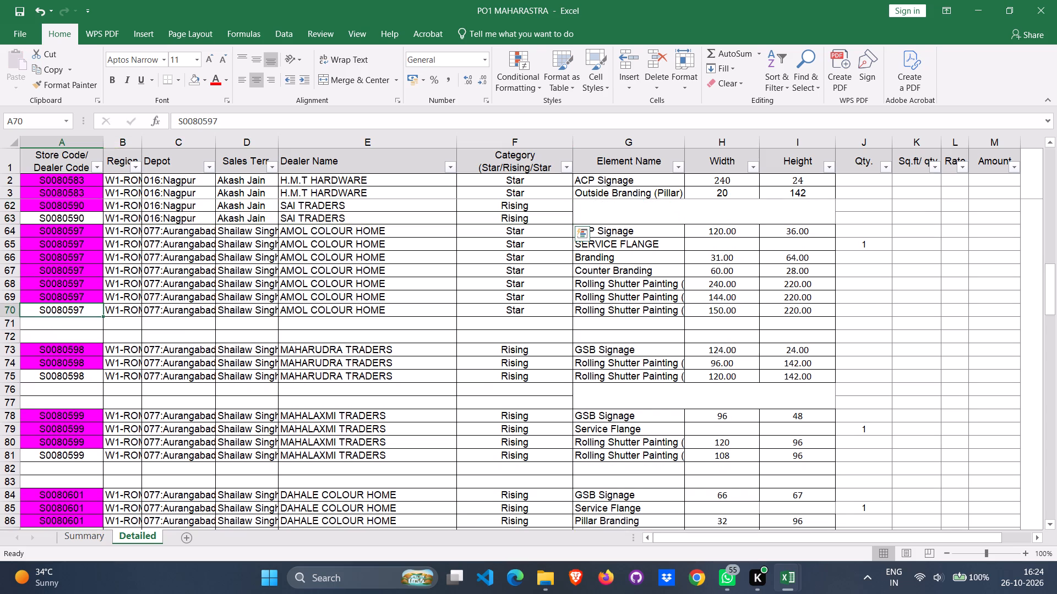
pyautogui.hotkey('shift', 'Right')
pyautogui.hotkey('shift', 'Right')
pyautogui.hotkey('shift', 'Right')
pyautogui.hotkey('shift', 'Right')
pyautogui.hotkey('shift', 'Right')
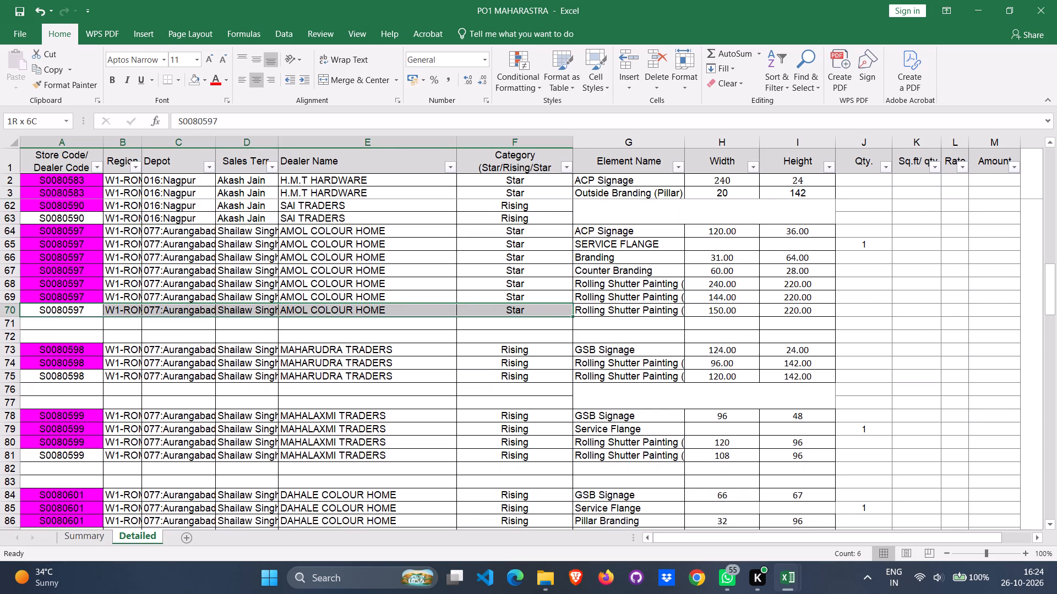
pyautogui.hotkey('ctrl', 'c')
pyautogui.hotkey('shift', 'Down')
pyautogui.hotkey('shift', 'Down')
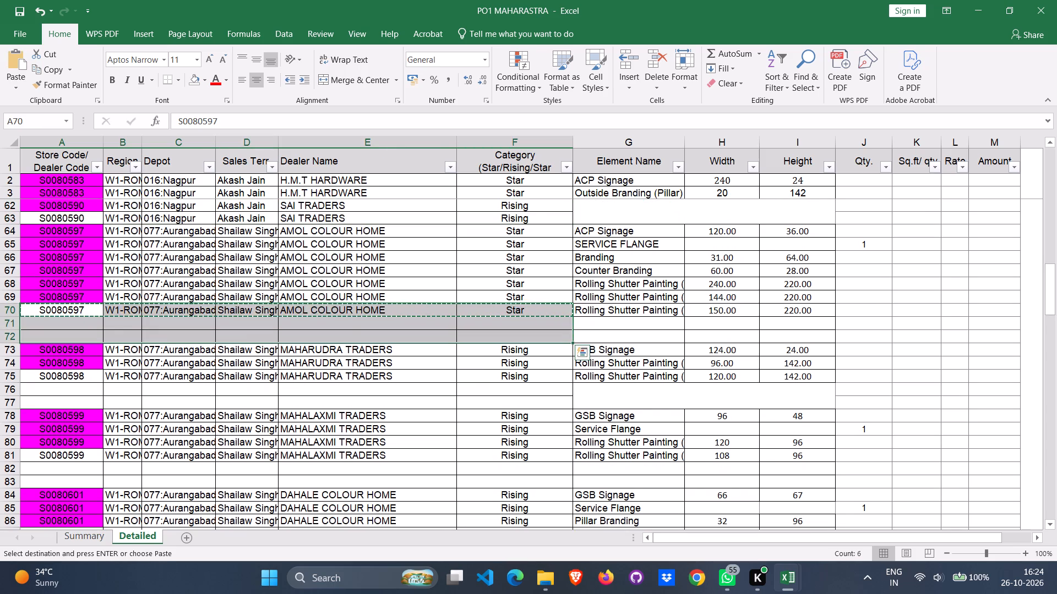
pyautogui.hotkey('ctrl', 'v')
pyautogui.hotkey('ctrl', 's')
# Copy the MAHARUDRA TRADERS dealer details (columns A to F) from row 75 into blank rows 76 and 77, and save.
pyautogui.scroll(-2, 55, 309)
pyautogui.click(62, 300)
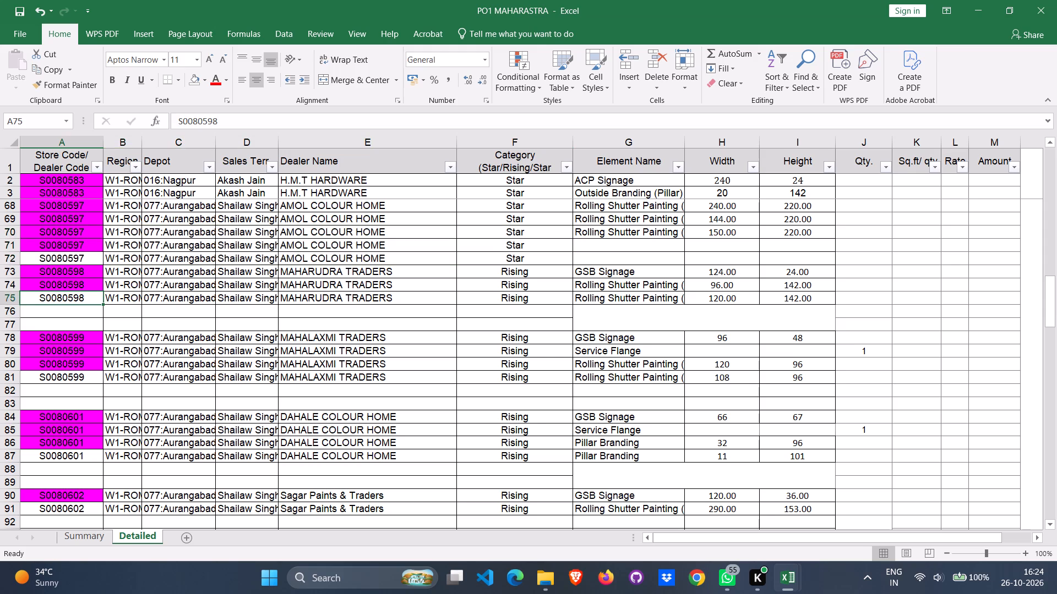
pyautogui.hotkey('shift', 'Right')
pyautogui.hotkey('shift', 'Right')
pyautogui.hotkey('shift', 'Right')
pyautogui.hotkey('shift', 'Right')
pyautogui.hotkey('shift', 'Right')
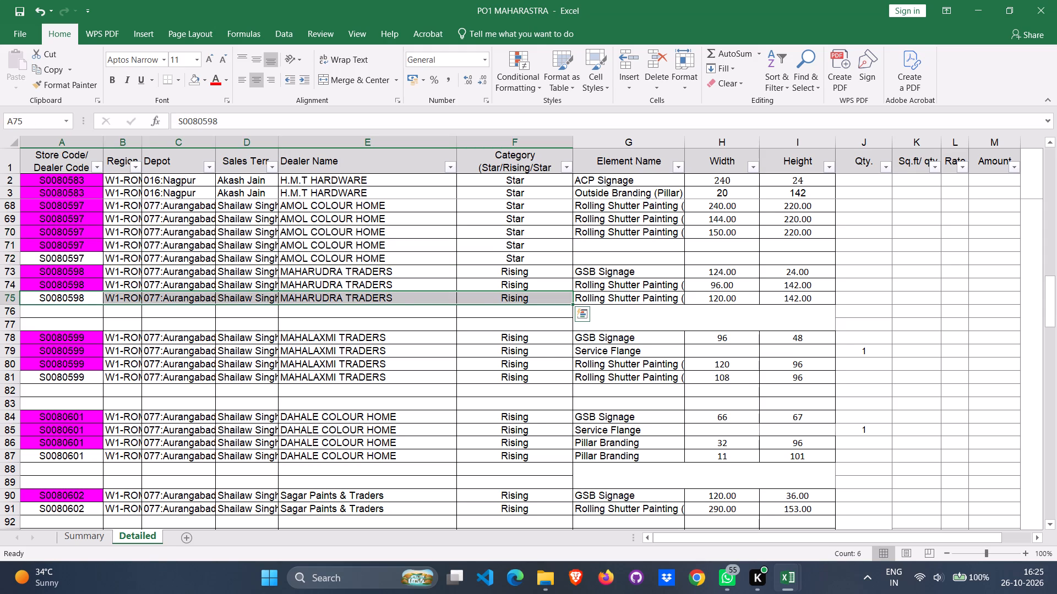
pyautogui.hotkey('ctrl', 'c')
pyautogui.hotkey('shift', 'Down')
pyautogui.hotkey('shift', 'Down')
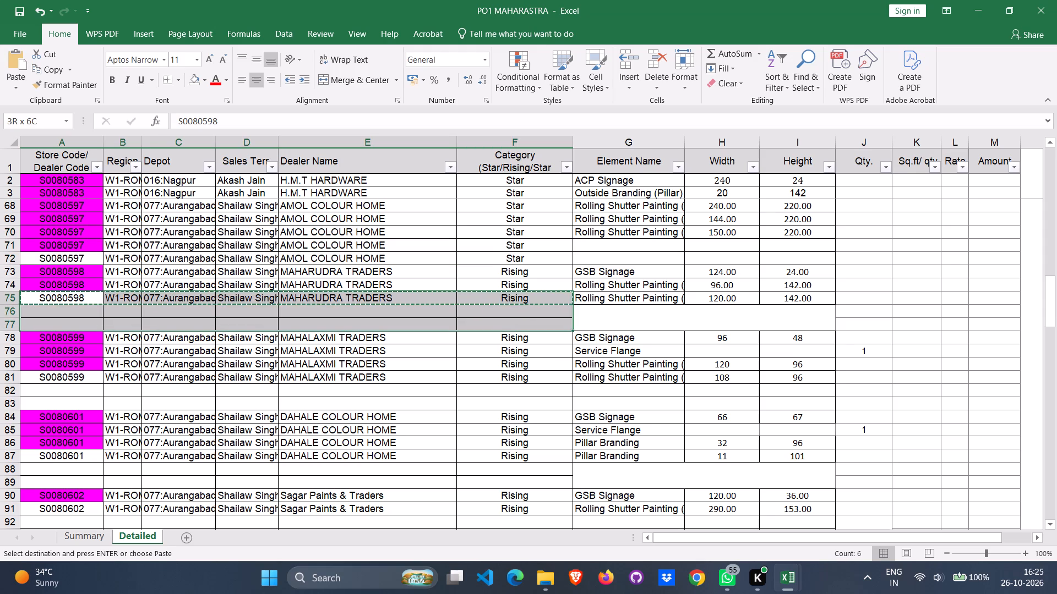
pyautogui.hotkey('ctrl', 'v')
pyautogui.hotkey('ctrl', 's')
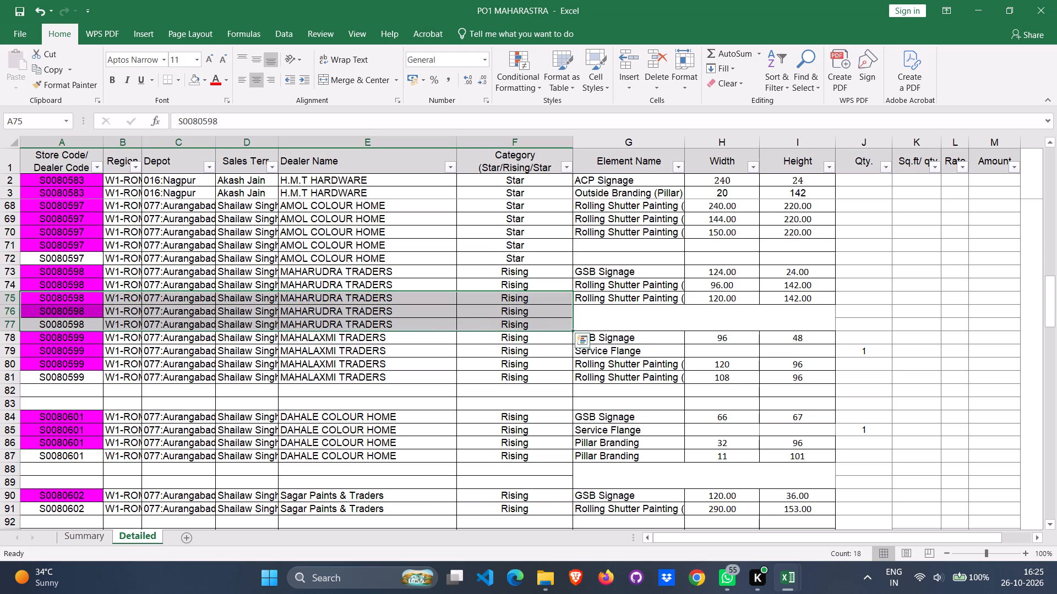
# Copy the MAHALAXMI TRADERS dealer details (columns A to F) from row 81 into blank rows 82 and 83, and save.
pyautogui.scroll(-2, 62, 300)
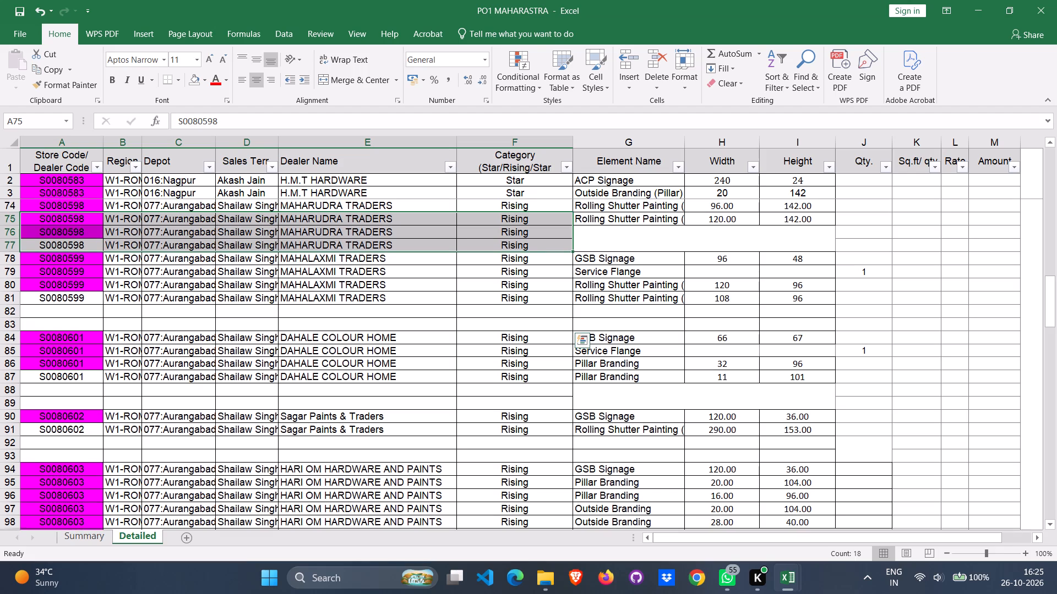
pyautogui.click(62, 296)
pyautogui.hotkey('shift', 'Right')
pyautogui.hotkey('shift', 'Right')
pyautogui.hotkey('shift', 'Right')
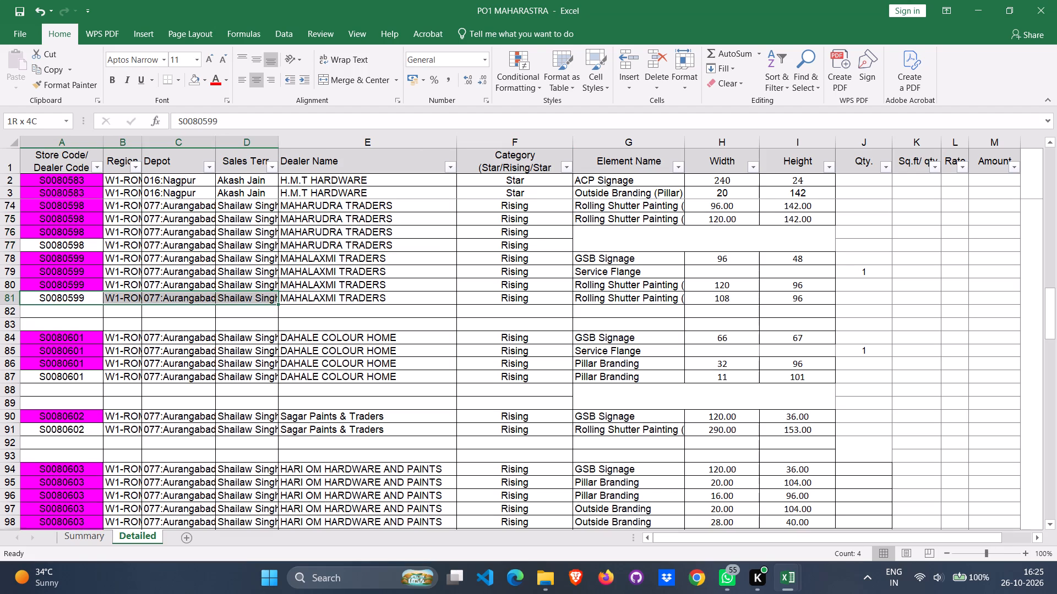
pyautogui.hotkey('shift', 'Right')
pyautogui.hotkey('shift', 'Right')
pyautogui.hotkey('ctrl', 'c')
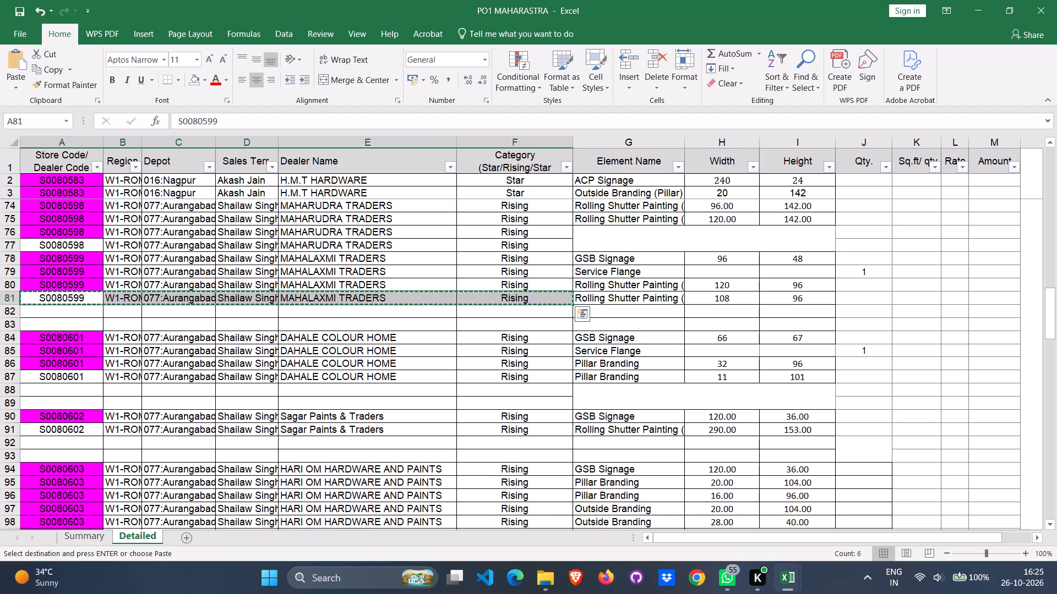
pyautogui.hotkey('shift', 'Down')
pyautogui.hotkey('shift', 'Down')
pyautogui.hotkey('ctrl', 'v')
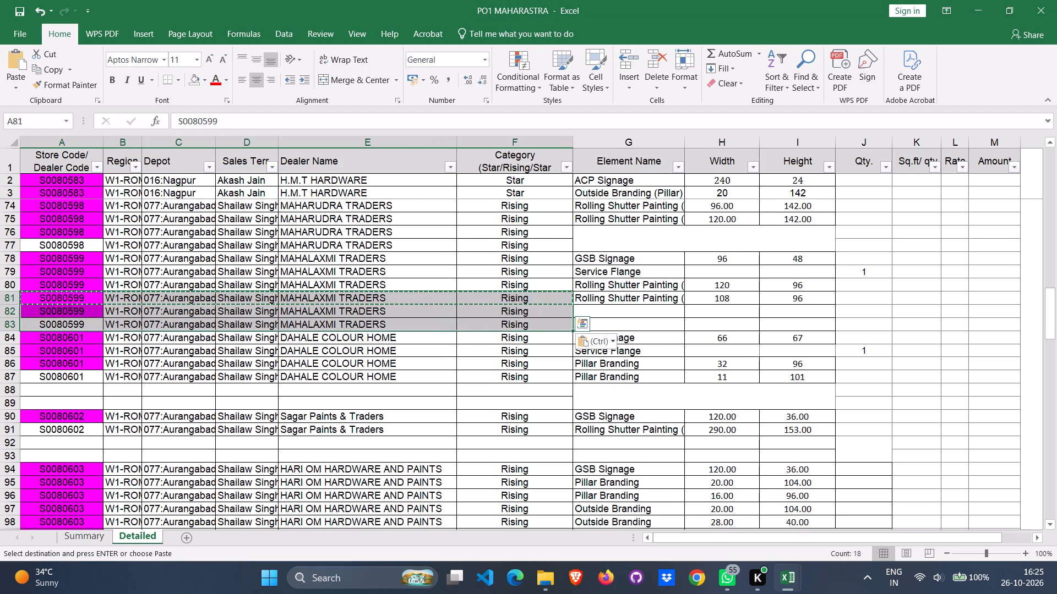
pyautogui.hotkey('ctrl', 's')
# Copy the DAHALE COLOUR HOME dealer details (columns A to F) from row 87 into blank rows 88 and 89, and save.
pyautogui.scroll(-3, 67, 286)
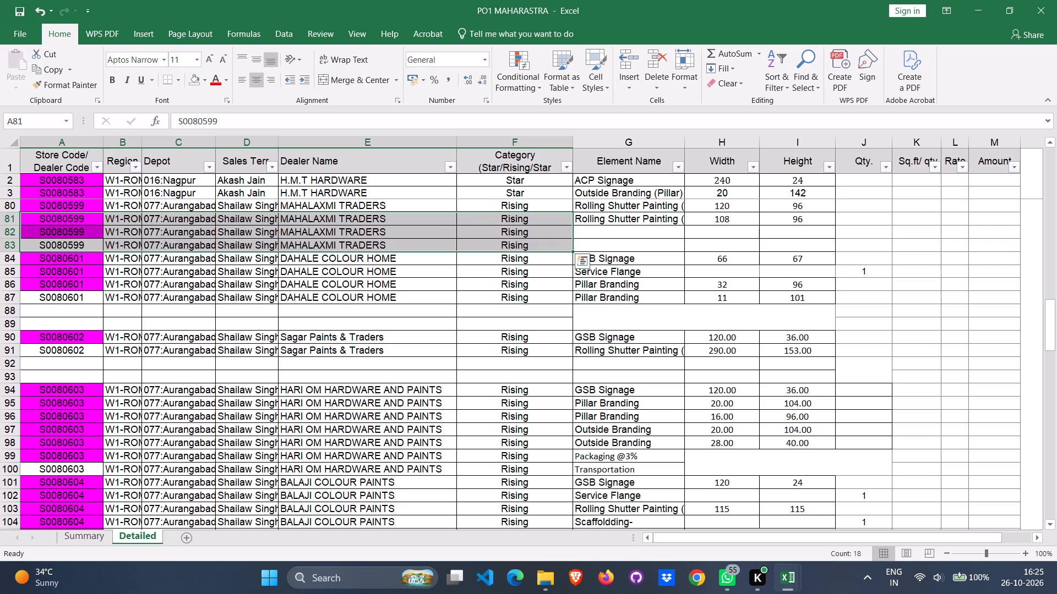
pyautogui.click(63, 296)
pyautogui.hotkey('shift', 'Right')
pyautogui.hotkey('shift', 'Right')
pyautogui.hotkey('shift', 'Right')
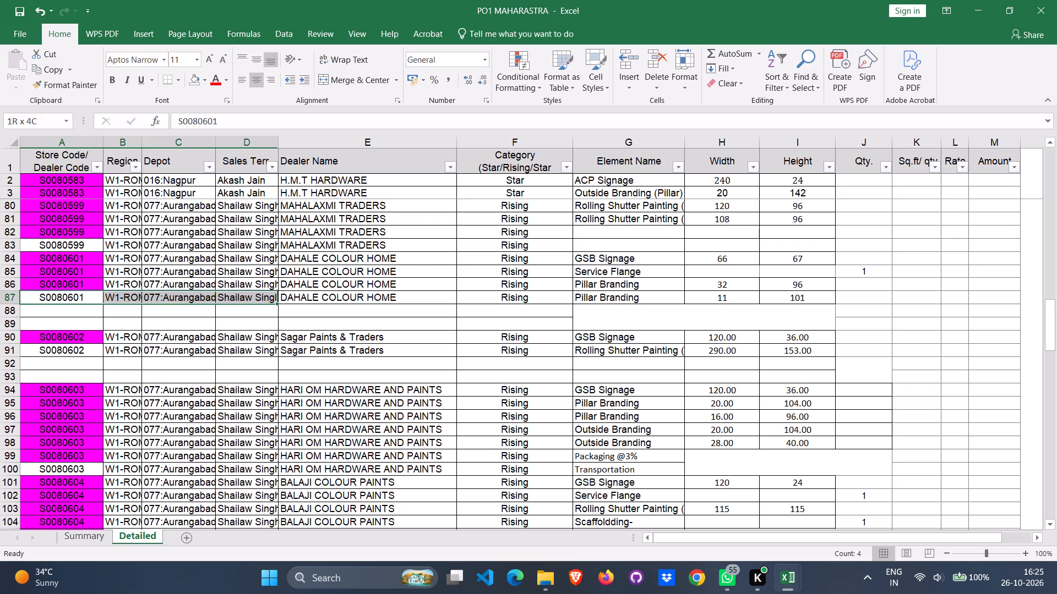
pyautogui.hotkey('shift', 'Right')
pyautogui.hotkey('shift', 'Right')
pyautogui.hotkey('ctrl', 'c')
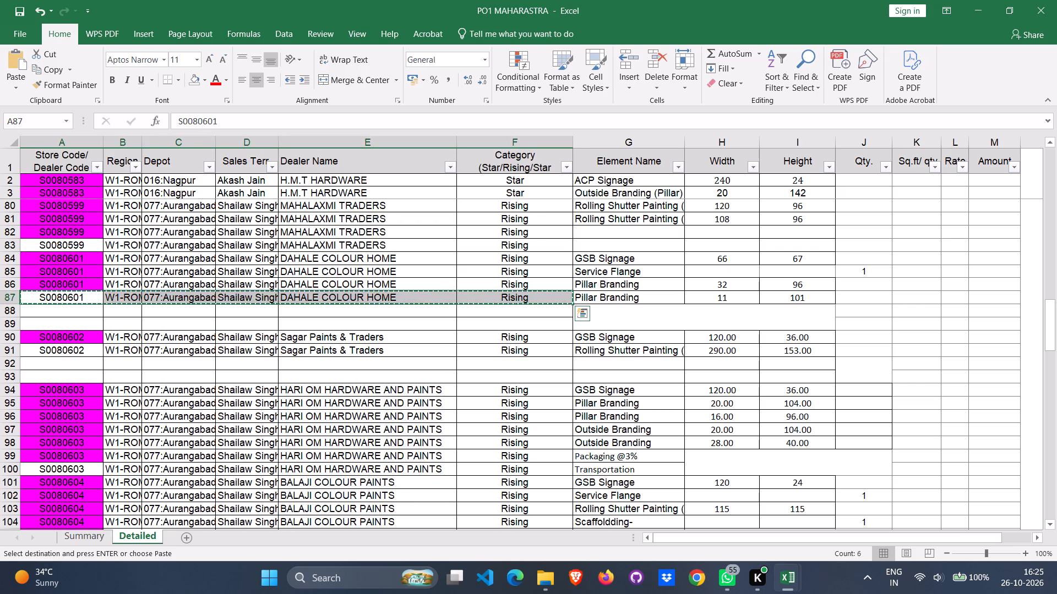
pyautogui.hotkey('shift', 'Down')
pyautogui.hotkey('shift', 'Down')
pyautogui.hotkey('ctrl', 'v')
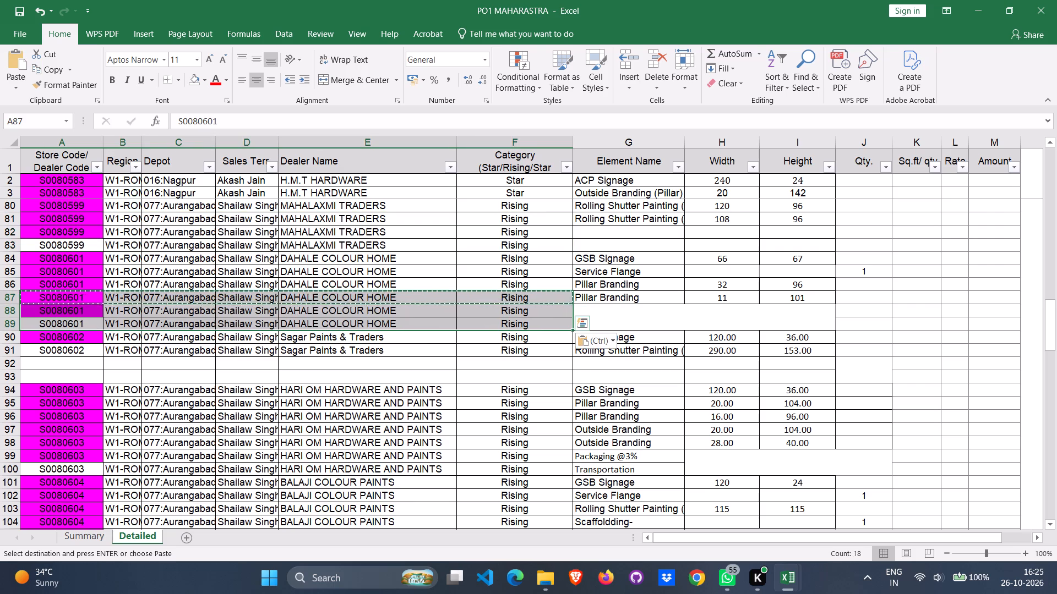
pyautogui.hotkey('ctrl', 's')
# Copy the Sagar Paints & Traders dealer details (columns A to F) from row 91 into blank rows 92 and 93, and save.
pyautogui.scroll(-2, 63, 296)
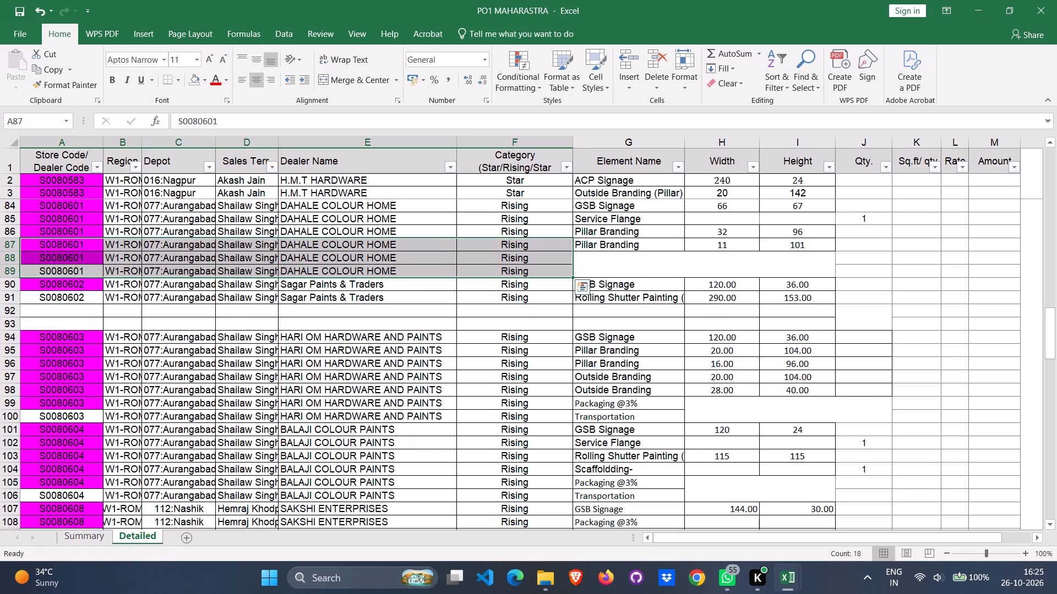
pyautogui.click(63, 297)
pyautogui.hotkey('shift', 'Right')
pyautogui.hotkey('shift', 'Right')
pyautogui.hotkey('shift', 'Right')
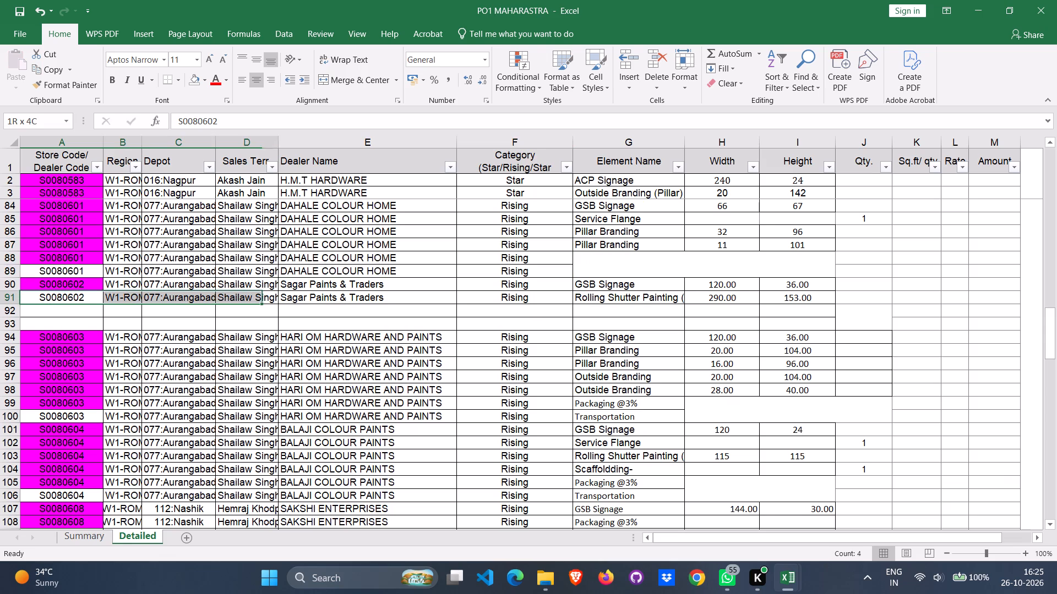
pyautogui.hotkey('shift', 'Right')
pyautogui.hotkey('shift', 'Right')
pyautogui.hotkey('ctrl', 'c')
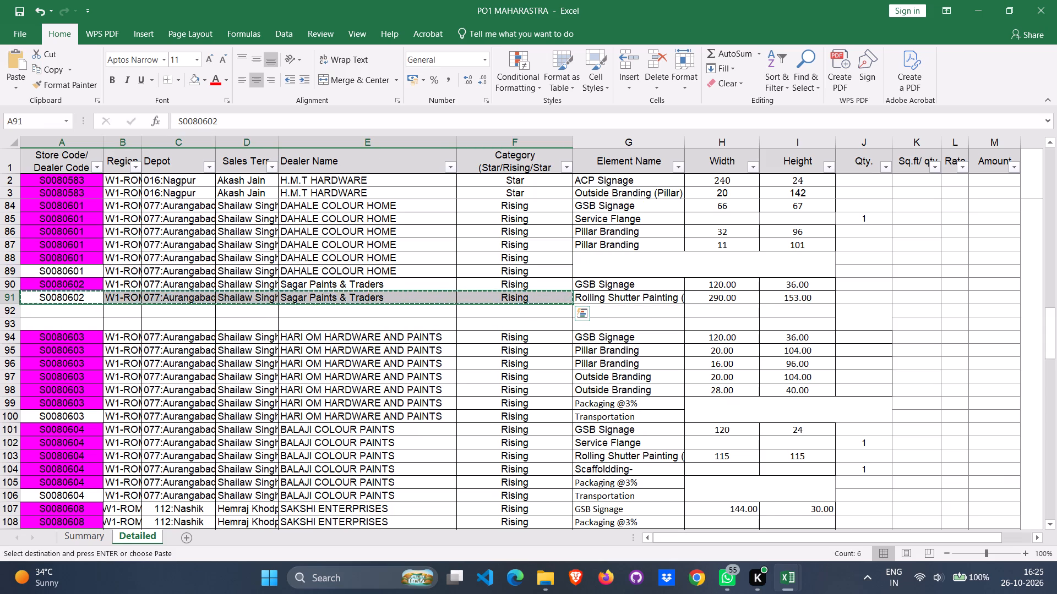
pyautogui.hotkey('shift', 'Down')
pyautogui.hotkey('shift', 'Down')
pyautogui.hotkey('ctrl', 'v')
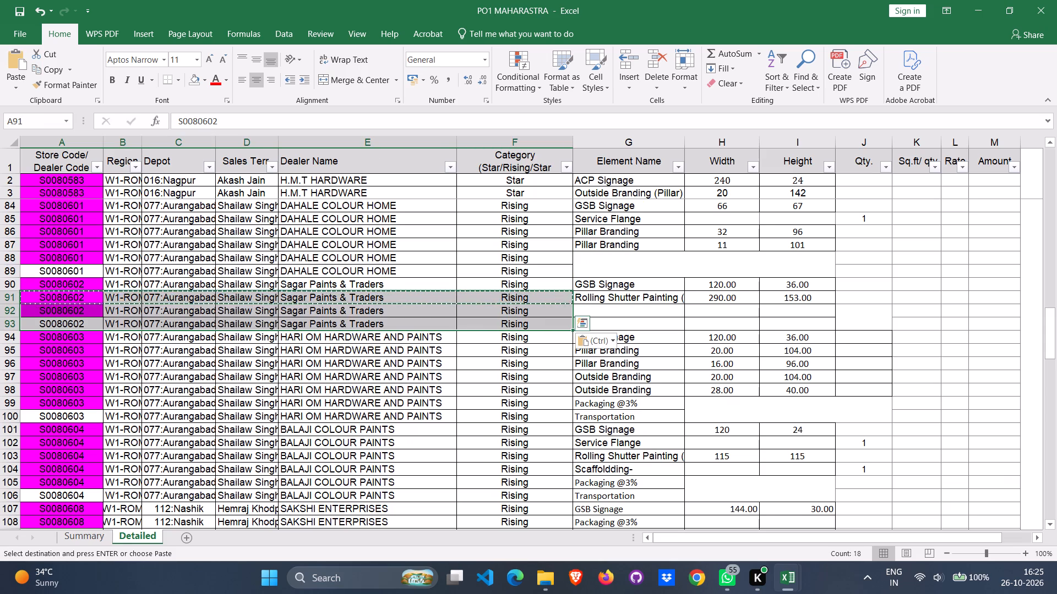
pyautogui.hotkey('ctrl', 's')
# Examine the remaining dealer blocks below row 93, down to the end of the data, for blank rows.
pyautogui.scroll(-5, 63, 297)
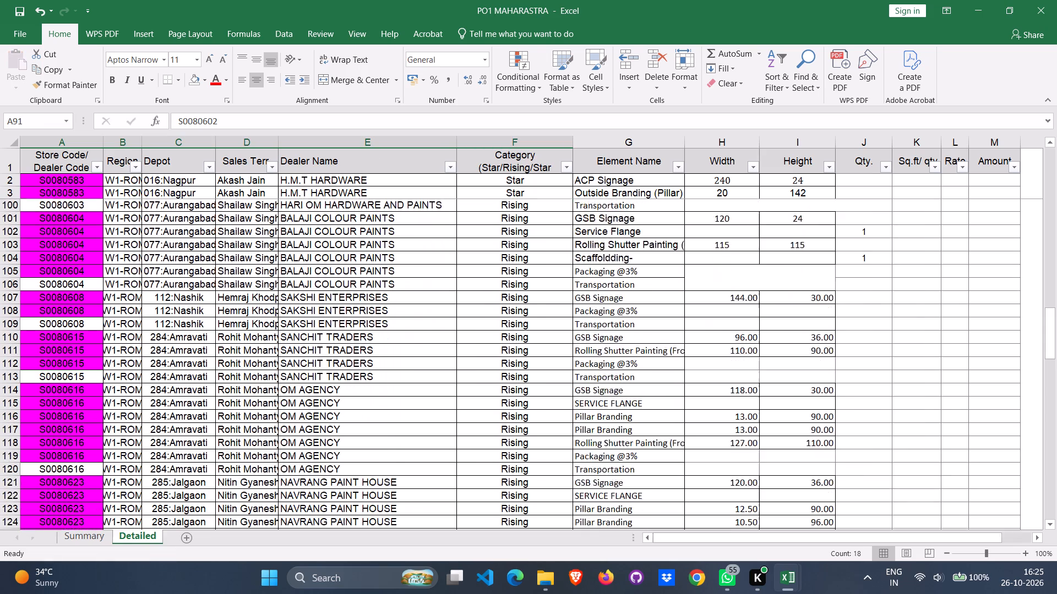
pyautogui.scroll(-1, 63, 297)
pyautogui.hscroll(1, 63, 297)
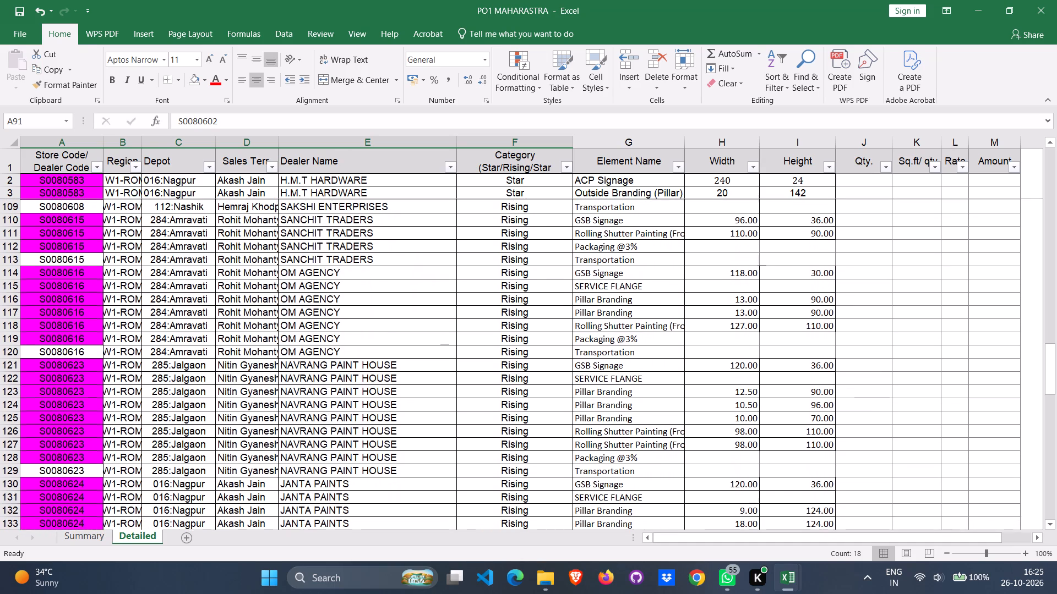
pyautogui.hscroll(1, 63, 297)
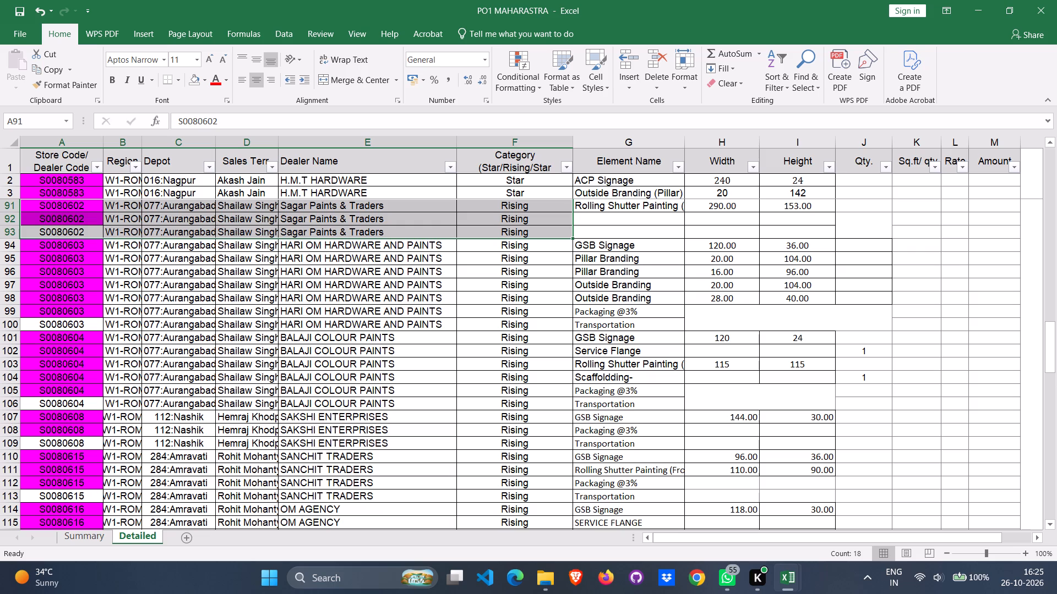
pyautogui.scroll(1, 570, 436)
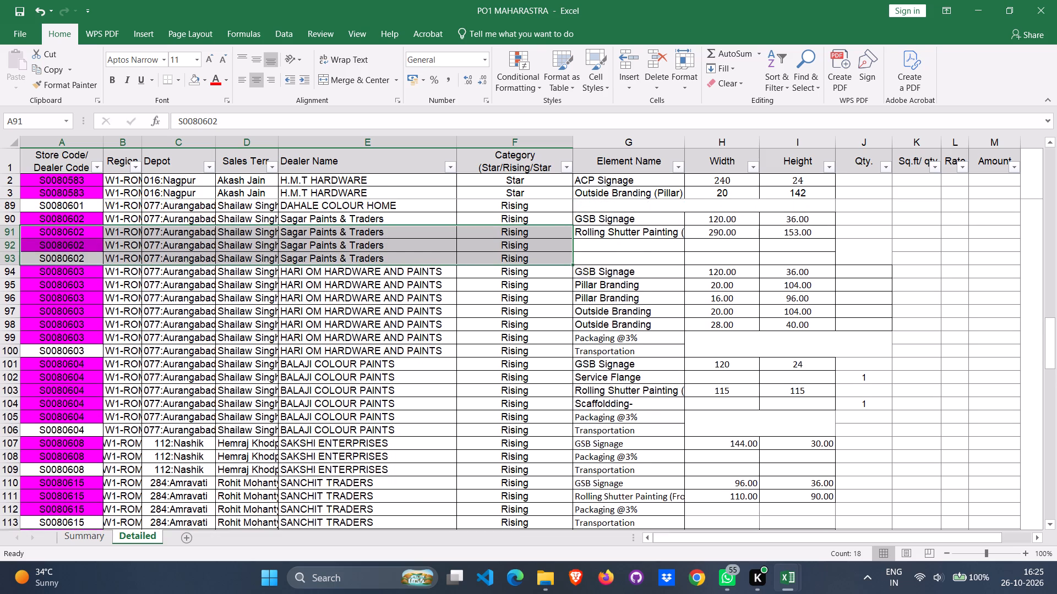
pyautogui.scroll(2, 570, 436)
pyautogui.scroll(-7, 570, 436)
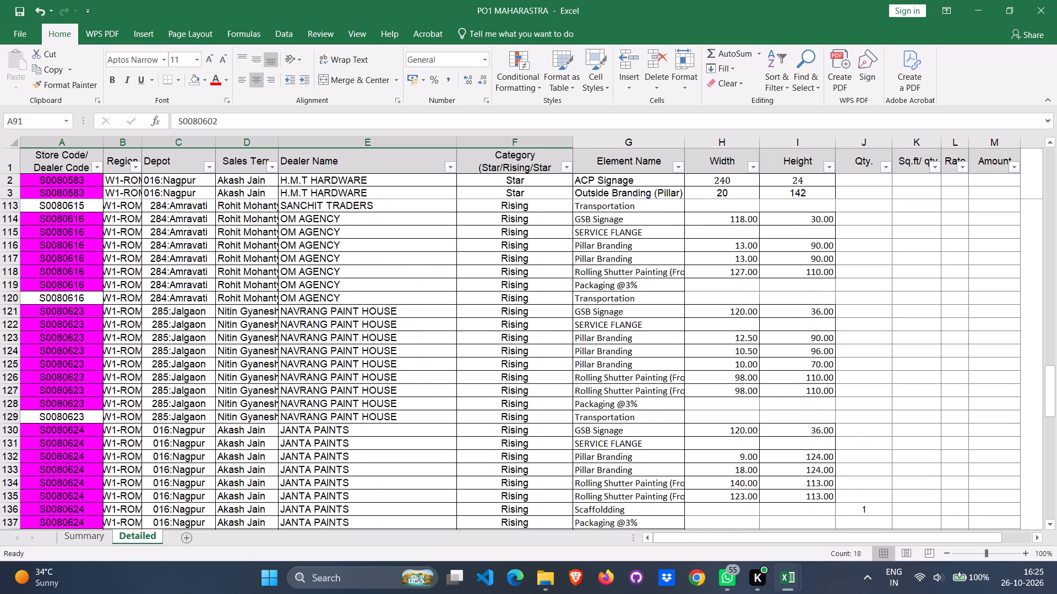
pyautogui.scroll(-7, 570, 436)
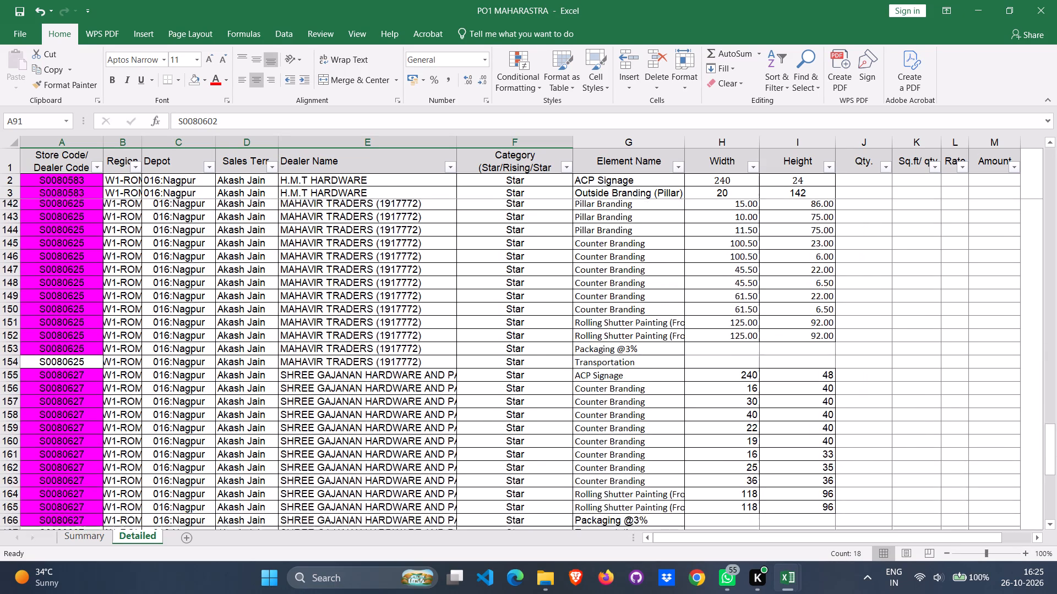
pyautogui.scroll(-3, 570, 436)
# Copy the Packaging @3% and Transportation labels from G166:G167 into the blank Element Name cells G13:G14 of H.M.T HARDWARE.
pyautogui.click(598, 444)
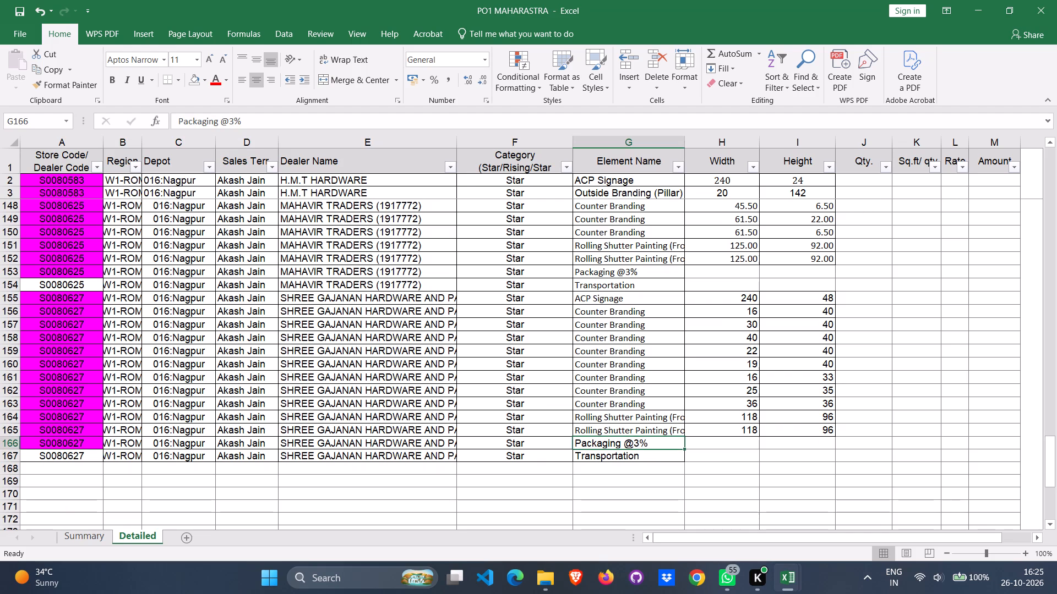
pyautogui.hotkey('shift', 'Down')
pyautogui.hotkey('ctrl', 'c')
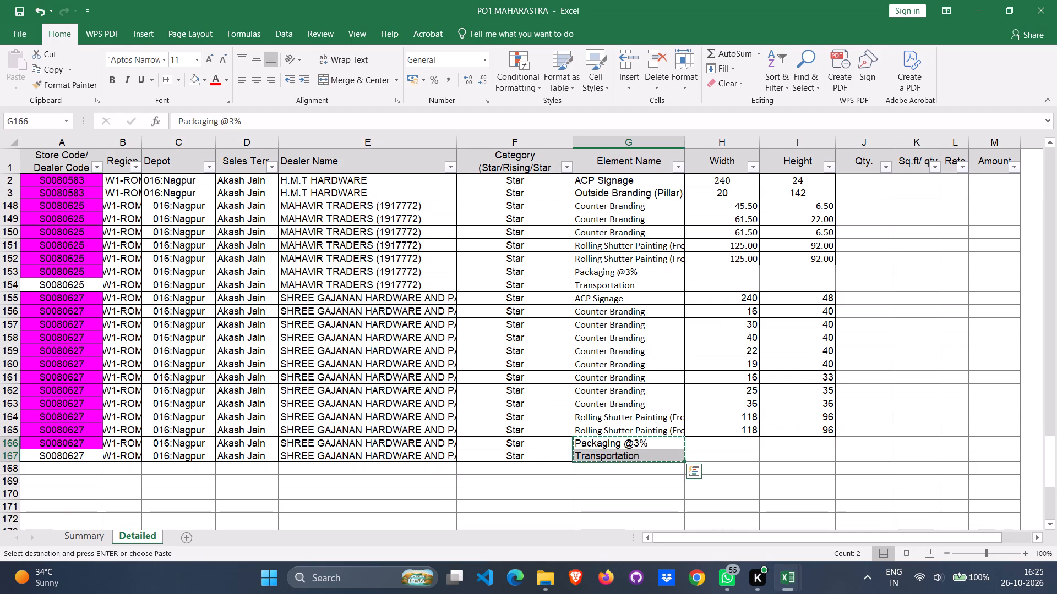
pyautogui.scroll(8, 598, 444)
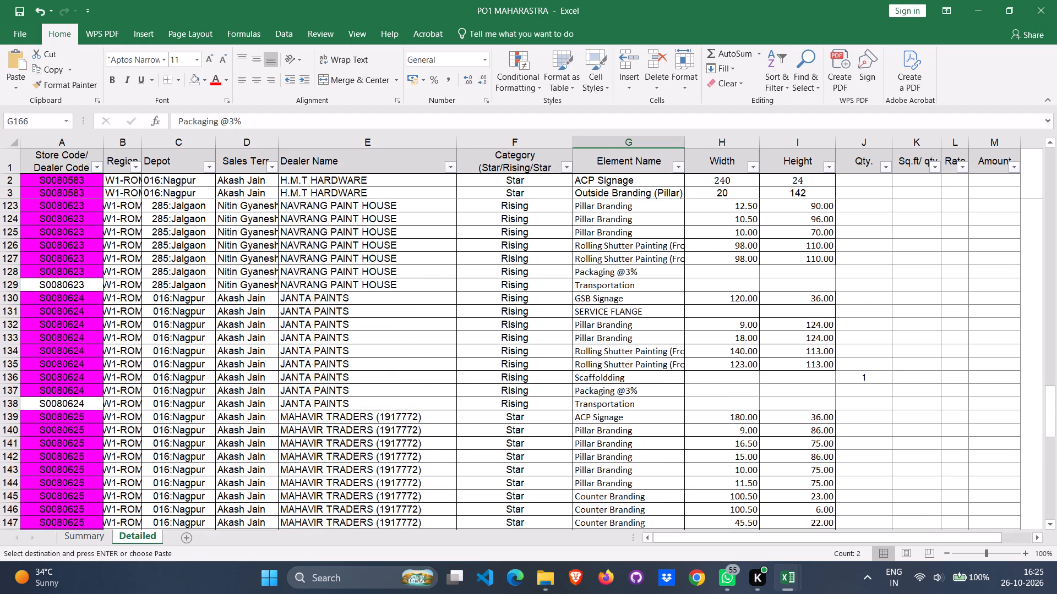
pyautogui.scroll(13, 598, 444)
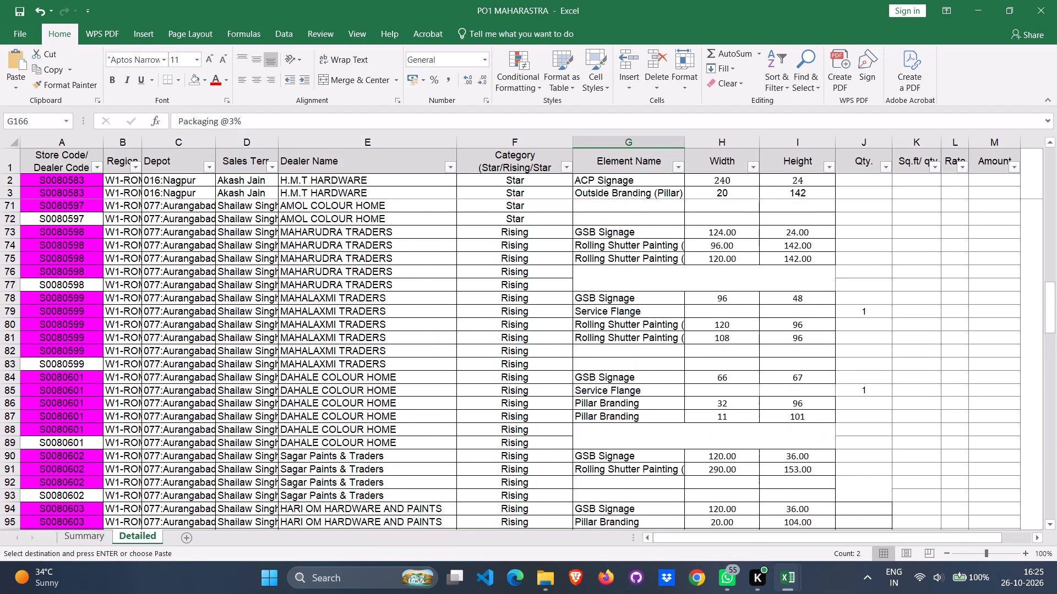
pyautogui.scroll(20, 598, 444)
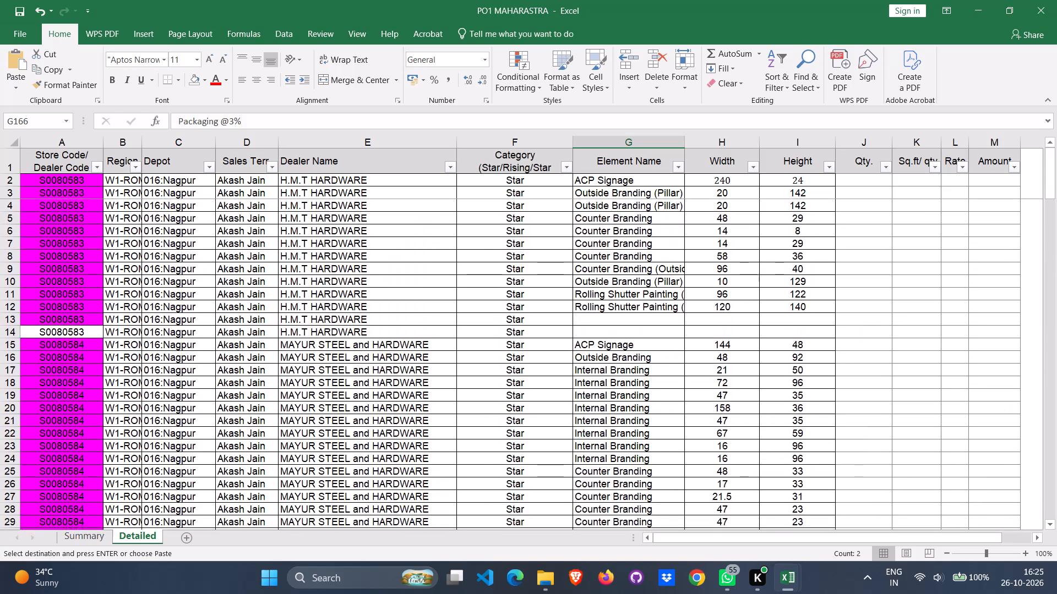
pyautogui.scroll(8, 598, 444)
pyautogui.scroll(4, 607, 322)
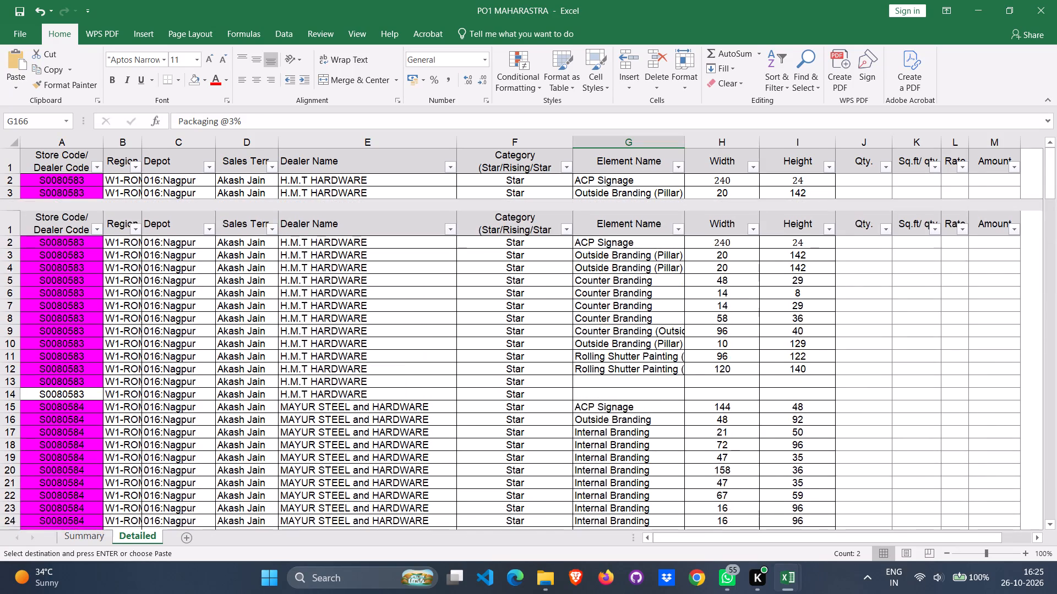
pyautogui.click(608, 317)
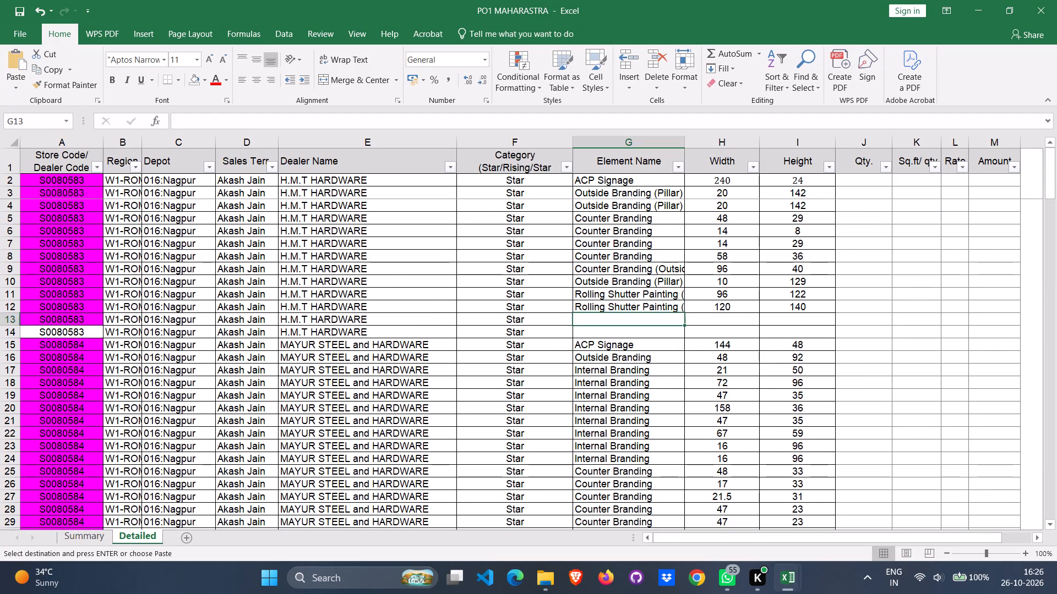
pyautogui.hotkey('ctrl', 'v')
# Paste the copied Packaging @3% and Transportation labels into the blank Element Name cells G38:G39, G43:G44 and G50:G51.
pyautogui.scroll(-4, 608, 317)
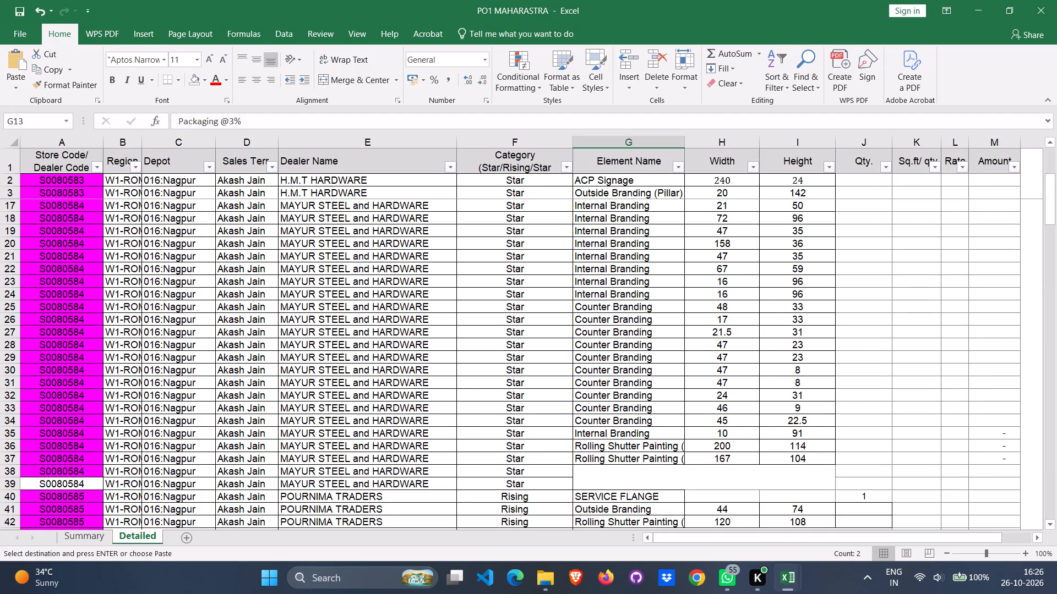
pyautogui.scroll(-2, 608, 317)
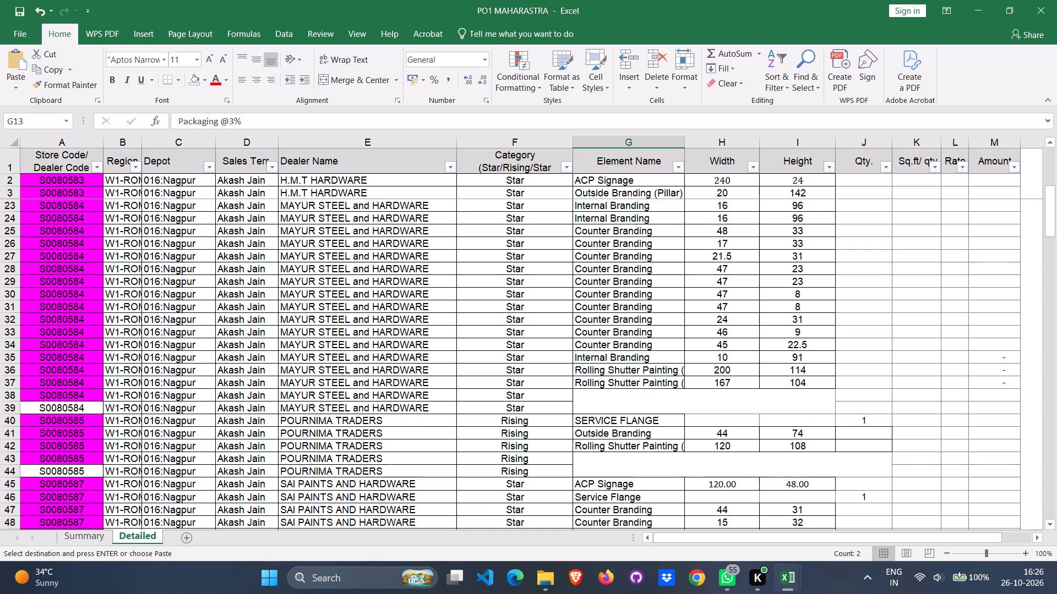
pyautogui.click(597, 395)
pyautogui.hotkey('ctrl', 'v')
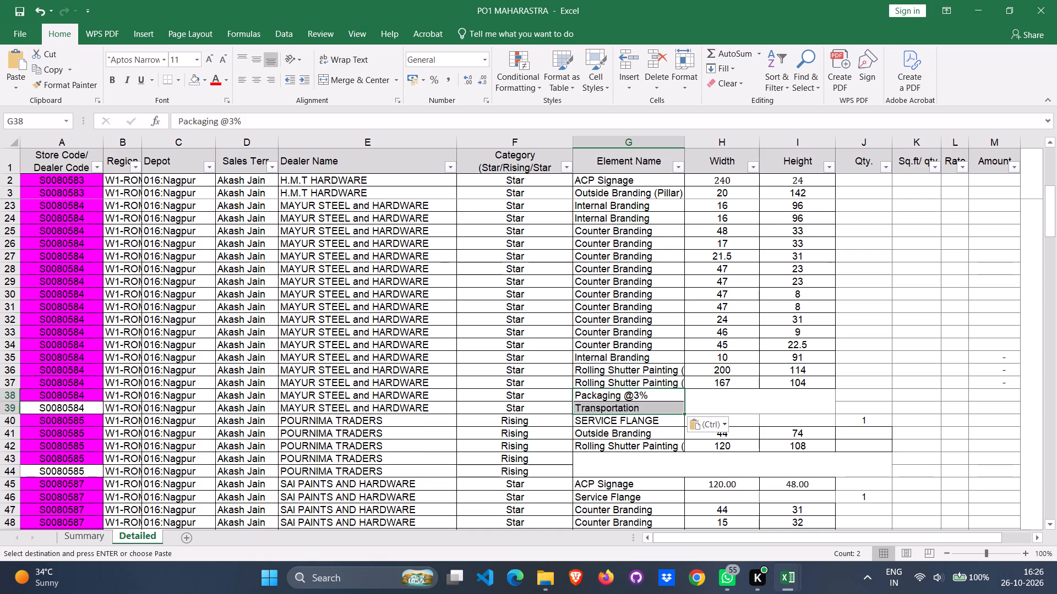
pyautogui.scroll(-2, 597, 395)
pyautogui.click(595, 405)
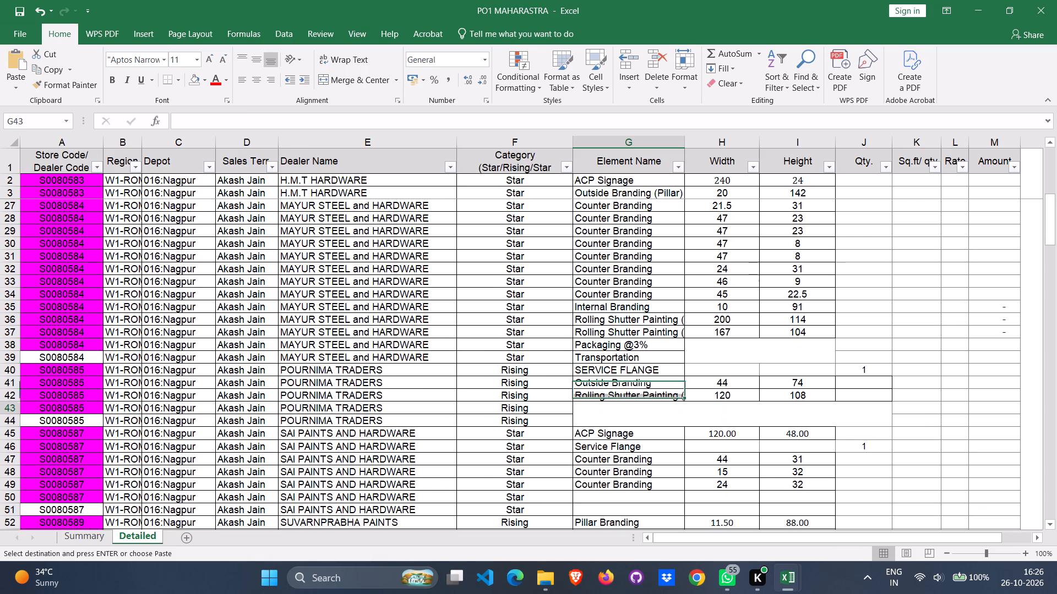
pyautogui.hotkey('ctrl', 'v')
pyautogui.scroll(-2, 595, 405)
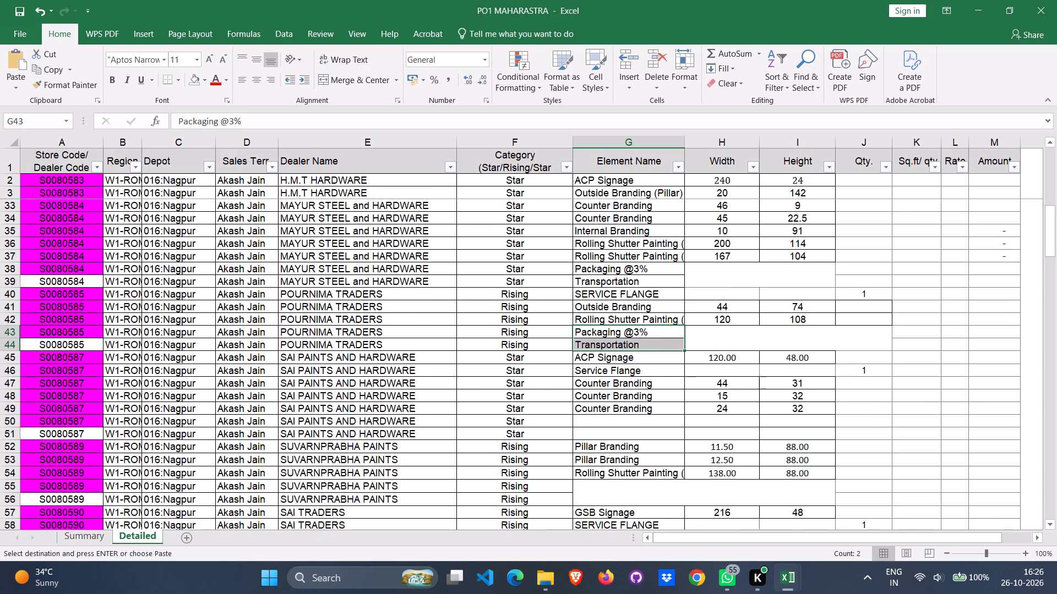
pyautogui.click(596, 417)
pyautogui.hotkey('ctrl', 'v')
pyautogui.scroll(-1, 596, 417)
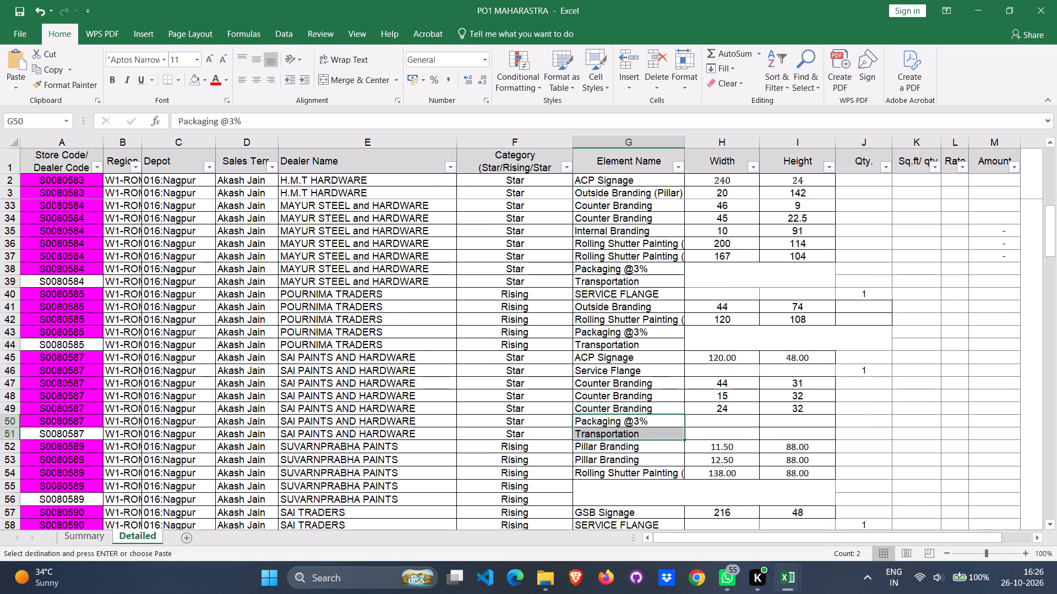
# Paste the copied Packaging @3% and Transportation labels into the blank Element Name cells G55:G56, G62:G63 and G71:G72.
pyautogui.scroll(-1, 596, 417)
pyautogui.click(598, 411)
pyautogui.hotkey('ctrl', 'v')
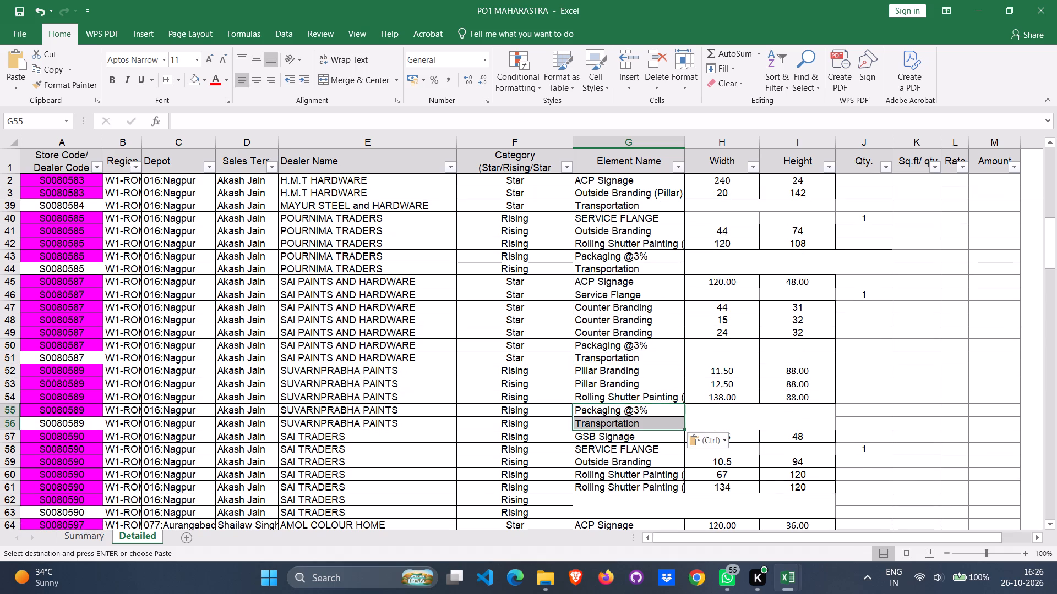
pyautogui.scroll(-2, 598, 411)
pyautogui.click(598, 432)
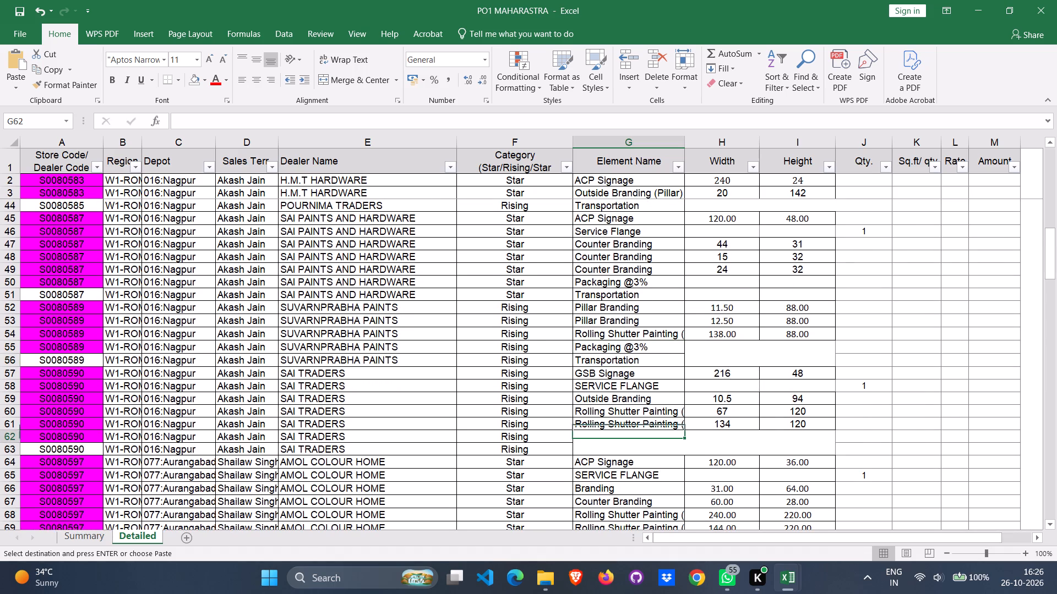
pyautogui.hotkey('ctrl', 'v')
pyautogui.scroll(-5, 598, 432)
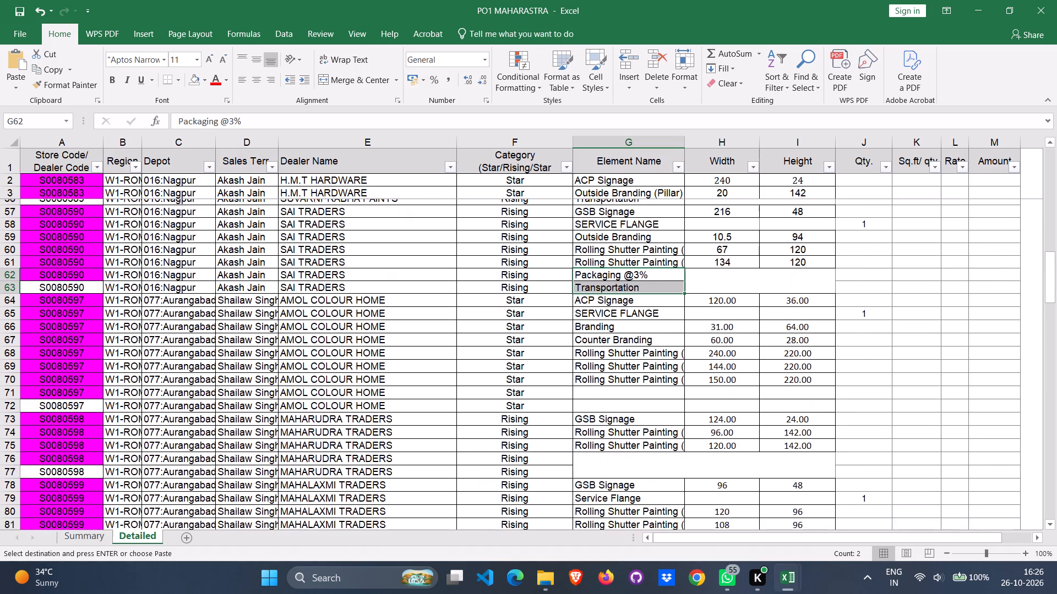
pyautogui.click(606, 388)
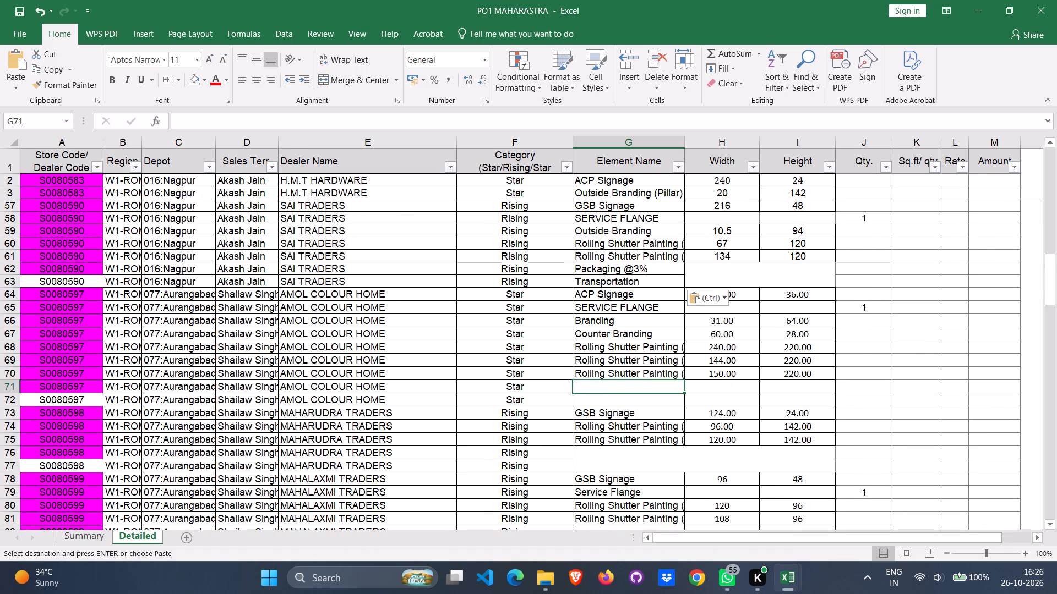
pyautogui.hotkey('ctrl', 'v')
# Paste the Packaging @3% and Transportation labels into the blank Element Name cells G76:G77, G82:G83, G88:G89 and G92:G93.
pyautogui.click(600, 451)
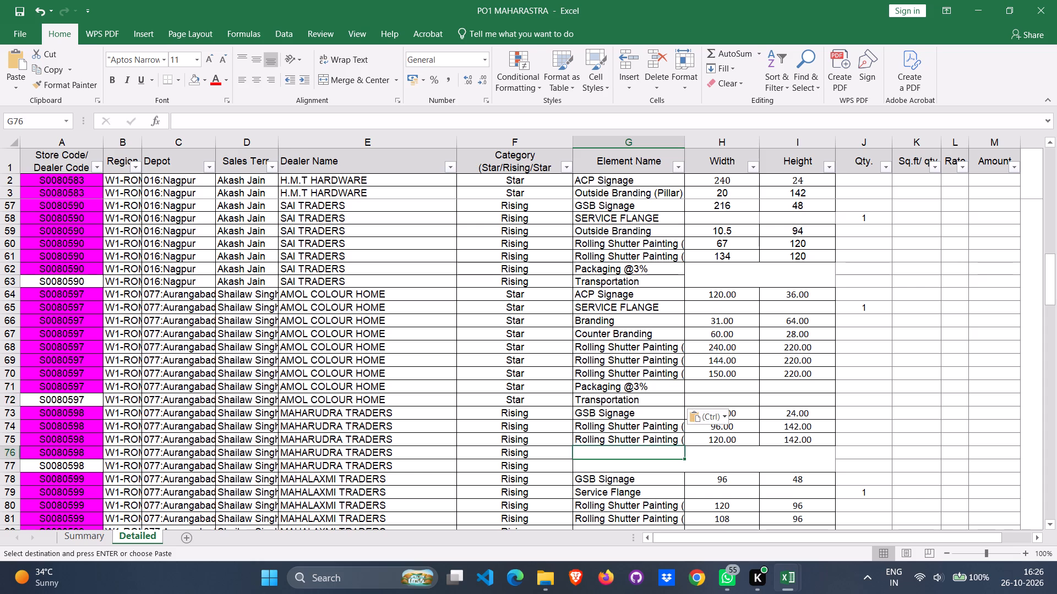
pyautogui.hotkey('ctrl', 'v')
pyautogui.scroll(-4, 600, 451)
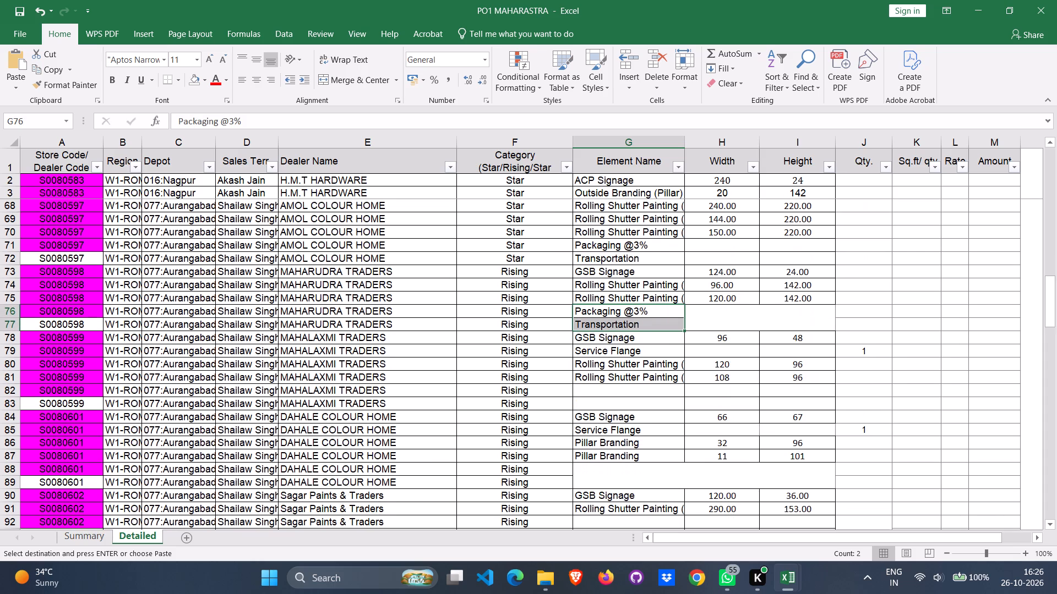
pyautogui.click(613, 392)
pyautogui.hotkey('ctrl', 'v')
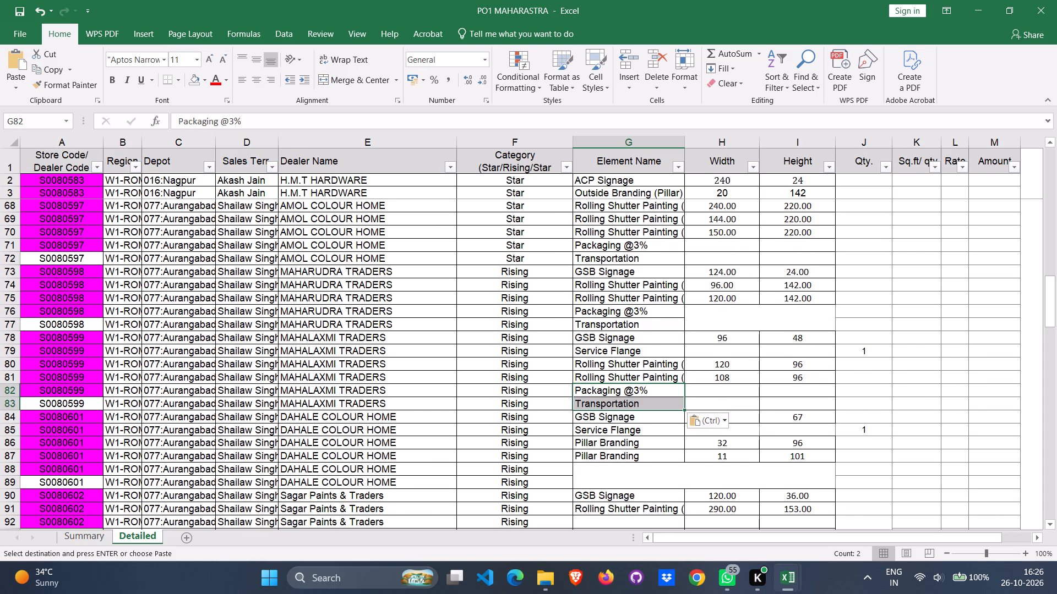
pyautogui.click(594, 471)
pyautogui.hotkey('ctrl', 'v')
pyautogui.scroll(-1, 594, 471)
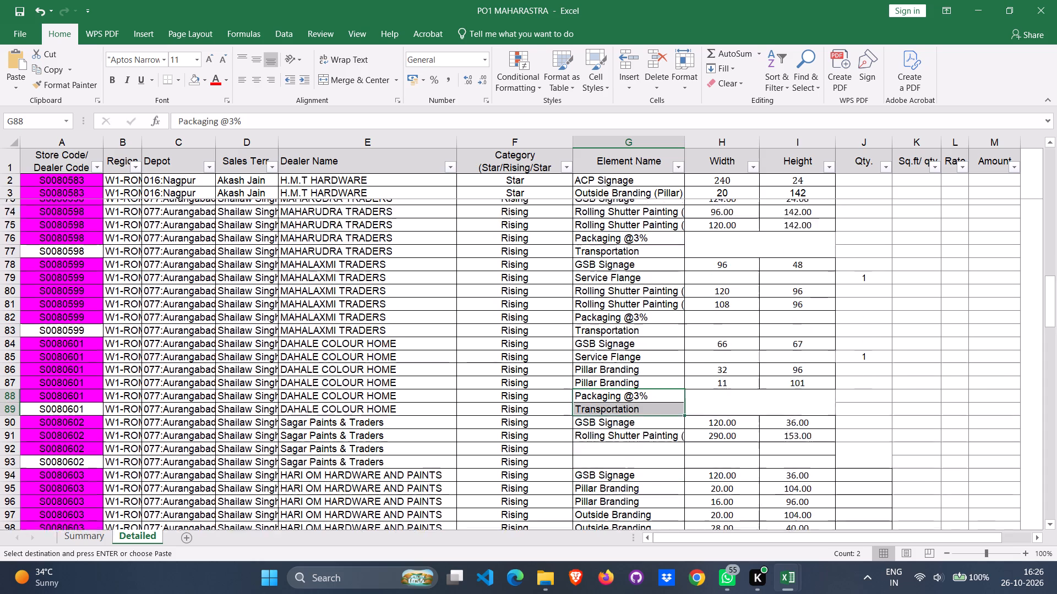
pyautogui.scroll(-2, 594, 471)
pyautogui.click(601, 403)
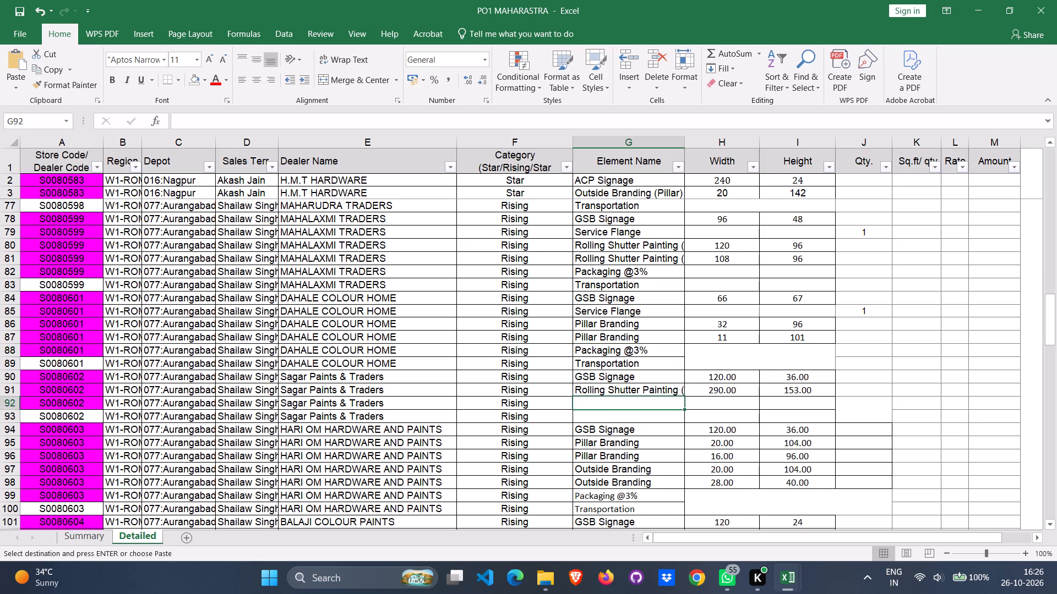
pyautogui.hotkey('ctrl', 'v')
# Save the PO1 MAHARASTRA workbook with the completed Element Name labels.
pyautogui.scroll(-7, 601, 403)
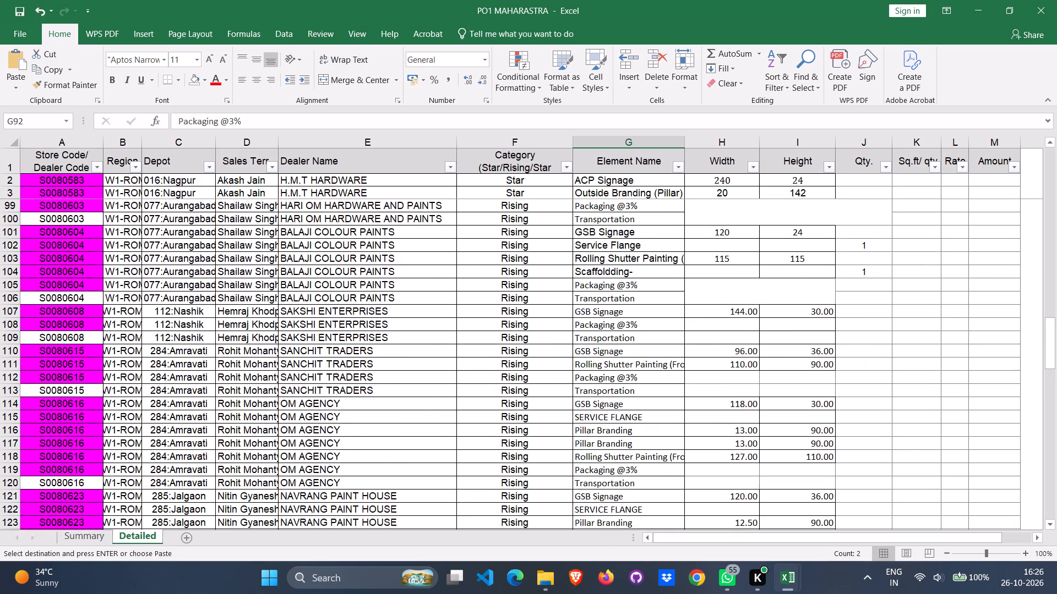
pyautogui.scroll(-6, 601, 403)
pyautogui.scroll(1, 601, 403)
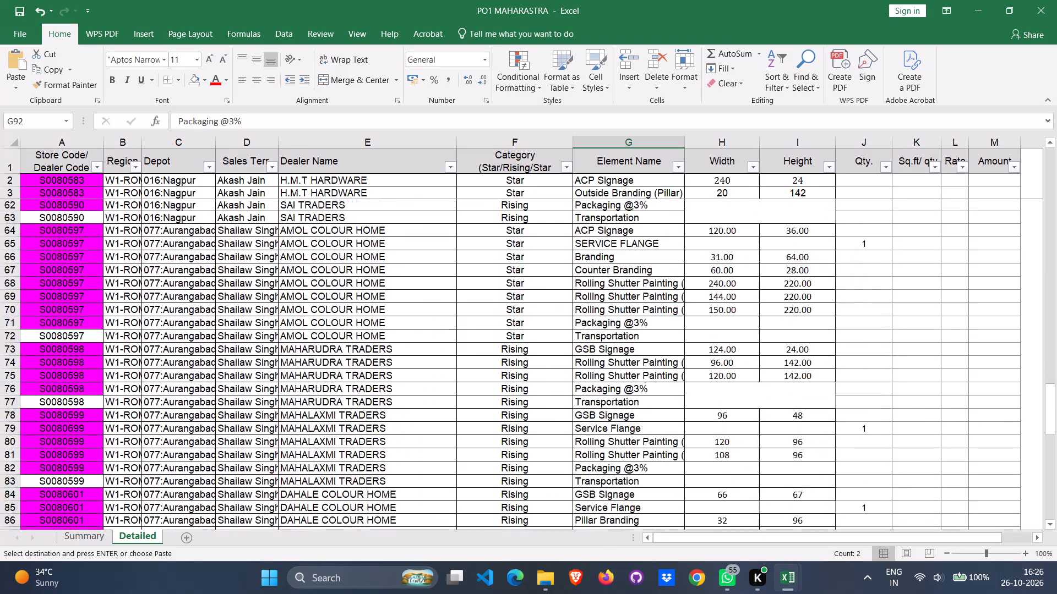
pyautogui.scroll(5, 601, 403)
pyautogui.hotkey('ctrl', 's')
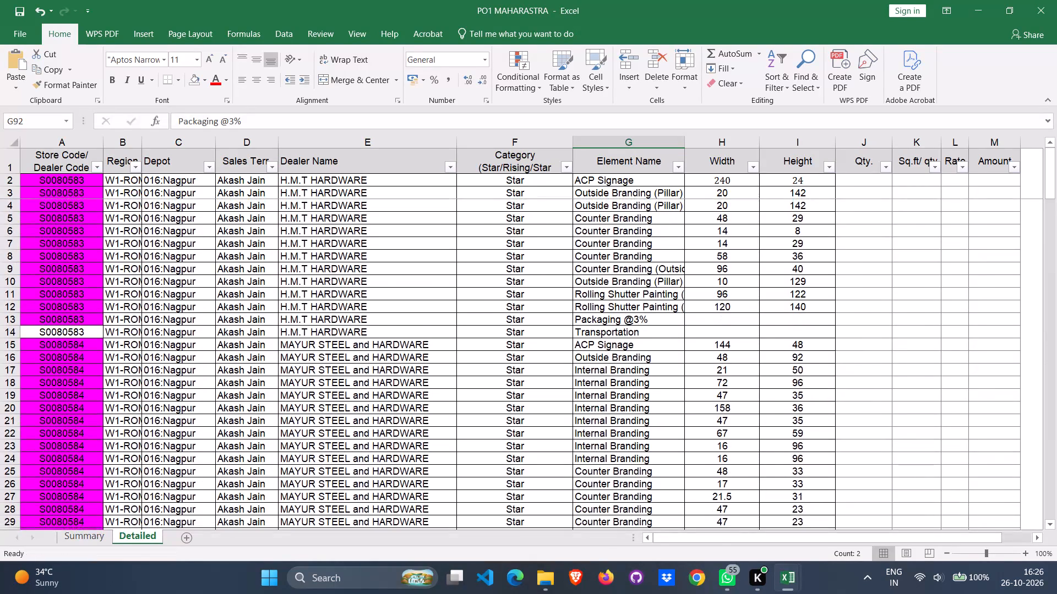
pyautogui.hotkey('ctrl', 's')
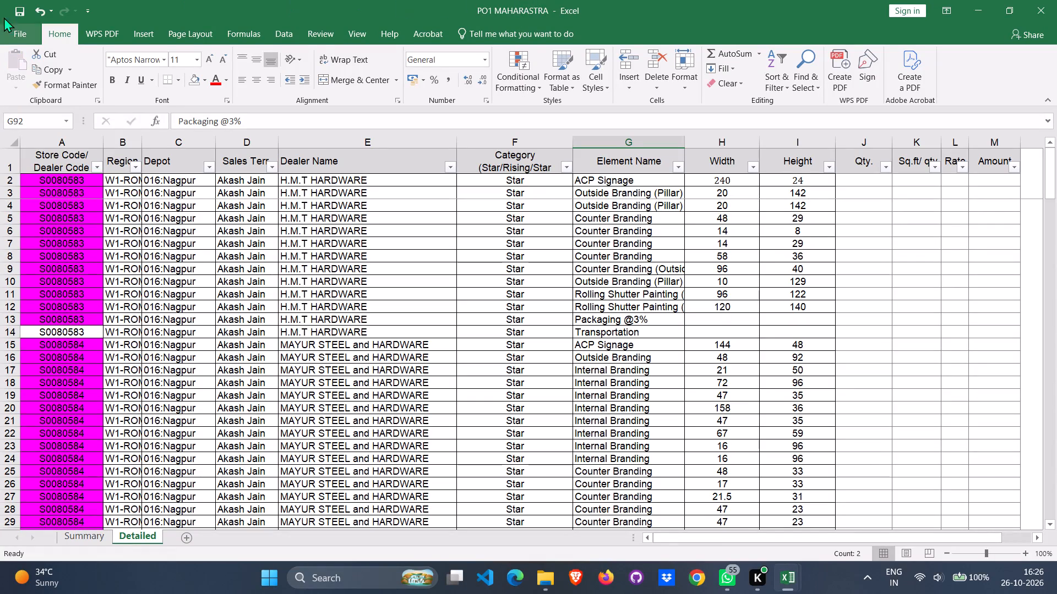
pyautogui.tripleClick(14, 12)
pyautogui.tripleClick(14, 12)
pyautogui.tripleClick(14, 12)
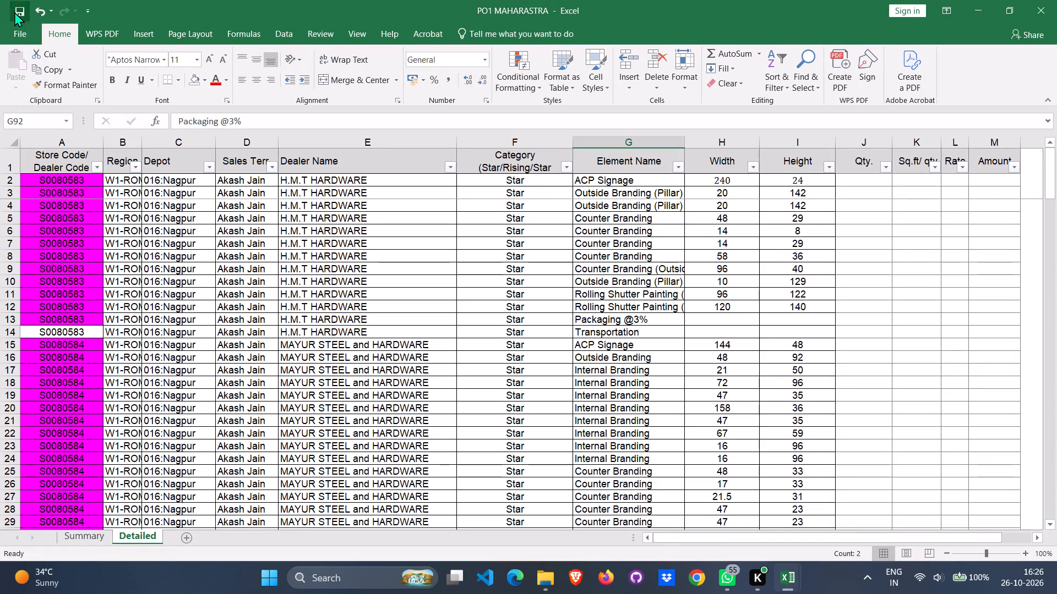
pyautogui.tripleClick(18, 10)
pyautogui.tripleClick(18, 10)
pyautogui.tripleClick(19, 11)
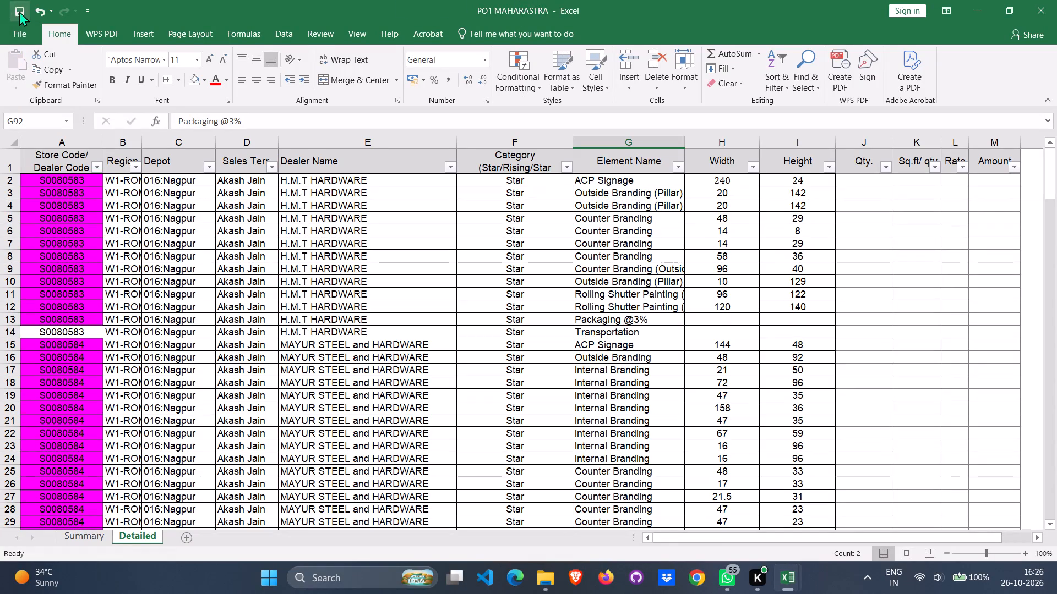
pyautogui.tripleClick(19, 11)
pyautogui.tripleClick(19, 11)
pyautogui.doubleClick(20, 12)
pyautogui.click(25, 8)
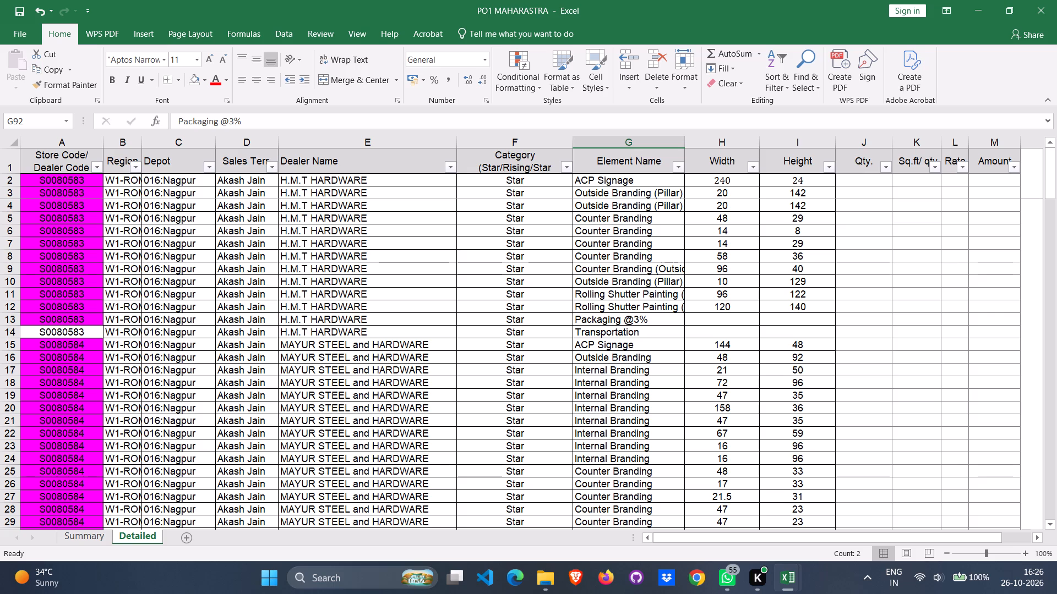
pyautogui.tripleClick(20, 13)
pyautogui.tripleClick(20, 13)
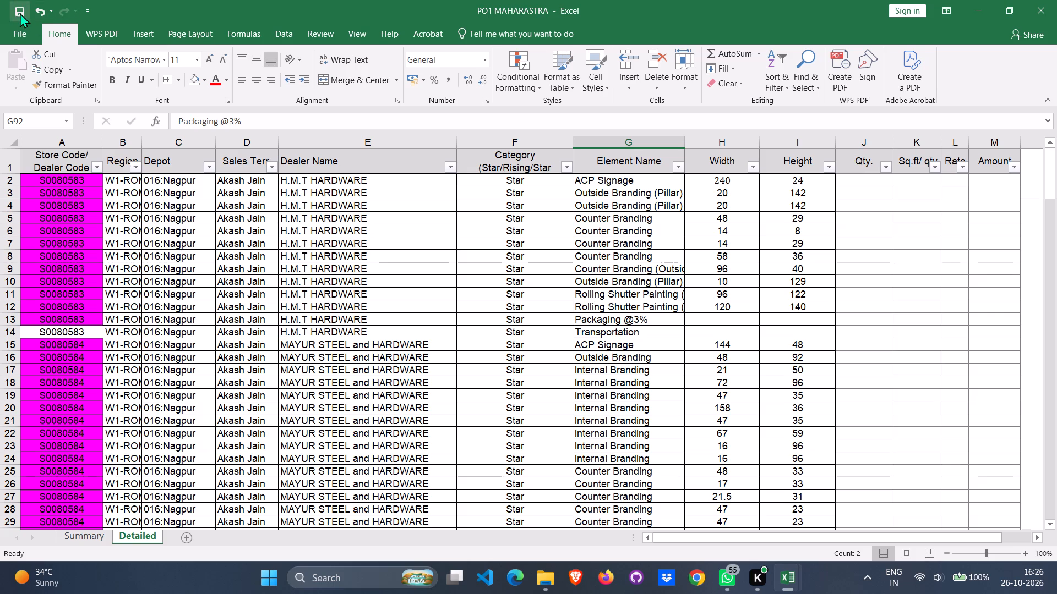
pyautogui.tripleClick(20, 13)
pyautogui.tripleClick(20, 13)
pyautogui.click(20, 13)
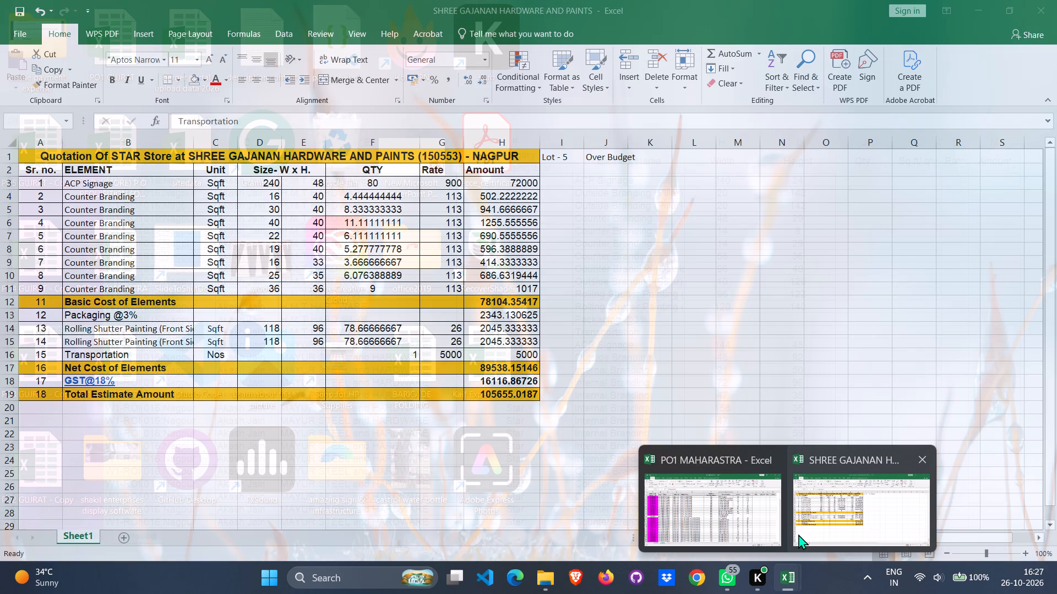
# View the SHREE GAJANAN HARDWARE AND PAINTS quotation workbook and return to the PO1 MAHARASTRA workbook.
pyautogui.click(832, 510)
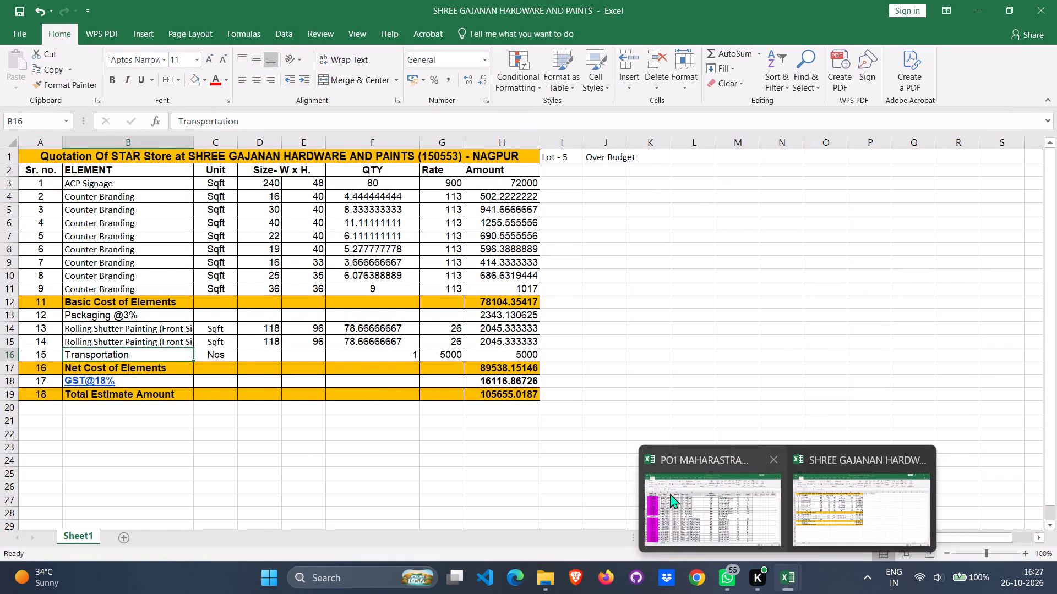
pyautogui.click(670, 493)
# Review the Element Name entries row by row from G2 to G42, covering H.M.T HARDWARE, MAYUR STEEL and HARDWARE and POURNIMA TRADERS.
pyautogui.scroll(-3, 611, 431)
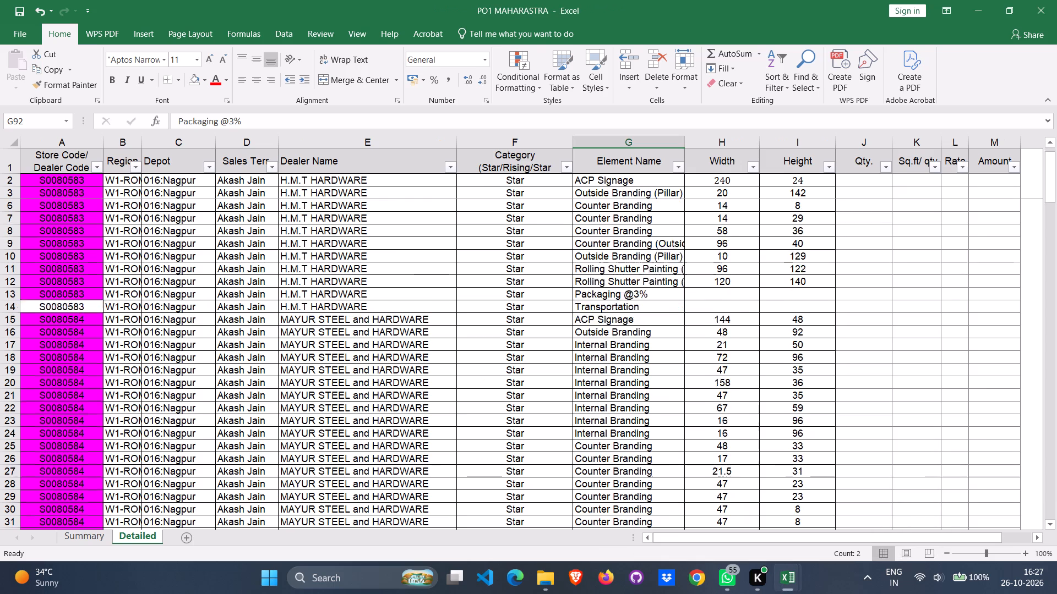
pyautogui.scroll(-2, 611, 429)
pyautogui.scroll(8, 609, 429)
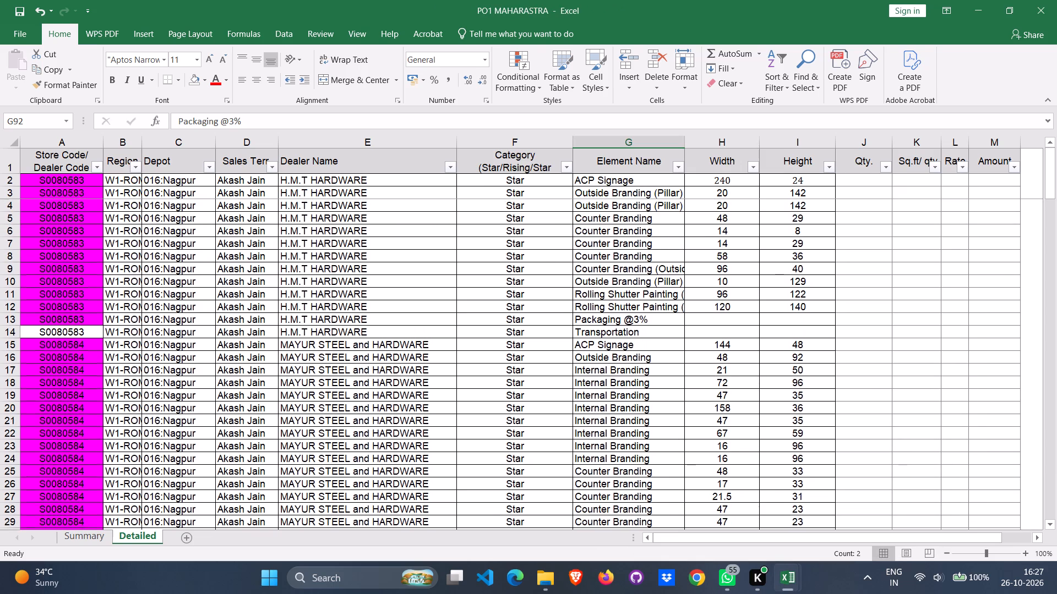
pyautogui.click(611, 181)
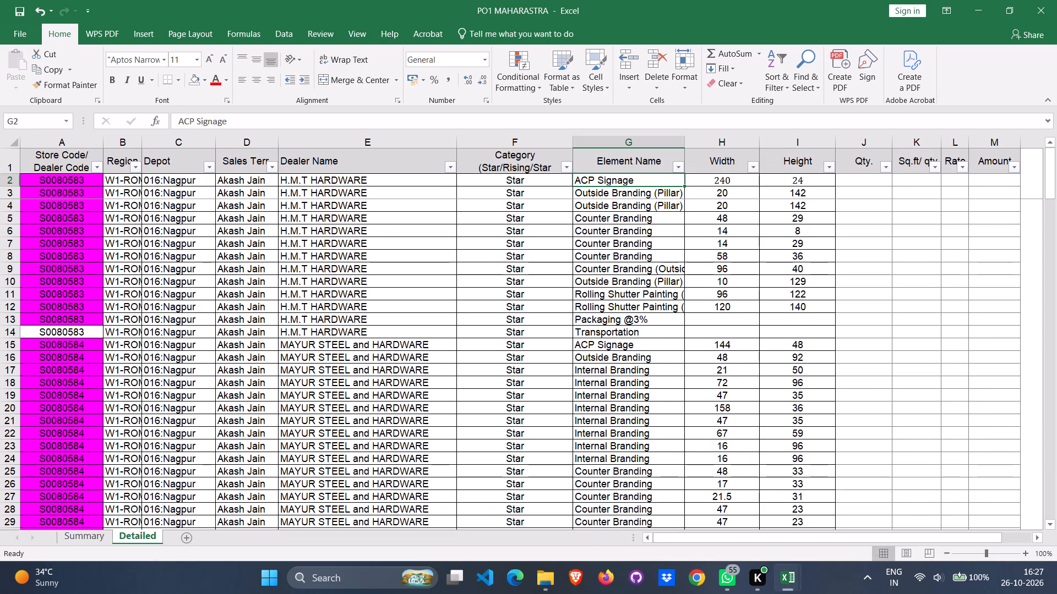
pyautogui.press('Down')
pyautogui.press('Down')
pyautogui.press('Down')
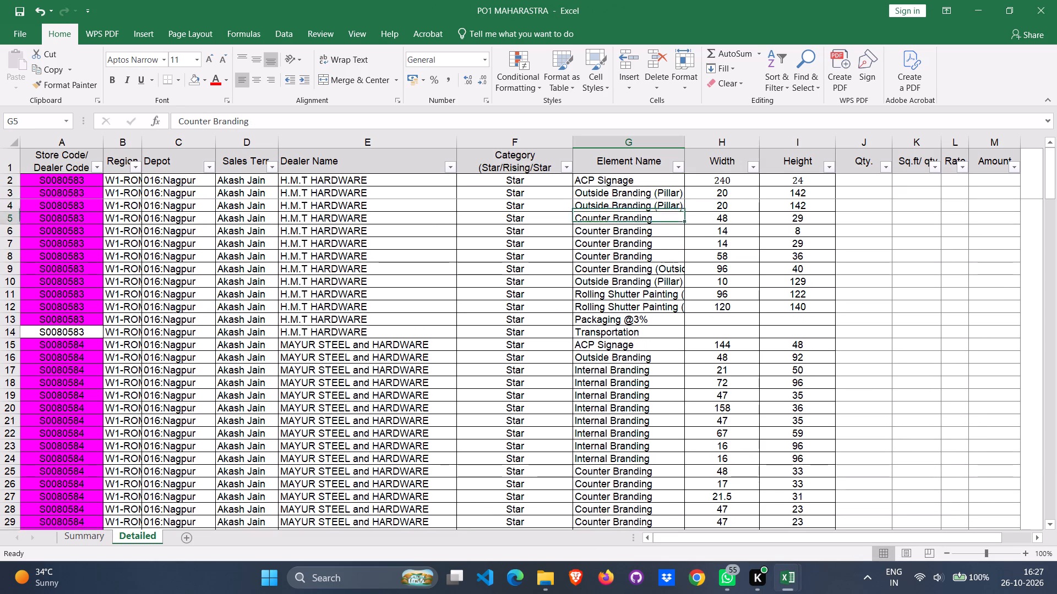
pyautogui.press('Down')
pyautogui.press('Down')
pyautogui.press('Down')
pyautogui.press('Down')
pyautogui.press('Down')
pyautogui.press('Down')
pyautogui.press('Down')
pyautogui.press('Down')
pyautogui.press('Down')
pyautogui.press('Down')
pyautogui.press('Down')
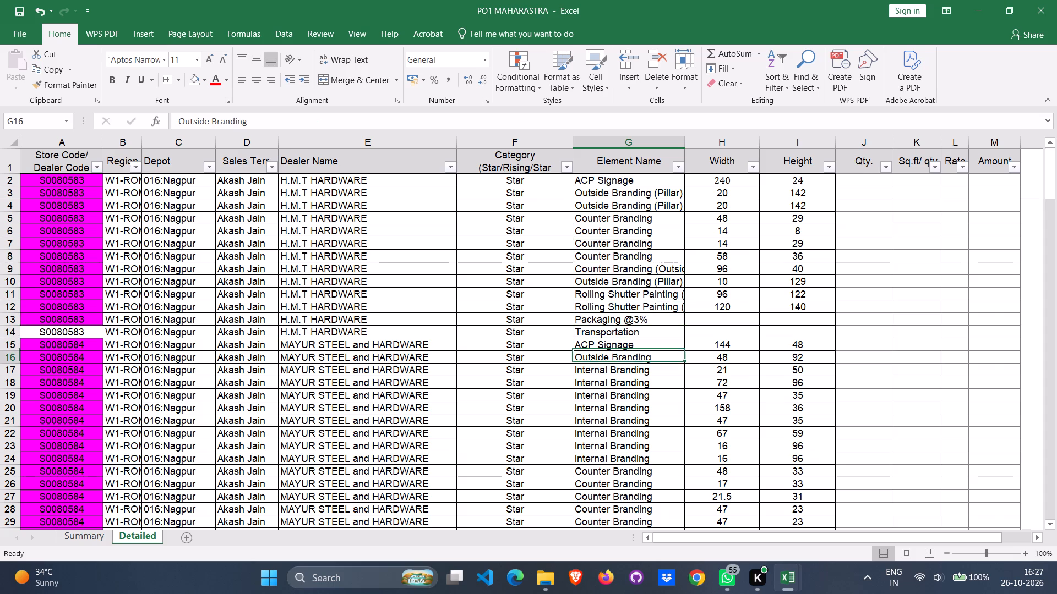
pyautogui.press('Down')
pyautogui.press('Down')
pyautogui.press('Down')
pyautogui.press('Down')
pyautogui.press('Down')
pyautogui.press('Down')
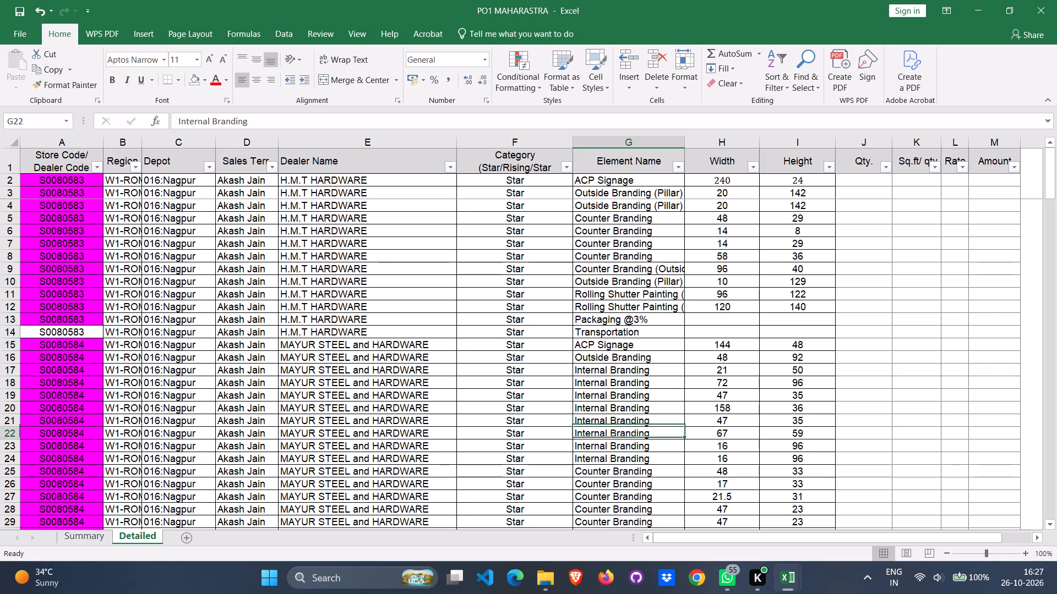
pyautogui.press('Down')
pyautogui.press('Down')
pyautogui.press('Down')
pyautogui.press('Down')
pyautogui.press('Down')
pyautogui.press('Down')
pyautogui.press('Down')
pyautogui.press('Down')
pyautogui.press('Down')
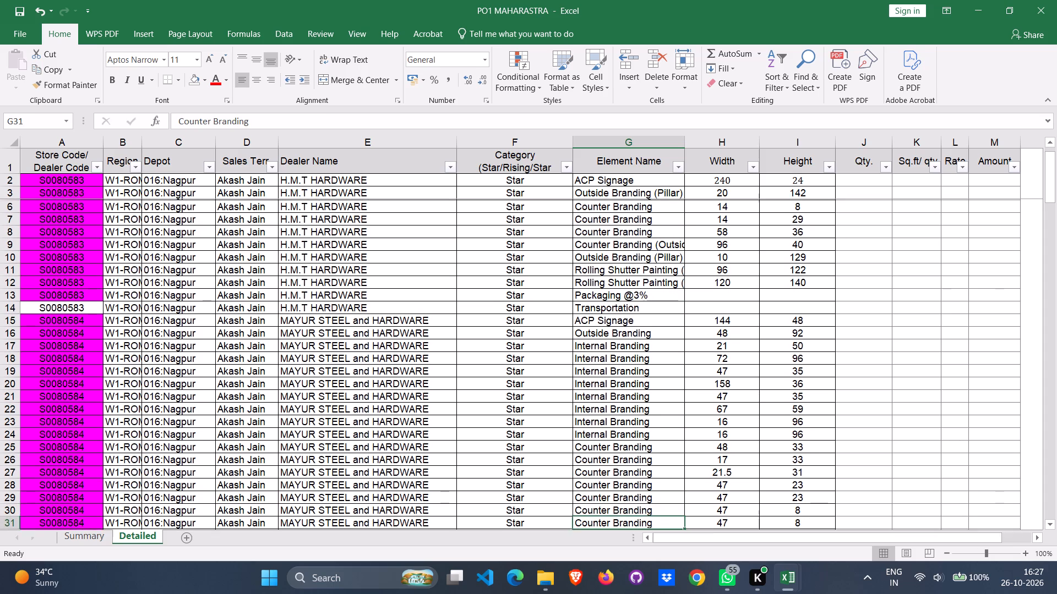
pyautogui.press('Down')
pyautogui.press('Down')
pyautogui.press('Down')
pyautogui.press('Down')
pyautogui.press('Down')
pyautogui.press('Down')
pyautogui.press('Down')
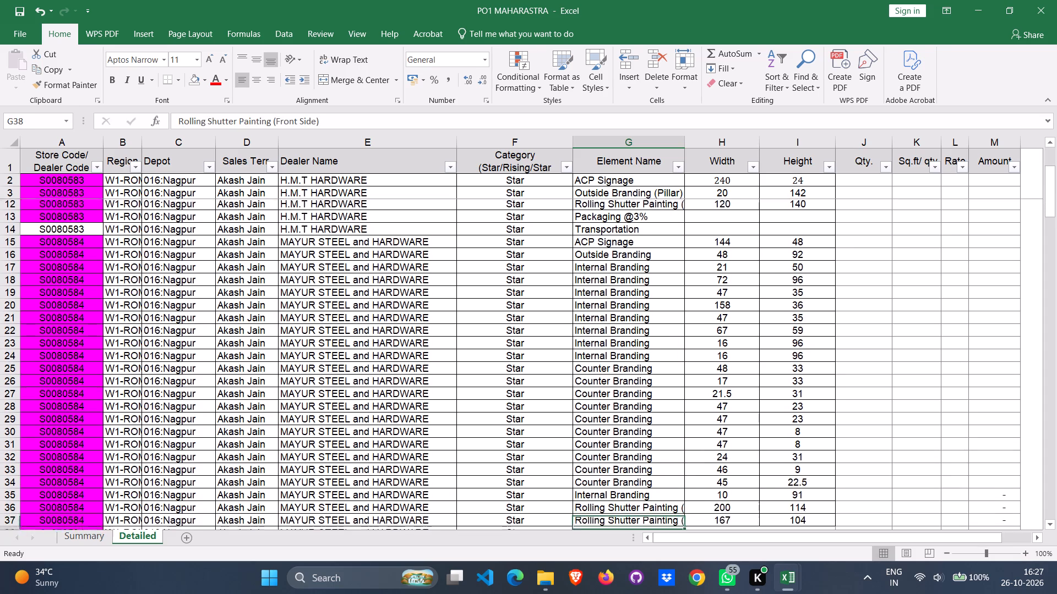
pyautogui.press('Down')
pyautogui.press('Down')
pyautogui.press('Down')
pyautogui.press('Down')
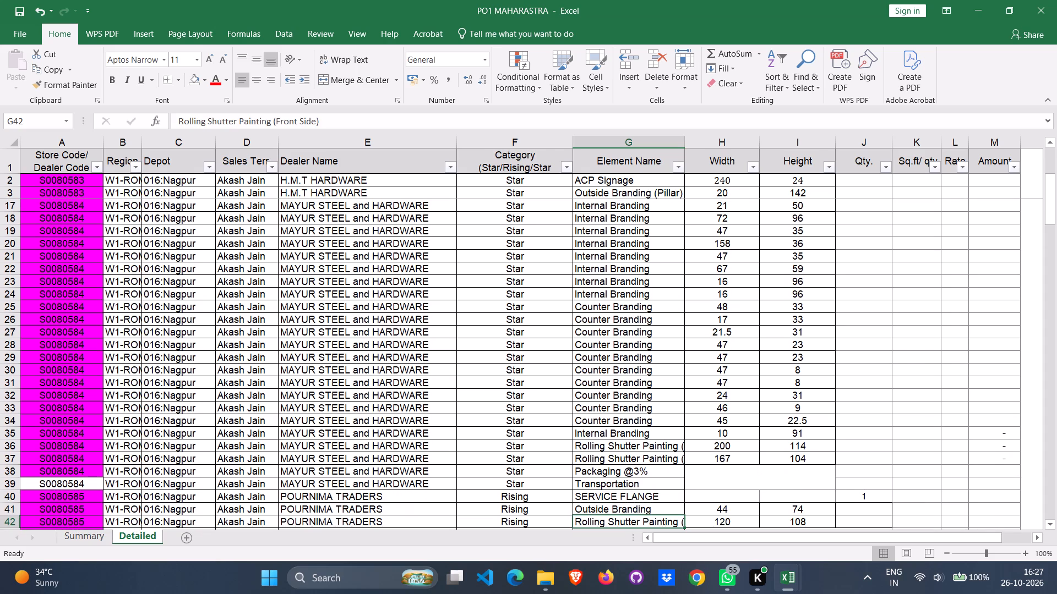
# Review the Element Name entries row by row from G43 to G63, from POURNIMA TRADERS through SAI TRADERS.
pyautogui.scroll(-2, 611, 177)
pyautogui.scroll(-3, 653, 346)
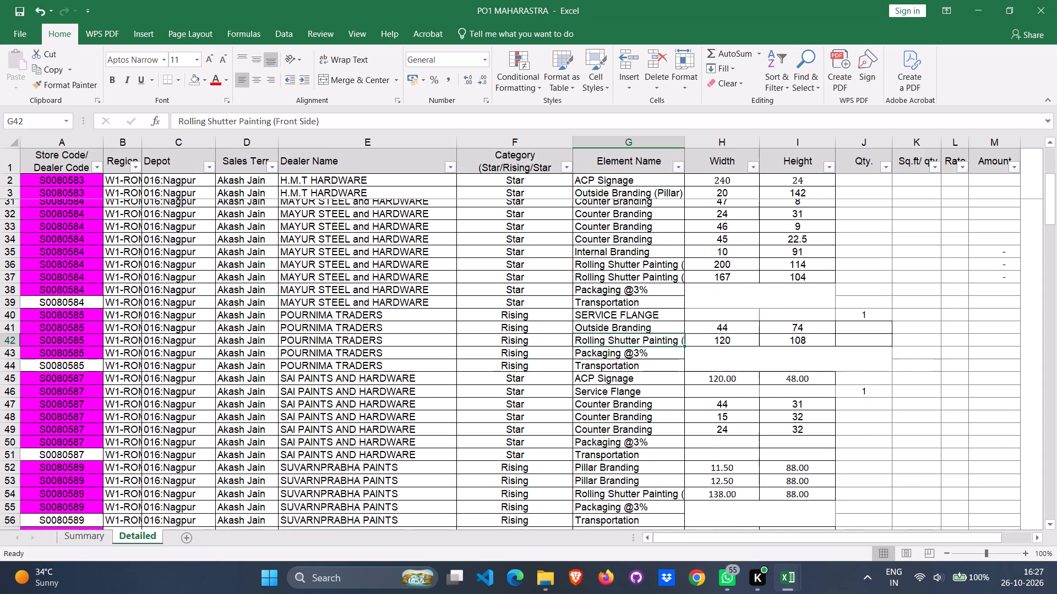
pyautogui.scroll(-3, 653, 346)
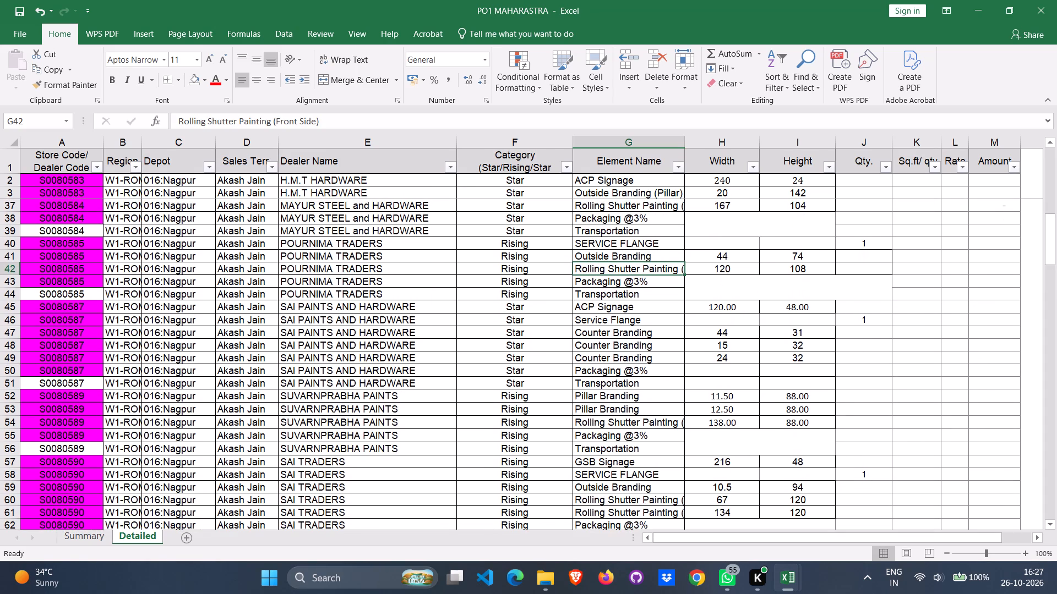
pyautogui.press('Down')
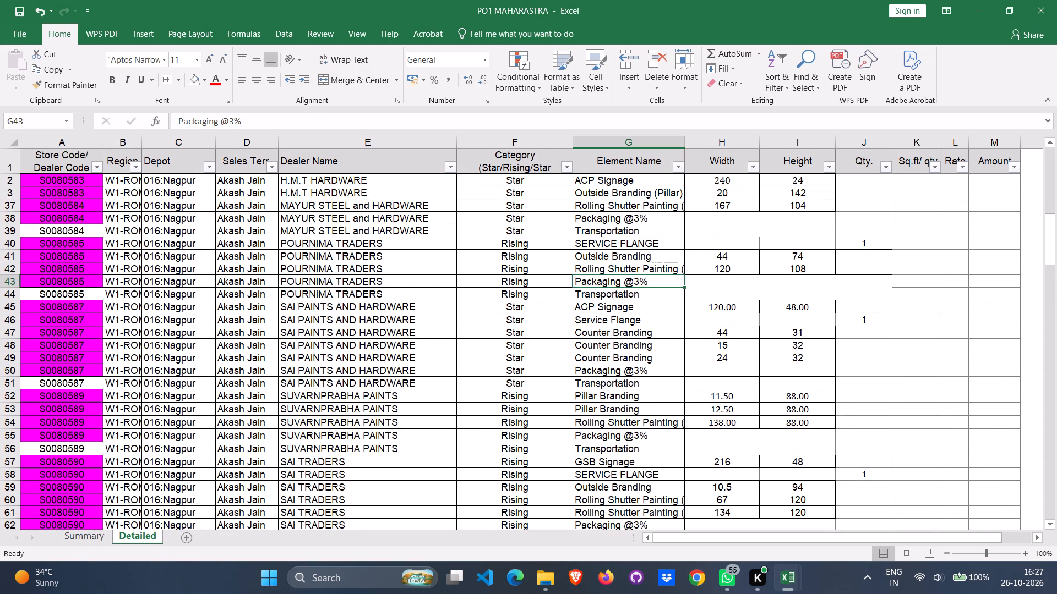
pyautogui.press('Down')
pyautogui.press('Down')
pyautogui.press('Down')
pyautogui.press('Down')
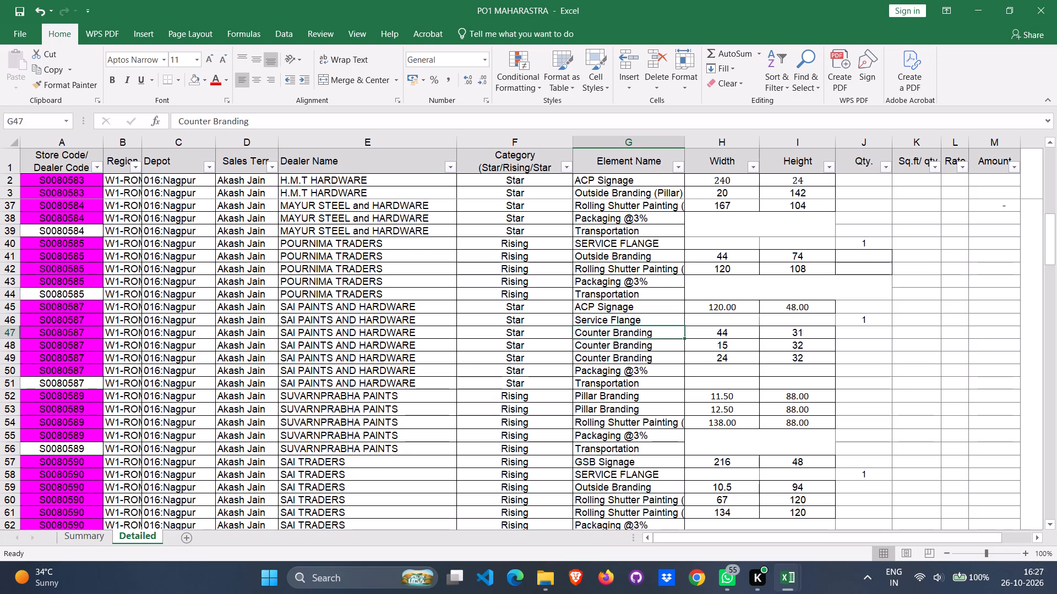
pyautogui.press('Down')
pyautogui.press('Down')
pyautogui.press('Down')
pyautogui.press('Down')
pyautogui.press('Down')
pyautogui.press('Down')
pyautogui.press('Down')
pyautogui.press('Down')
pyautogui.press('Down')
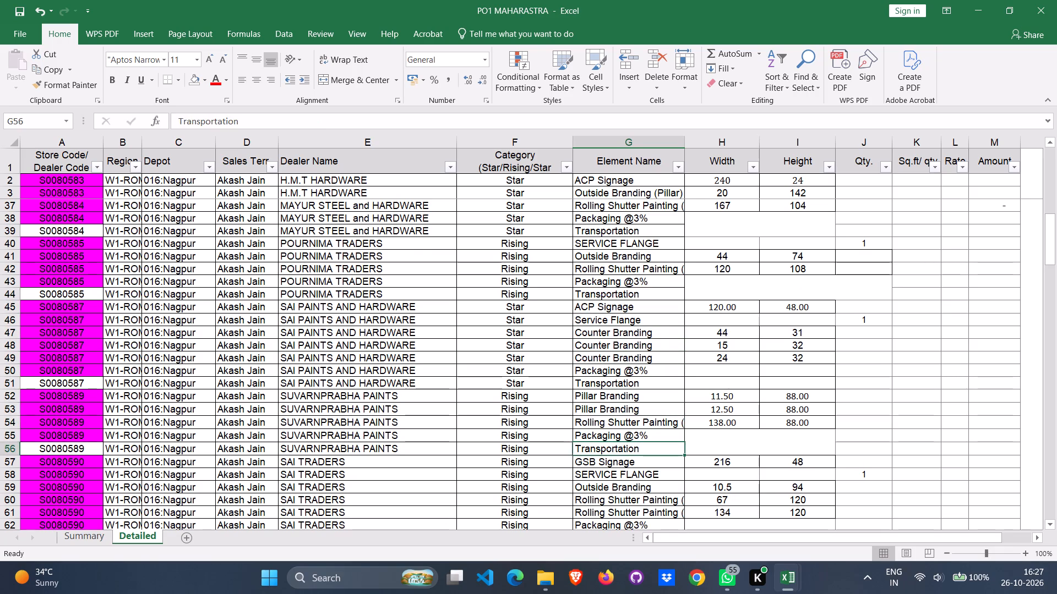
pyautogui.press('Down')
pyautogui.press('Down')
pyautogui.press('Down')
pyautogui.press('Down')
pyautogui.press('Down')
pyautogui.press('Down')
pyautogui.press('Down')
# Review the Element Name entries of the Aurangabad depot dealers from G64 to G106, AMOL COLOUR HOME through BALAJI COLOUR PAINTS.
pyautogui.press('Down')
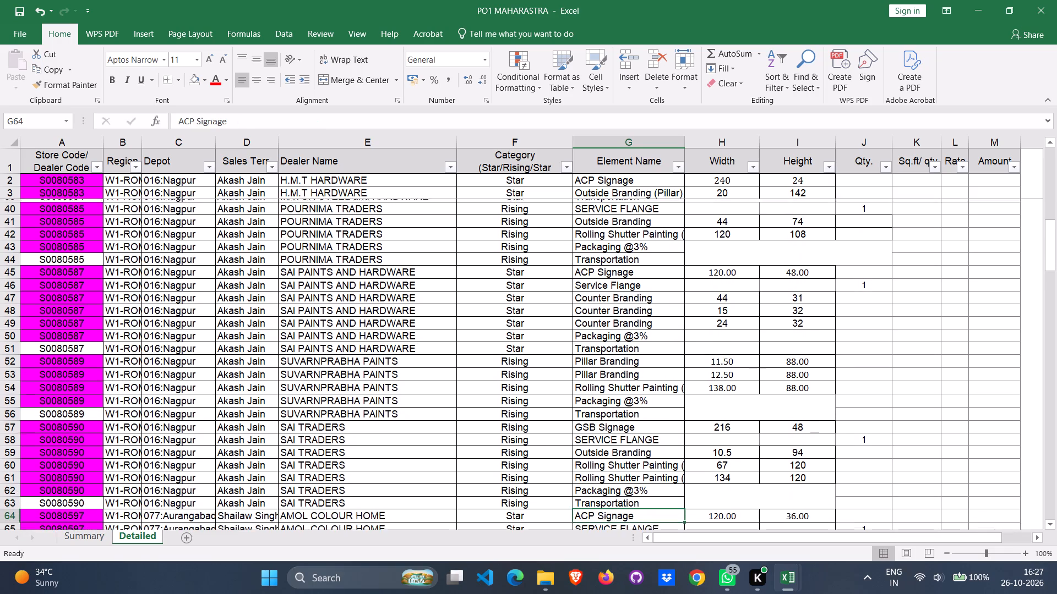
pyautogui.press('Down')
pyautogui.press('Down')
pyautogui.press('Down')
pyautogui.press('Down')
pyautogui.press('Down')
pyautogui.press('Down')
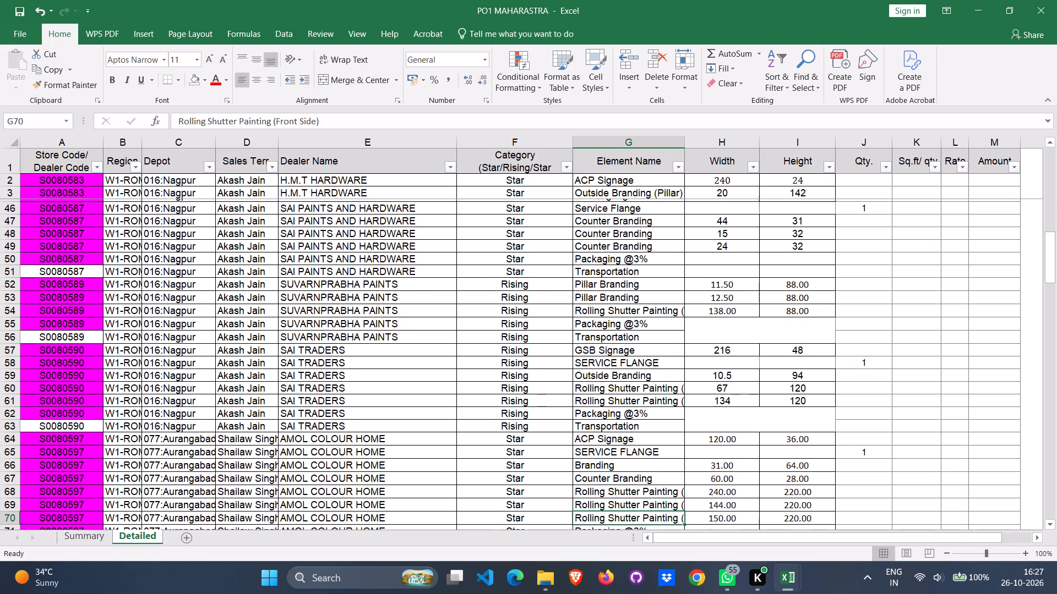
pyautogui.press('Down')
pyautogui.press('Down')
pyautogui.press('Down')
pyautogui.press('Down')
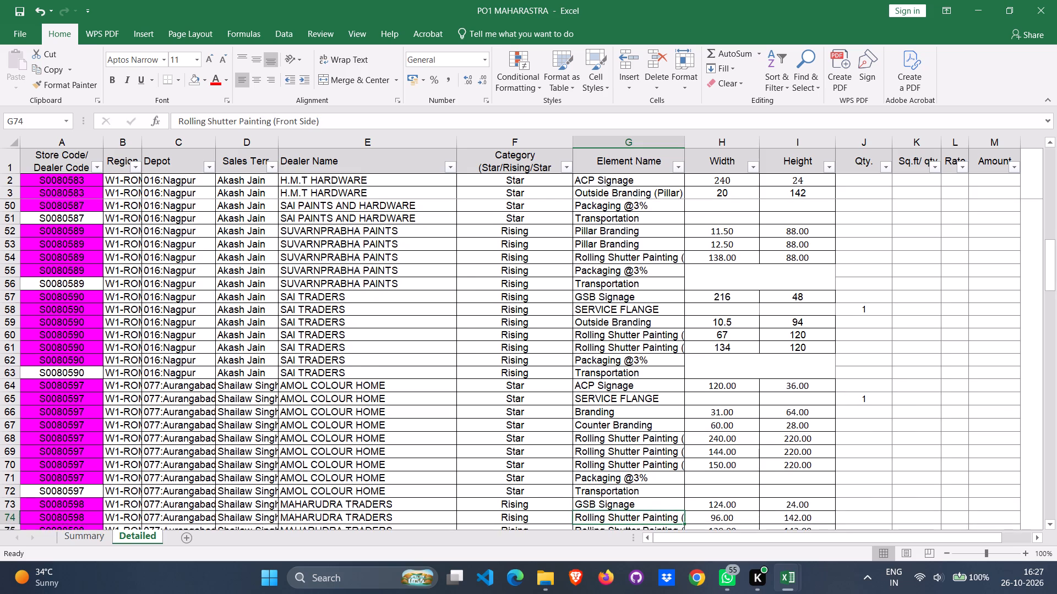
pyautogui.press('Down')
pyautogui.press('Down')
pyautogui.press('Down')
pyautogui.press('Down')
pyautogui.press('Down')
pyautogui.press('Down')
pyautogui.press('Down')
pyautogui.press('Down')
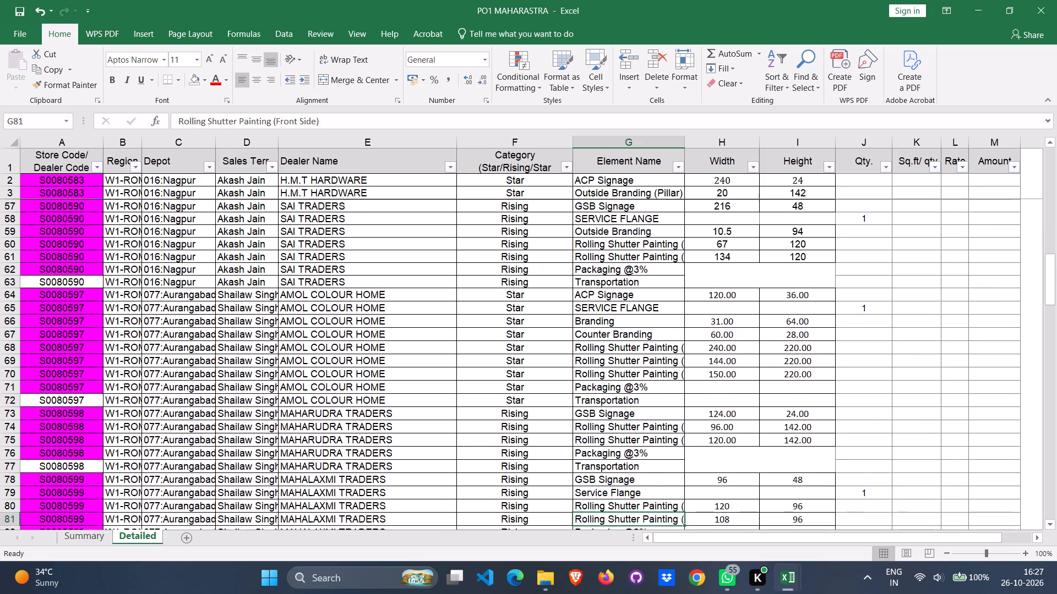
pyautogui.press('Down')
pyautogui.press('Down')
pyautogui.press('Down')
pyautogui.press('Down')
pyautogui.press('Down')
pyautogui.press('Down')
pyautogui.press('Down')
pyautogui.press('Down')
pyautogui.press('Down')
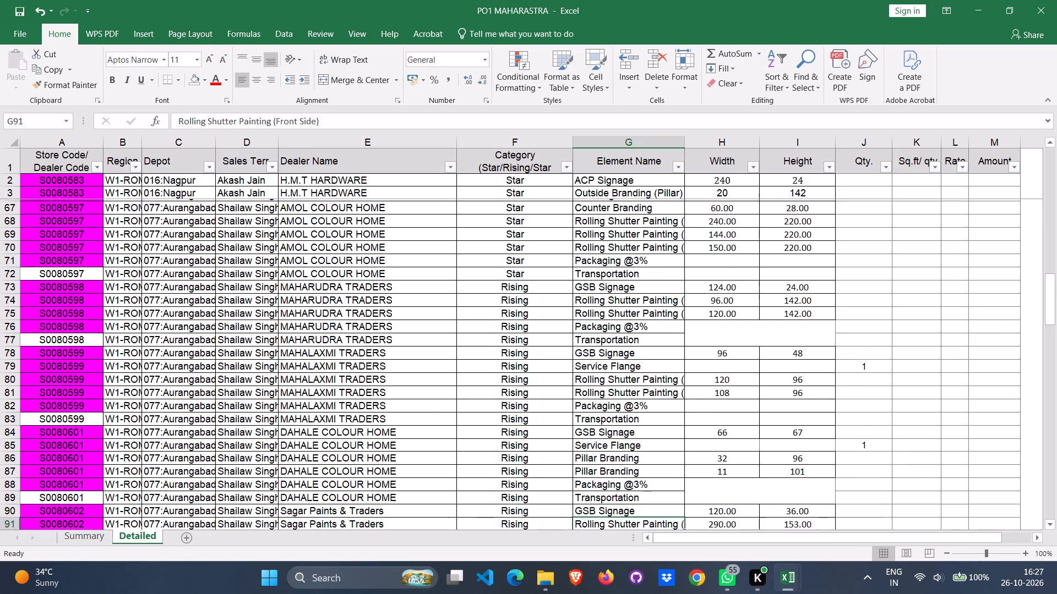
pyautogui.press('Down')
pyautogui.press('Down')
pyautogui.press('Down')
pyautogui.press('Down')
pyautogui.press('Down')
pyautogui.press('Down')
pyautogui.press('Down')
pyautogui.press('Down')
pyautogui.press('Down')
pyautogui.press('Down')
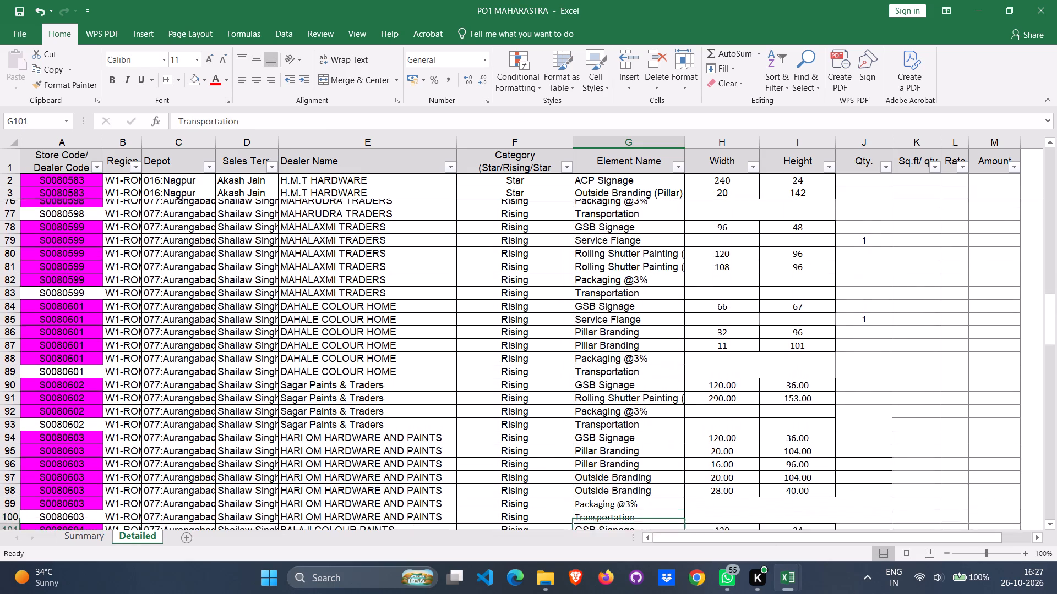
pyautogui.press('Down')
pyautogui.press('Down')
pyautogui.press('Down')
pyautogui.press('Down')
pyautogui.press('Down')
# Review the Element Name entries of the Nashik, Amravati and Jalgaon dealers from G107 to G129, SAKSHI ENTERPRISES through NAVRANG PAINT HOUSE.
pyautogui.press('Down')
pyautogui.press('Down')
pyautogui.press('Down')
pyautogui.press('Down')
pyautogui.press('Down')
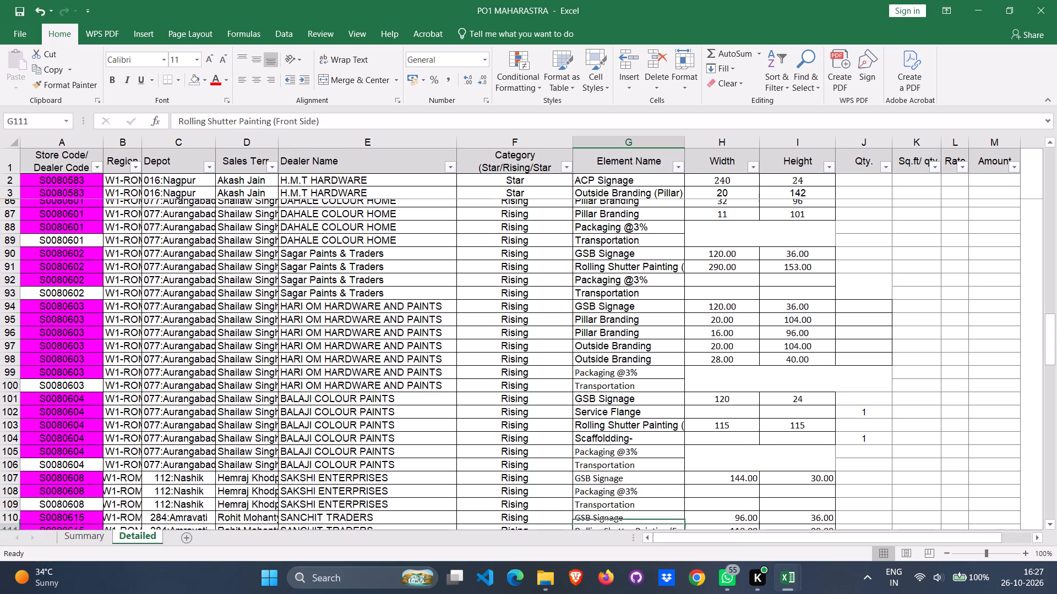
pyautogui.press('Down')
pyautogui.press('Down')
pyautogui.press('Down')
pyautogui.press('Down')
pyautogui.press('Down')
pyautogui.press('Down')
pyautogui.press('Down')
pyautogui.press('Down')
pyautogui.press('Down')
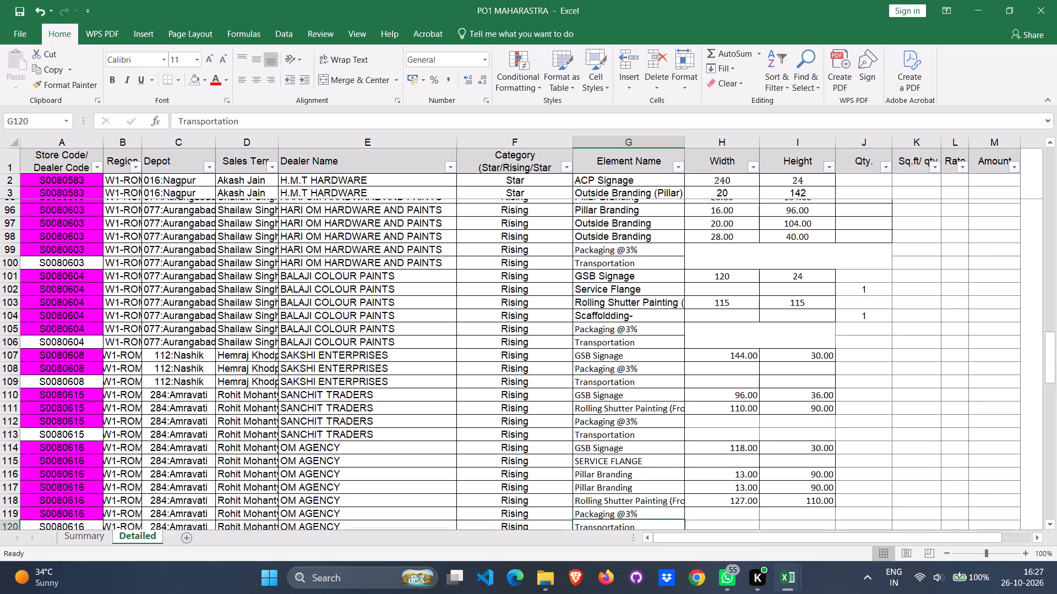
pyautogui.press('Down')
pyautogui.press('Down')
pyautogui.press('Down')
pyautogui.press('Down')
pyautogui.press('Down')
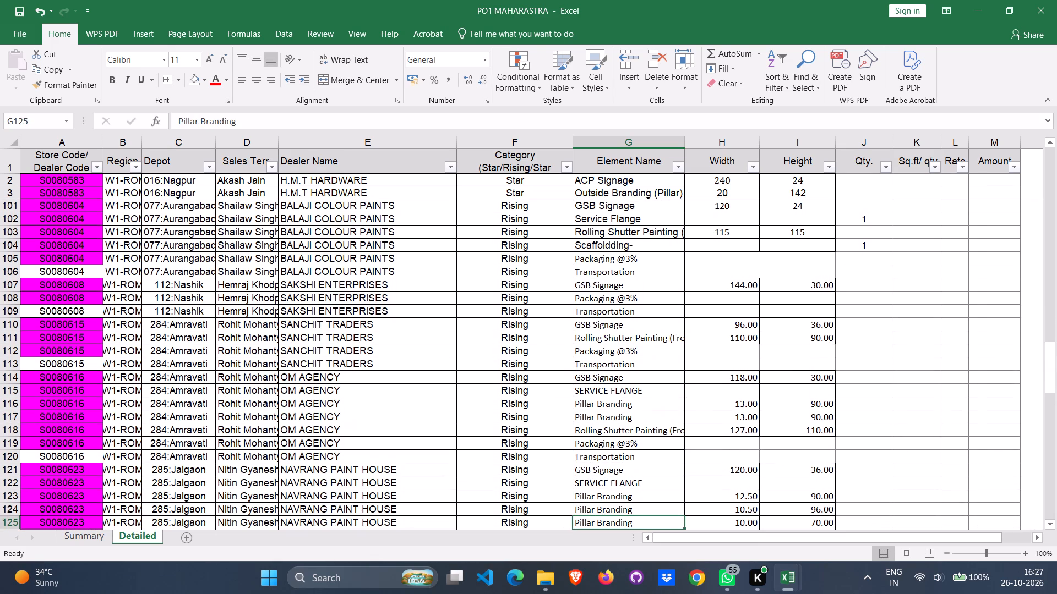
pyautogui.press('Down')
pyautogui.press('Down')
pyautogui.press('Down')
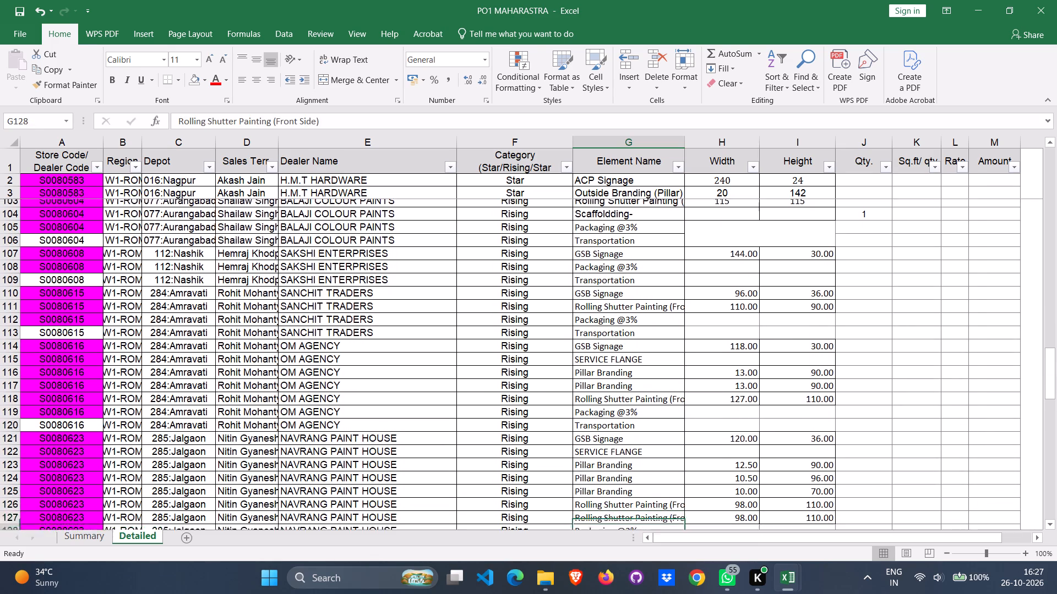
pyautogui.press('Down')
# Review the Element Name entries from G130 to the table's end at G167, covering JANTA PAINTS, MAHAVIR TRADERS and SHREE GAJANAN HARDWARE AND PAINTS.
pyautogui.press('Down')
pyautogui.press('Down')
pyautogui.press('Down')
pyautogui.press('Down')
pyautogui.press('Down')
pyautogui.press('Down')
pyautogui.press('Down')
pyautogui.press('Down')
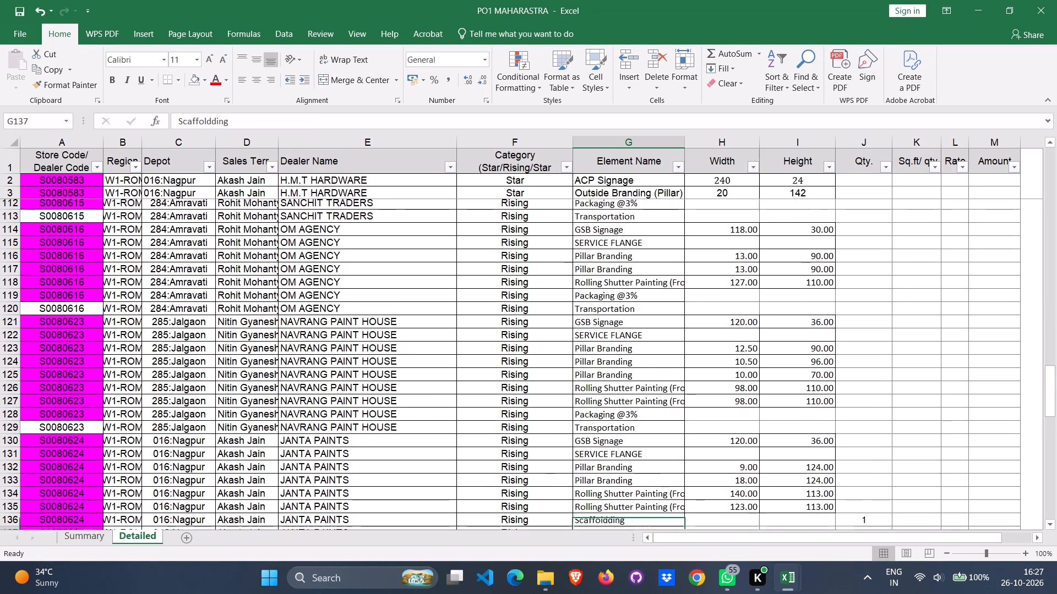
pyautogui.press('Down')
pyautogui.press('Down')
pyautogui.press('Down')
pyautogui.press('Down')
pyautogui.press('Down')
pyautogui.press('Down')
pyautogui.press('Down')
pyautogui.press('Down')
pyautogui.press('Down')
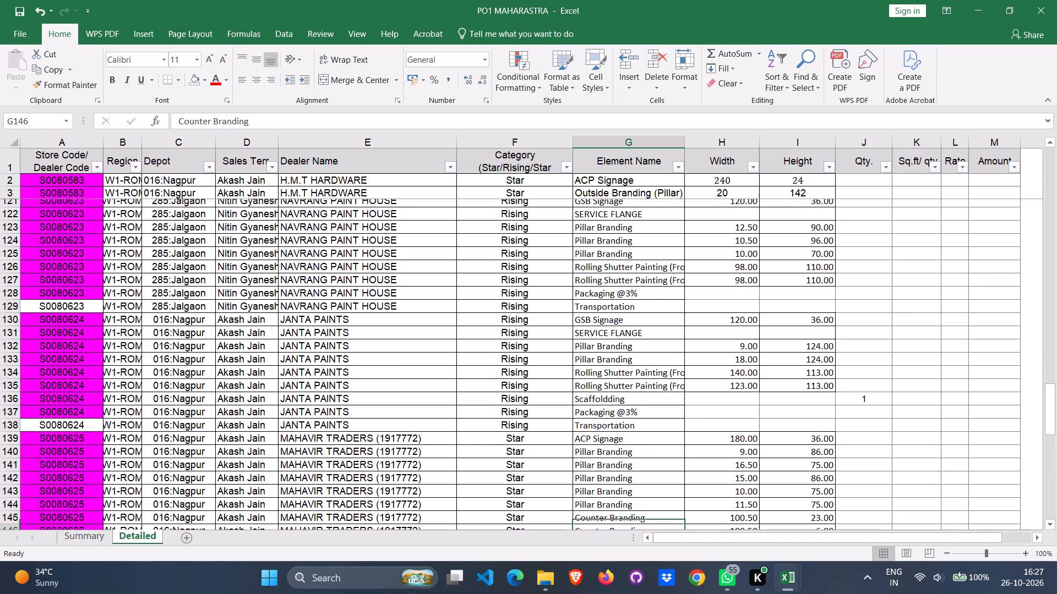
pyautogui.press('Down')
pyautogui.press('Down')
pyautogui.press('Down')
pyautogui.press('Down')
pyautogui.press('Down')
pyautogui.press('Down')
pyautogui.press('Down')
pyautogui.press('Down')
pyautogui.press('Down')
pyautogui.press('Down')
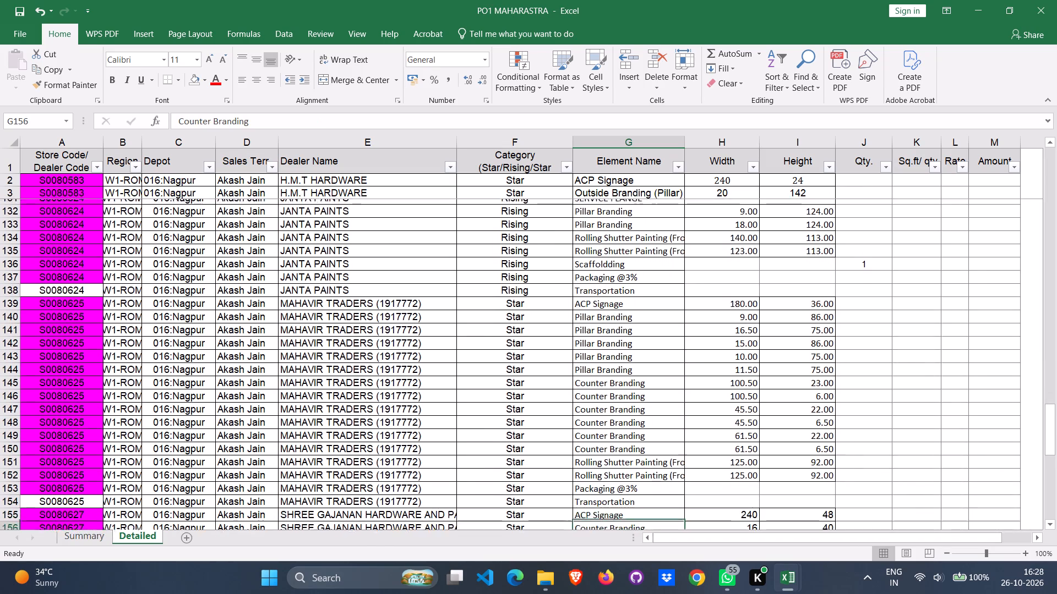
pyautogui.press('Down')
pyautogui.press('Down')
pyautogui.press('Down')
pyautogui.press('Down')
pyautogui.press('Down')
pyautogui.press('Down')
pyautogui.press('Down')
pyautogui.press('Down')
pyautogui.press('Down')
pyautogui.press('Down')
pyautogui.press('Down')
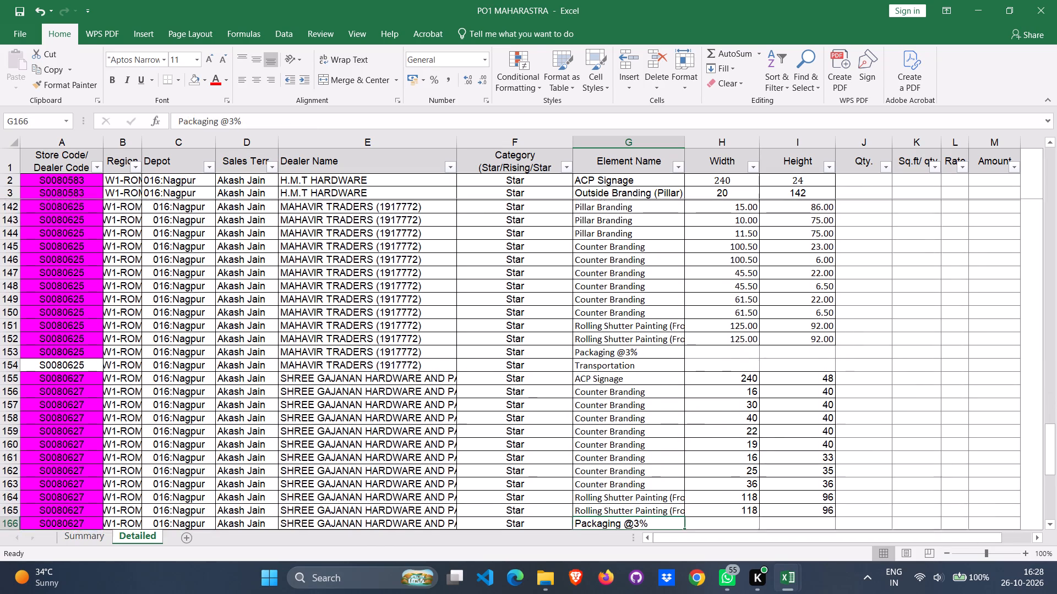
pyautogui.press('Down')
pyautogui.press('Down')
pyautogui.press('Down')
pyautogui.press('Down')
pyautogui.press('Down')
pyautogui.press('Down')
pyautogui.press('Up')
pyautogui.press('Up')
pyautogui.press('Up')
pyautogui.press('Up')
pyautogui.press('Up')
pyautogui.press('Up')
pyautogui.press('Up')
pyautogui.press('Up')
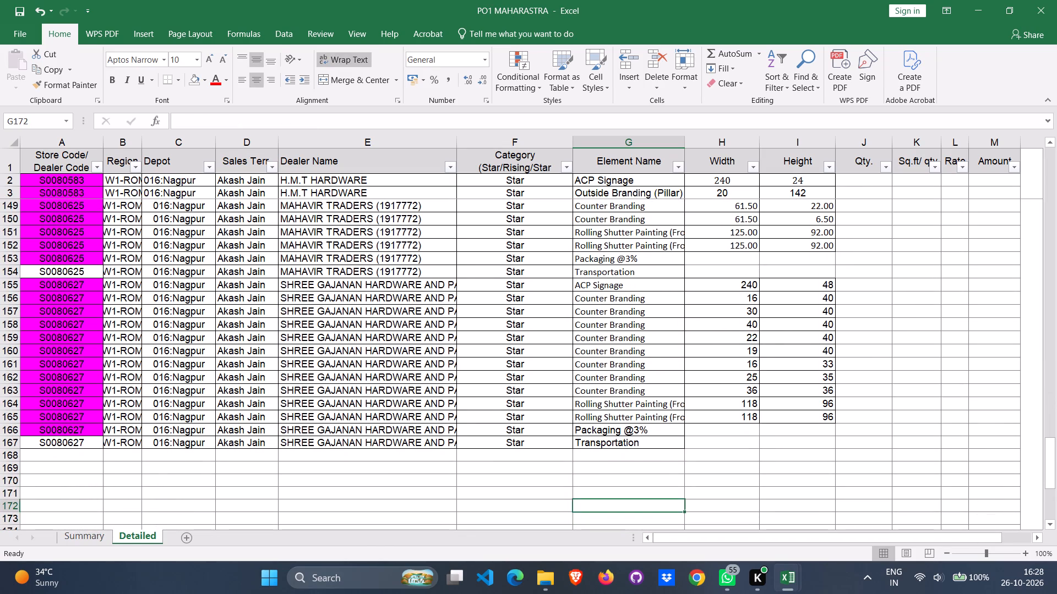
# Recheck the Element Name entries upward from the table's end at G167 to G118, SHREE GAJANAN HARDWARE AND PAINTS back to OM AGENCY.
pyautogui.press('Up')
pyautogui.press('Up')
pyautogui.press('Up')
pyautogui.press('Up')
pyautogui.press('Up')
pyautogui.press('Up')
pyautogui.press('Up')
pyautogui.press('Up')
pyautogui.press('Up')
pyautogui.press('Up')
pyautogui.press('Up')
pyautogui.press('Up')
pyautogui.press('Up')
pyautogui.press('Up')
pyautogui.press('Up')
pyautogui.press('Up')
pyautogui.press('Up')
pyautogui.press('Up')
pyautogui.press('Up')
pyautogui.press('Up')
pyautogui.press('Up')
pyautogui.press('Up')
pyautogui.press('Up')
pyautogui.press('Up')
pyautogui.press('Up')
pyautogui.press('Up')
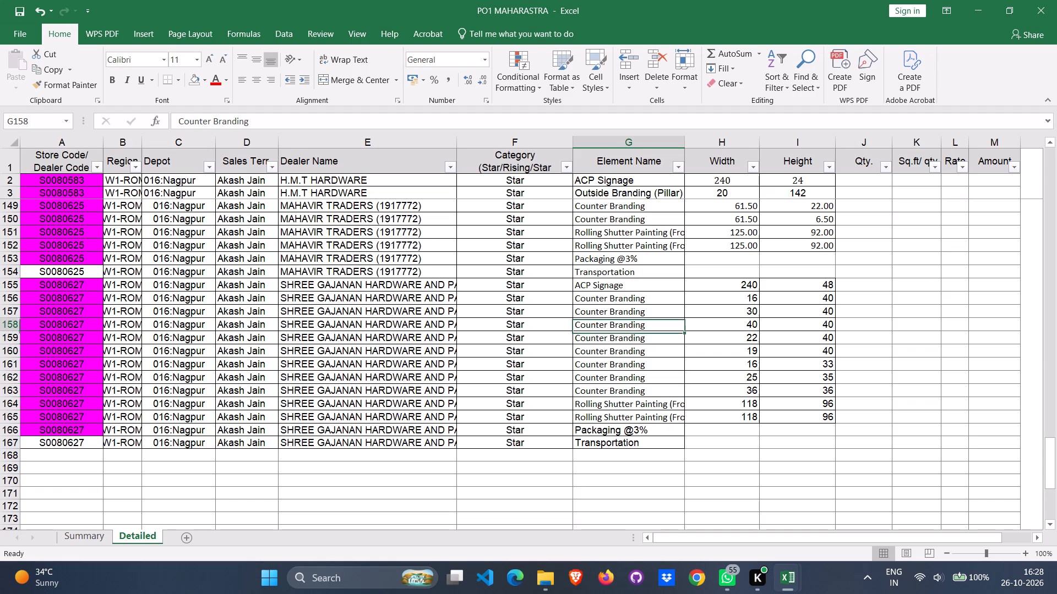
pyautogui.press('Up')
pyautogui.press('Up')
pyautogui.press('Up')
pyautogui.press('Up')
pyautogui.press('Up')
pyautogui.press('Up')
pyautogui.press('Up')
pyautogui.press('Up')
pyautogui.press('Up')
pyautogui.press('Up')
pyautogui.press('Up')
pyautogui.press('Up')
pyautogui.press('Up')
pyautogui.press('Up')
pyautogui.press('Up')
pyautogui.press('Up')
pyautogui.press('Up')
pyautogui.press('Up')
pyautogui.press('Up')
pyautogui.press('Up')
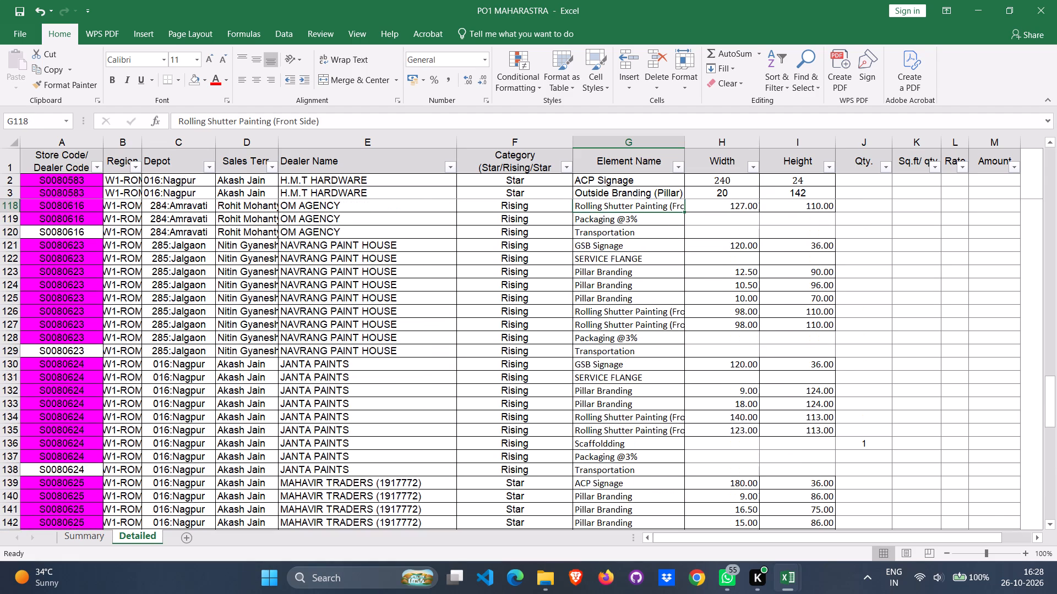
# Recheck the Element Name entries upward from G117 to G90, OM AGENCY back to Sagar Paints & Traders.
pyautogui.press('Up')
pyautogui.press('Up')
pyautogui.press('Up')
pyautogui.press('Up')
pyautogui.press('Up')
pyautogui.press('Up')
pyautogui.press('Up')
pyautogui.press('Up')
pyautogui.press('Up')
pyautogui.press('Up')
pyautogui.press('Up')
pyautogui.press('Up')
pyautogui.press('Up')
pyautogui.press('Up')
pyautogui.press('Up')
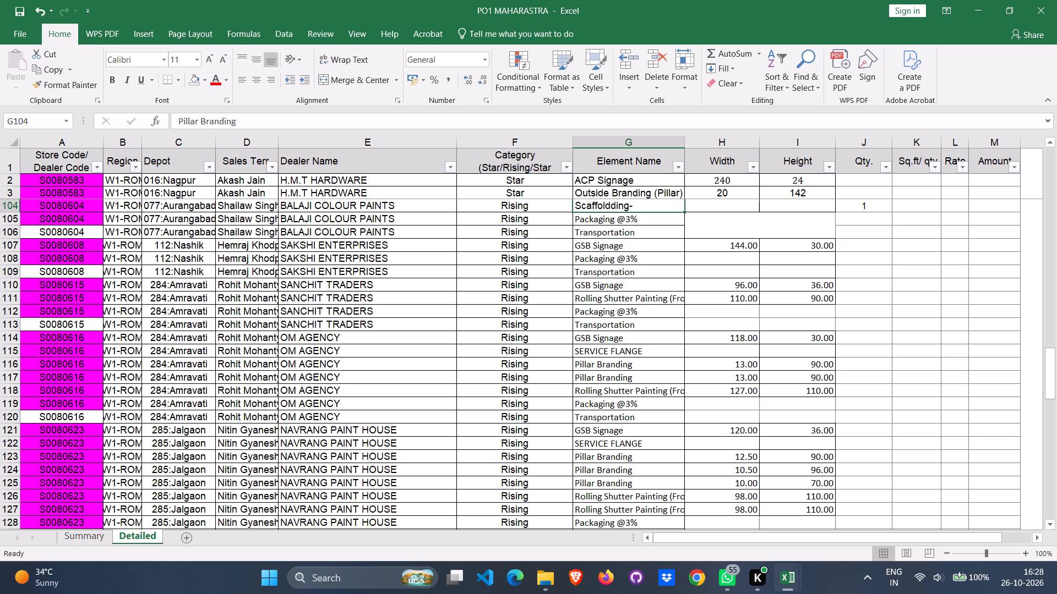
pyautogui.press('Up')
pyautogui.press('Up')
pyautogui.press('Up')
pyautogui.press('Up')
pyautogui.press('Up')
pyautogui.press('Up')
pyautogui.press('Up')
pyautogui.press('Up')
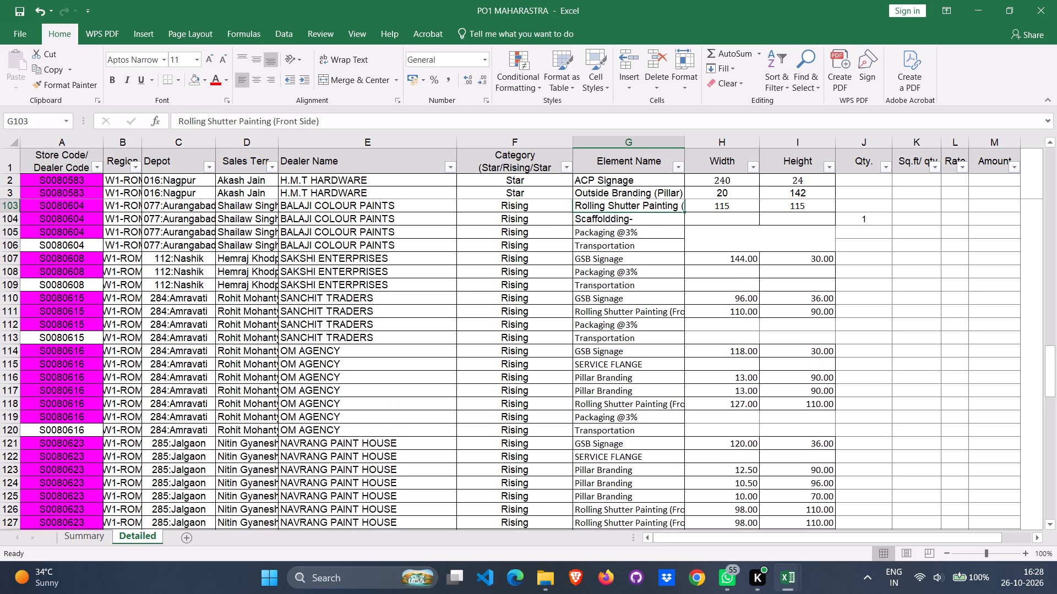
pyautogui.press('Up')
pyautogui.press('Up')
pyautogui.press('Up')
pyautogui.press('Up')
pyautogui.press('Up')
pyautogui.press('Up')
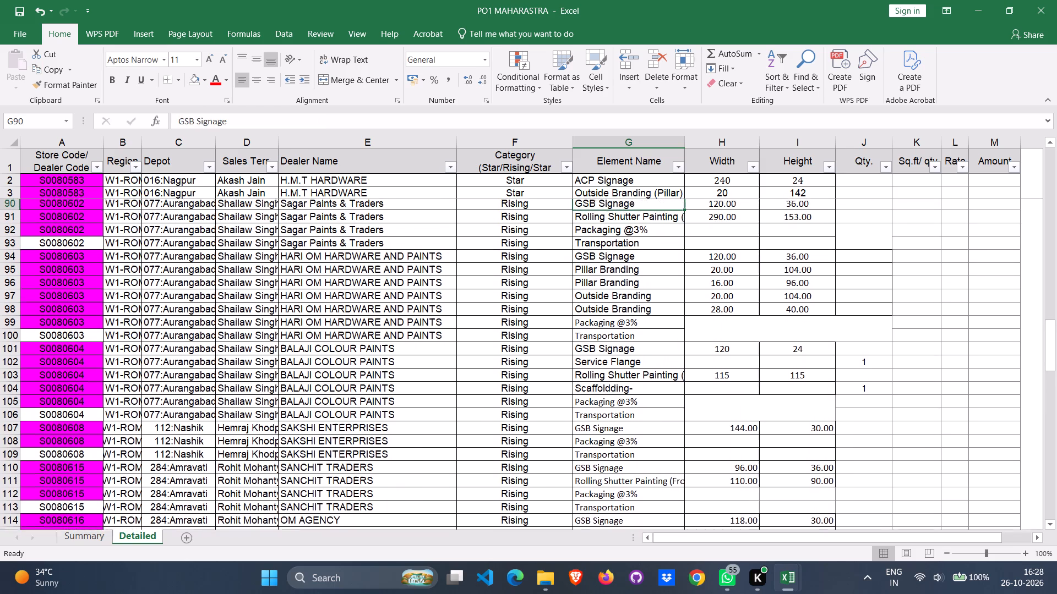
# Recheck the Element Name entries upward from G89 to G63, DAHALE COLOUR HOME back through AMOL COLOUR HOME to SAI TRADERS' Transportation row.
pyautogui.press('Up')
pyautogui.press('Up')
pyautogui.press('Up')
pyautogui.press('Up')
pyautogui.press('Up')
pyautogui.press('Up')
pyautogui.press('Up')
pyautogui.press('Up')
pyautogui.press('Up')
pyautogui.press('Up')
pyautogui.press('Up')
pyautogui.press('Up')
pyautogui.press('Up')
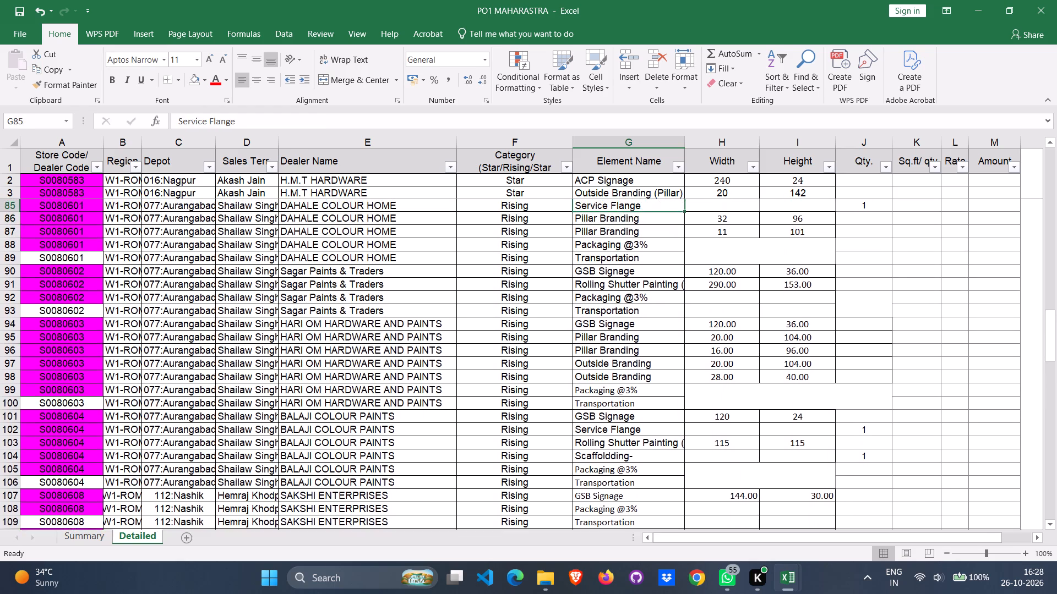
pyautogui.press('Up')
pyautogui.press('Up')
pyautogui.press('Up')
pyautogui.press('Up')
pyautogui.press('Up')
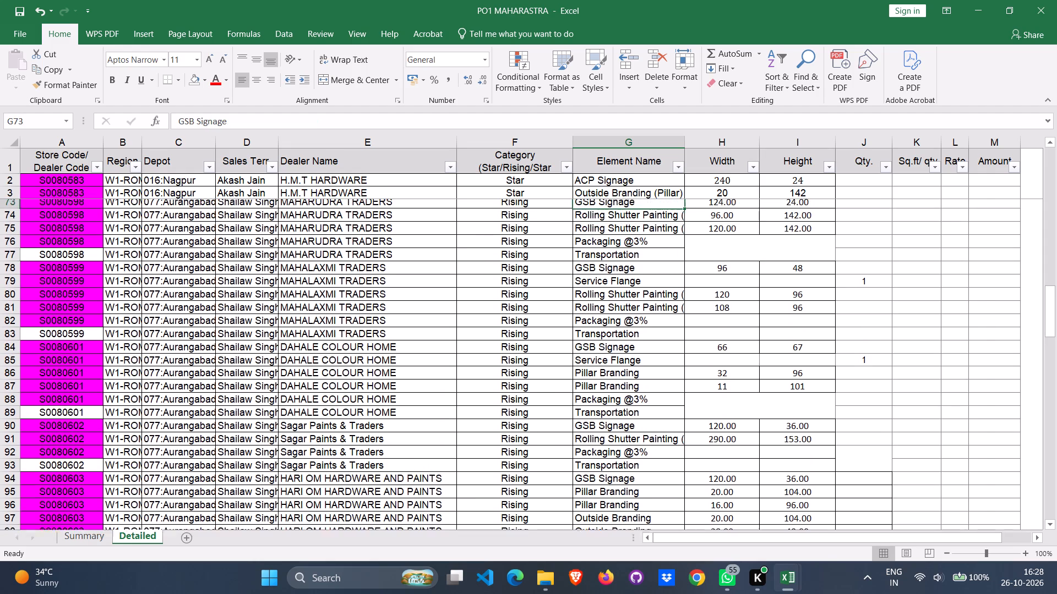
pyautogui.press('Up')
pyautogui.press('Up')
pyautogui.press('Up')
pyautogui.press('Up')
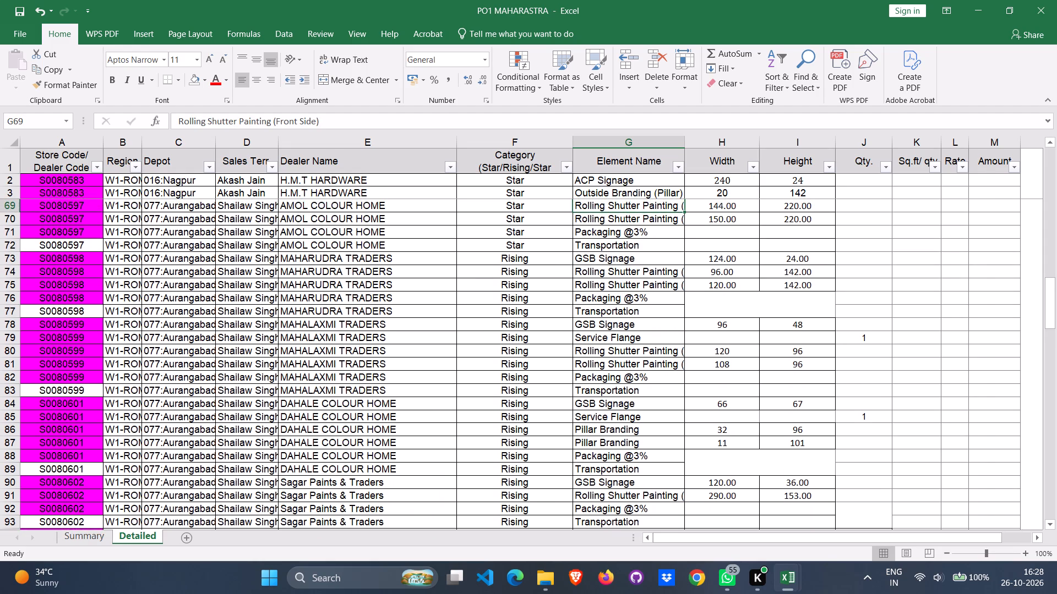
pyautogui.press('Up')
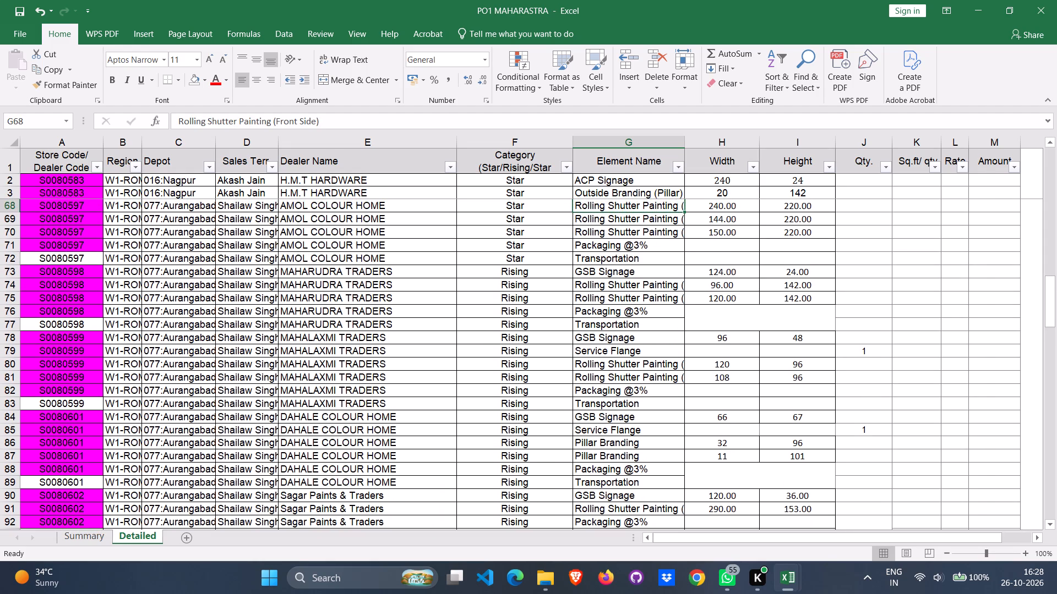
pyautogui.press('Up')
pyautogui.press('Up')
pyautogui.press('Up')
pyautogui.press('Up')
pyautogui.press('Up')
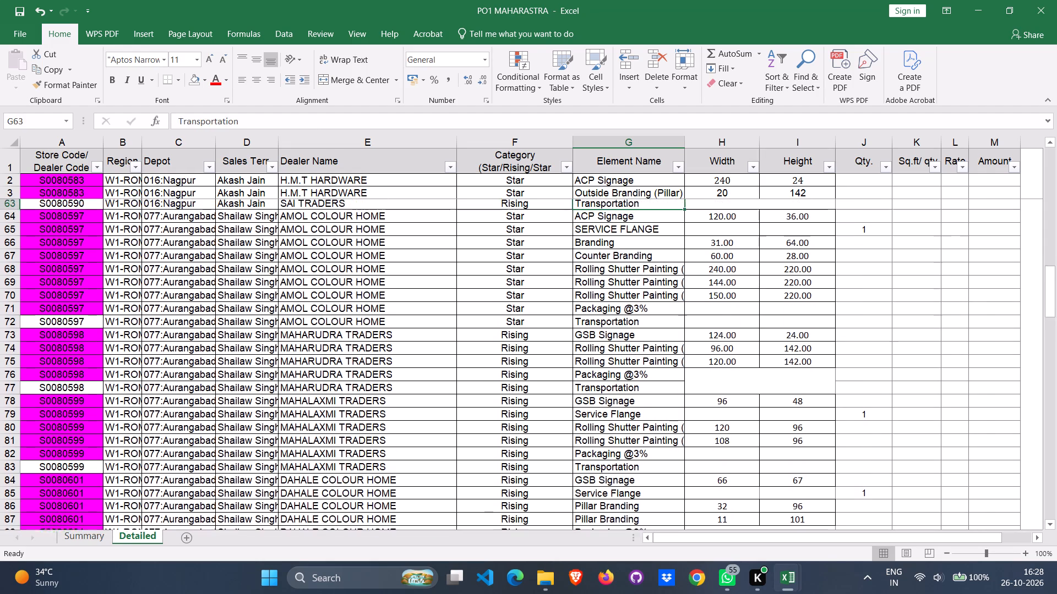
# Recheck the Element Name entries upward from G62 to G42, SAI TRADERS back to POURNIMA TRADERS.
pyautogui.press('Up')
pyautogui.press('Up')
pyautogui.press('Up')
pyautogui.press('Up')
pyautogui.press('Up')
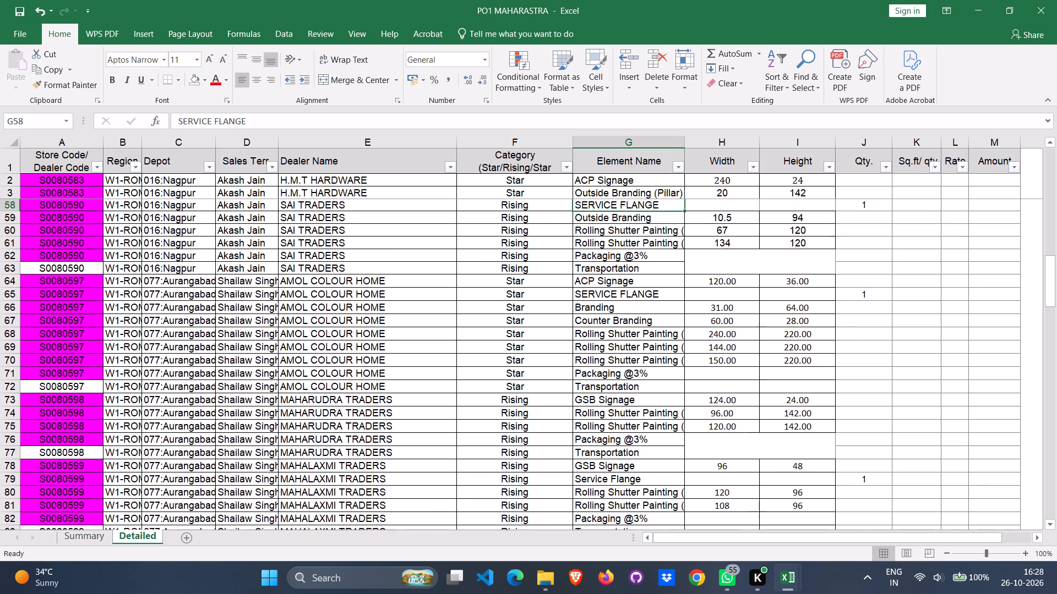
pyautogui.press('Up')
pyautogui.press('Up')
pyautogui.press('Up')
pyautogui.press('Up')
pyautogui.press('Up')
pyautogui.press('Up')
pyautogui.press('Up')
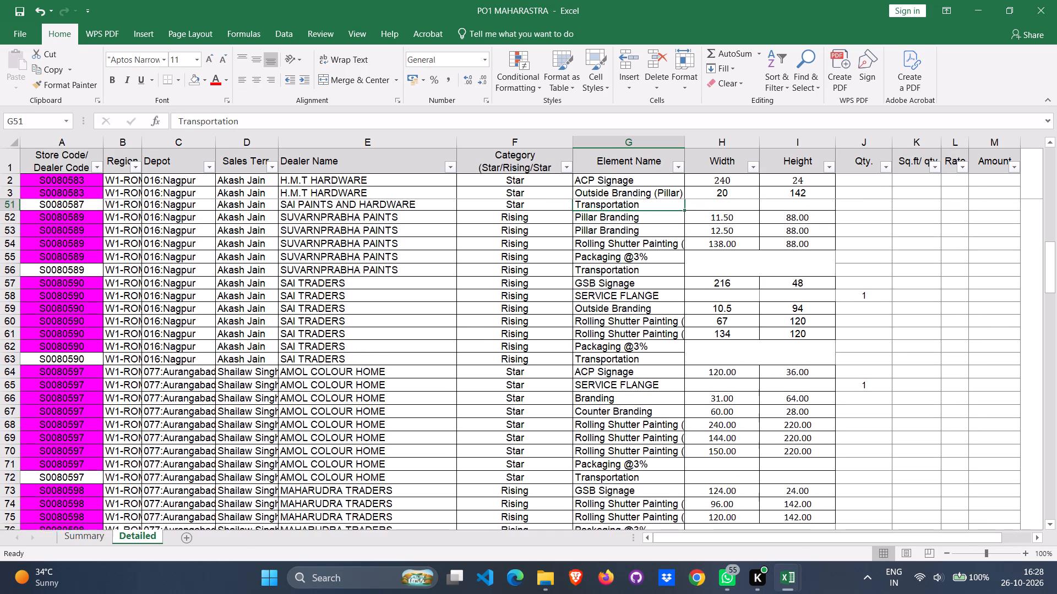
pyautogui.press('Up')
pyautogui.press('Up')
pyautogui.press('Up')
pyautogui.press('Up')
pyautogui.press('Up')
pyautogui.press('Up')
pyautogui.press('Up')
pyautogui.press('Up')
pyautogui.press('Up')
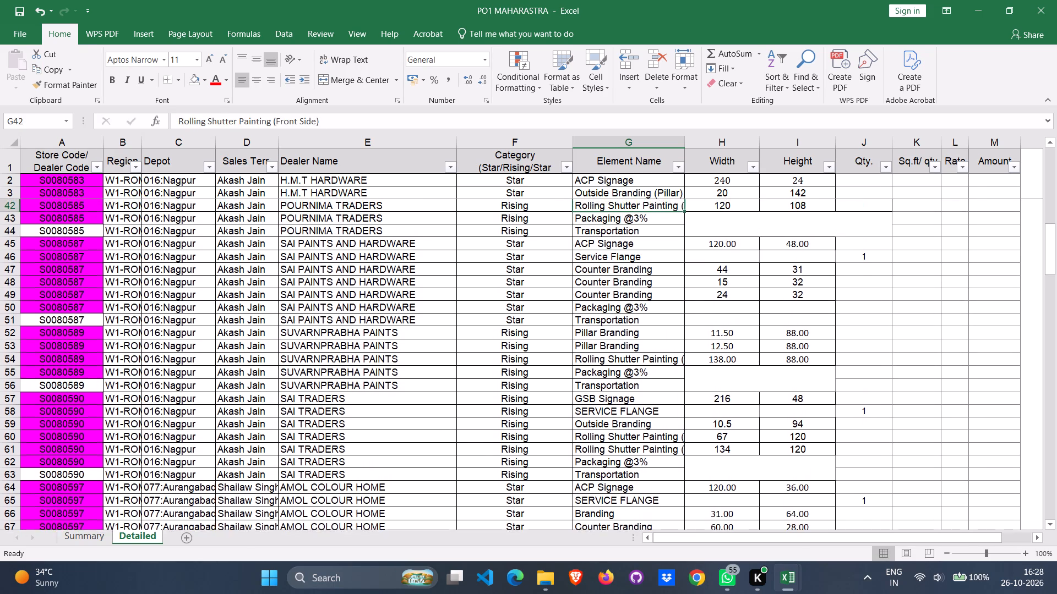
# Recheck the Element Name entries upward from G41 to G15, POURNIMA TRADERS back through MAYUR STEEL and HARDWARE.
pyautogui.press('Up')
pyautogui.press('Up')
pyautogui.press('Up')
pyautogui.press('Up')
pyautogui.press('Up')
pyautogui.press('Up')
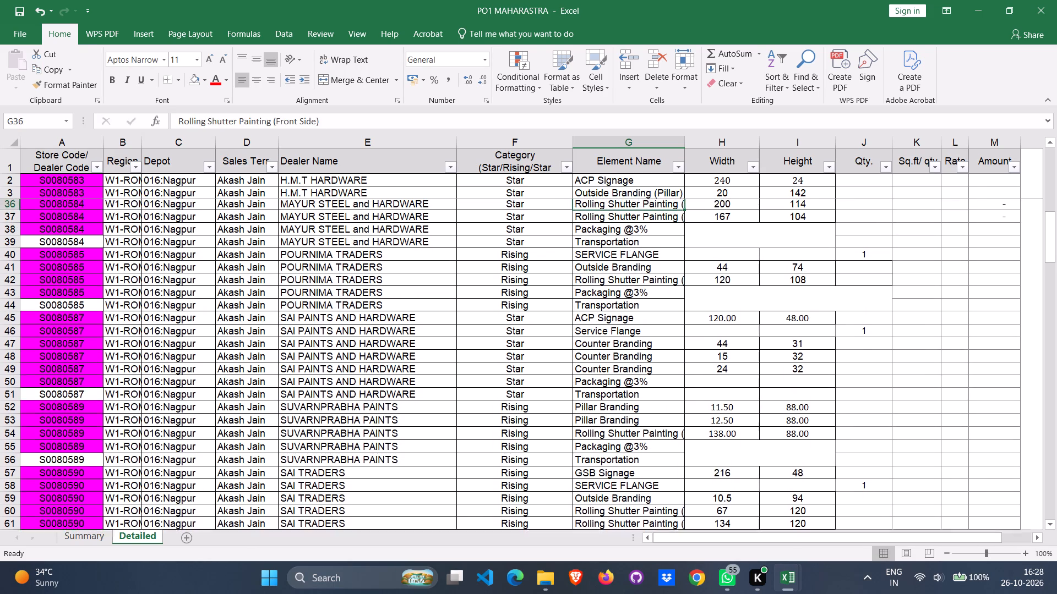
pyautogui.press('Up')
pyautogui.press('Up')
pyautogui.press('Up')
pyautogui.press('Up')
pyautogui.press('Up')
pyautogui.press('Up')
pyautogui.press('Up')
pyautogui.press('Up')
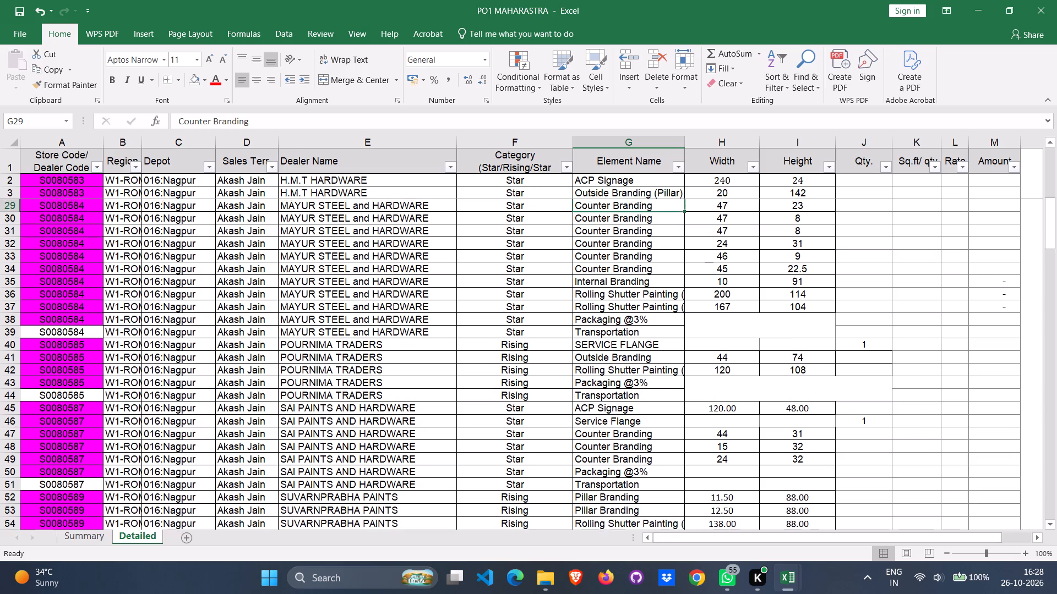
pyautogui.press('Up')
pyautogui.press('Up')
pyautogui.press('Up')
pyautogui.press('Up')
pyautogui.press('Up')
pyautogui.press('Up')
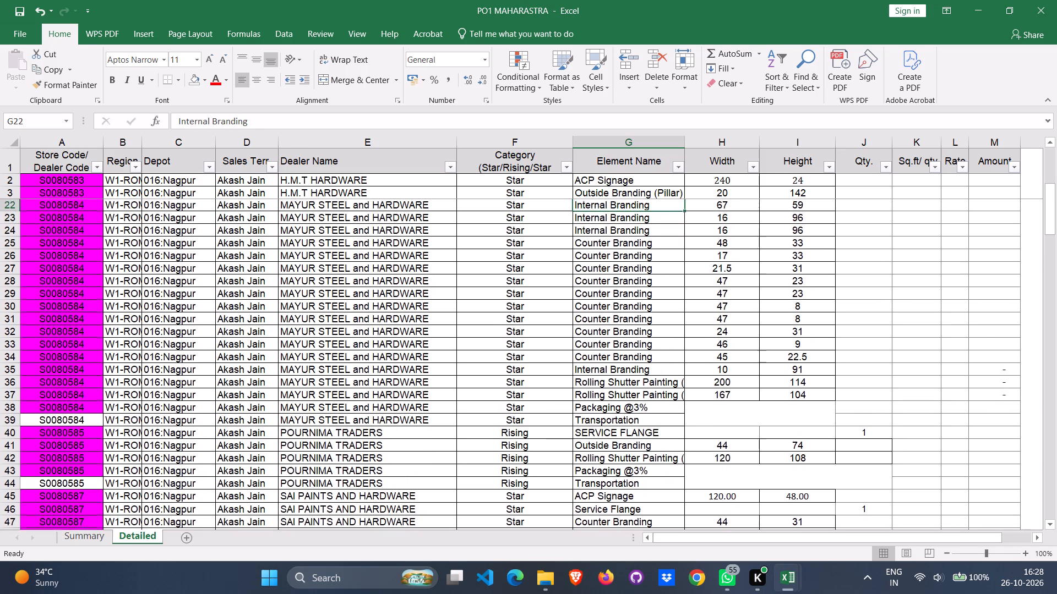
pyautogui.press('Up')
pyautogui.press('Up')
pyautogui.press('Up')
pyautogui.press('Up')
pyautogui.press('Up')
pyautogui.press('Up')
pyautogui.press('Up')
# Recheck the H.M.T HARDWARE Element Name entries upward from its Transportation row at G14 to the column header in G1.
pyautogui.press('Up')
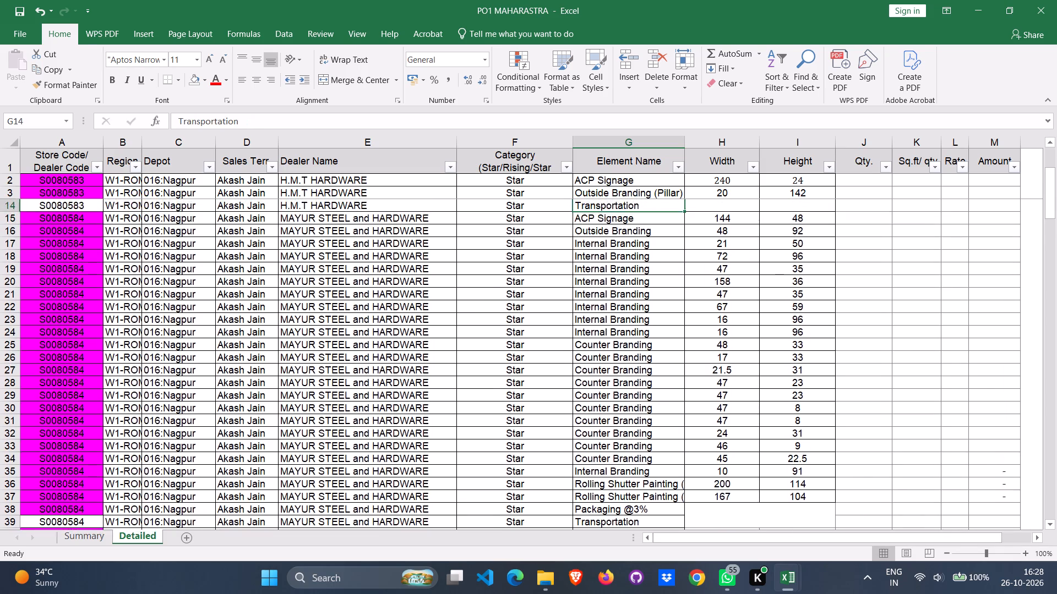
pyautogui.press('Up')
pyautogui.press('Up')
pyautogui.press('Up')
pyautogui.press('Up')
pyautogui.press('Up')
pyautogui.press('Up')
pyautogui.press('Up')
pyautogui.press('Up')
pyautogui.press('Up')
pyautogui.press('Up')
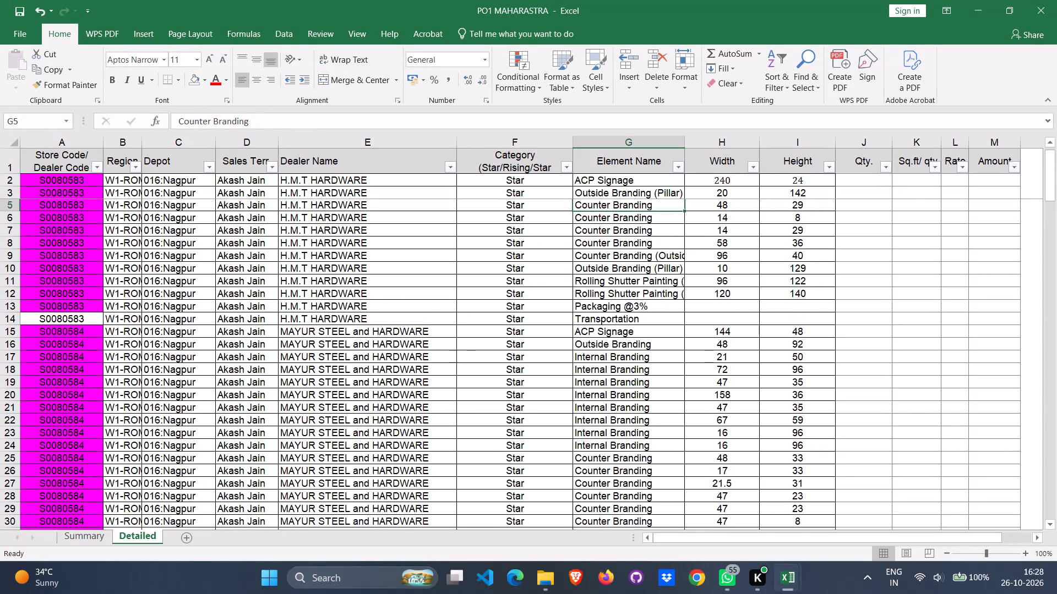
pyautogui.press('Up')
pyautogui.press('Up')
pyautogui.press('Up')
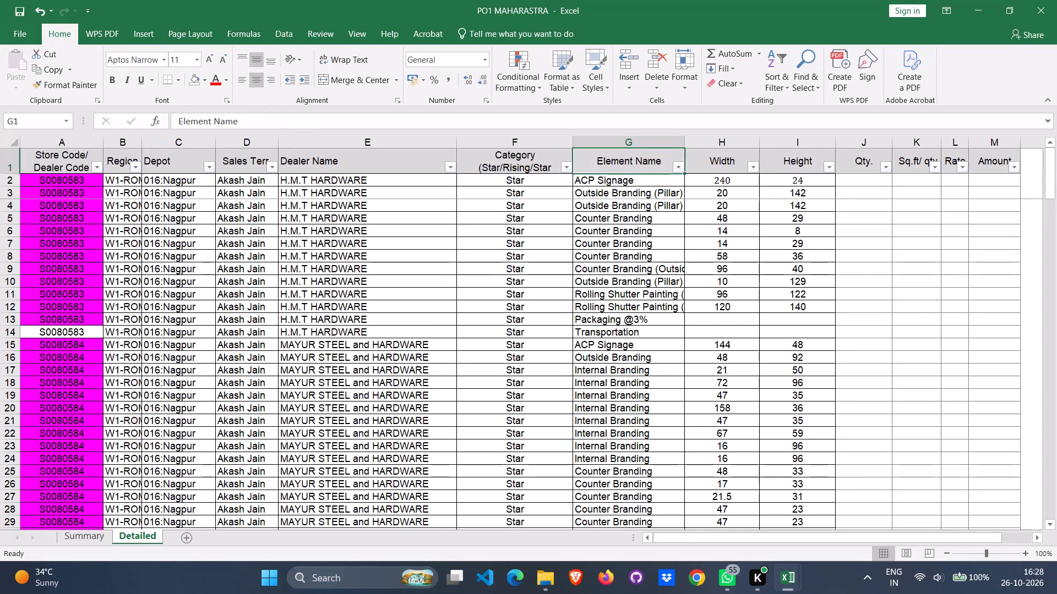
# Review the dealer blocks in the Detailed sheet downward from H.M.T HARDWARE to SANCHIT TRADERS at row 110, including the Packaging @3% and Transportation rows.
pyautogui.scroll(-6, 659, 332)
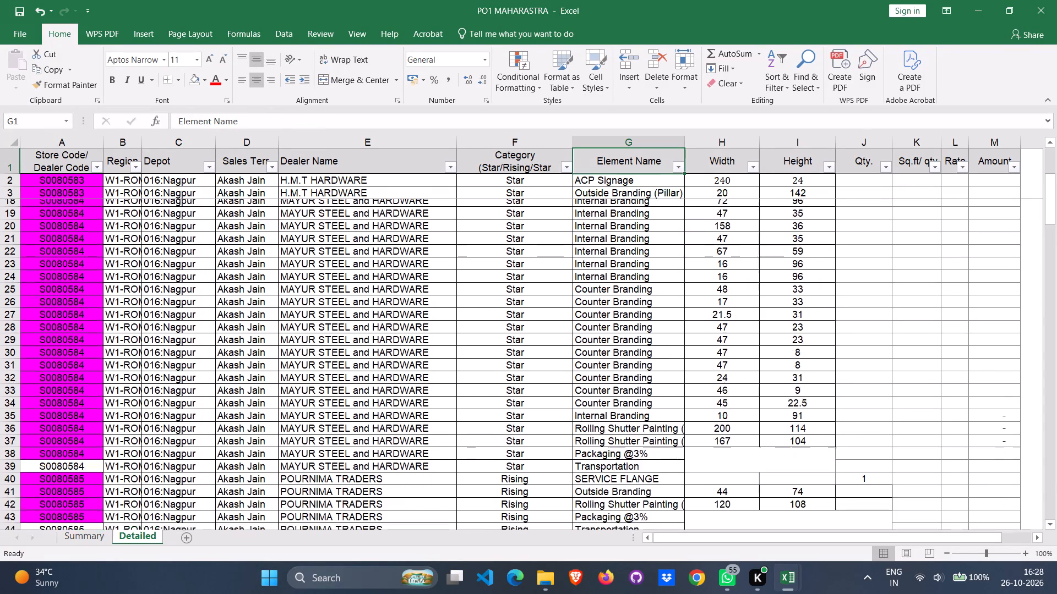
pyautogui.scroll(-1, 659, 332)
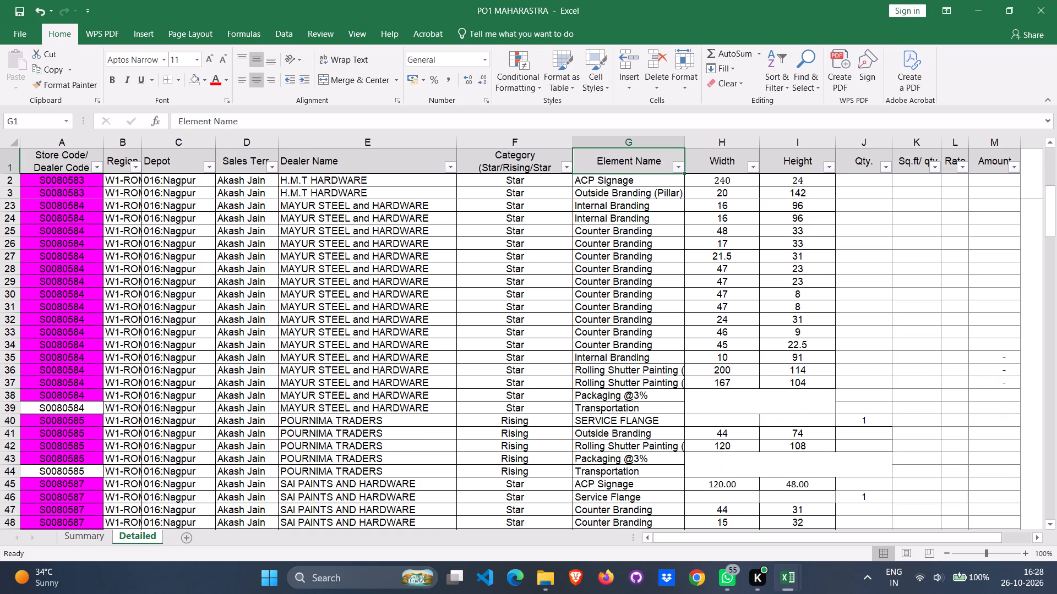
pyautogui.scroll(-1, 659, 332)
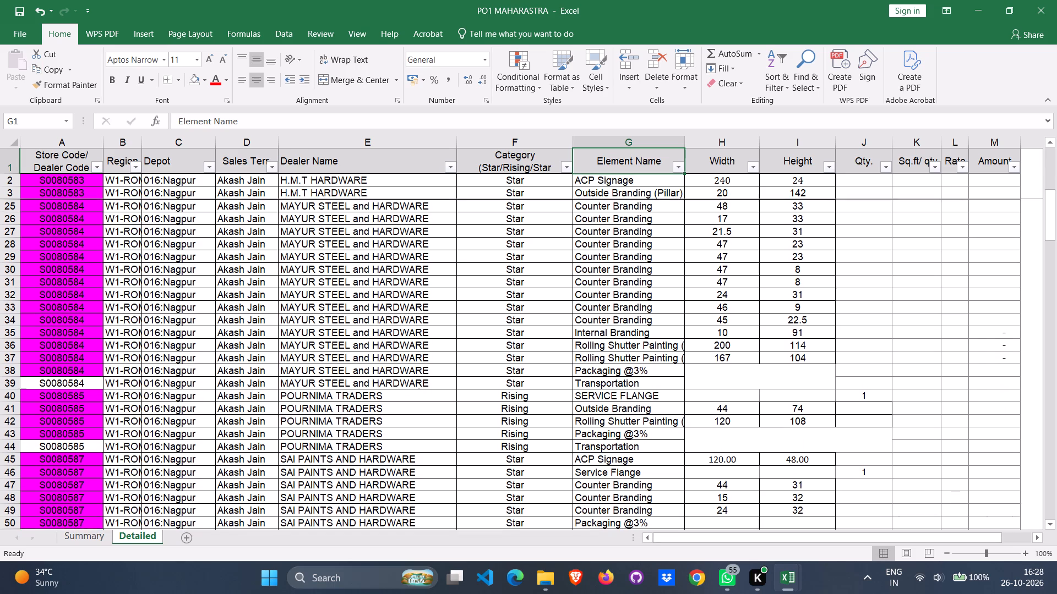
pyautogui.scroll(-2, 659, 332)
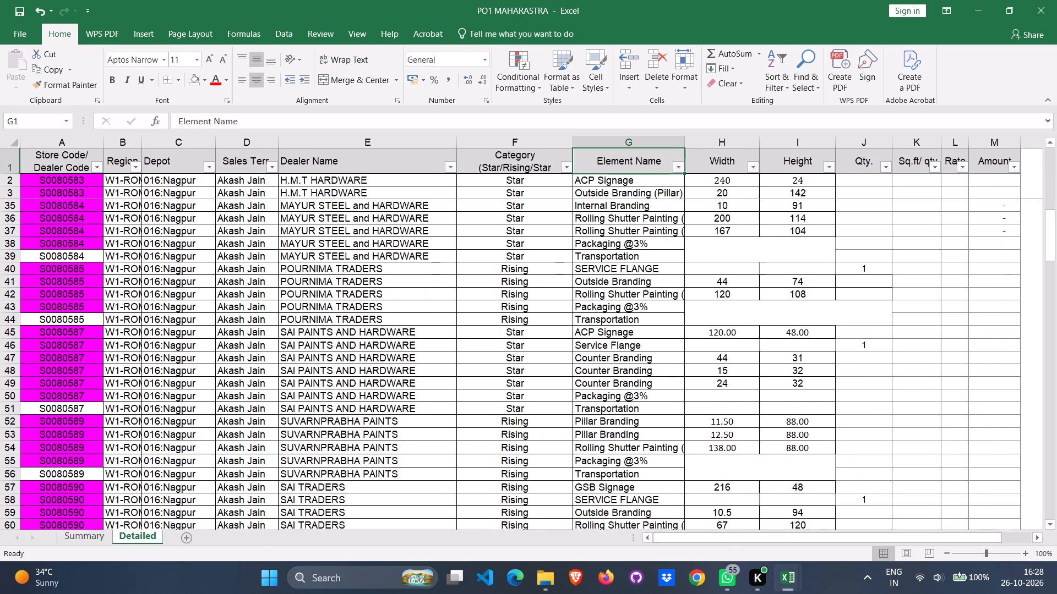
pyautogui.scroll(-3, 659, 332)
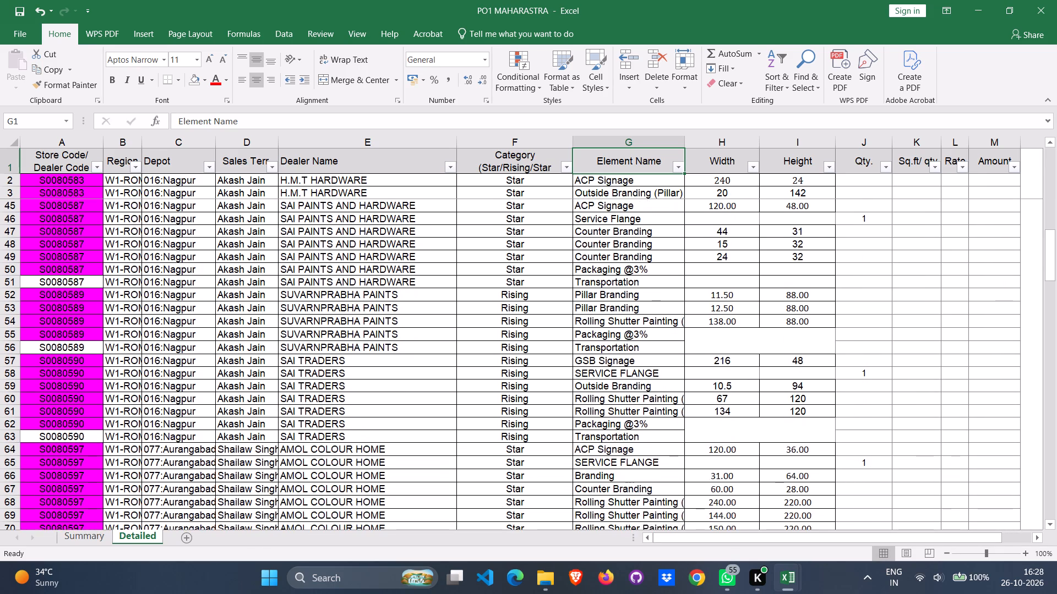
pyautogui.scroll(-3, 659, 332)
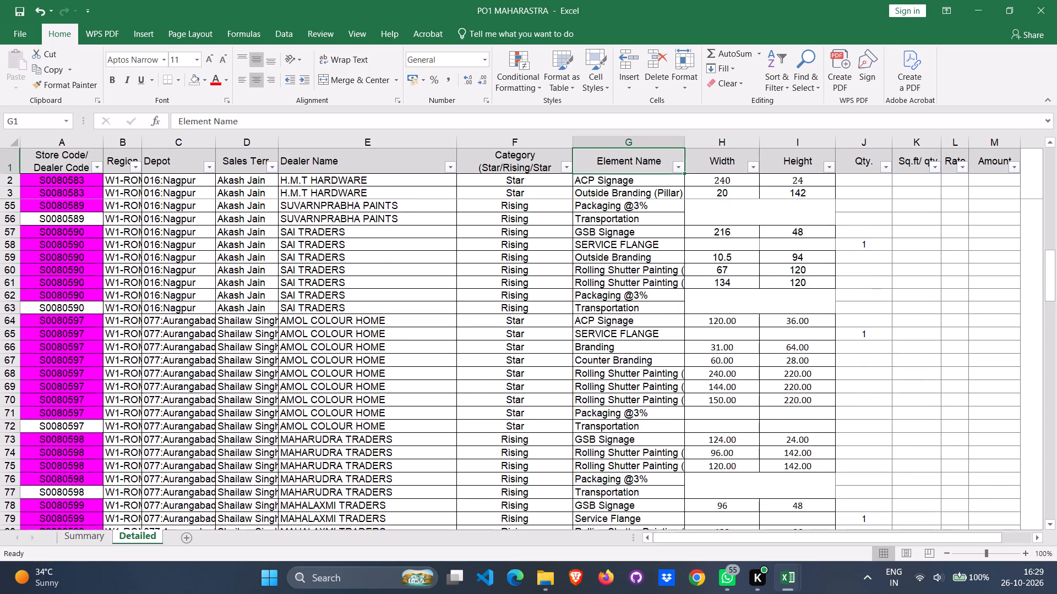
pyautogui.scroll(-4, 659, 332)
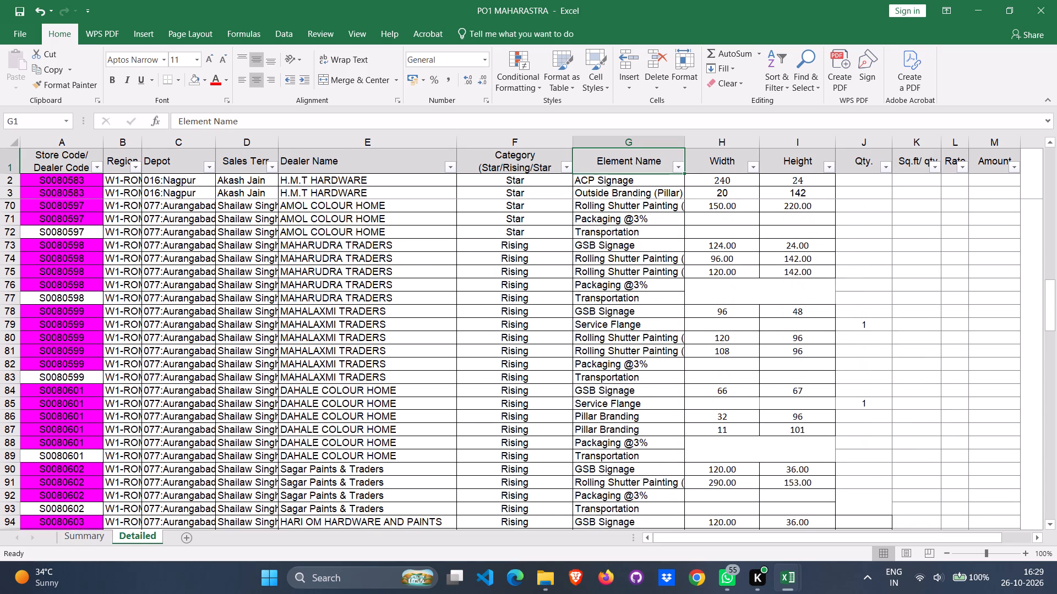
pyautogui.scroll(-2, 659, 332)
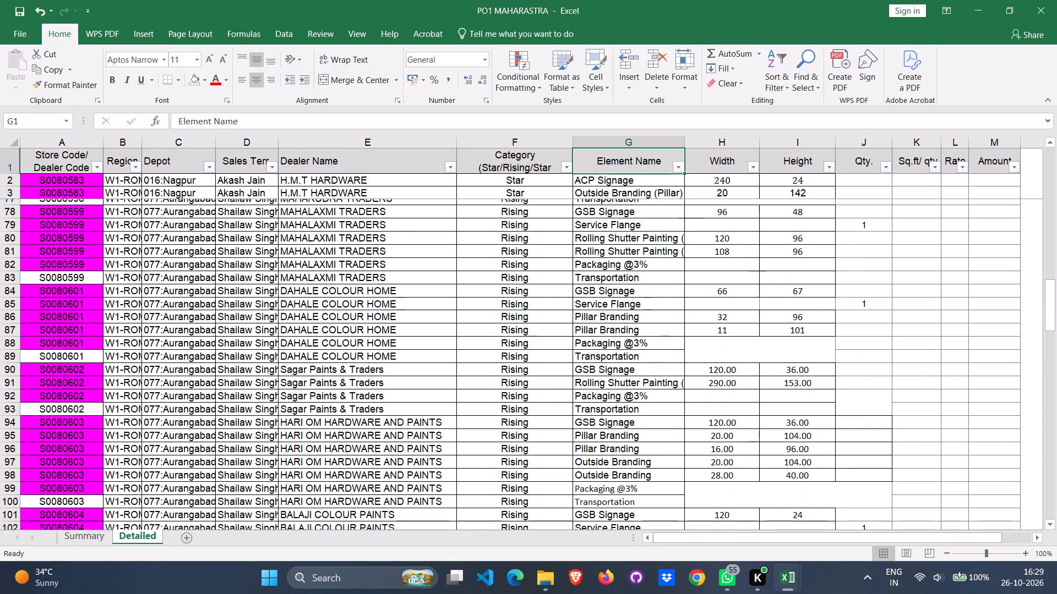
pyautogui.scroll(-3, 659, 332)
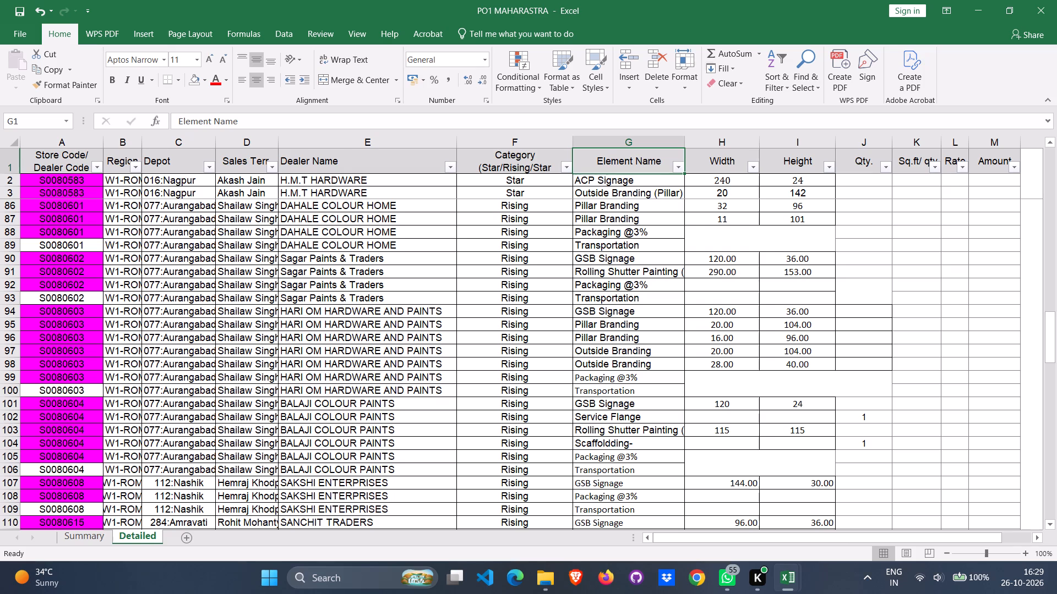
# Review the dealer blocks in the Detailed sheet back upward from SANCHIT TRADERS at row 110 to H.M.T HARDWARE at row 2.
pyautogui.scroll(6, 657, 343)
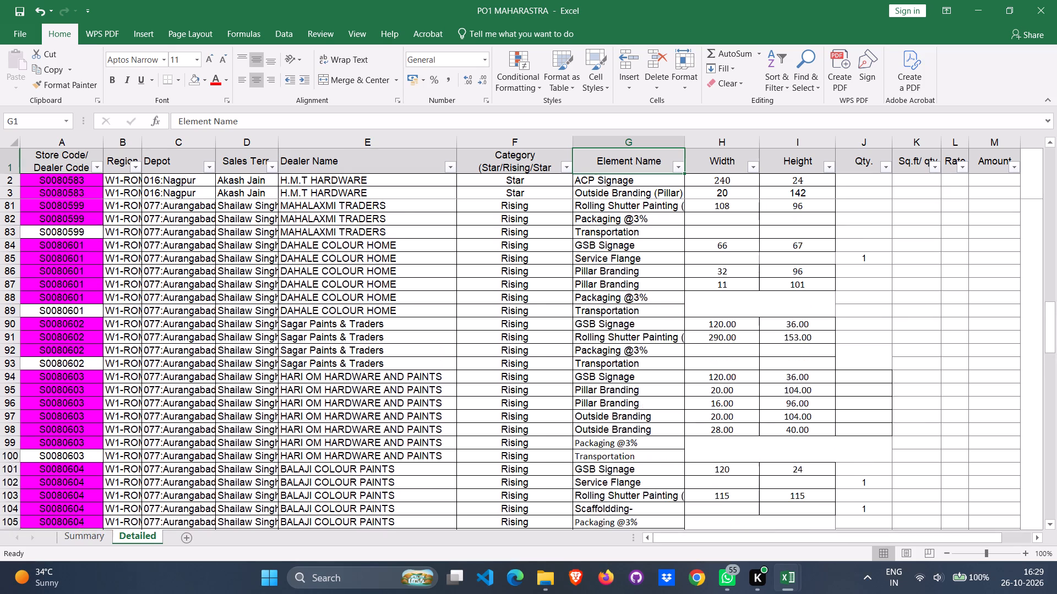
pyautogui.scroll(17, 657, 343)
pyautogui.scroll(5, 657, 342)
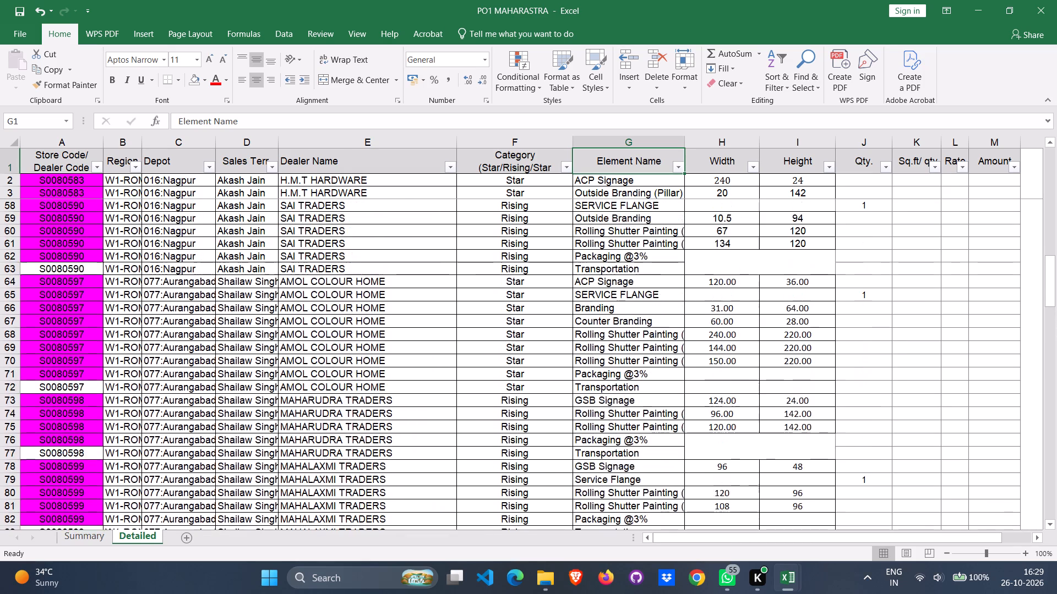
pyautogui.scroll(9, 657, 342)
pyautogui.scroll(19, 657, 342)
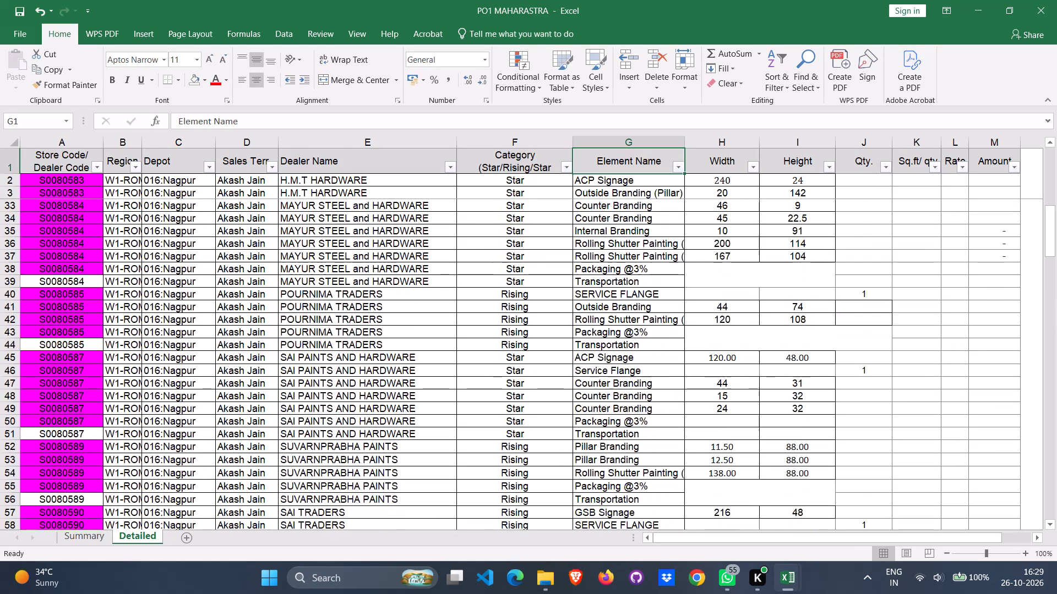
pyautogui.scroll(20, 657, 342)
pyautogui.scroll(18, 657, 342)
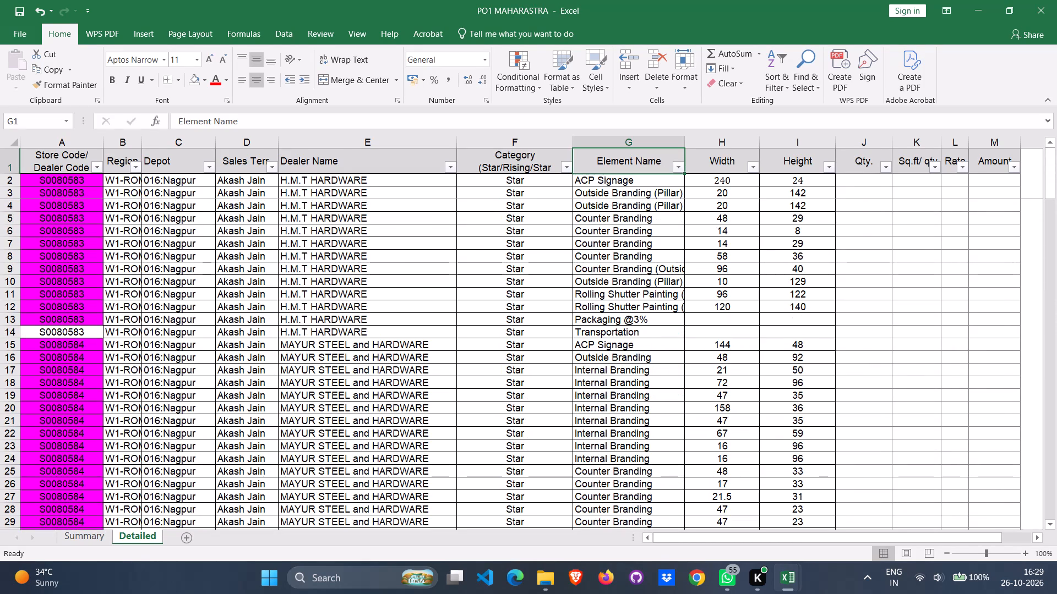
# Switch to the Summary sheet to view the dealer list and total amounts.
pyautogui.click(72, 531)
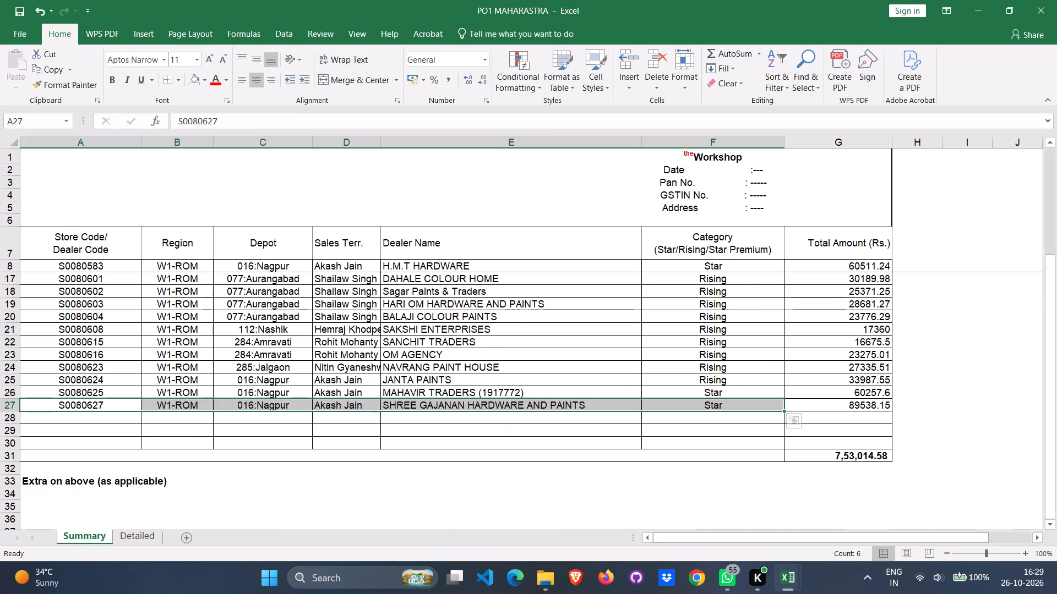